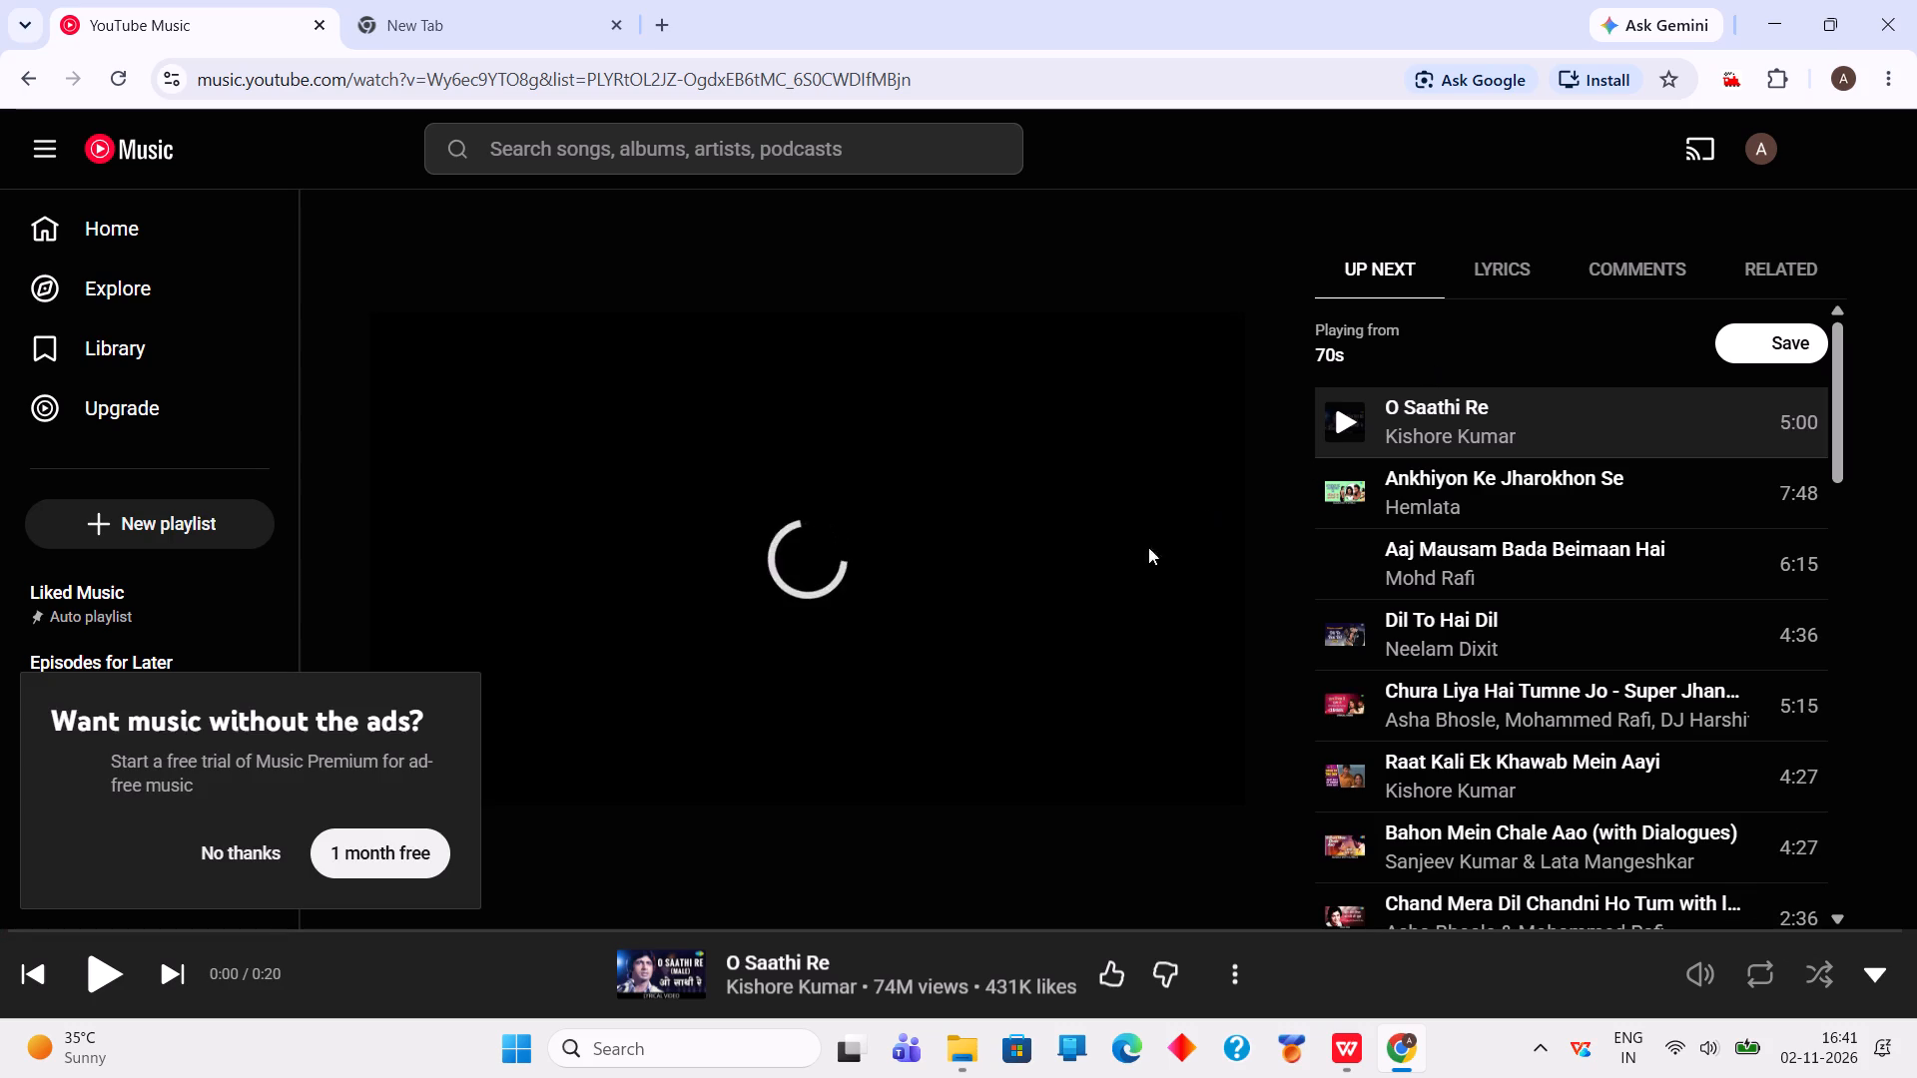
Dismiss the ad-free music trial offer and start playing O Saathi Re from the 70s playlist.
{"action": "left_click", "coordinate": [216, 843]}
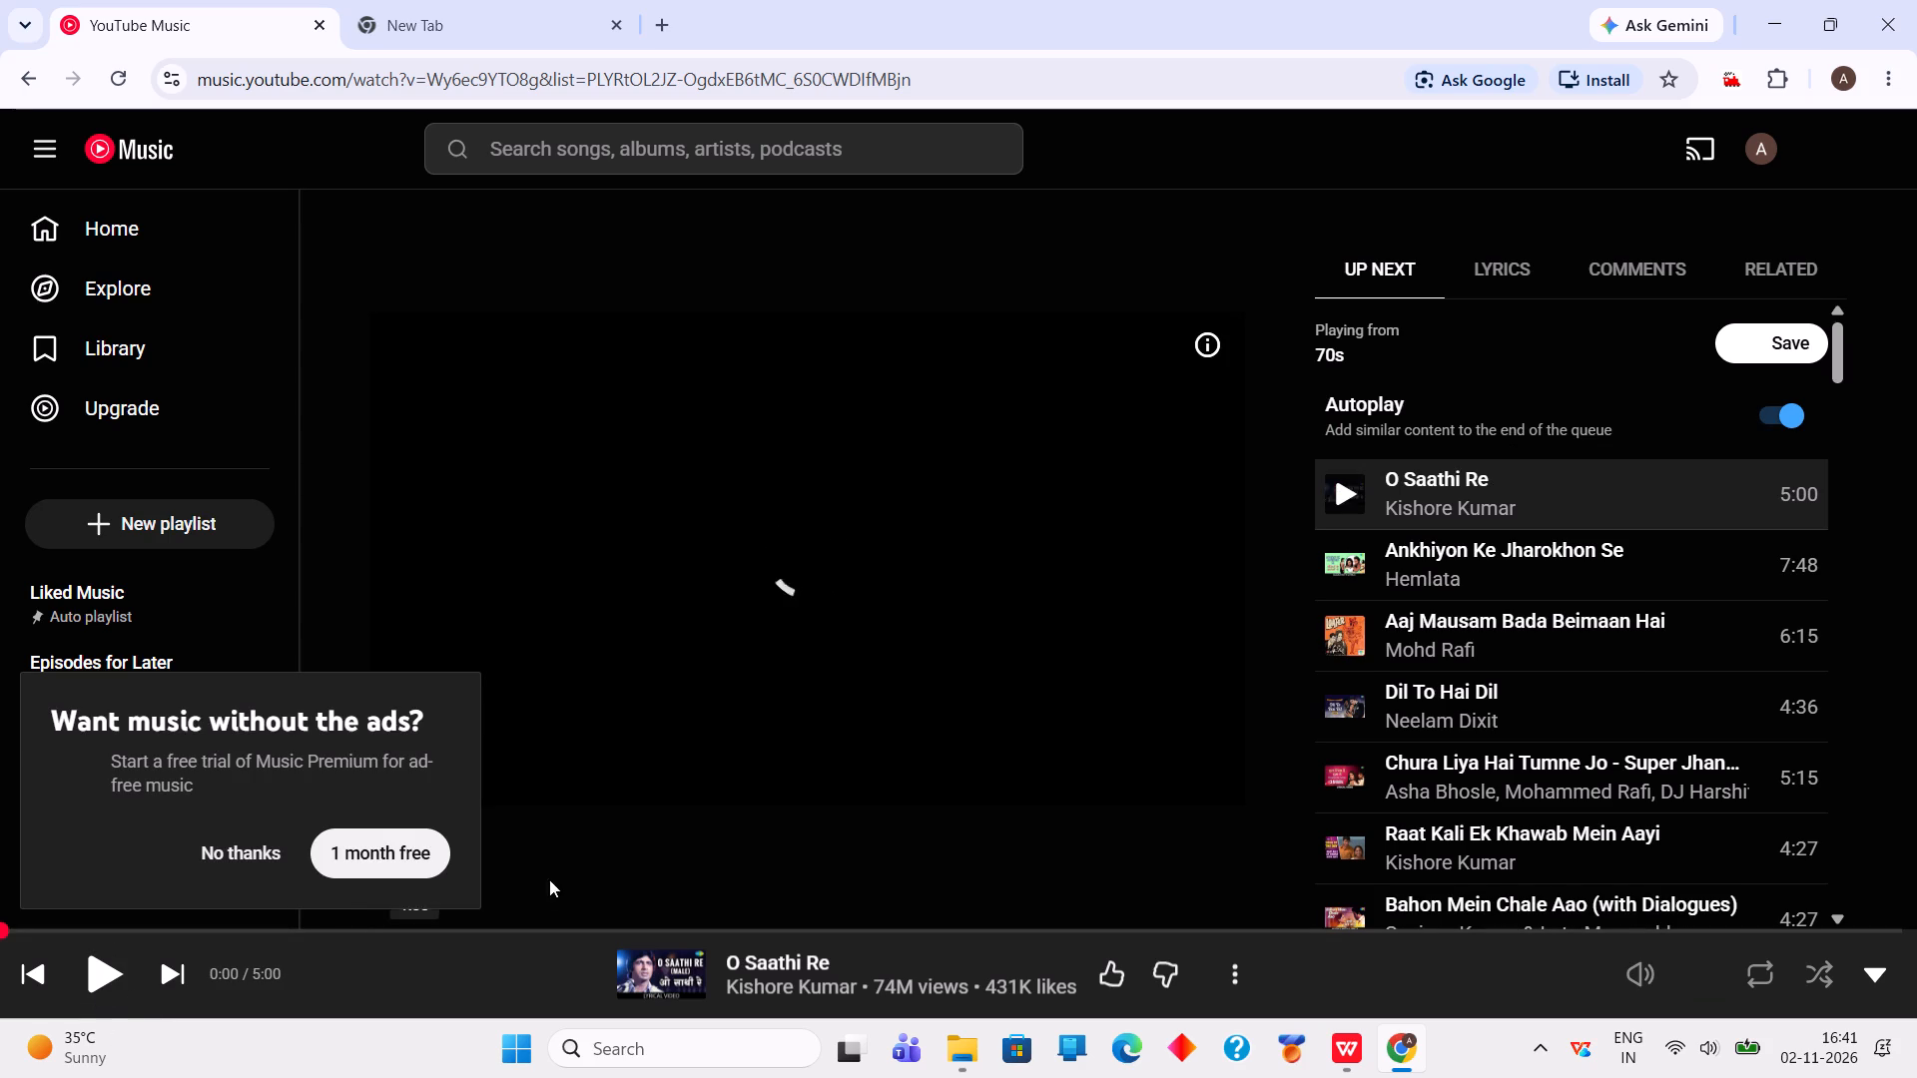
{"action": "left_click", "coordinate": [1353, 1054]}
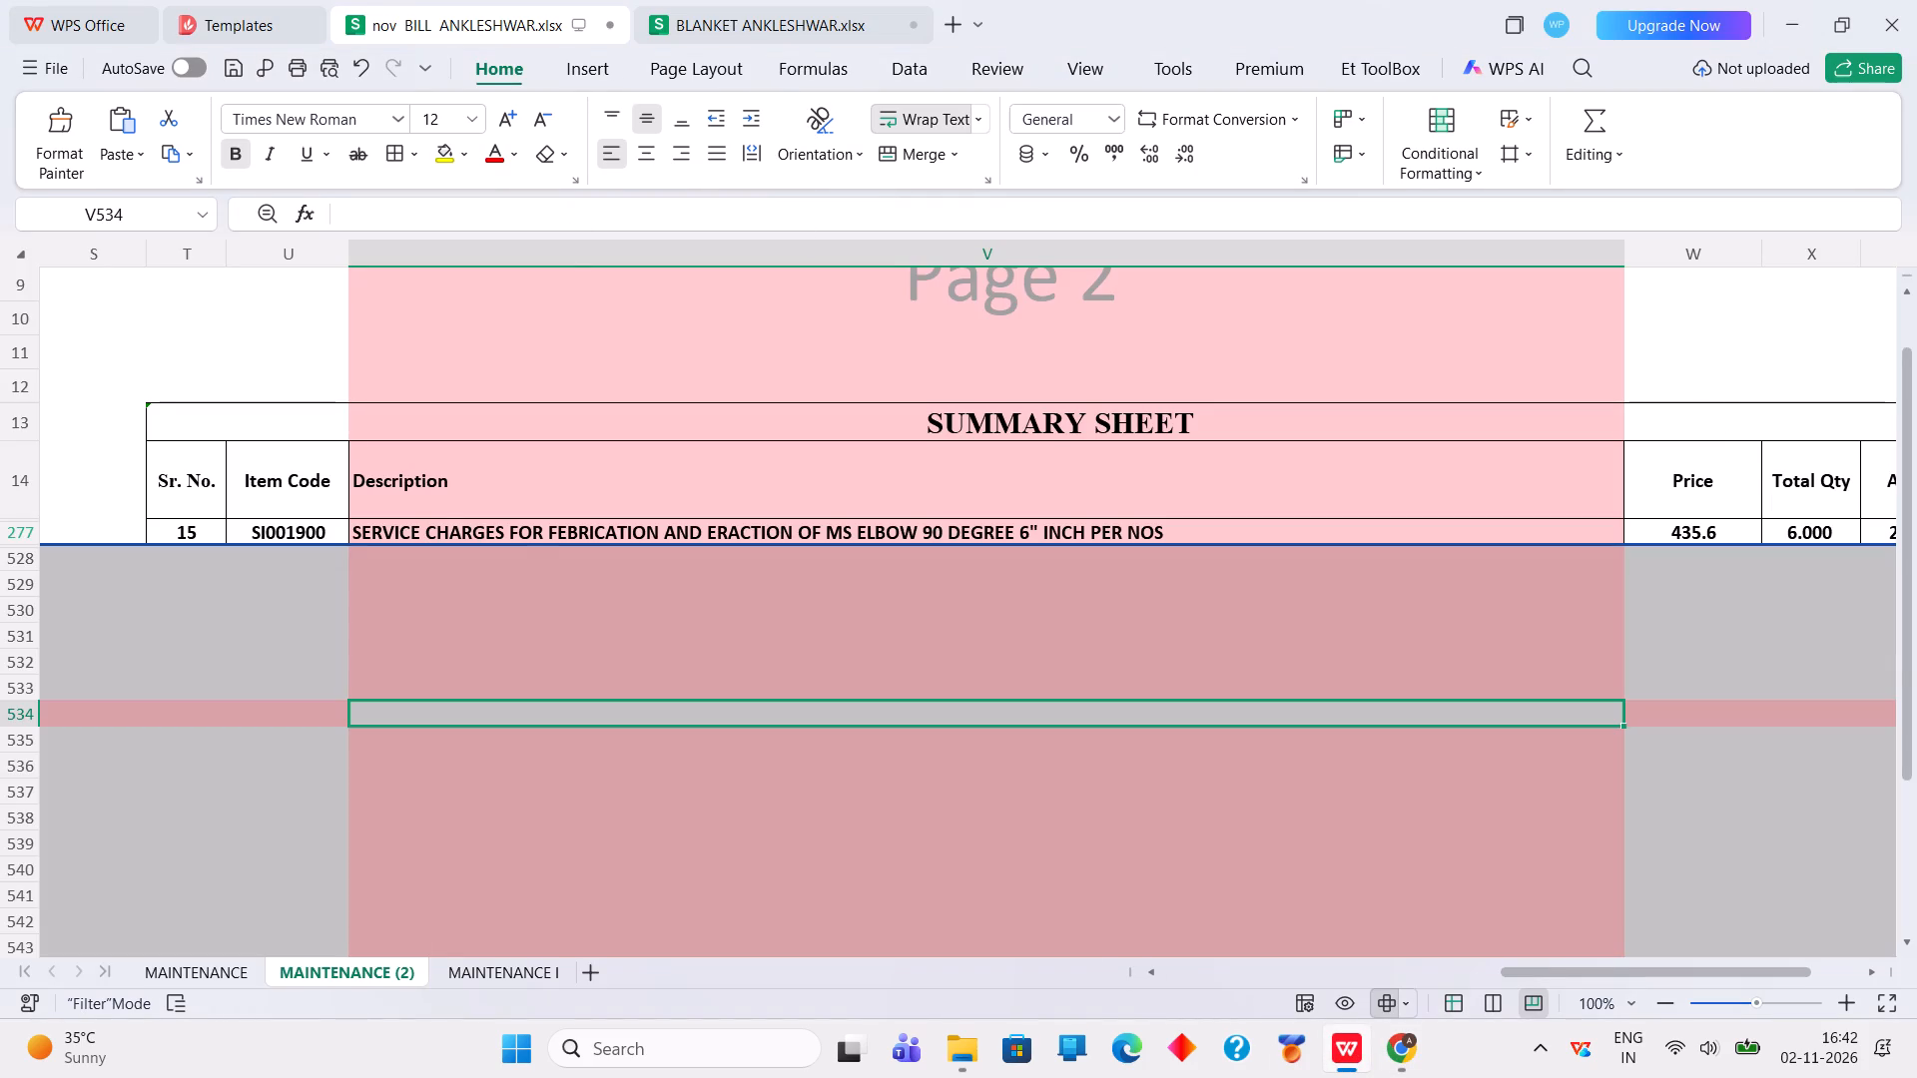
{"action": "left_click", "coordinate": [1406, 1065]}
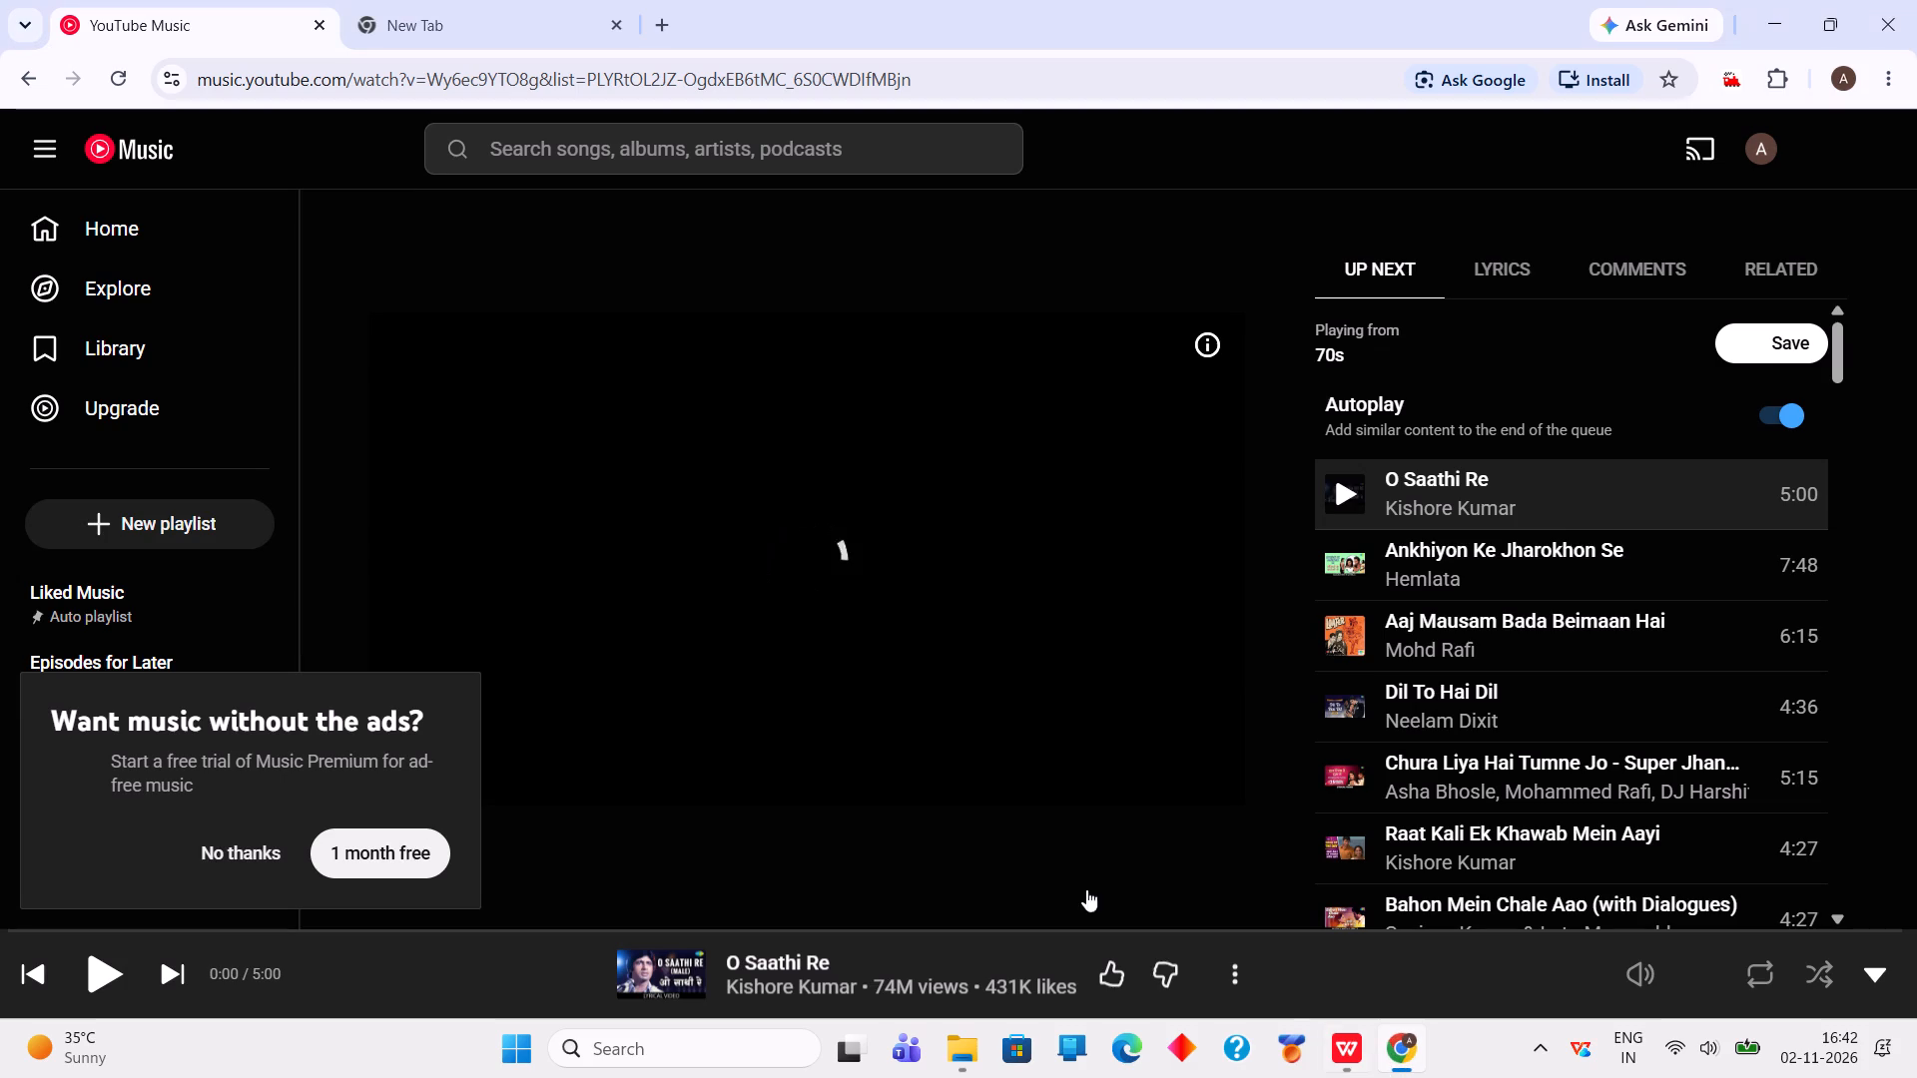
{"action": "left_click", "coordinate": [256, 856]}
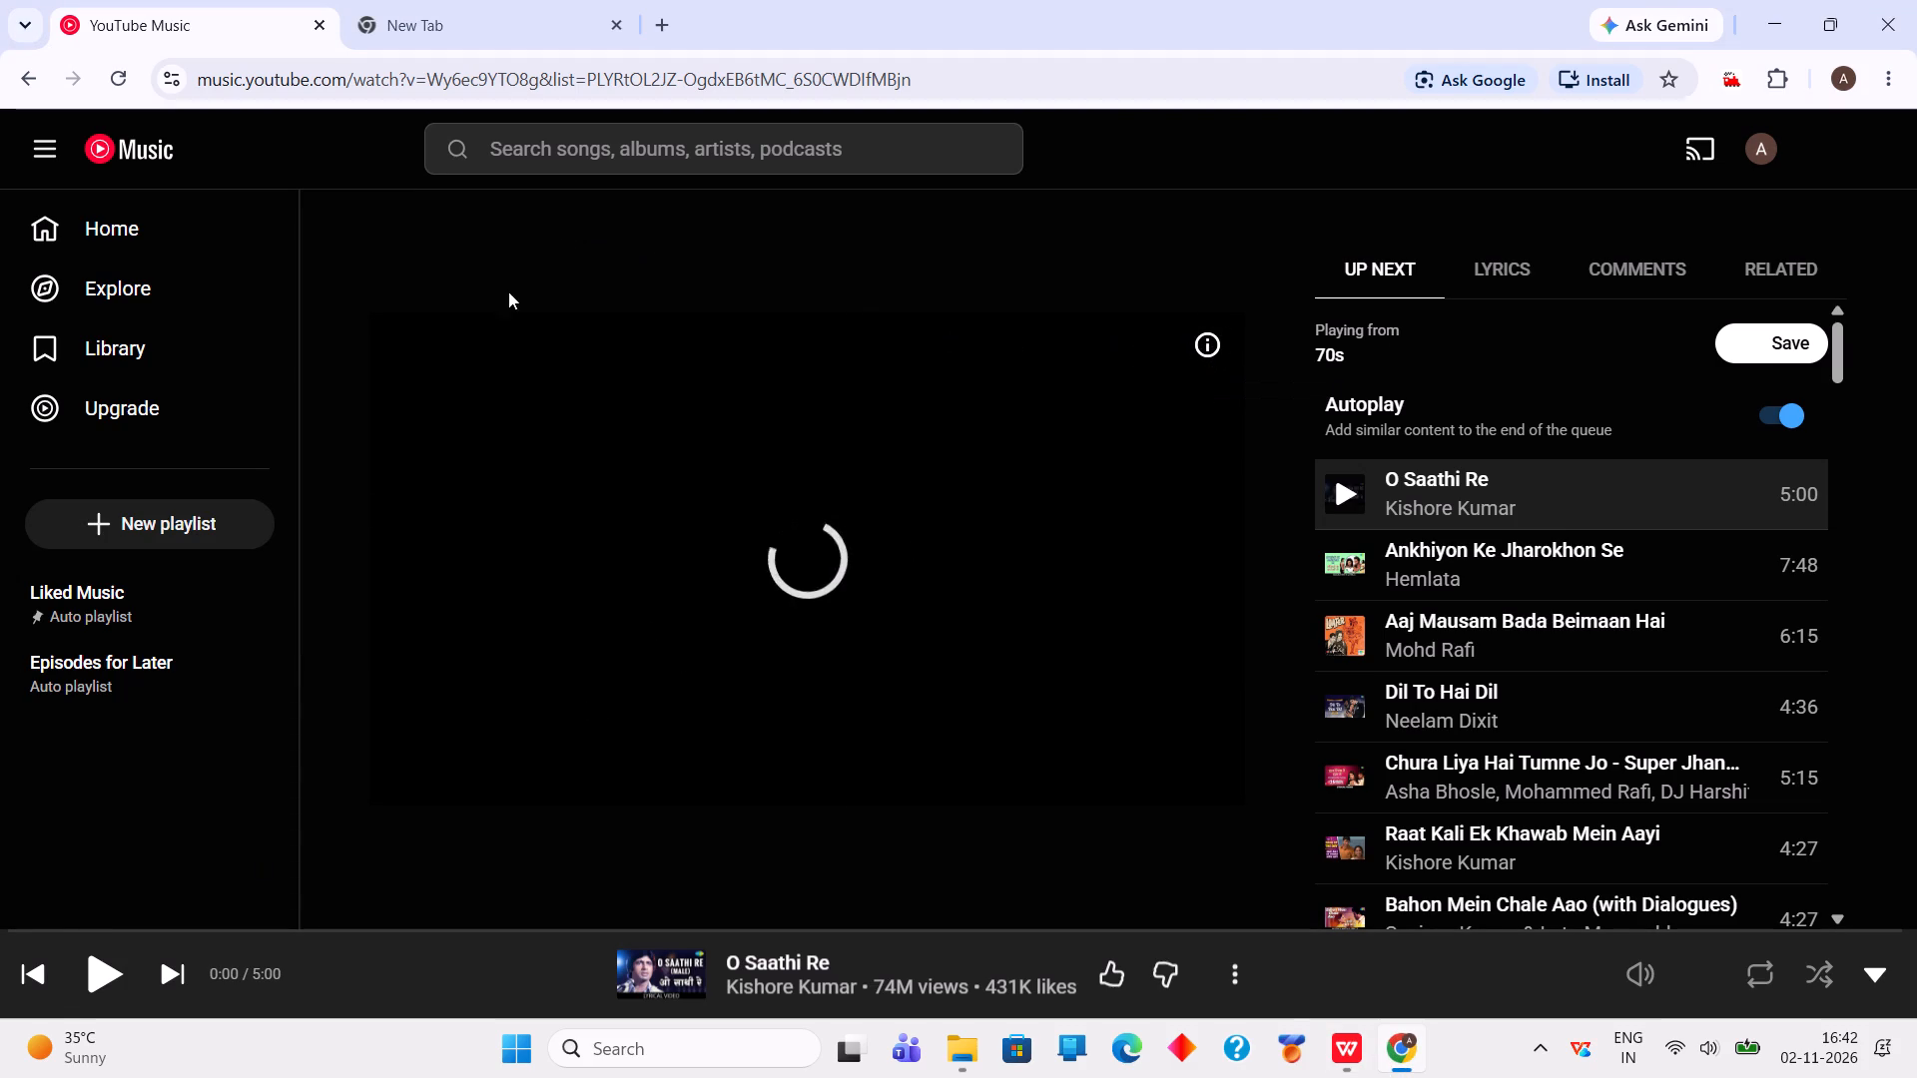
{"action": "left_click", "coordinate": [106, 987]}
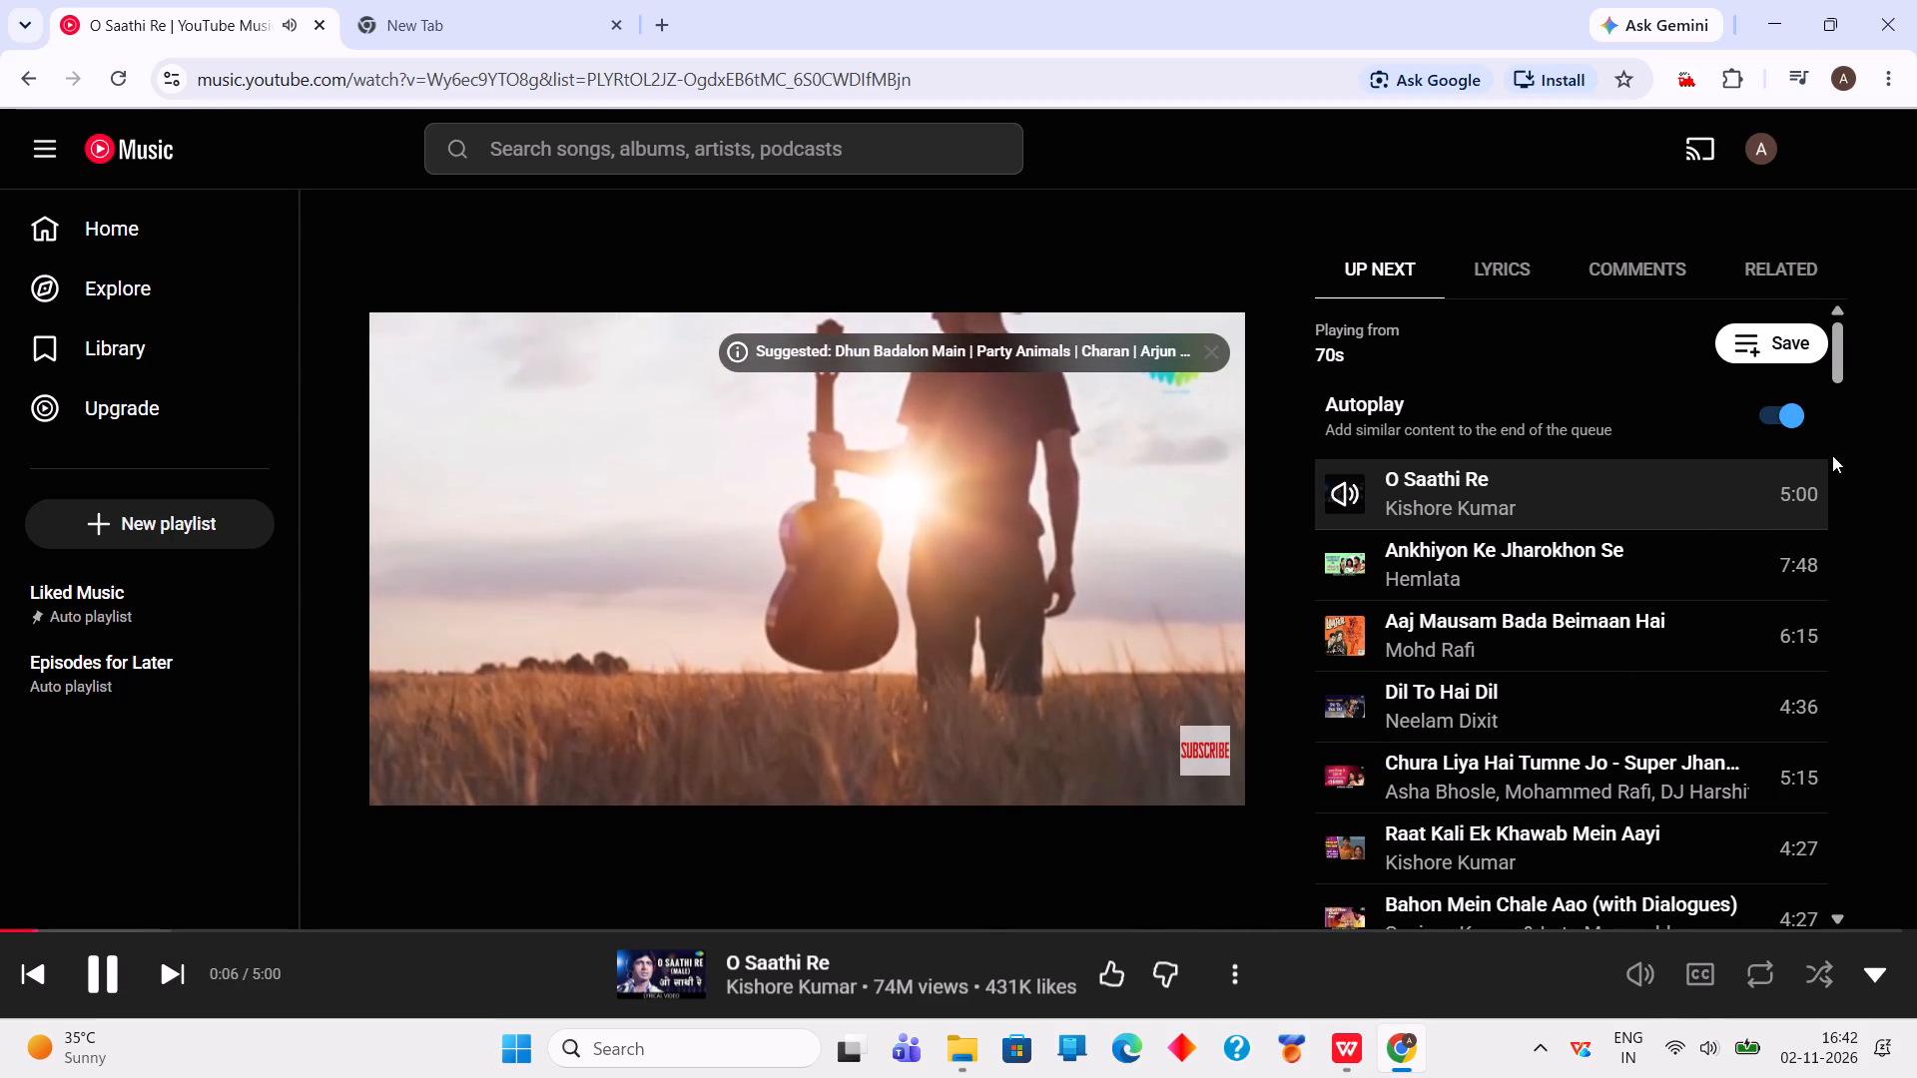
Lower the system volume slightly while the song plays.
{"action": "left_click", "coordinate": [1716, 1055]}
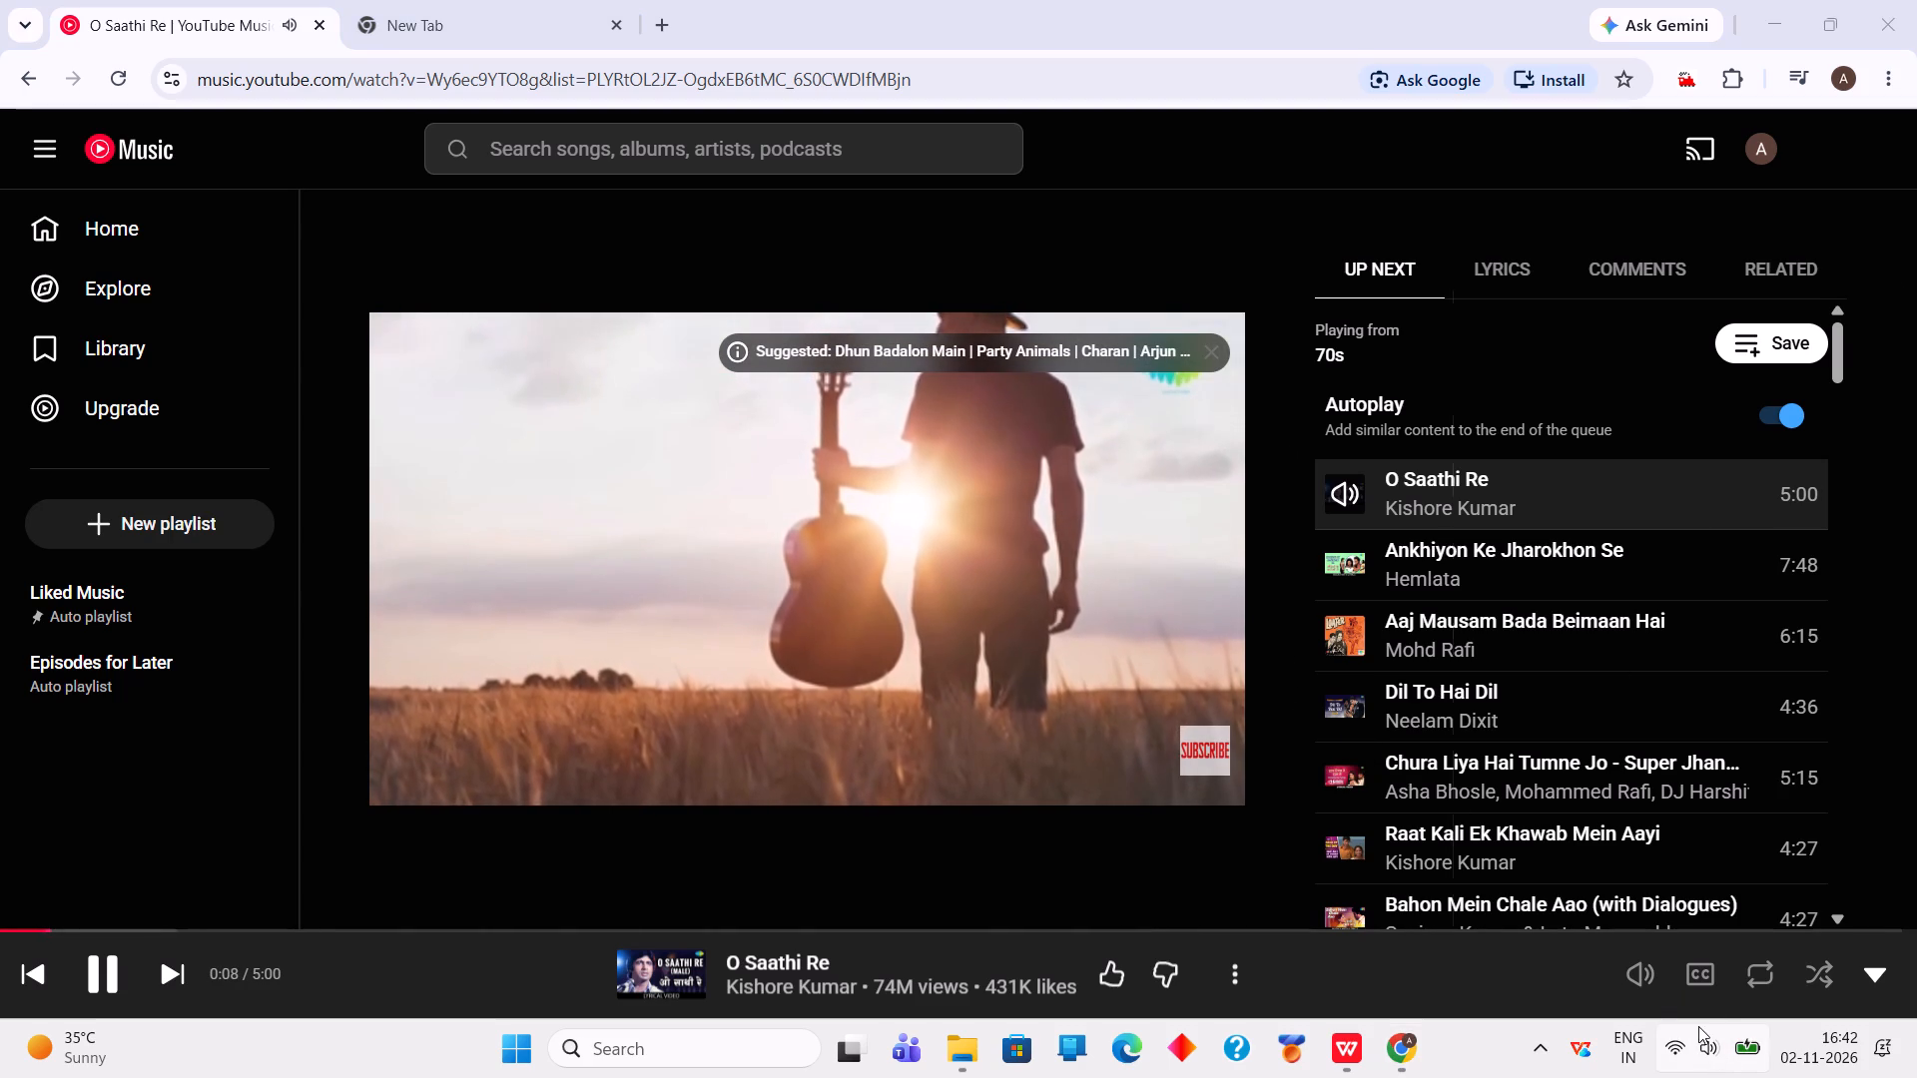
{"action": "left_click_drag", "start_coordinate": [1660, 897], "coordinate": [1629, 895]}
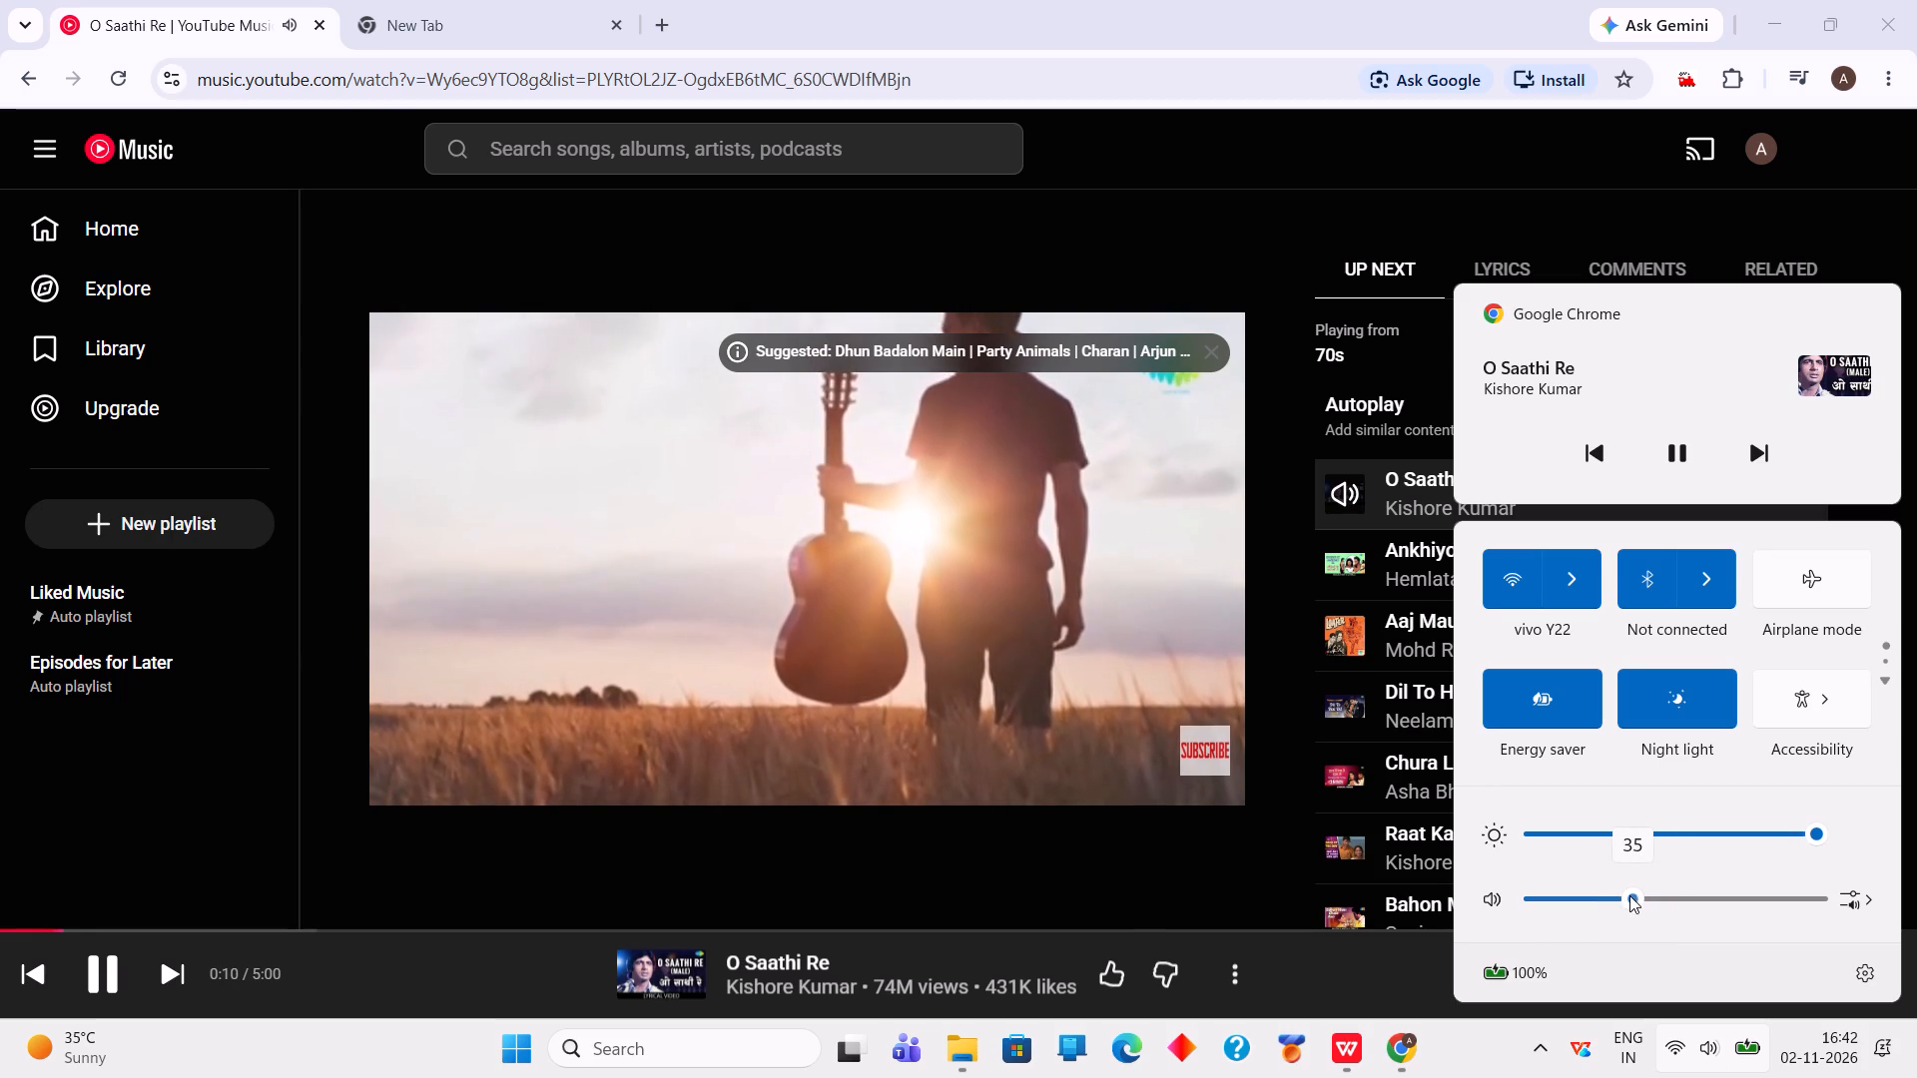
{"action": "left_click_drag", "start_coordinate": [1629, 895], "coordinate": [1635, 895]}
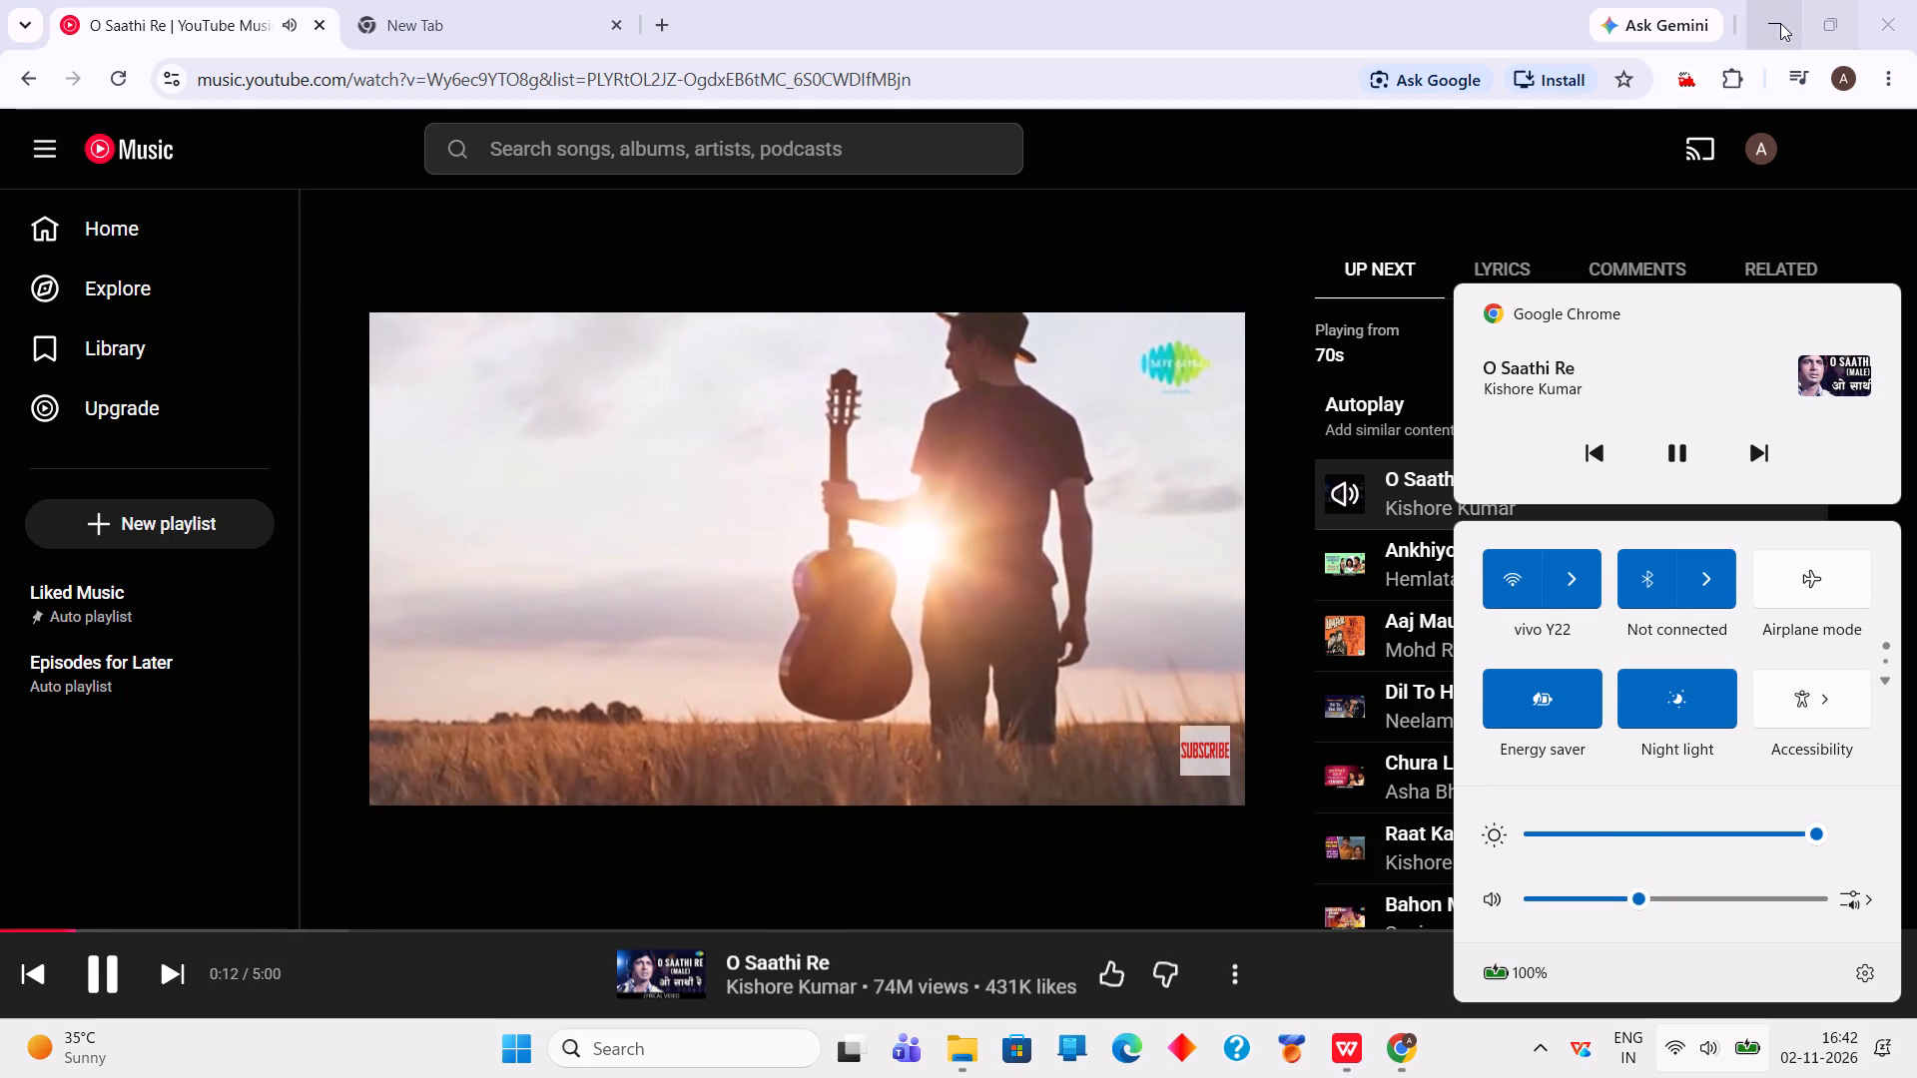
Switch to the WPS bill workbook and reset the Size filter on MAINTENANCE (2) to include all sizes.
{"action": "left_click", "coordinate": [1767, 18]}
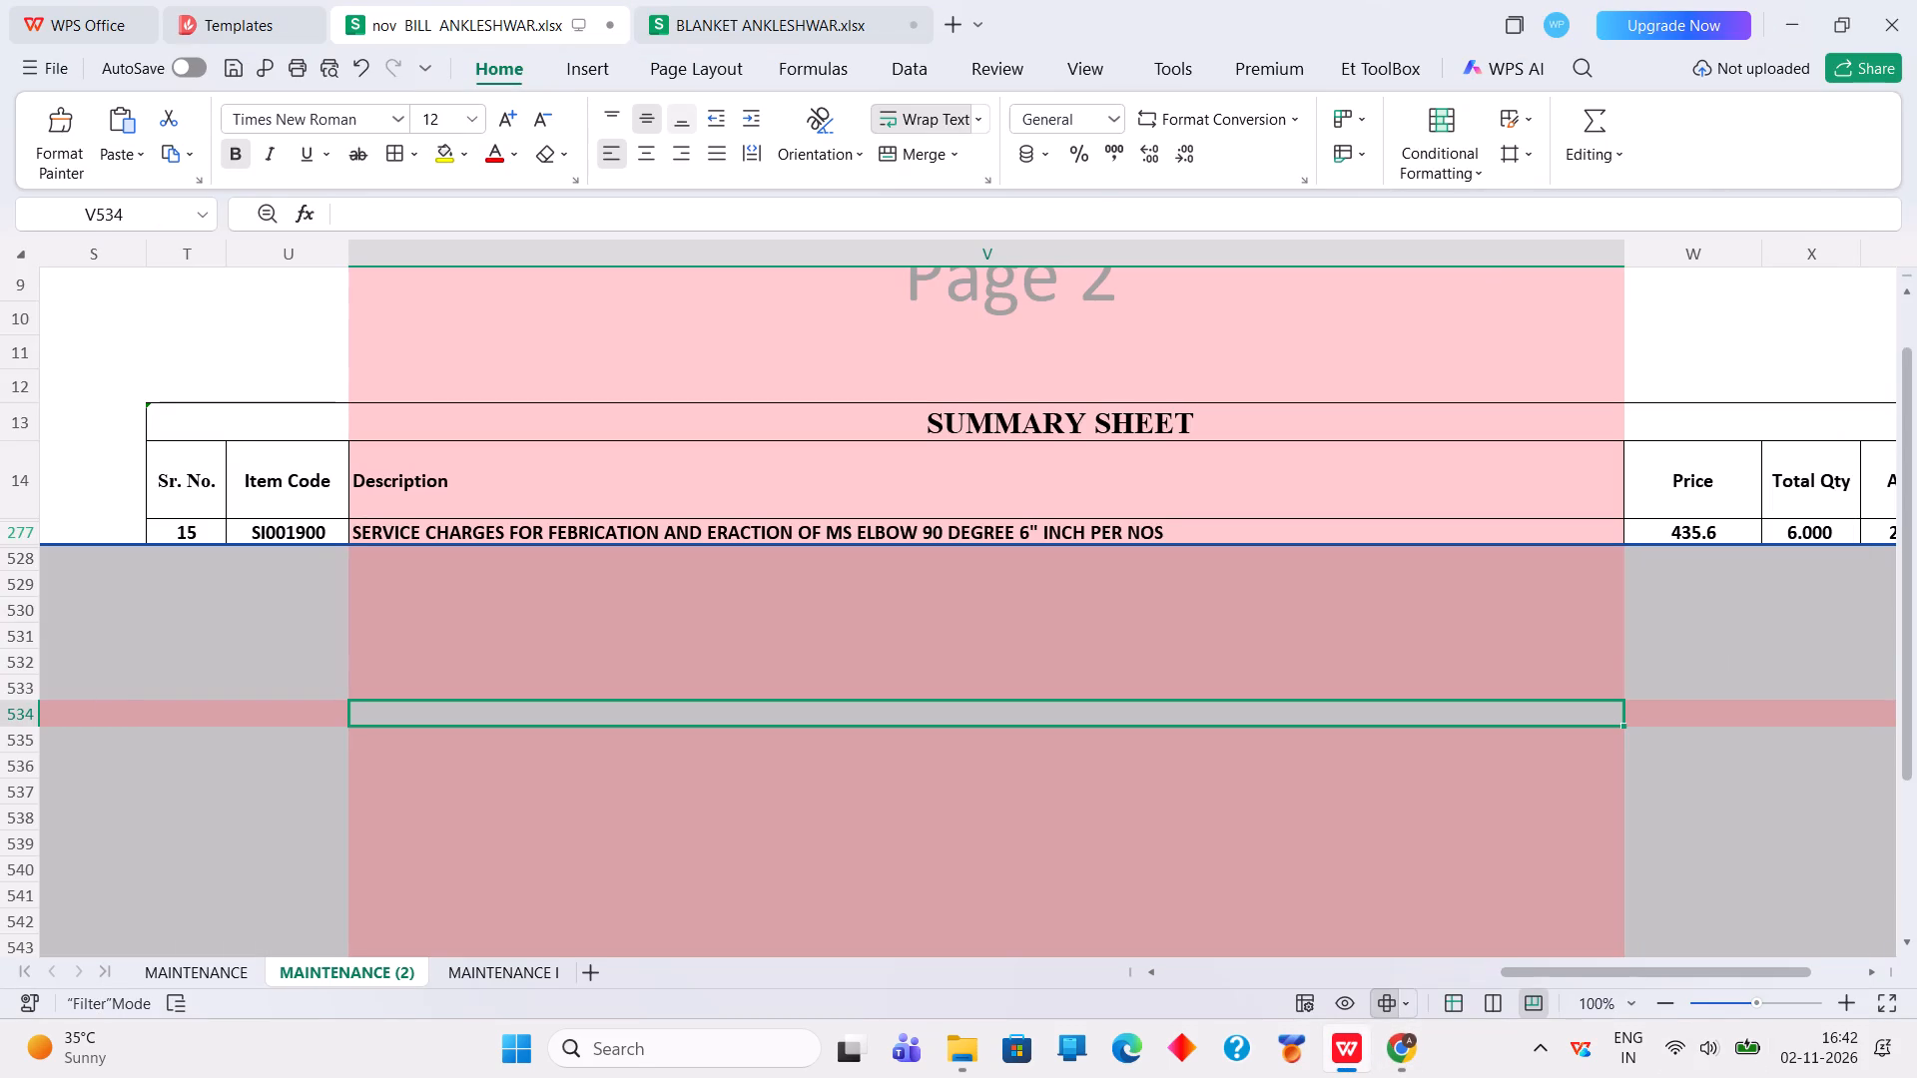
{"action": "left_click_drag", "start_coordinate": [1552, 977], "coordinate": [1454, 989]}
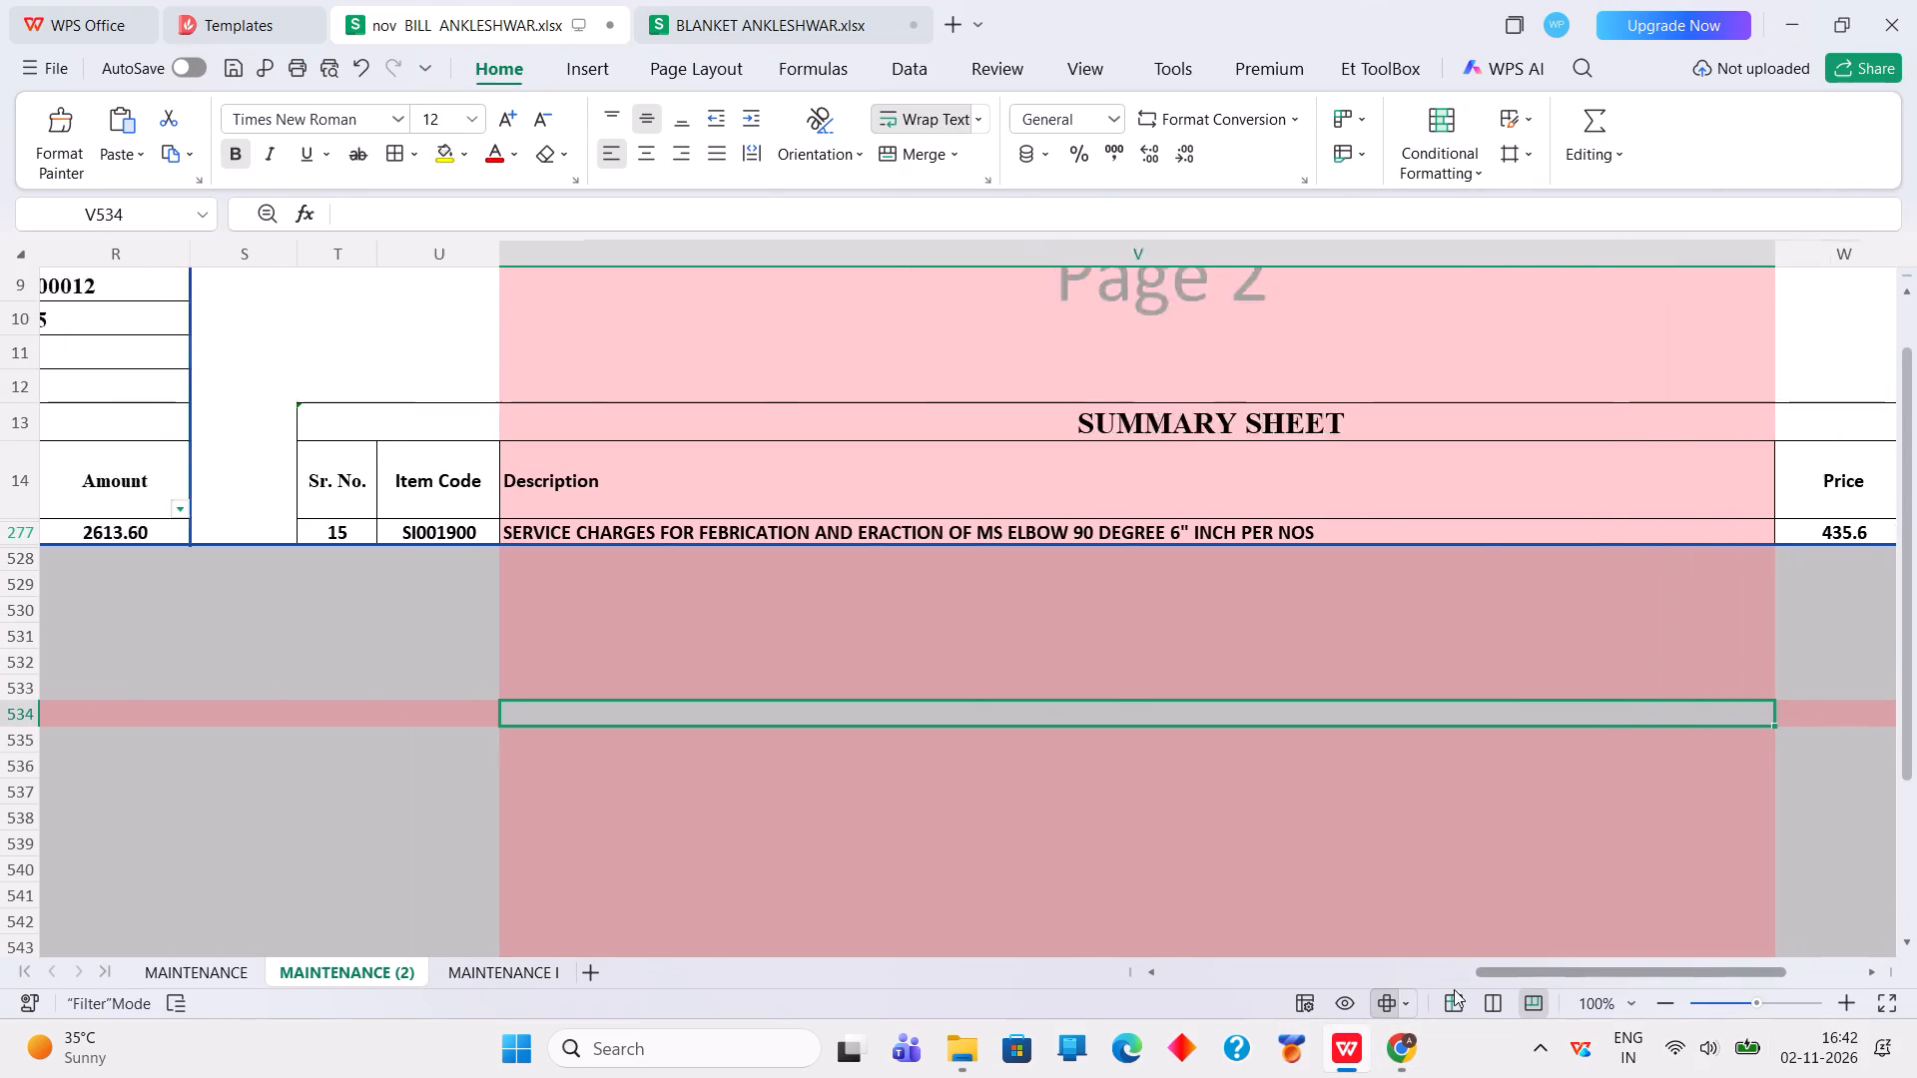
{"action": "left_click_drag", "start_coordinate": [1454, 989], "coordinate": [1361, 997]}
{"action": "left_click", "coordinate": [146, 503]}
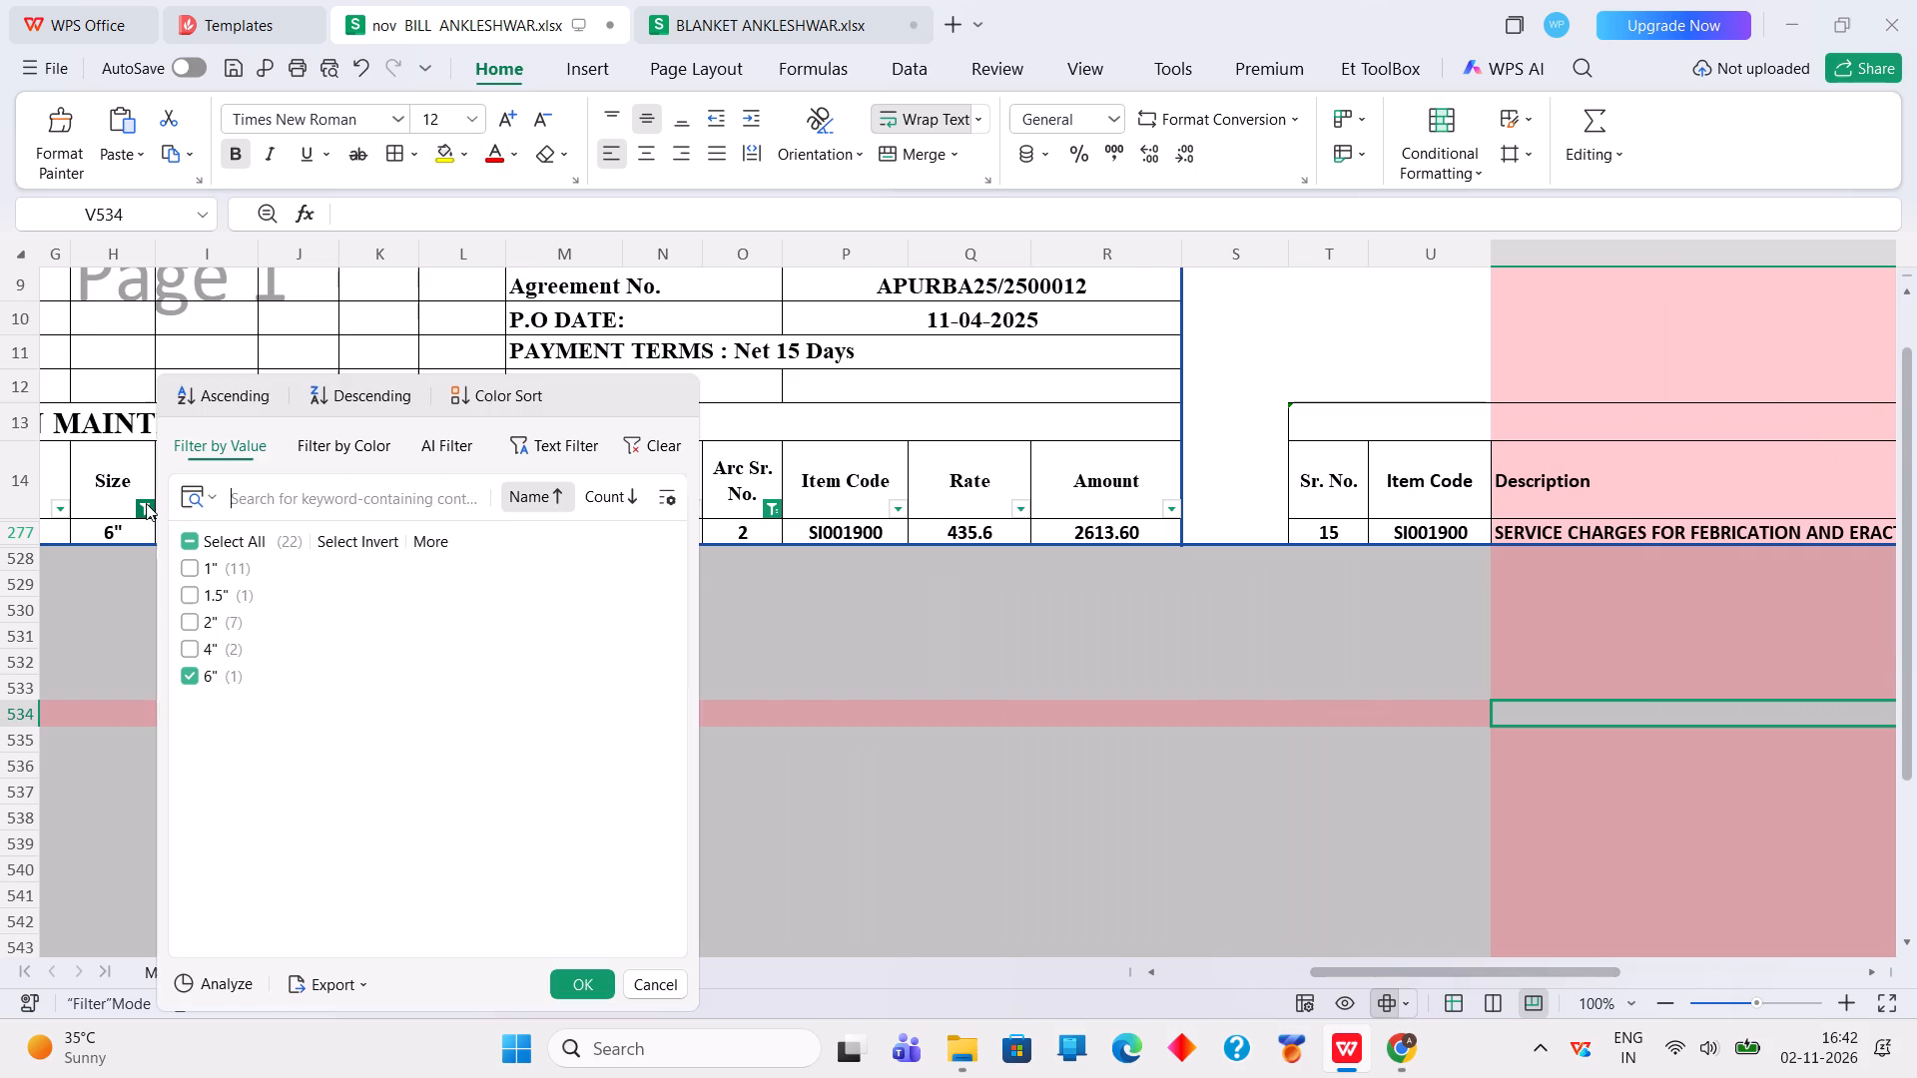
{"action": "left_click", "coordinate": [192, 557]}
{"action": "left_click", "coordinate": [189, 544]}
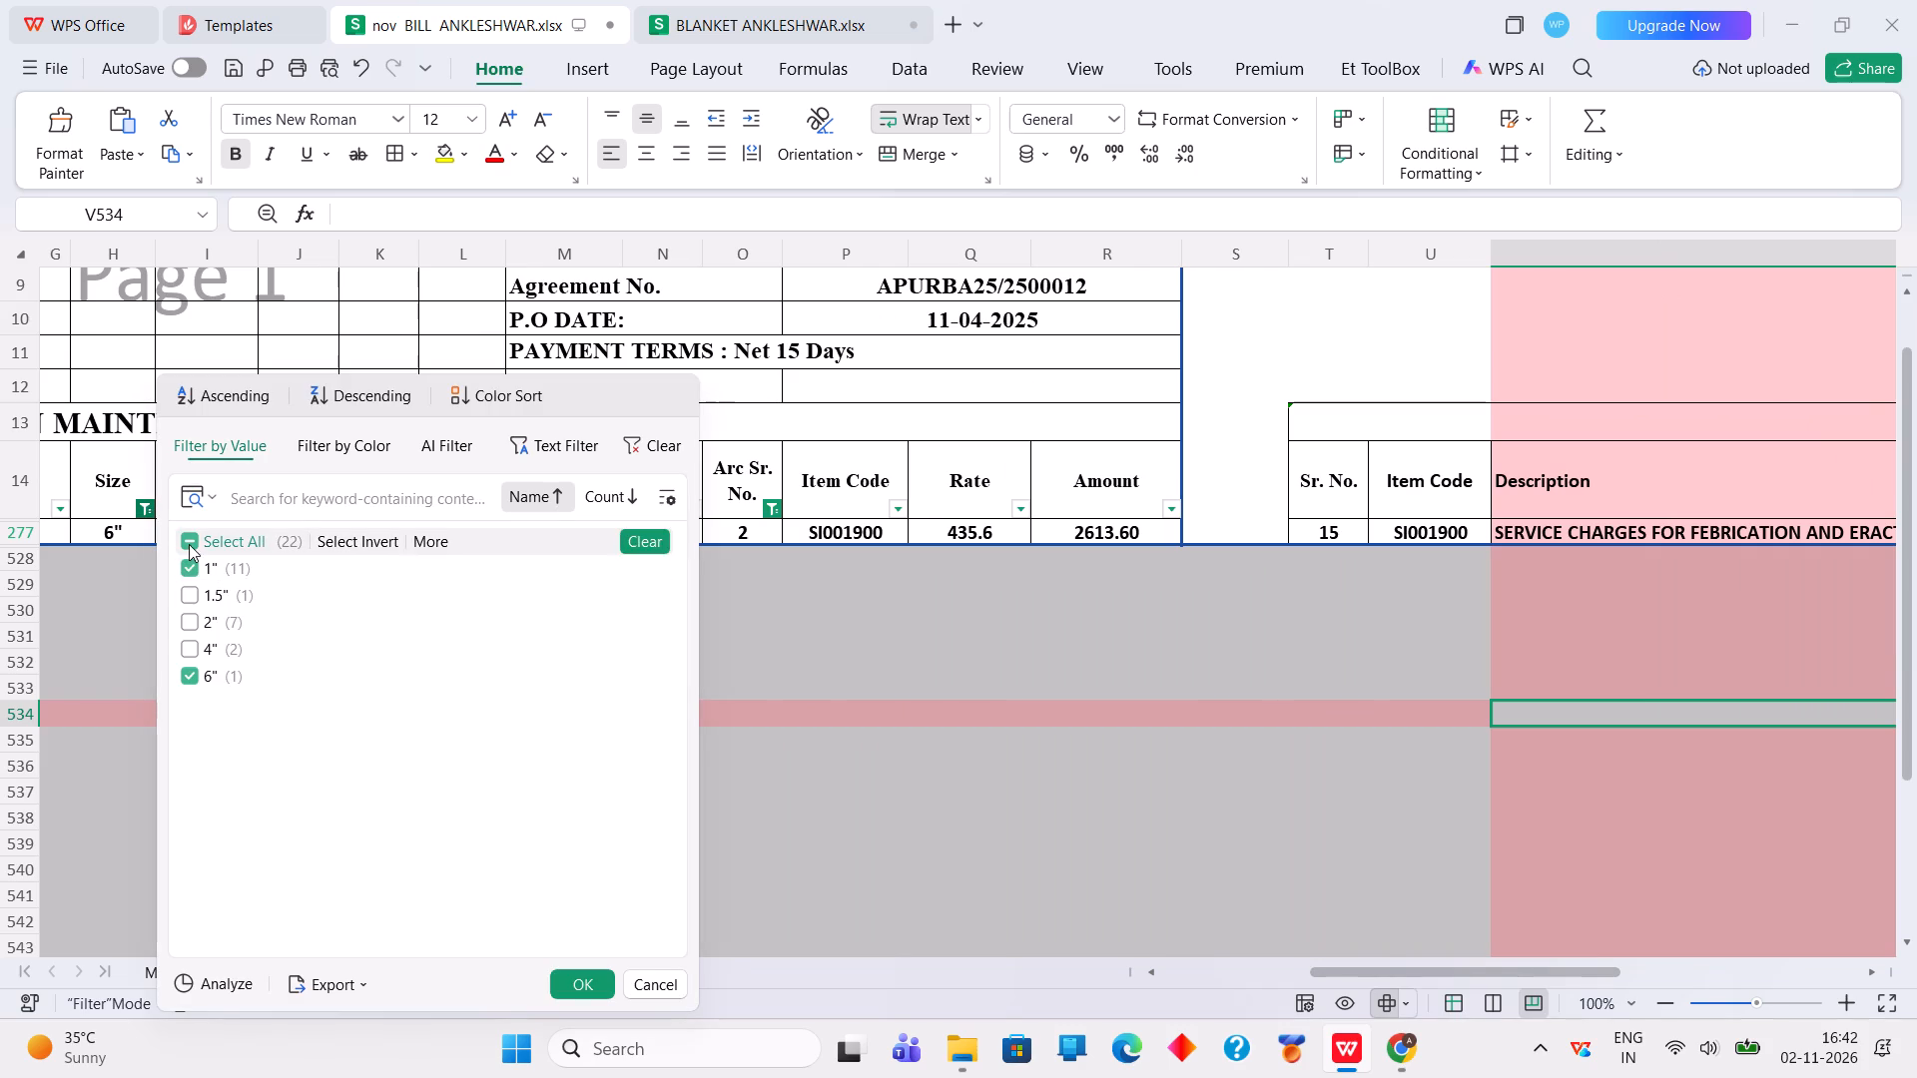
{"action": "left_click", "coordinate": [591, 985]}
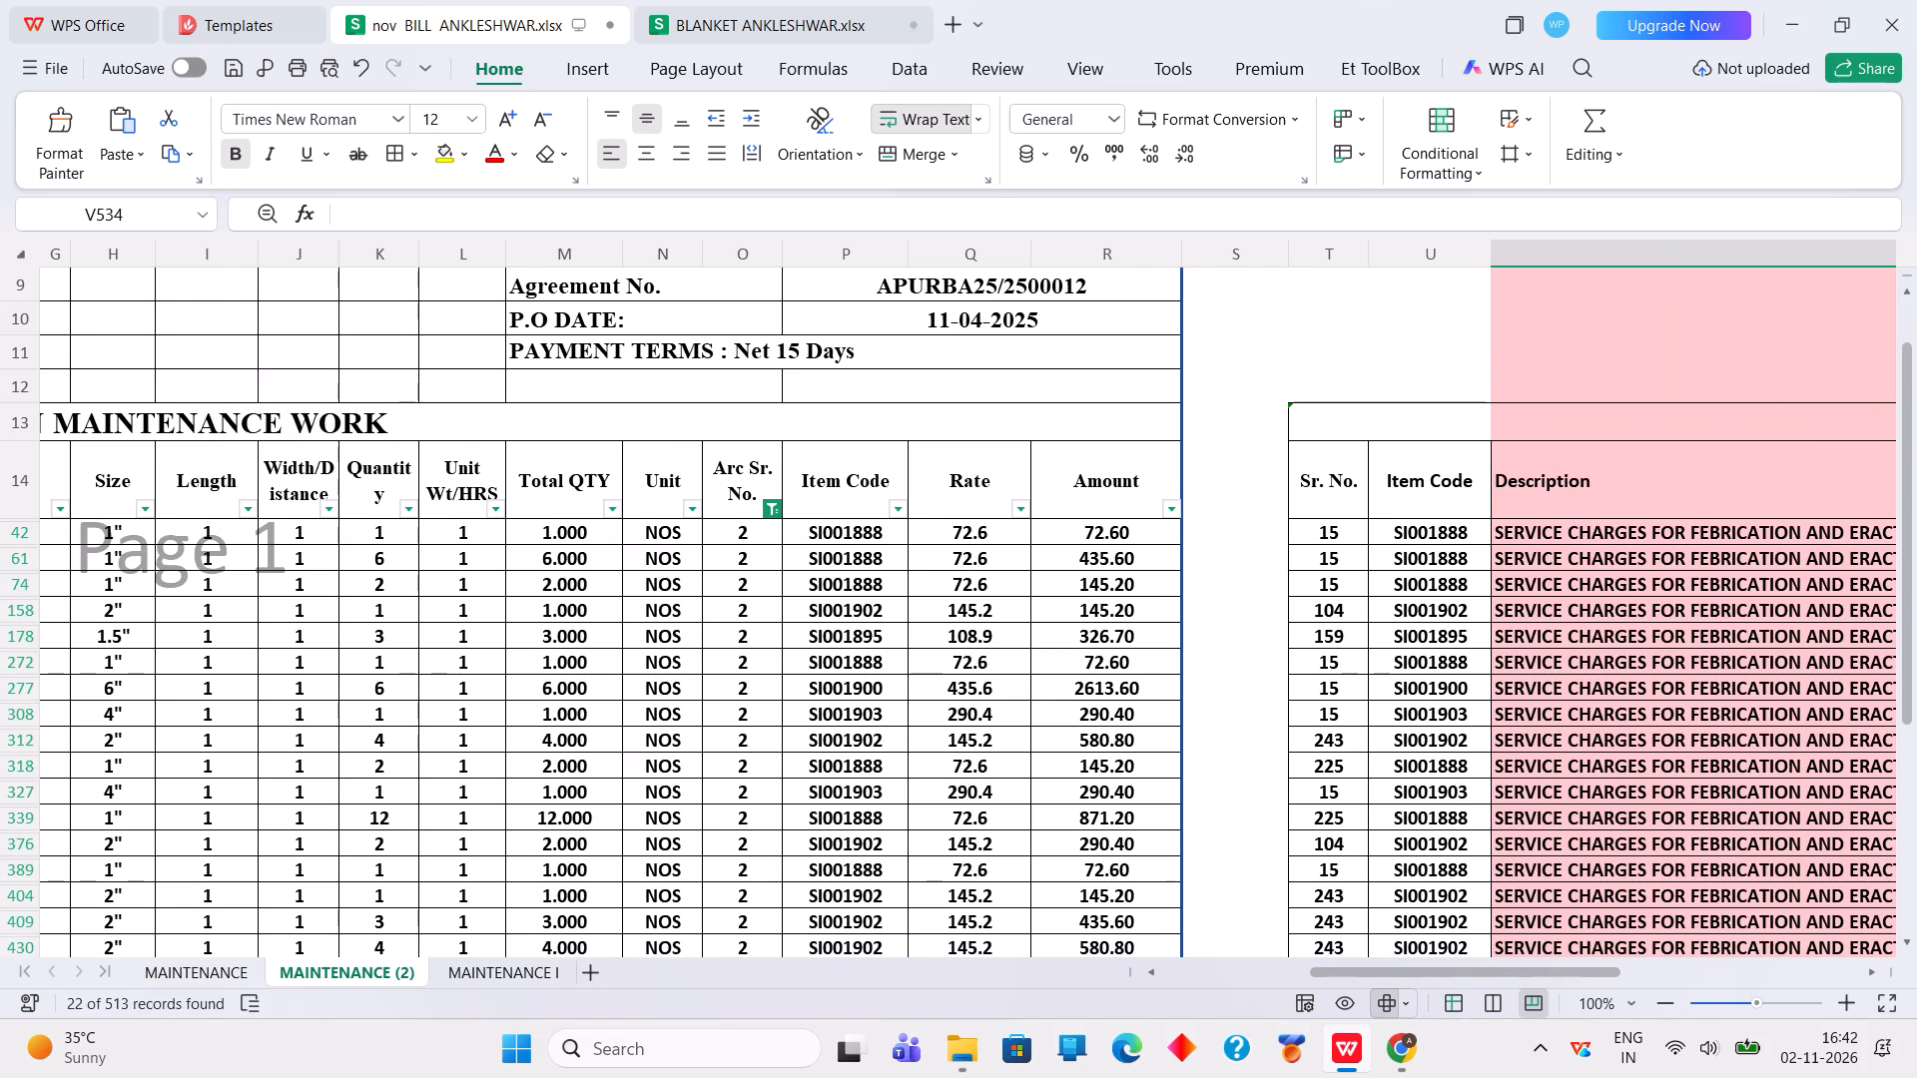
Filter the Arc Sr. No. column to show only 3 instead of 2.
{"action": "left_click", "coordinate": [775, 509]}
{"action": "left_click", "coordinate": [820, 597]}
{"action": "left_click", "coordinate": [823, 569]}
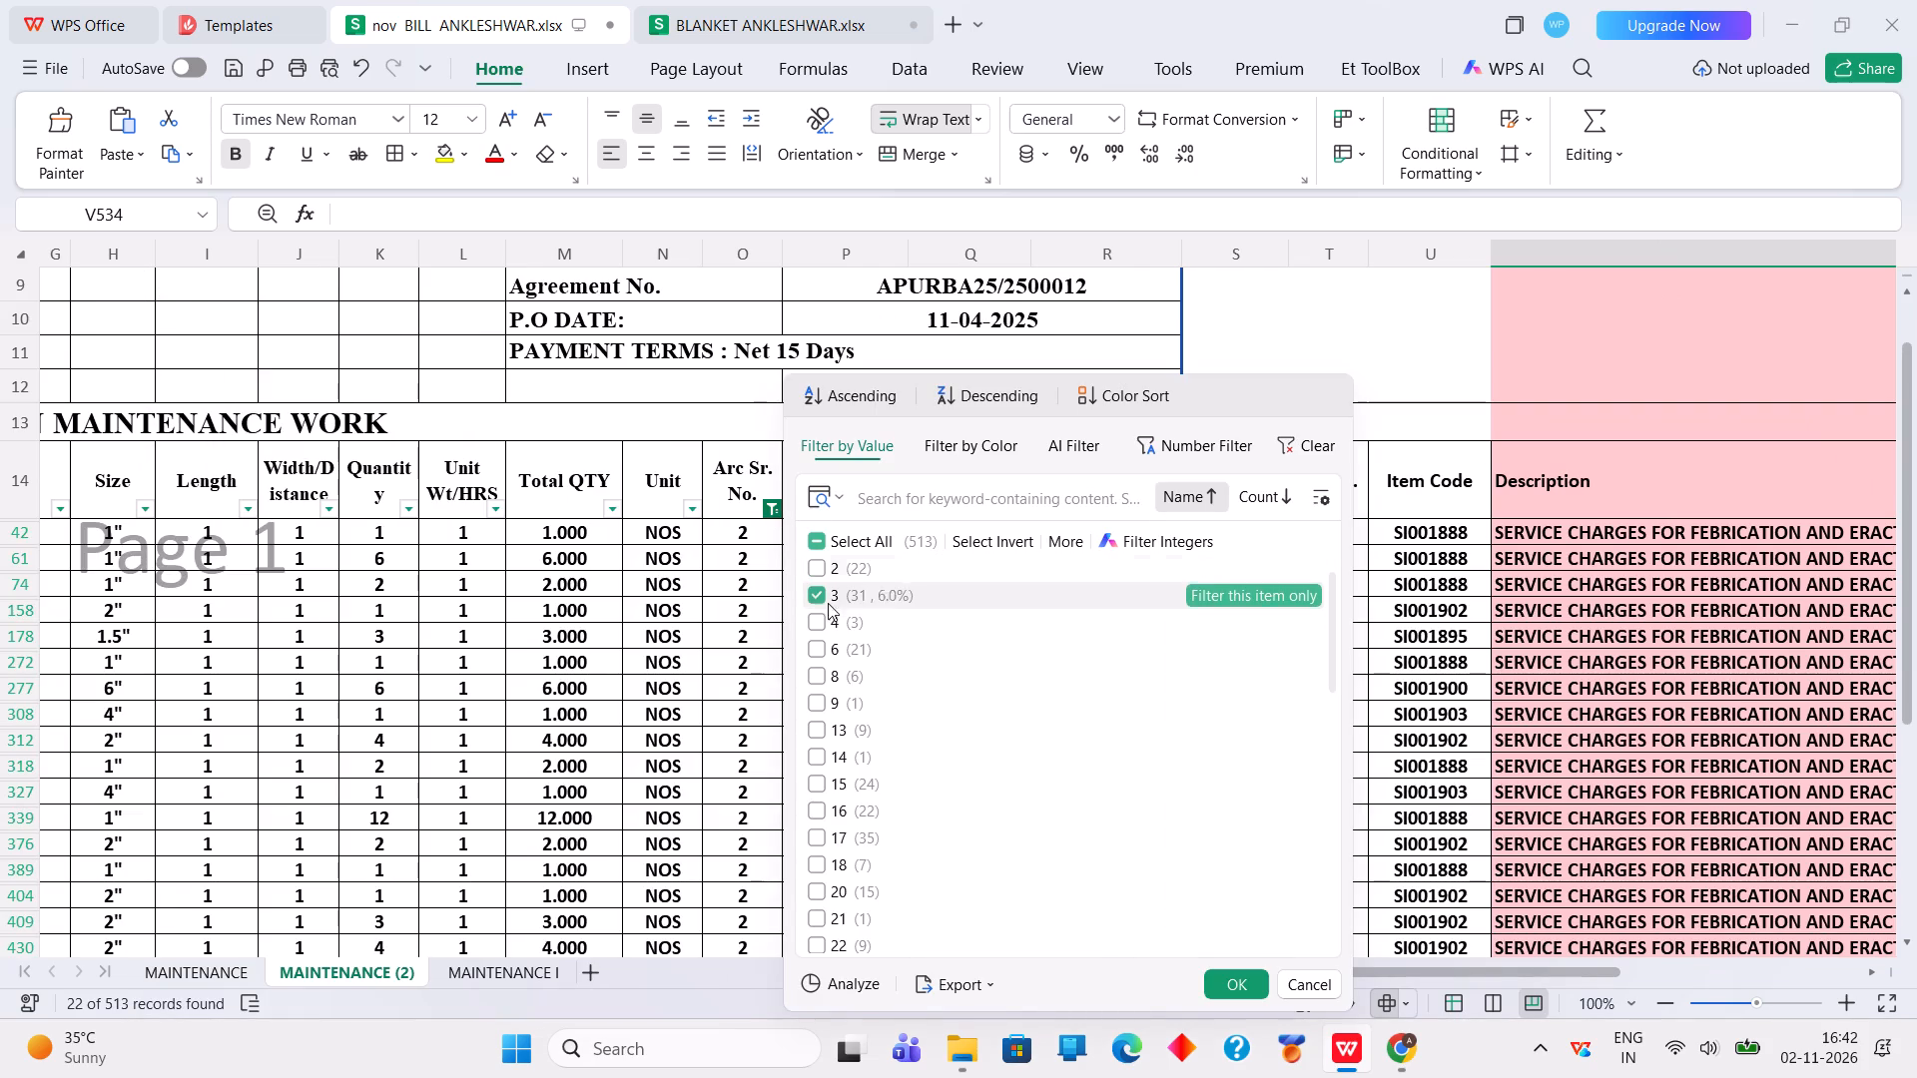
{"action": "left_click", "coordinate": [1242, 994]}
Filter the Size column to show only the 1" flange rows.
{"action": "left_click_drag", "start_coordinate": [1377, 964], "coordinate": [1145, 992]}
{"action": "left_click", "coordinate": [999, 504]}
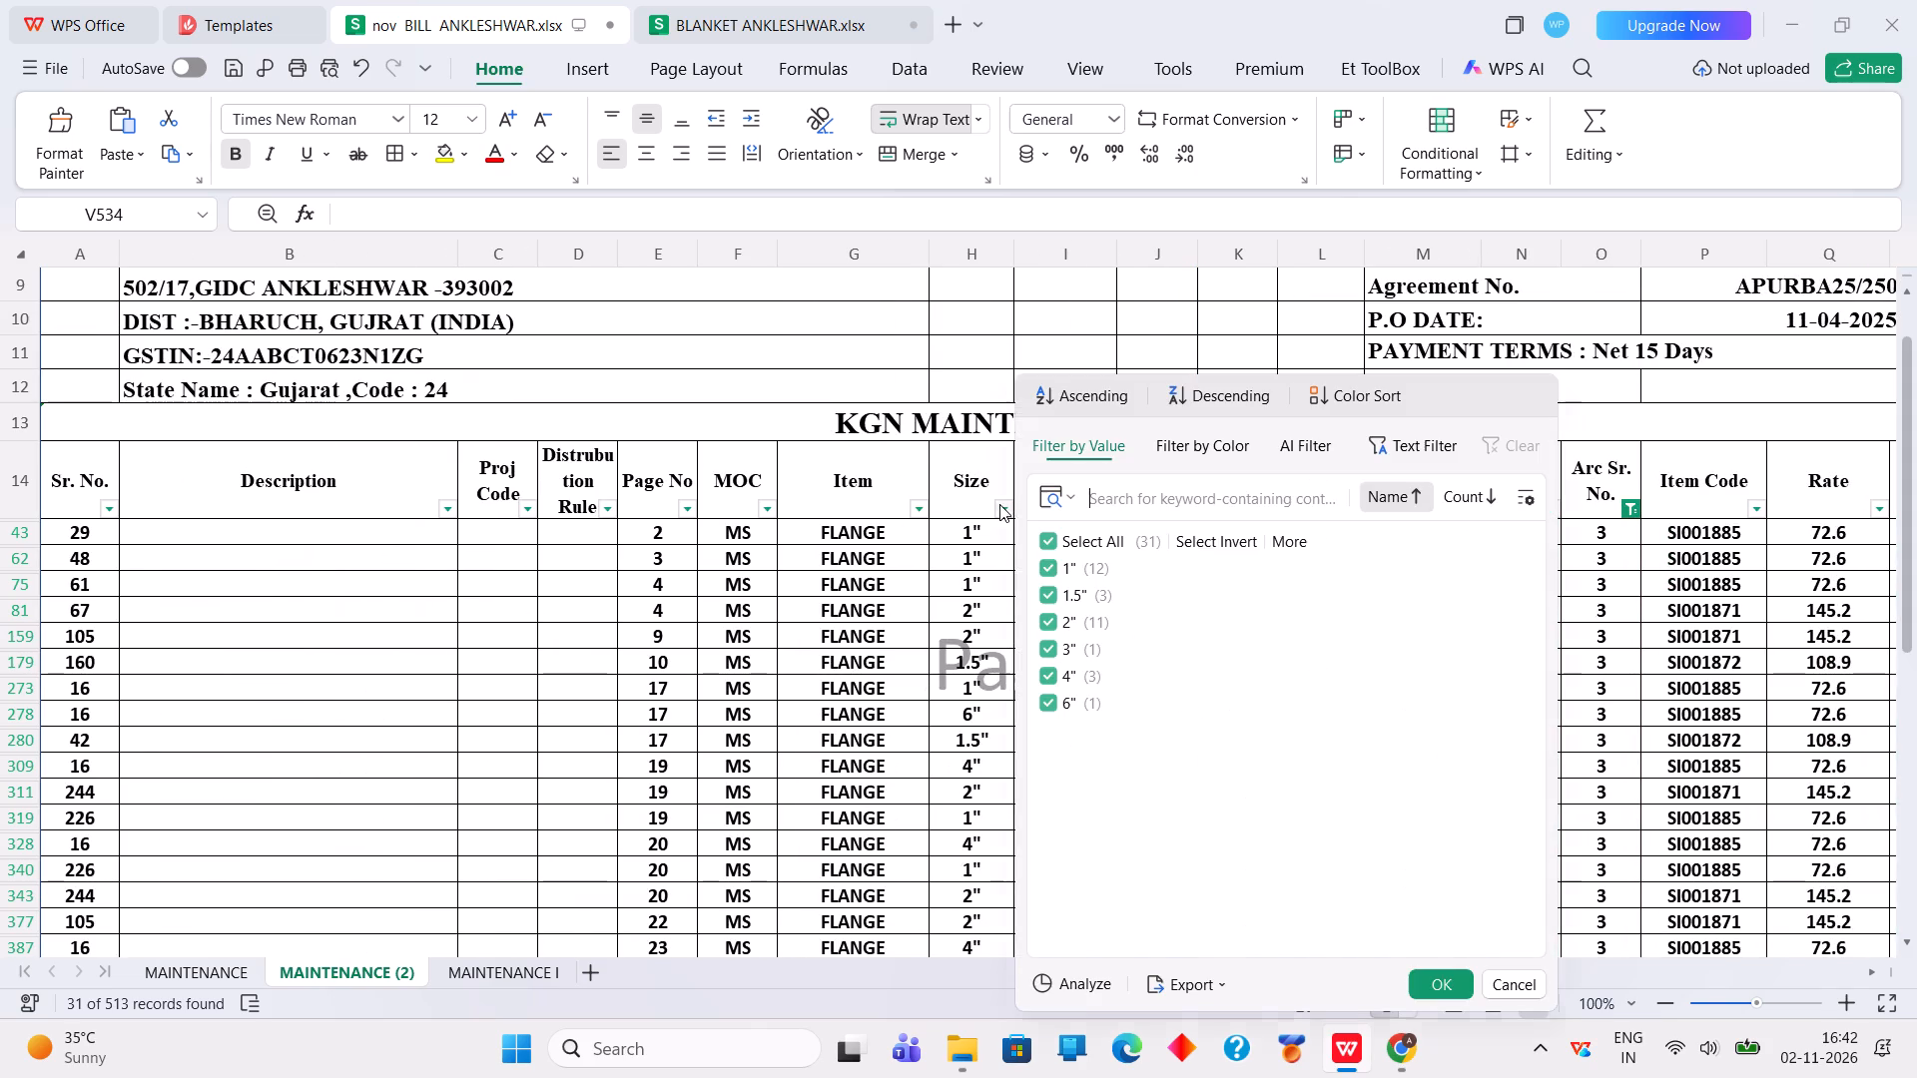
{"action": "left_click", "coordinate": [1042, 546]}
{"action": "left_click", "coordinate": [1051, 576]}
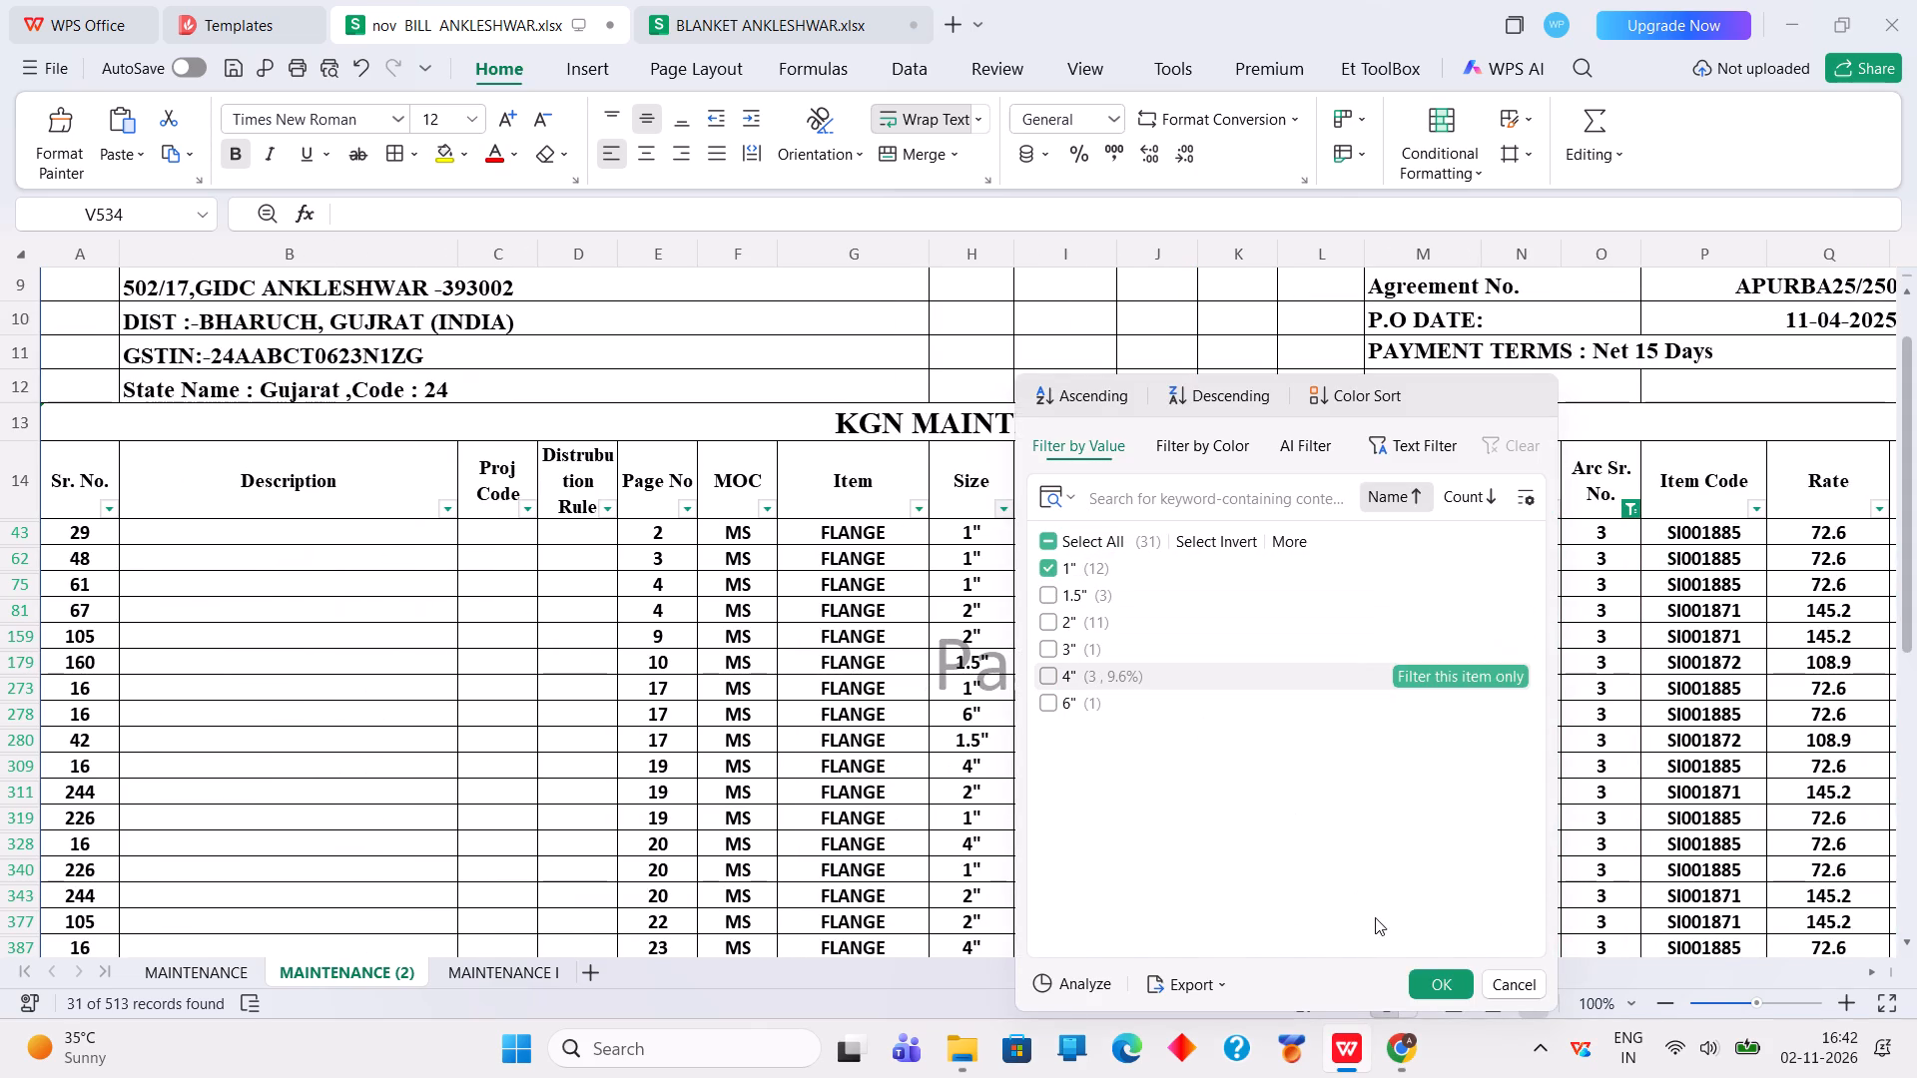
{"action": "left_click", "coordinate": [1459, 992]}
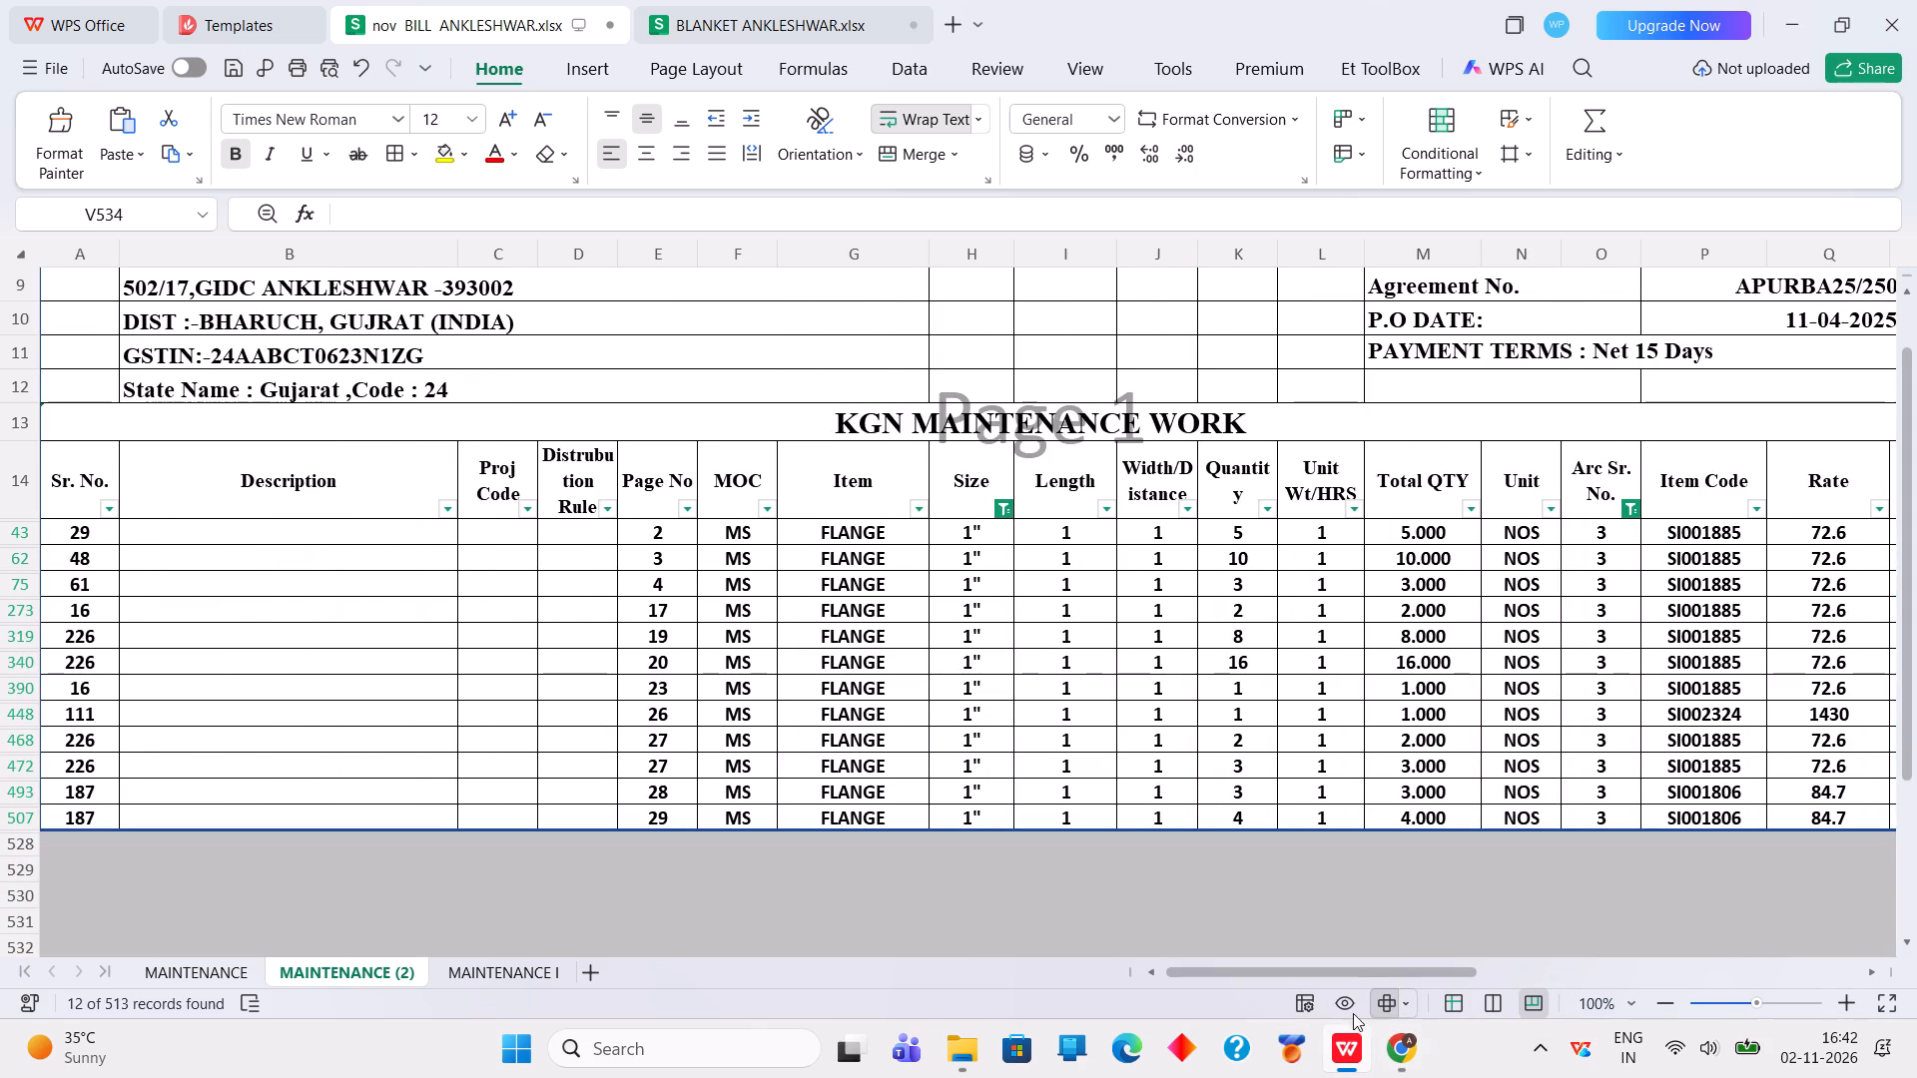
Copy row 62's cells from Arc Sr. No. through Price (O62:W62) and paste them over row 448 starting at O448.
{"action": "left_click_drag", "start_coordinate": [1331, 973], "coordinate": [1537, 961]}
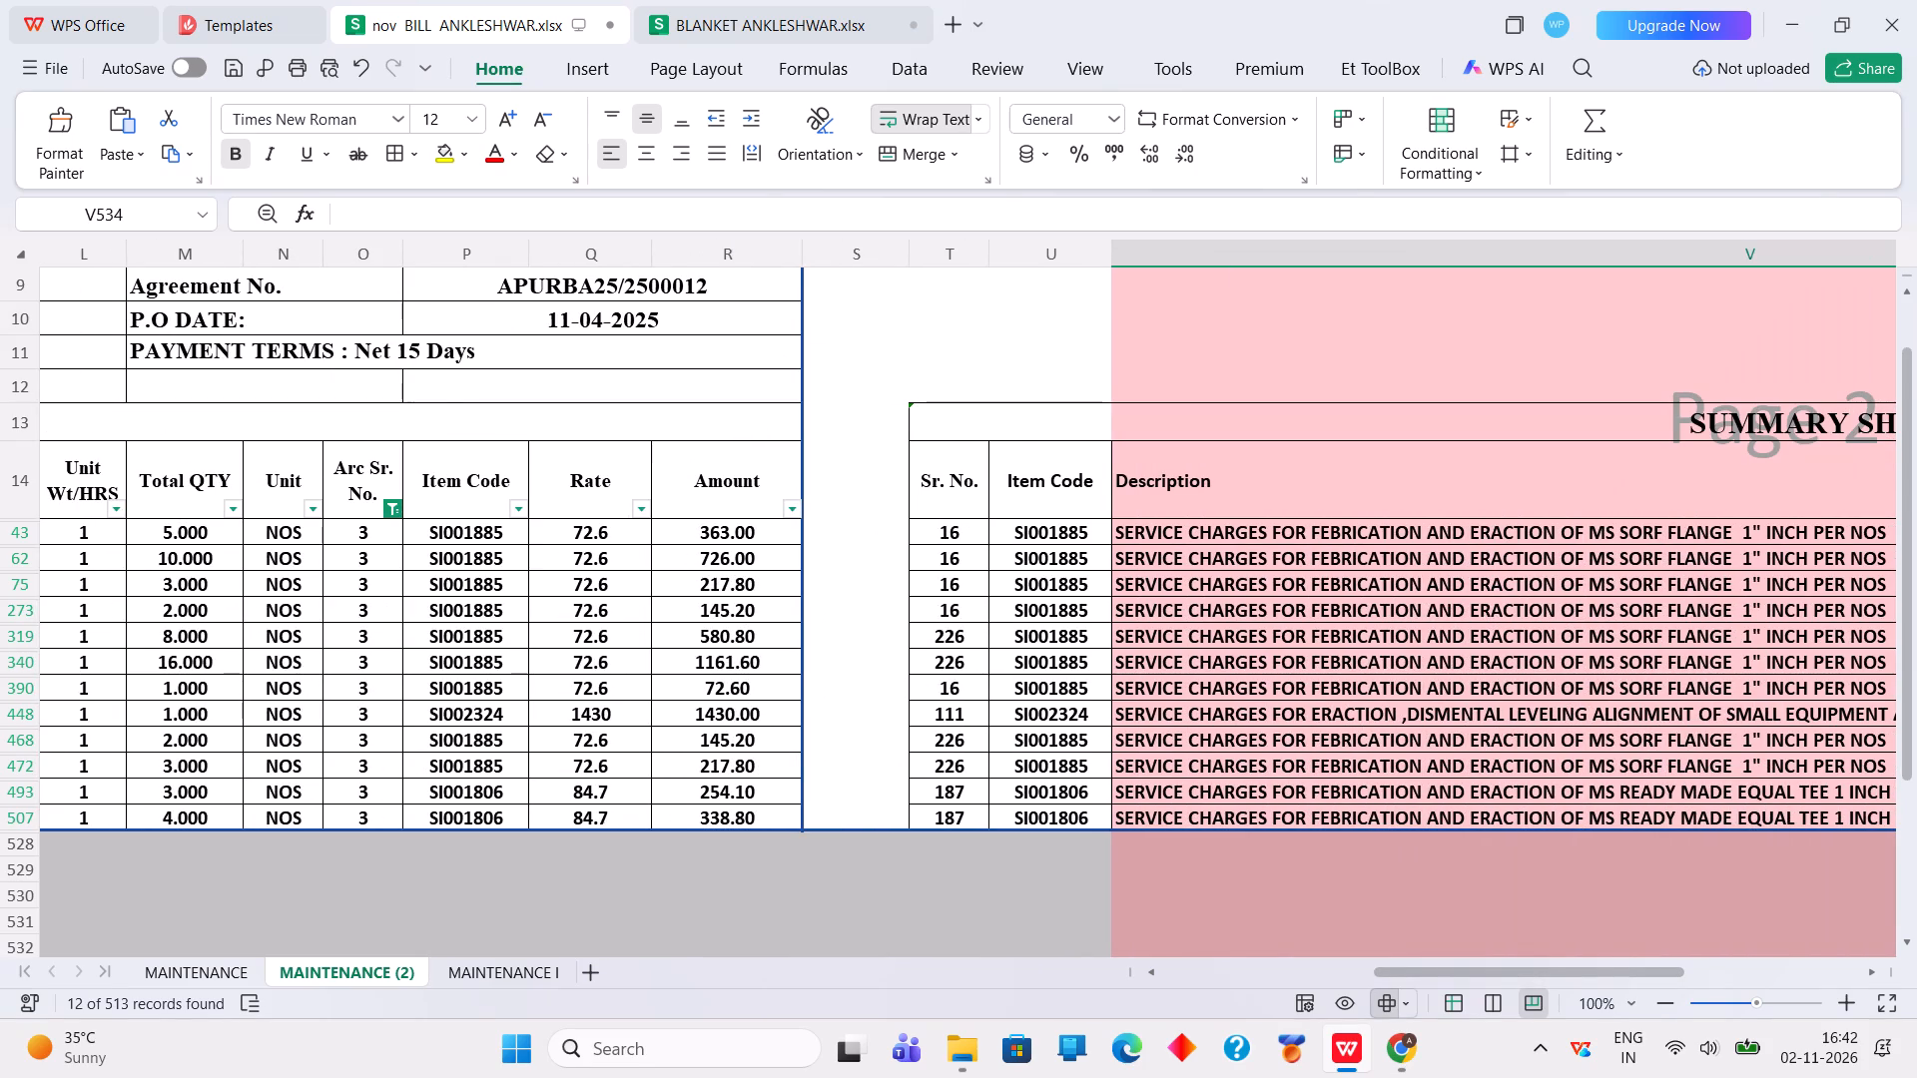
{"action": "left_click_drag", "start_coordinate": [369, 564], "coordinate": [1916, 547]}
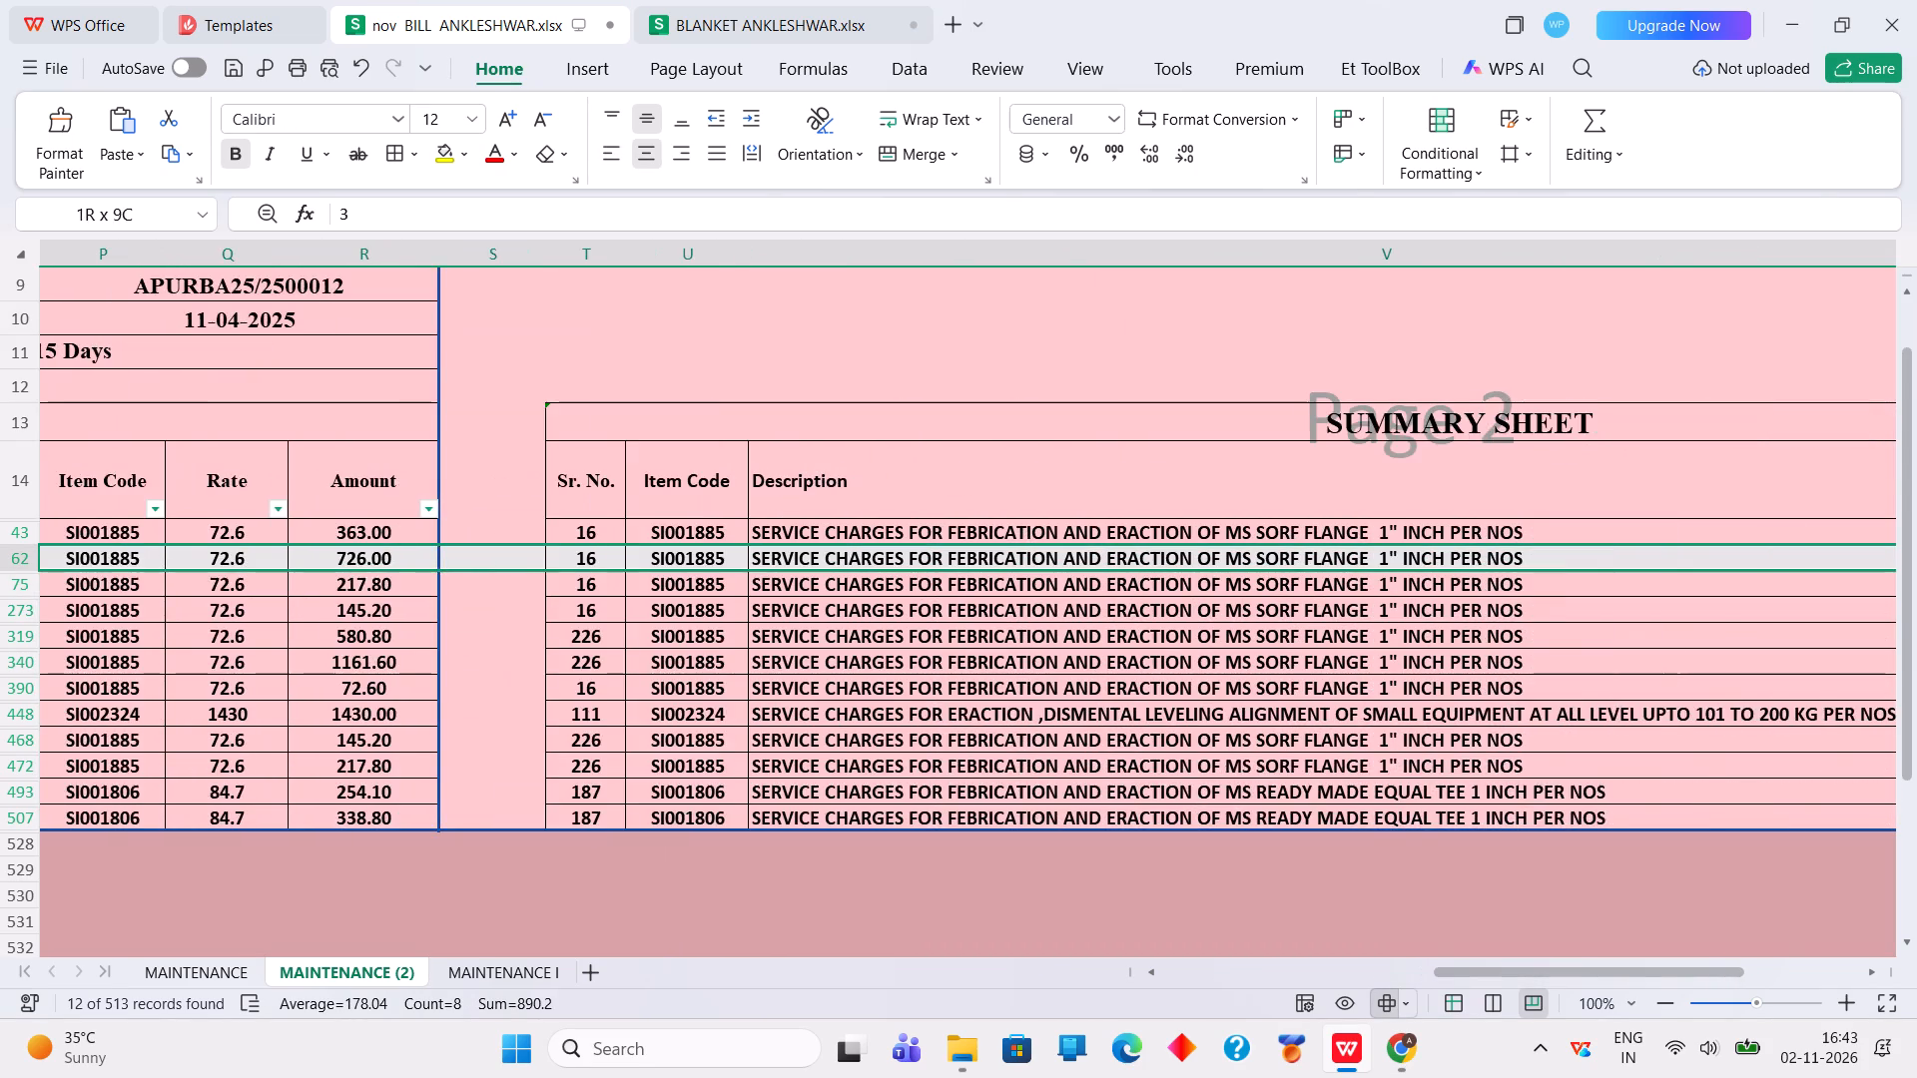
{"action": "left_click_drag", "start_coordinate": [1916, 547], "coordinate": [1710, 567]}
{"action": "right_click", "coordinate": [1709, 567]}
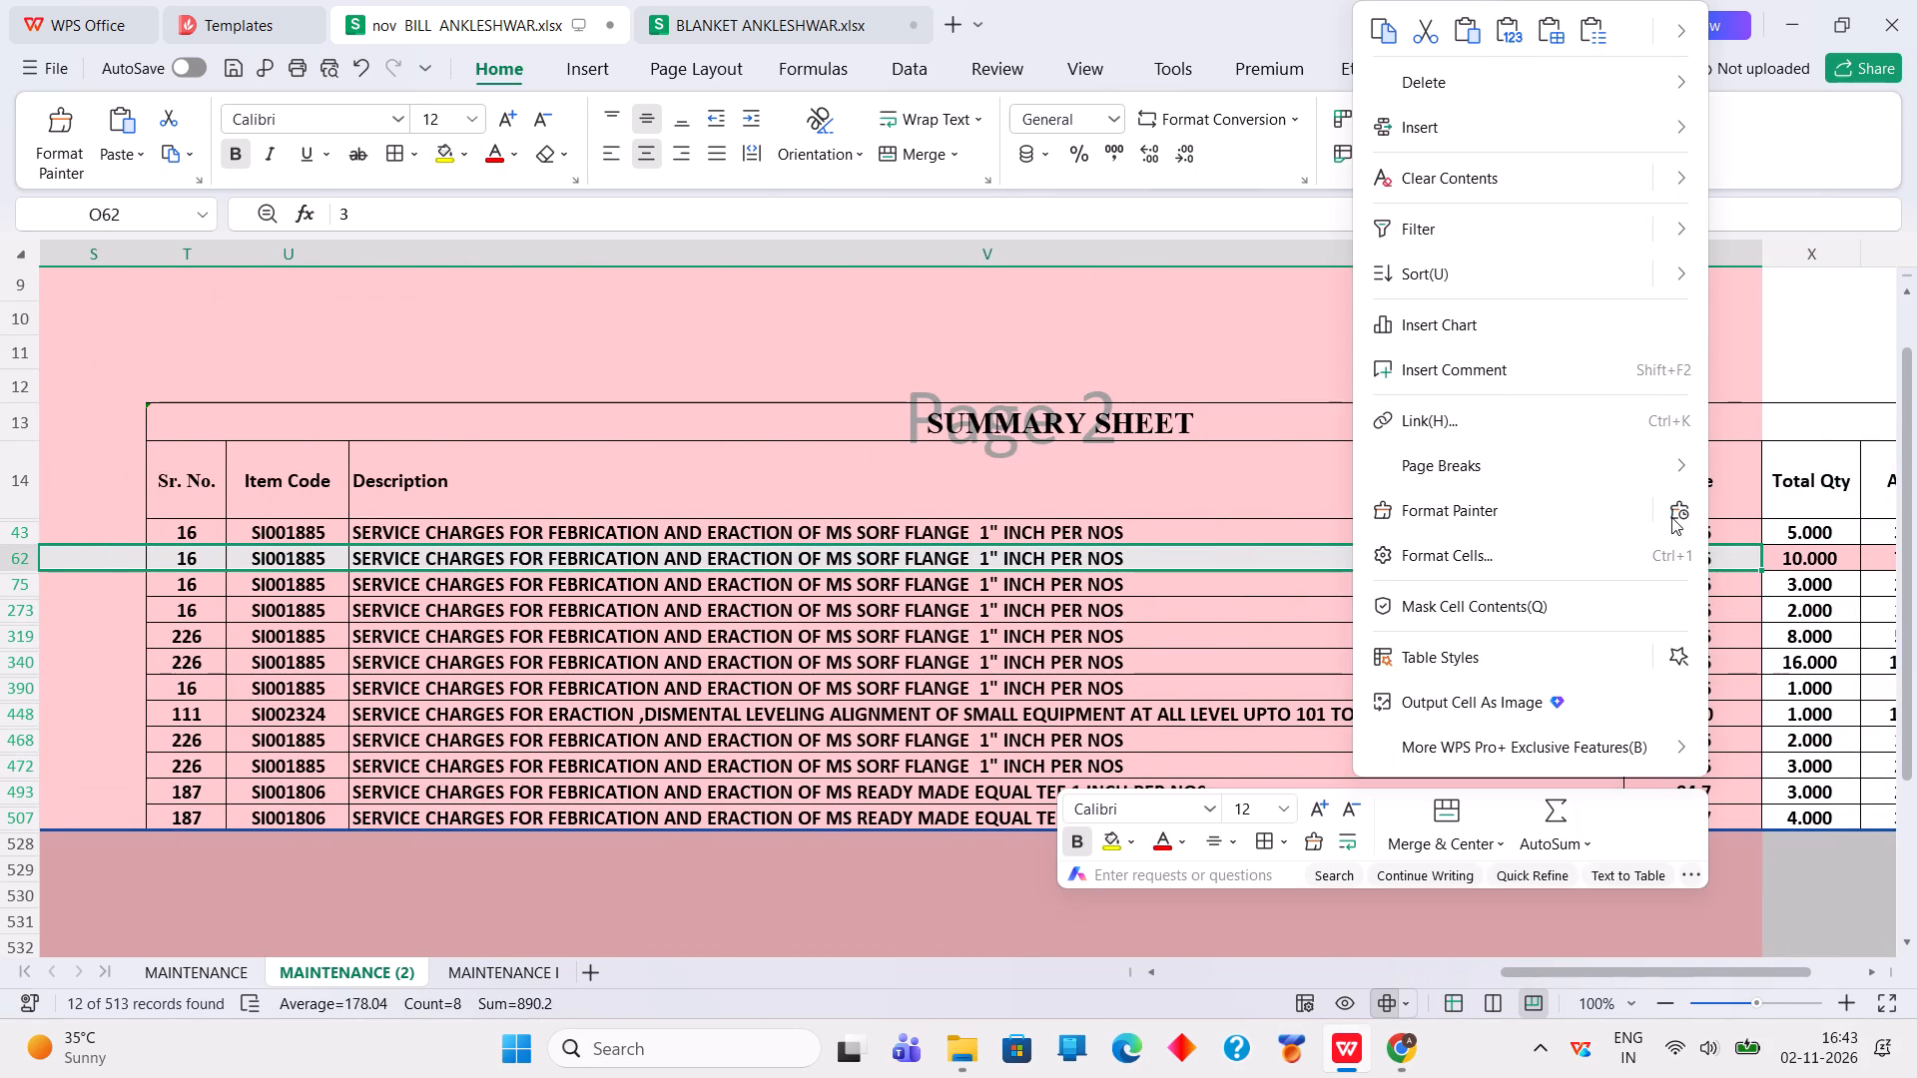
{"action": "left_click", "coordinate": [1386, 27]}
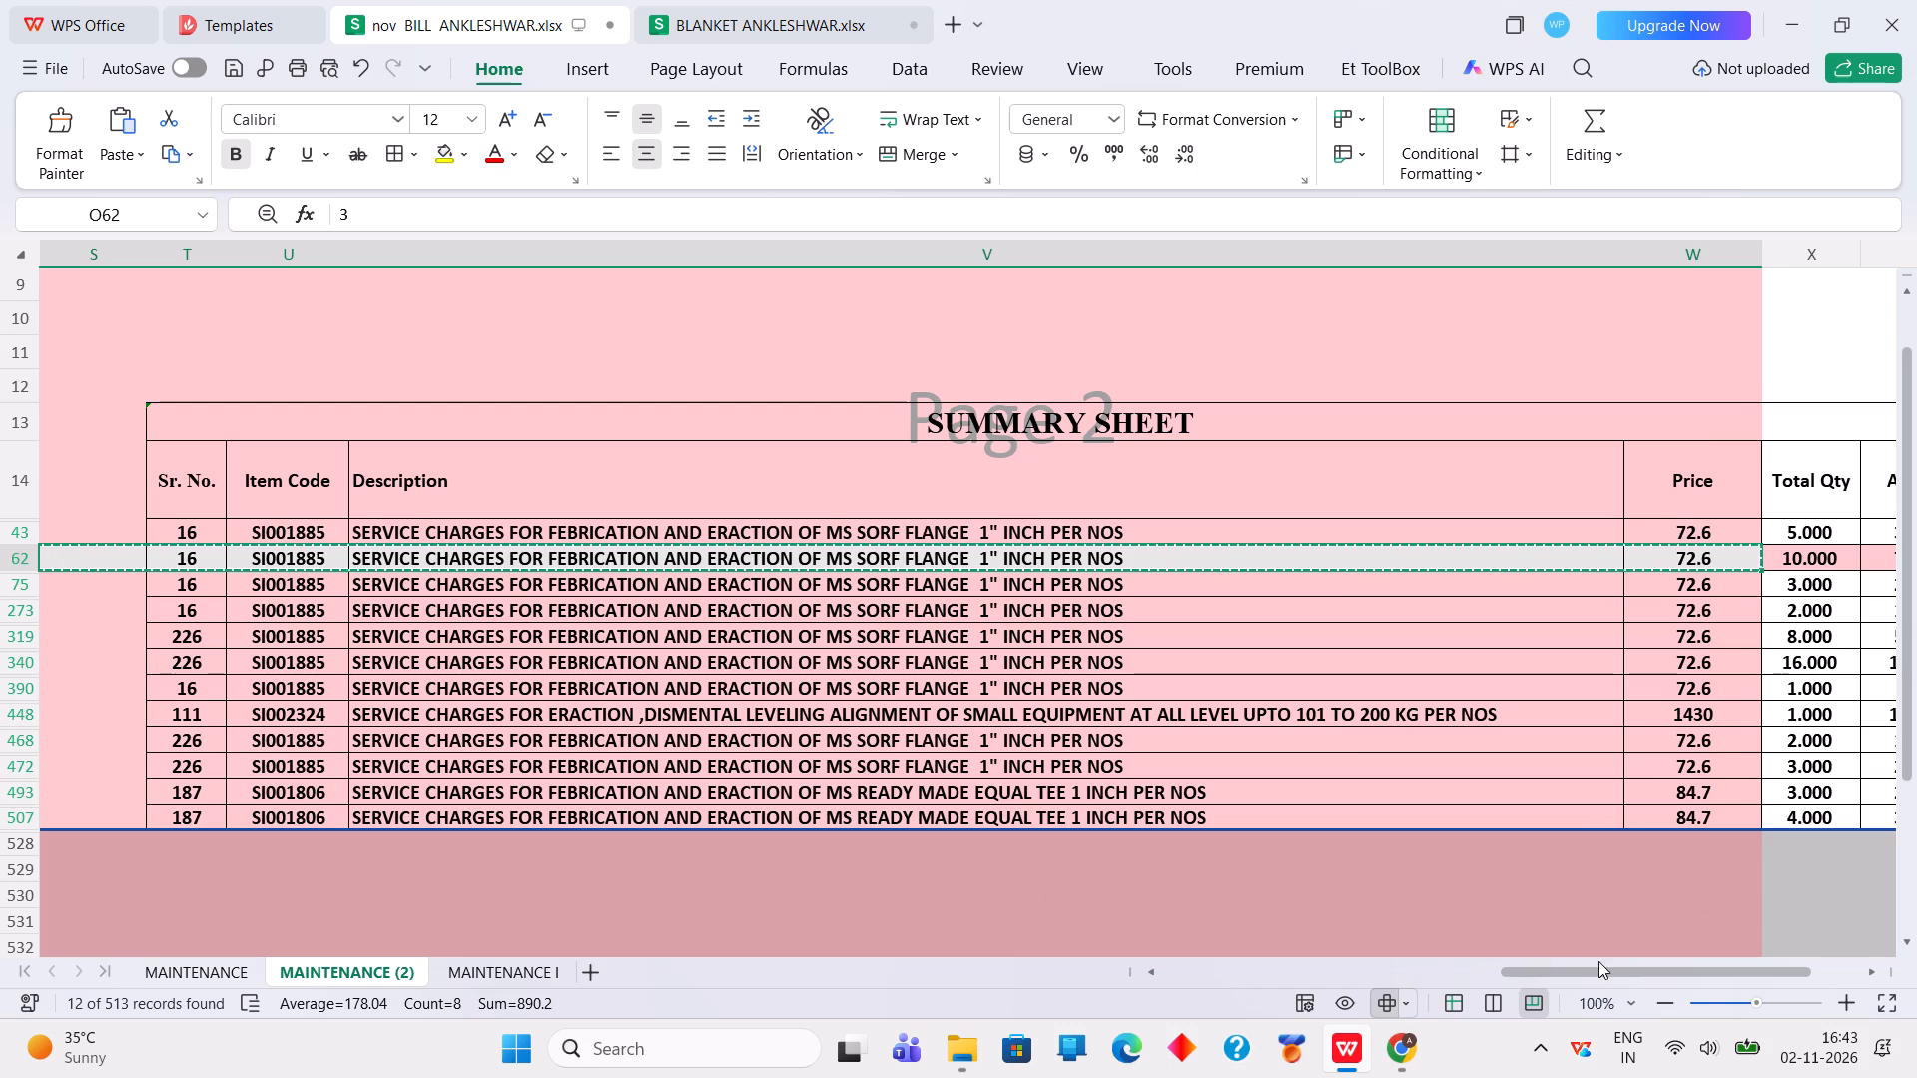
{"action": "left_click_drag", "start_coordinate": [1597, 969], "coordinate": [1412, 976]}
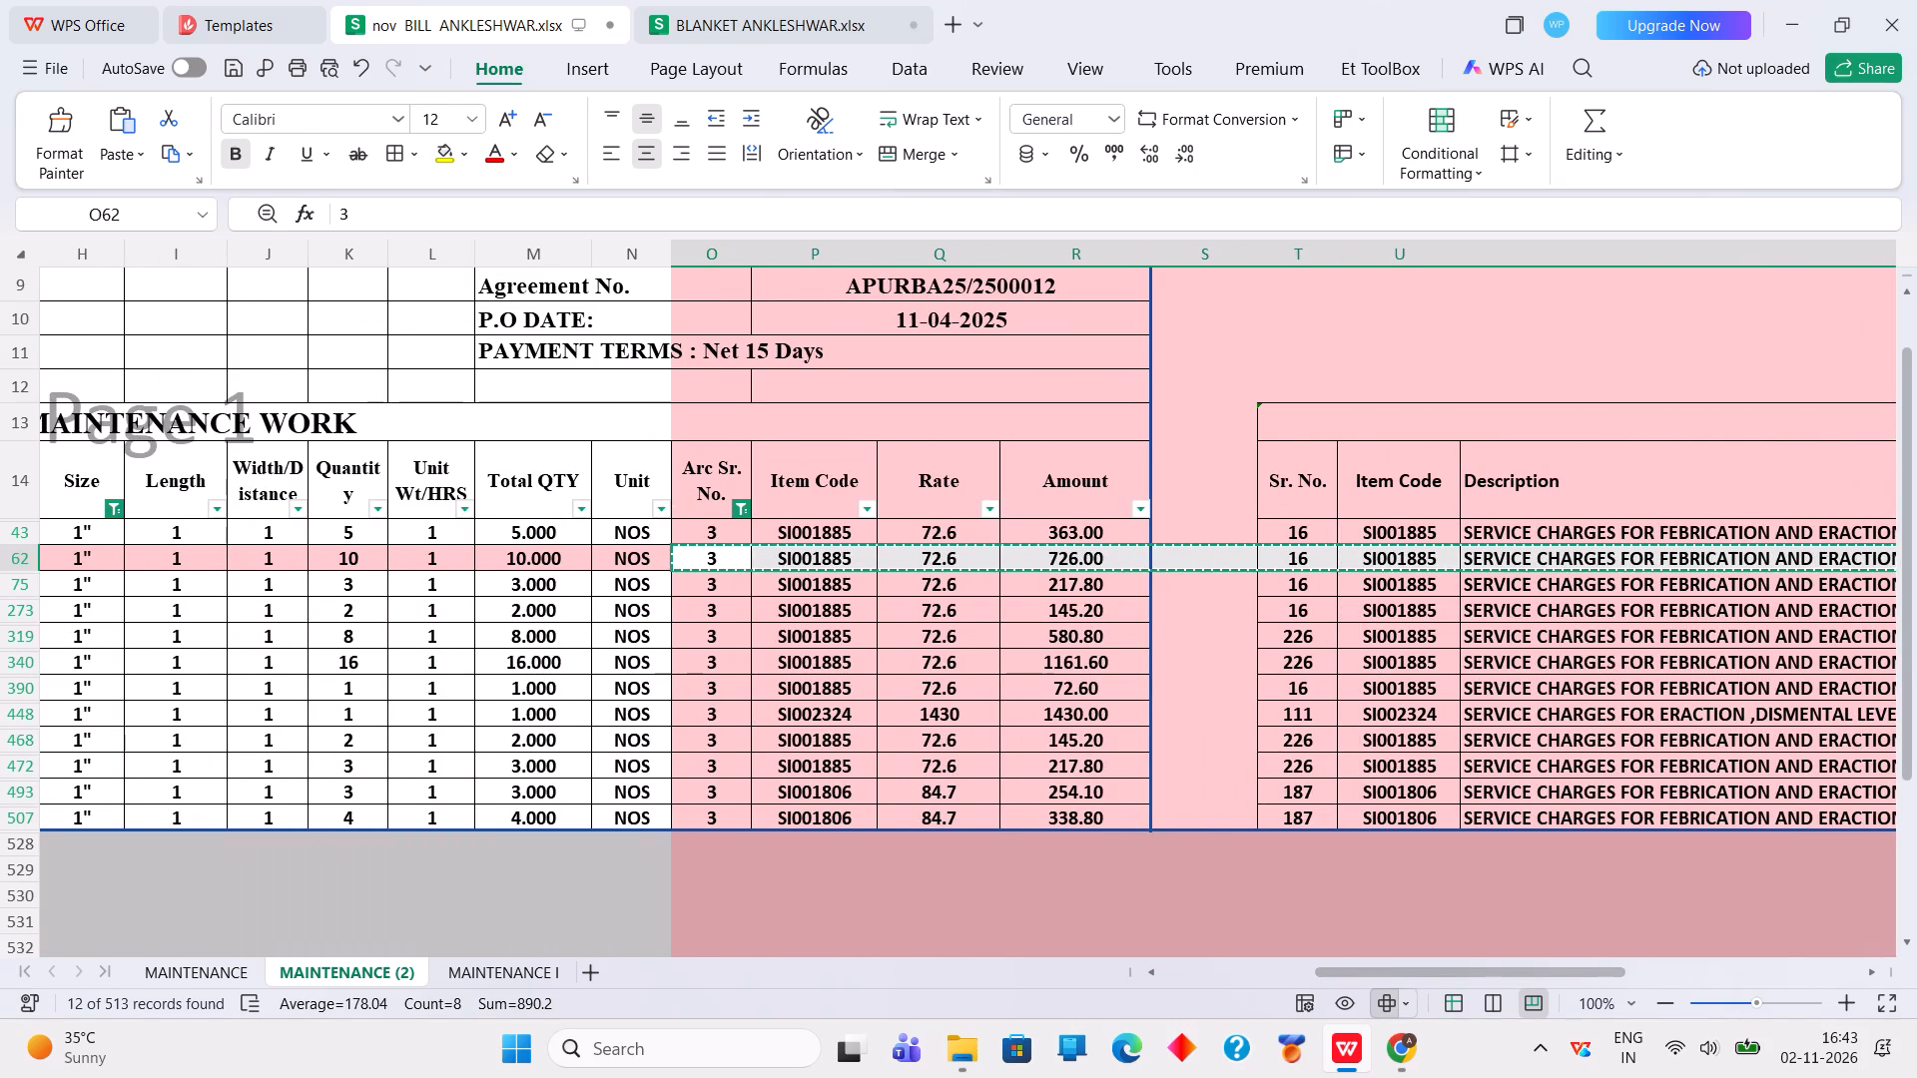
{"action": "left_click", "coordinate": [719, 715]}
{"action": "right_click", "coordinate": [719, 715]}
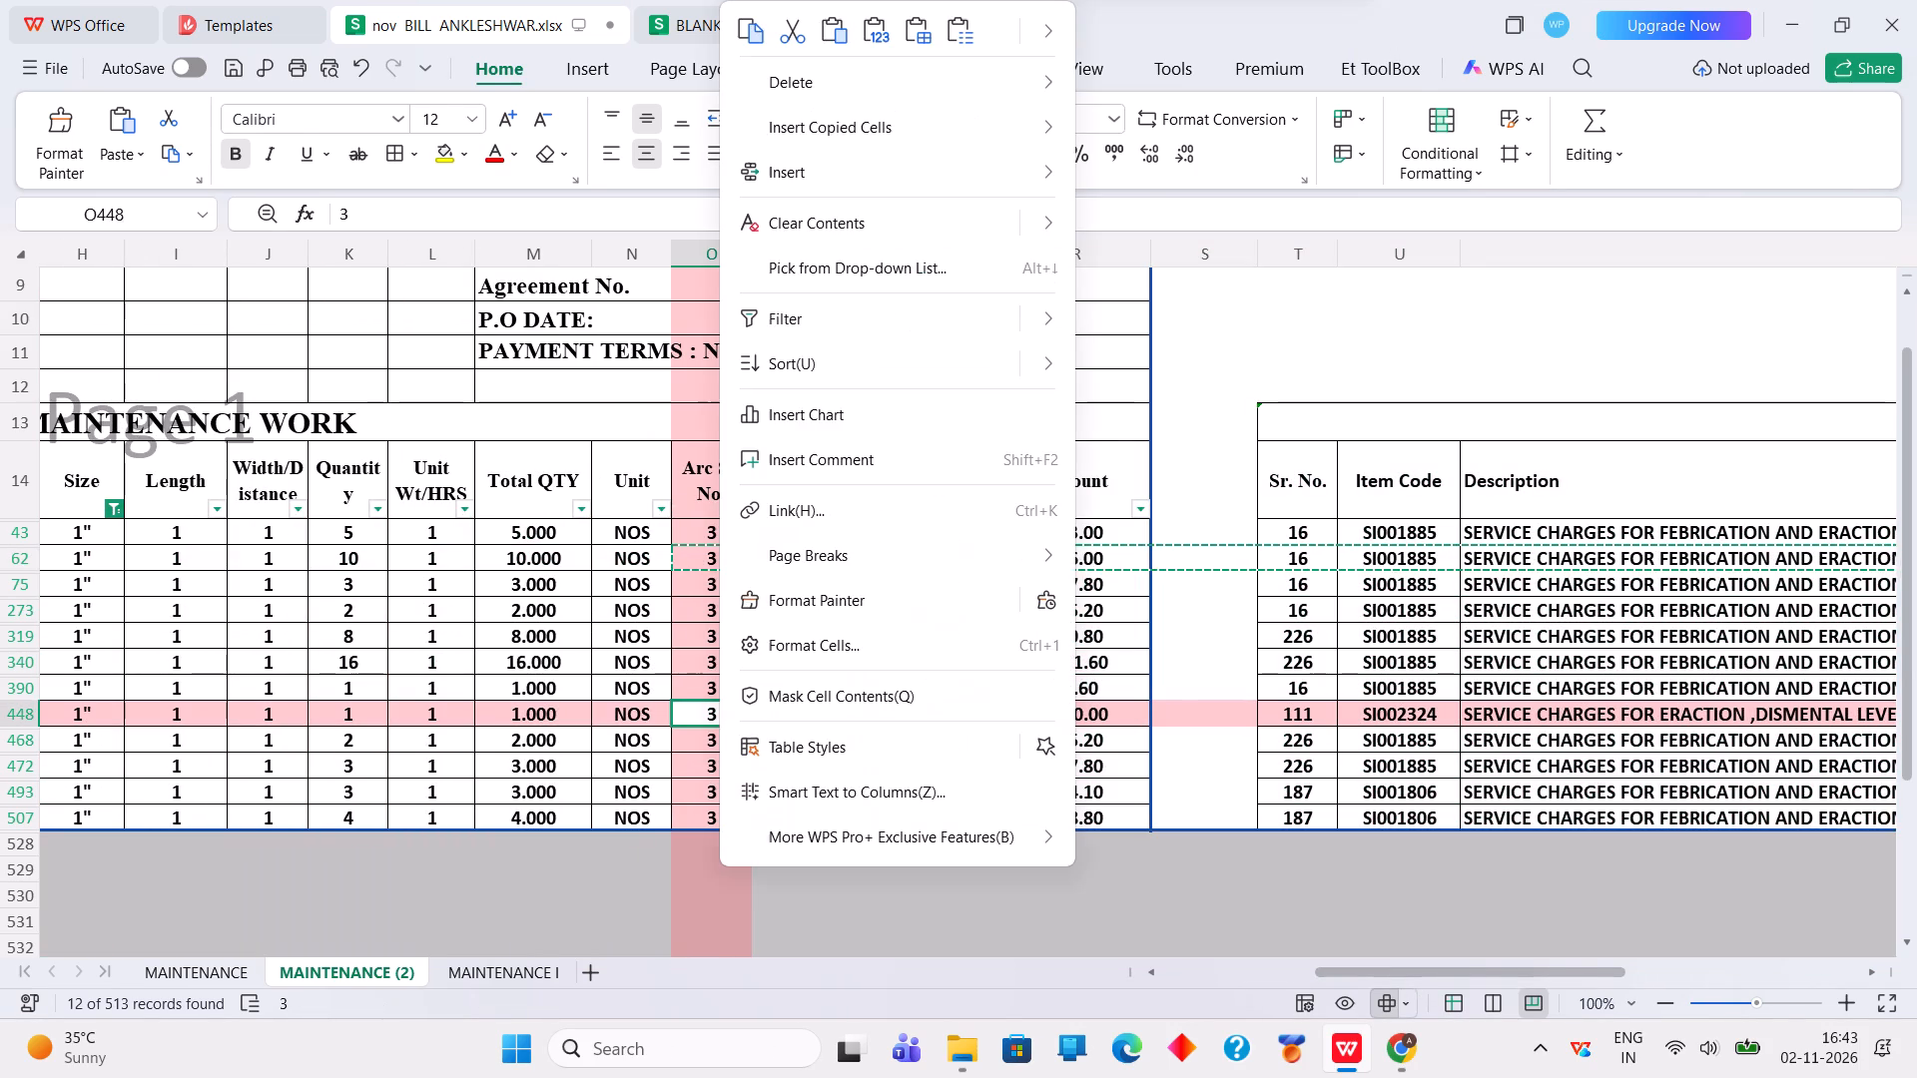
{"action": "left_click", "coordinate": [825, 18]}
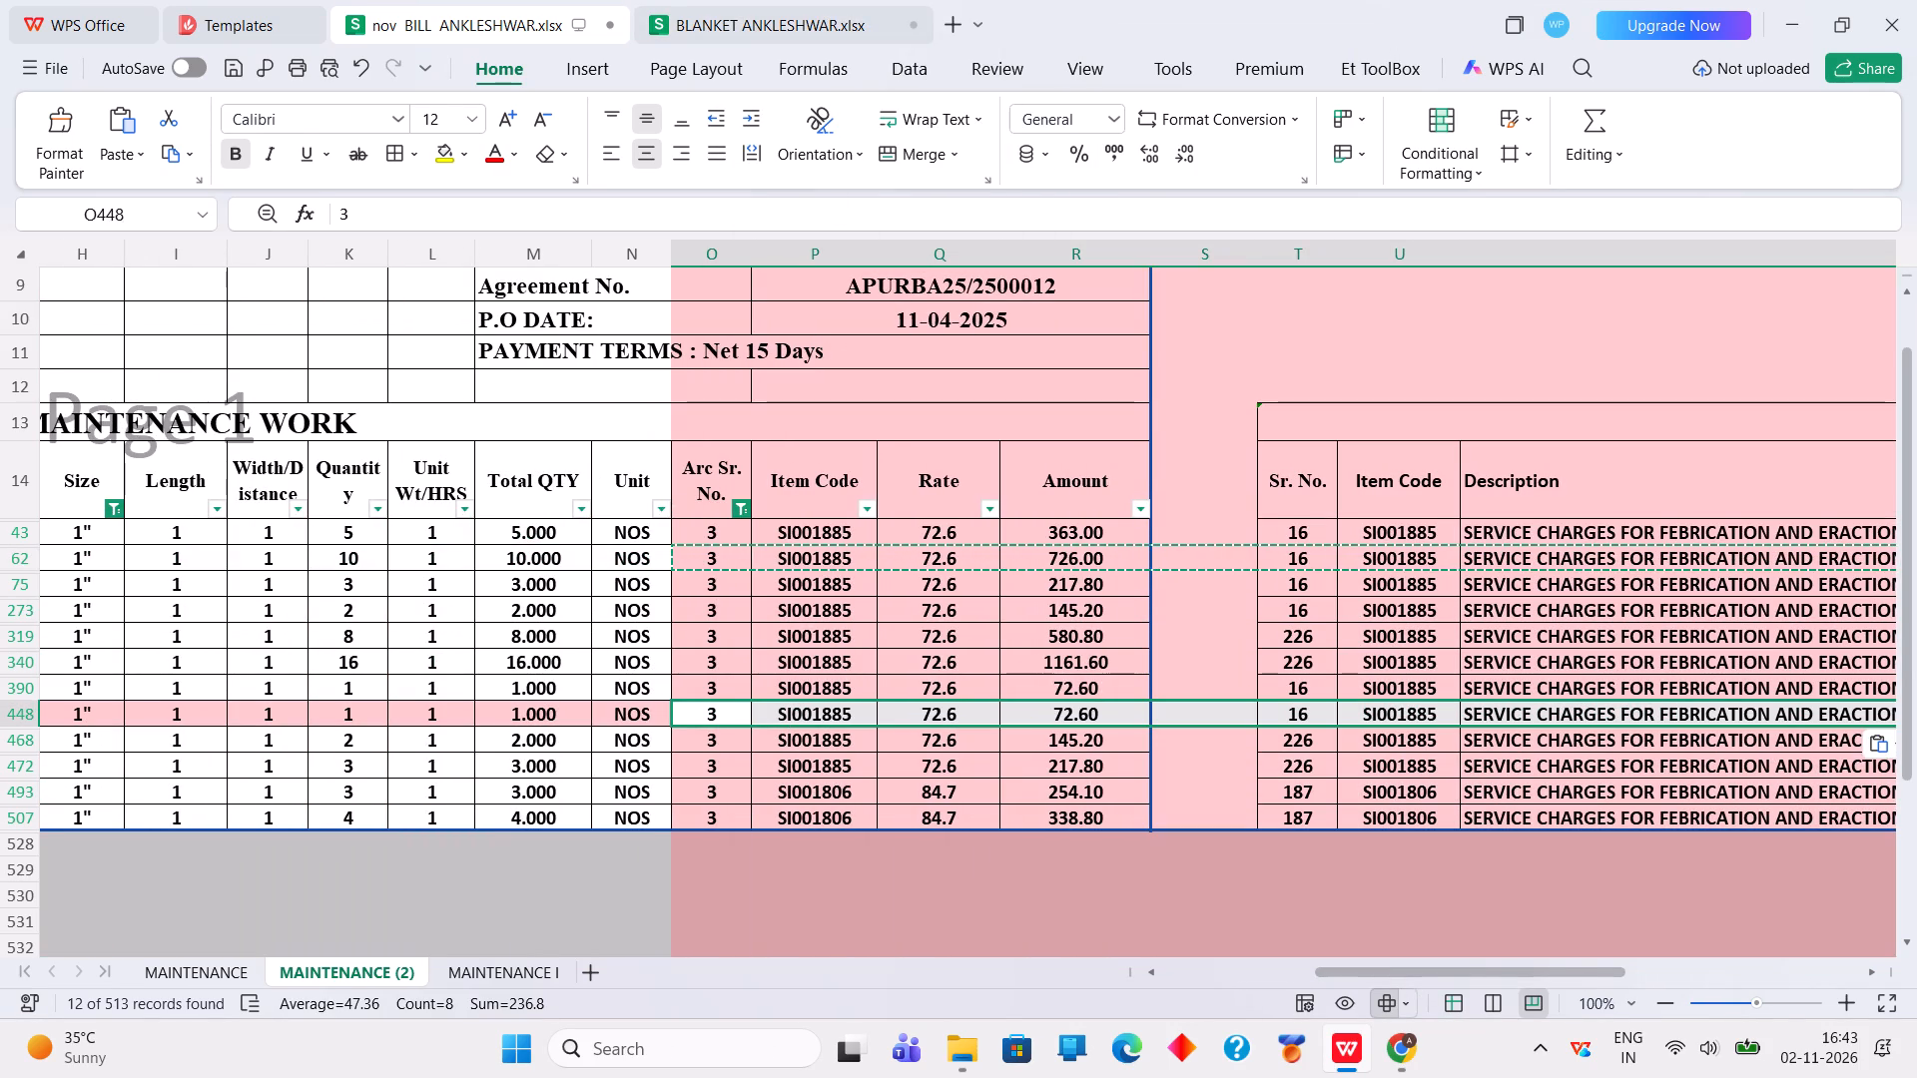
Paste the copied SI001885 cells over the two SI001806 flange rows, starting at O493 and O507.
{"action": "left_click", "coordinate": [756, 793]}
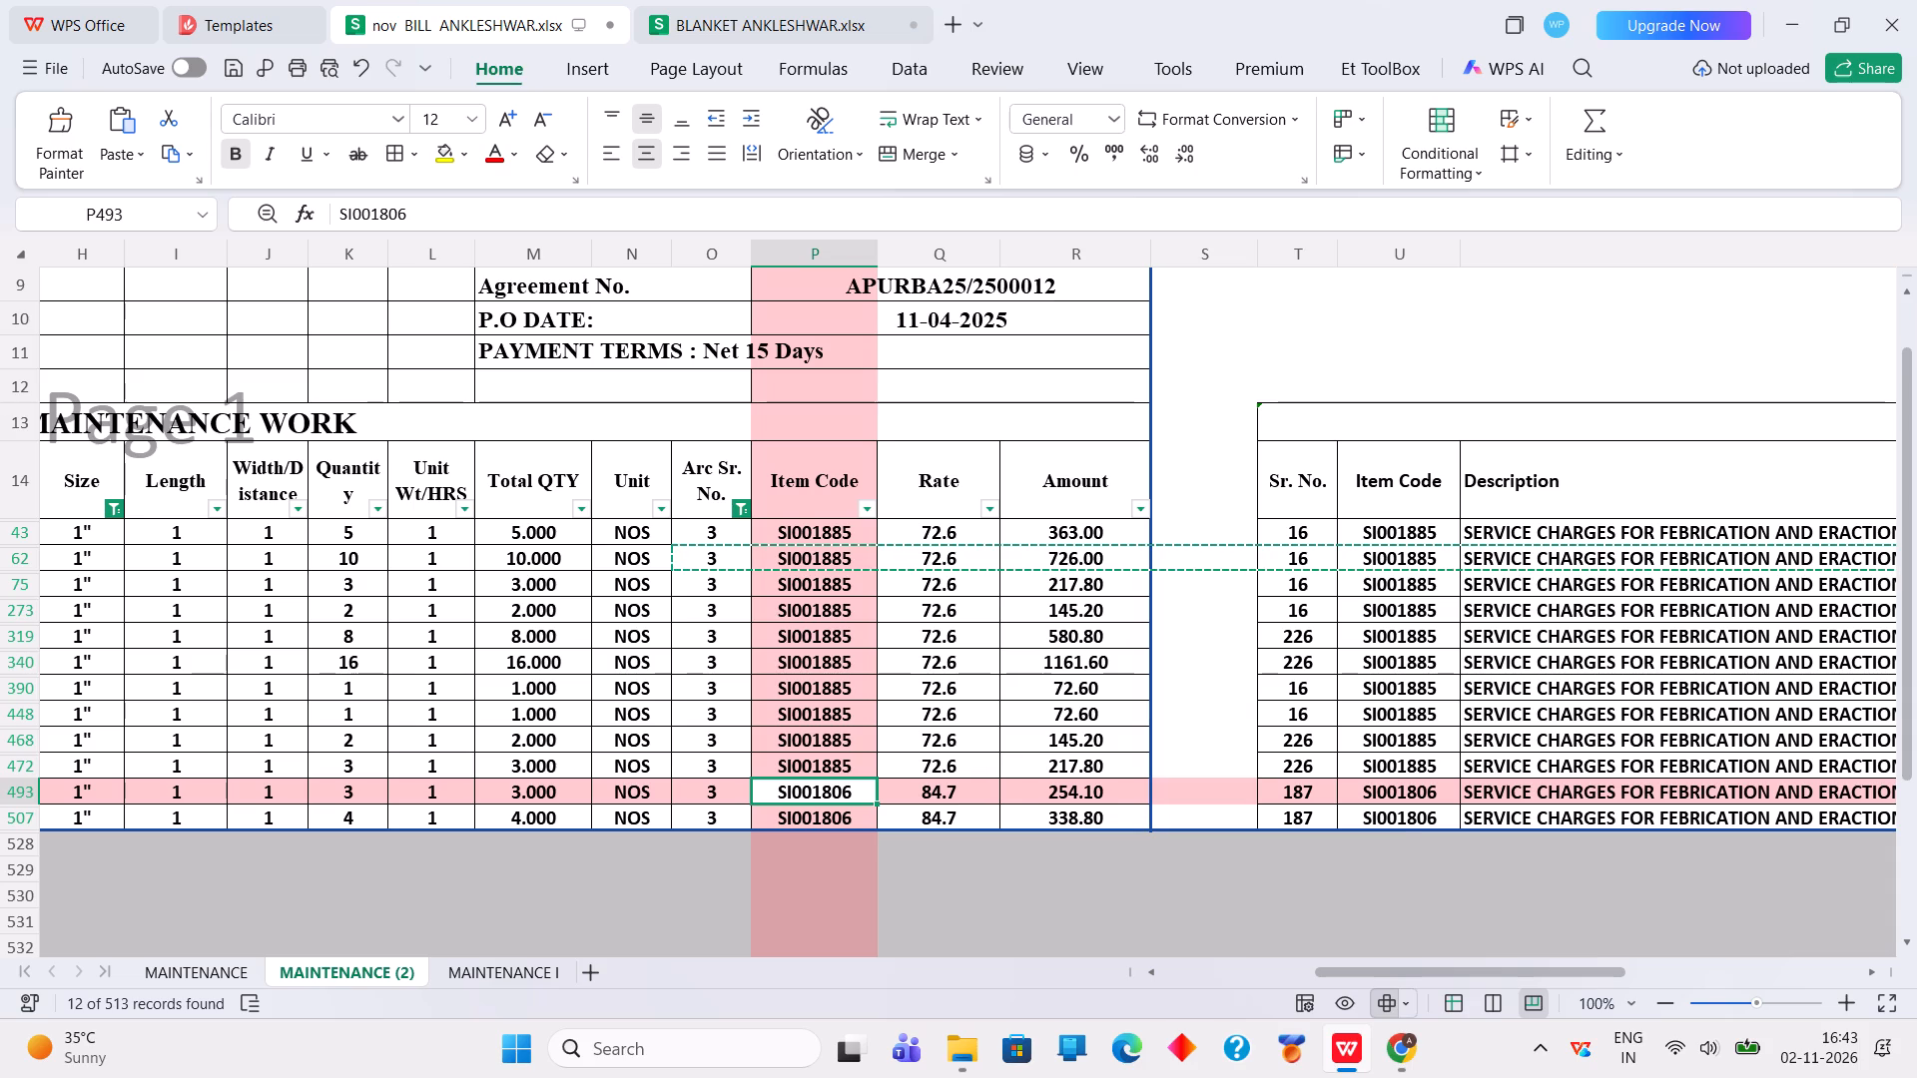
{"action": "right_click", "coordinate": [756, 793]}
{"action": "left_click", "coordinate": [718, 795]}
{"action": "right_click", "coordinate": [718, 795]}
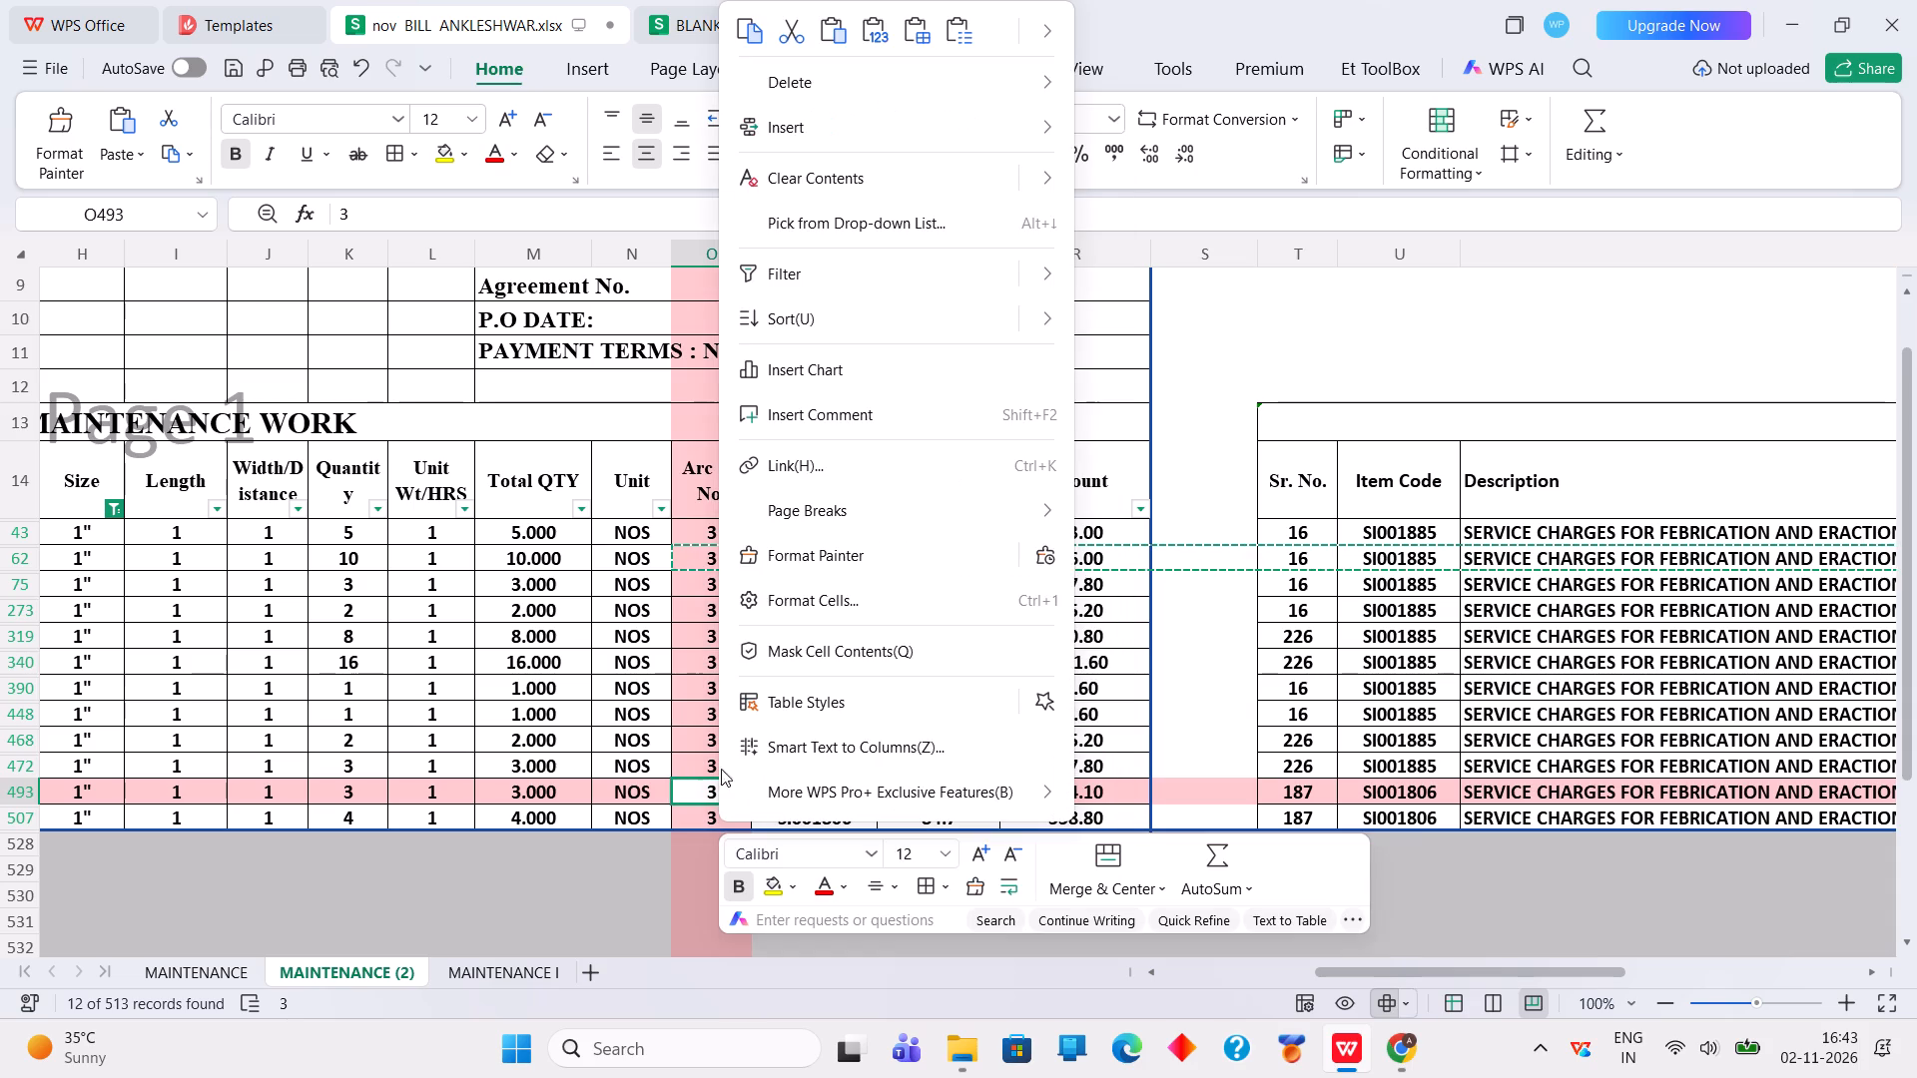
{"action": "left_click", "coordinate": [819, 27]}
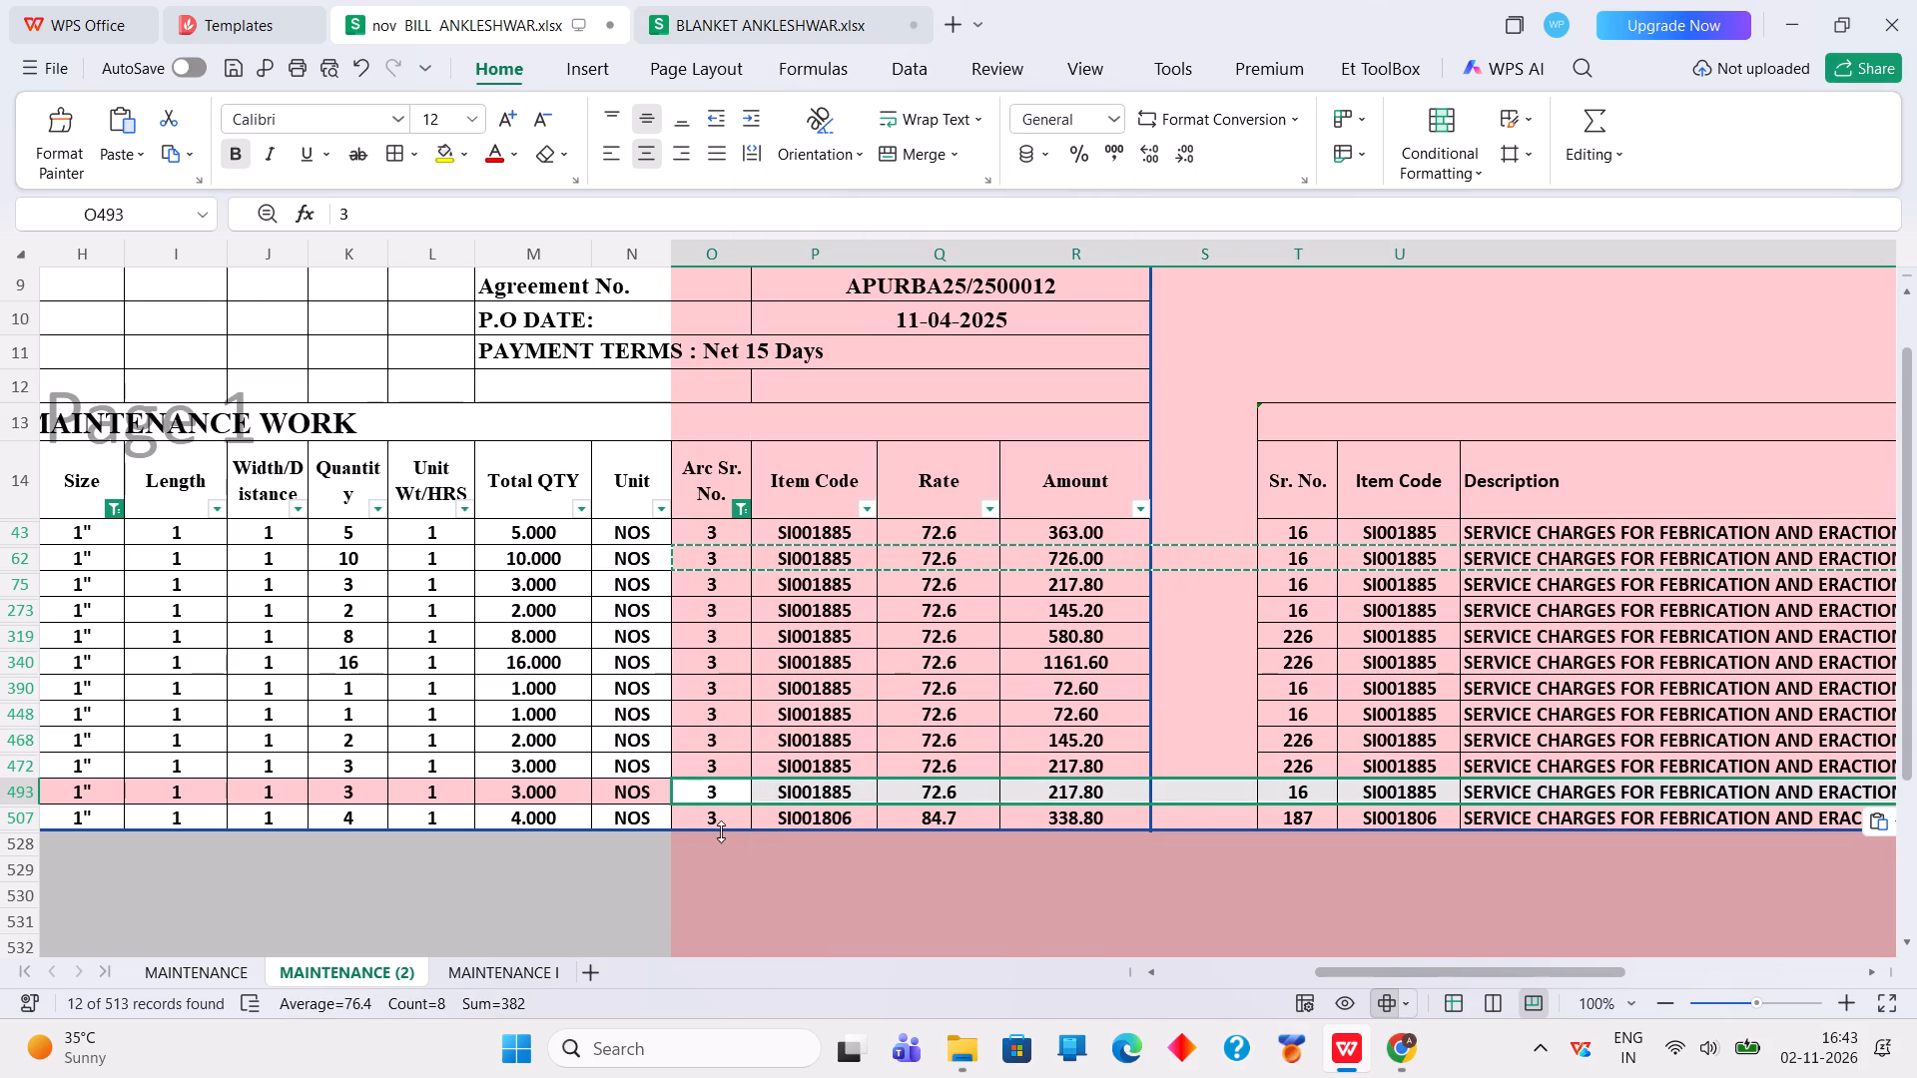
{"action": "right_click", "coordinate": [719, 820]}
{"action": "left_click_drag", "start_coordinate": [1498, 975], "coordinate": [1497, 974]}
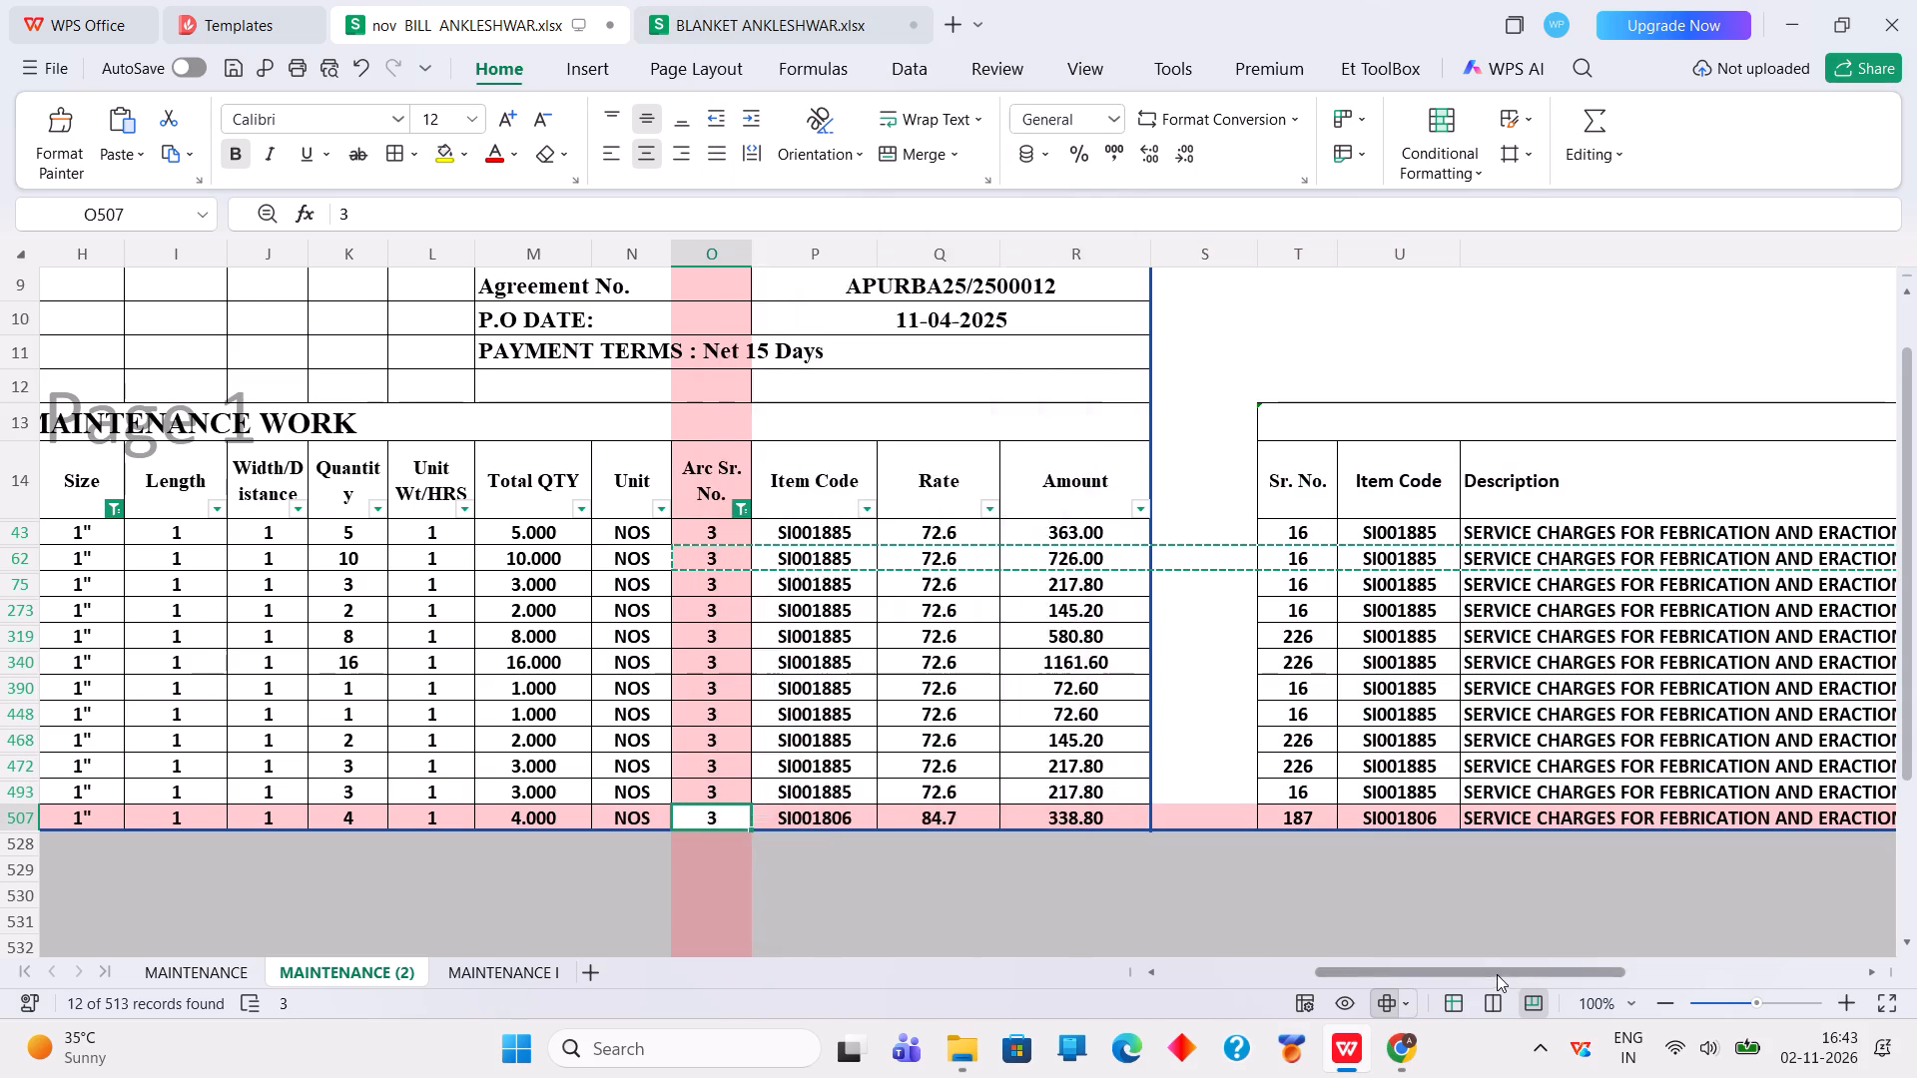
{"action": "left_click_drag", "start_coordinate": [1497, 974], "coordinate": [1416, 1022]}
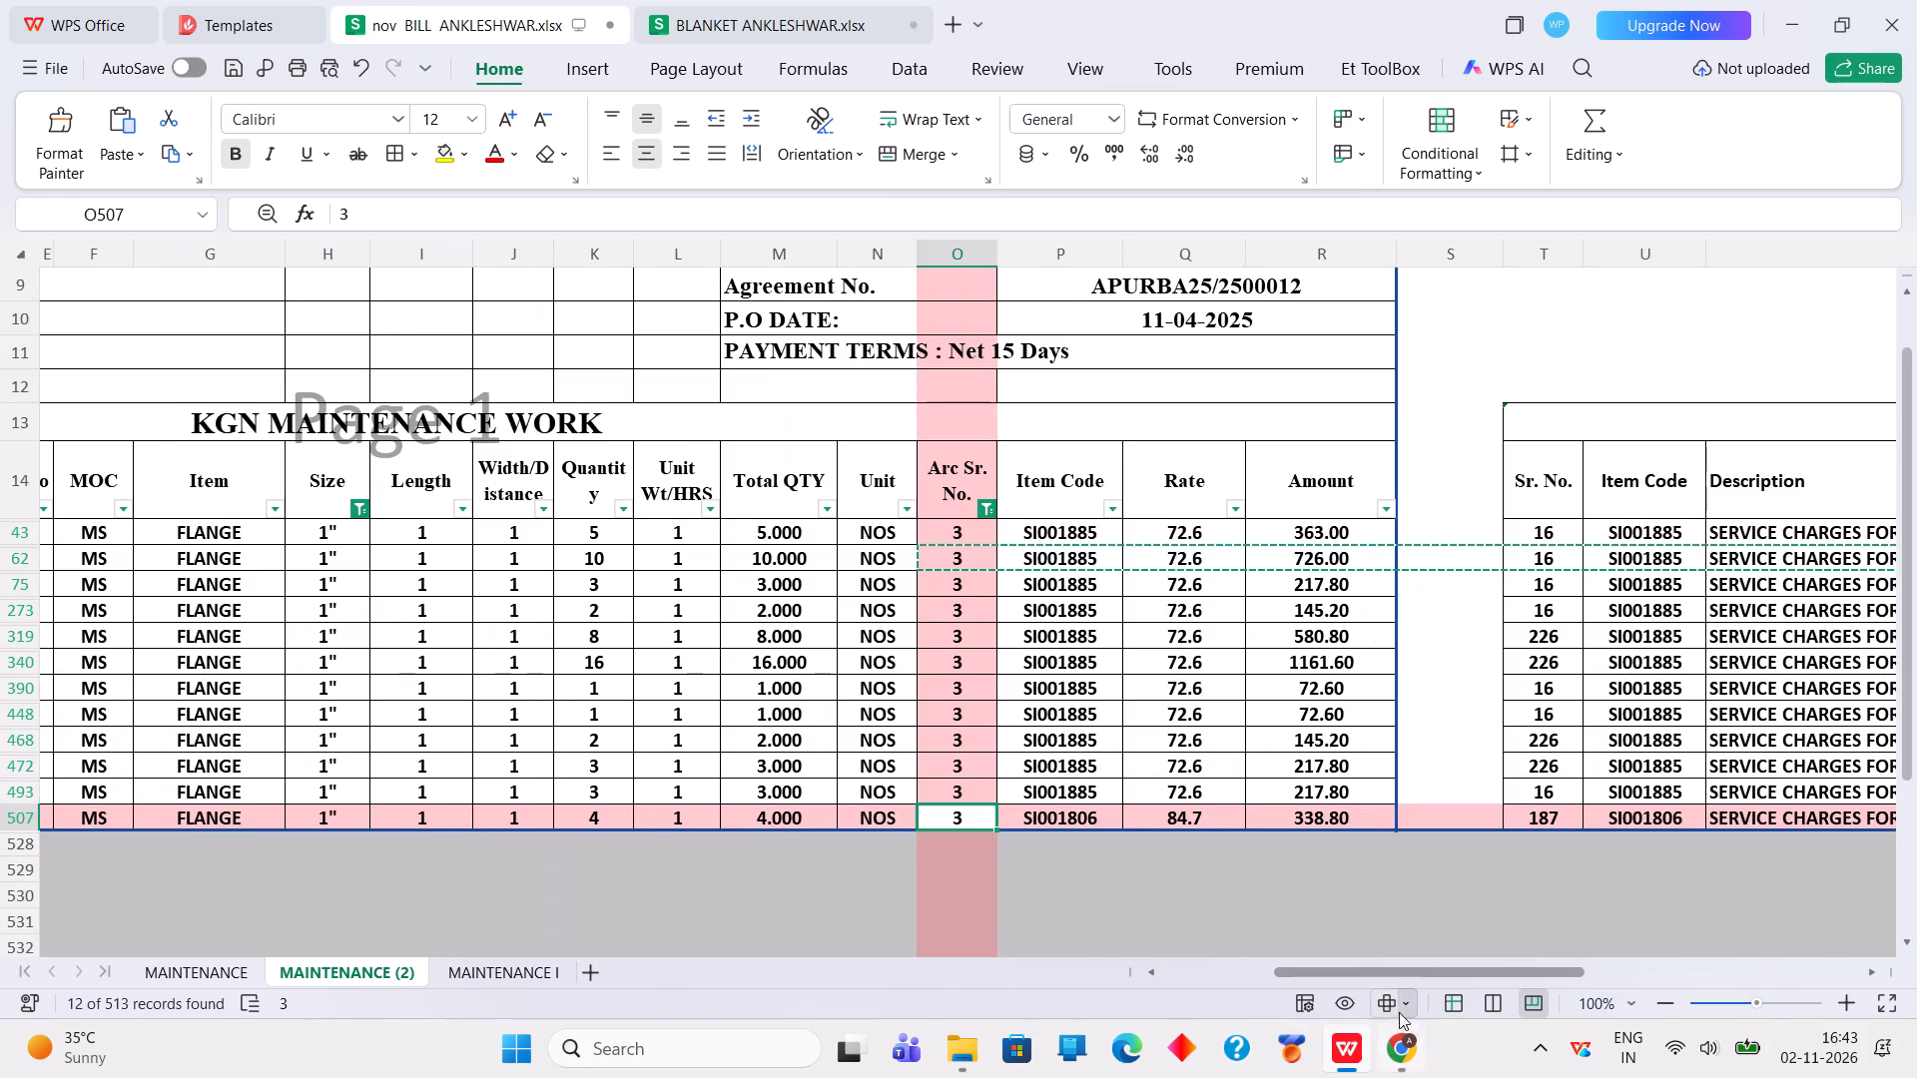
{"action": "right_click", "coordinate": [947, 823]}
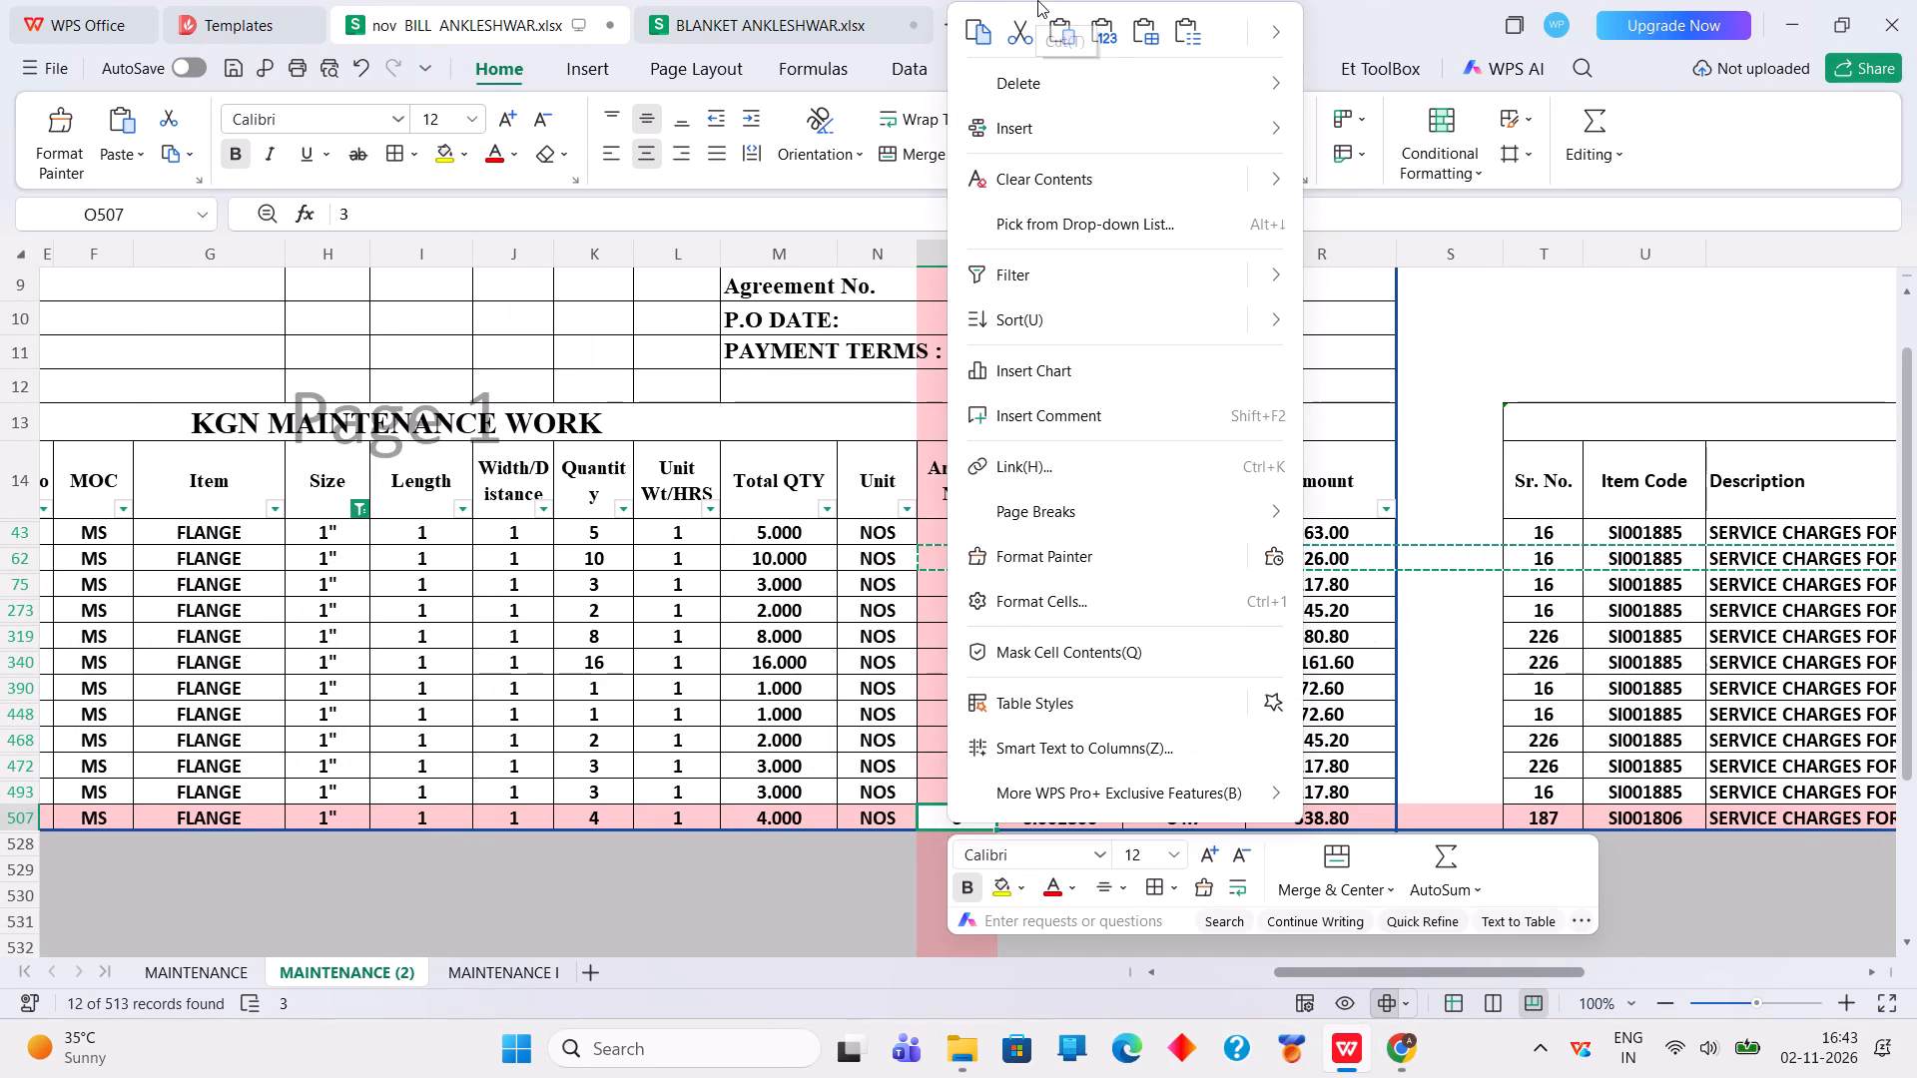
{"action": "left_click", "coordinate": [1050, 24]}
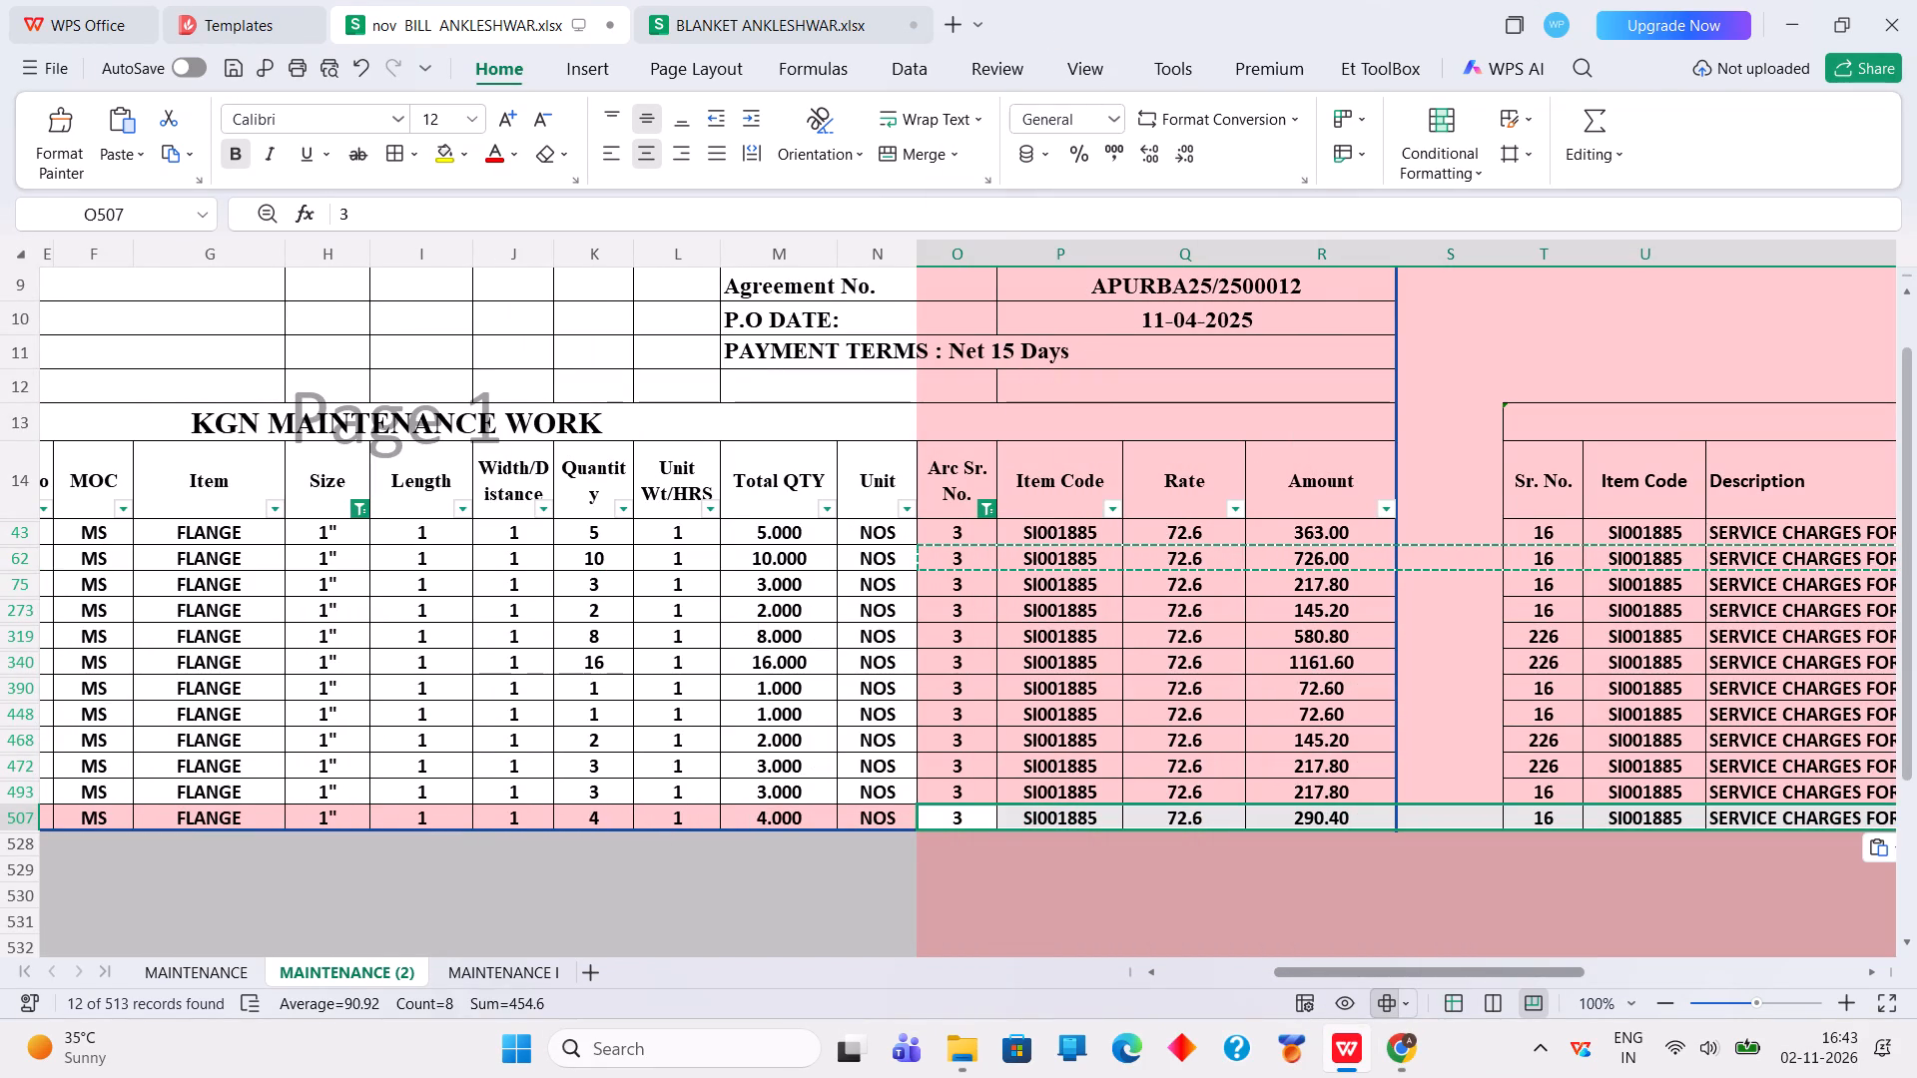
Change the Size filter to show only the 1.5" flange rows.
{"action": "left_click", "coordinate": [362, 510]}
{"action": "left_click", "coordinate": [401, 592]}
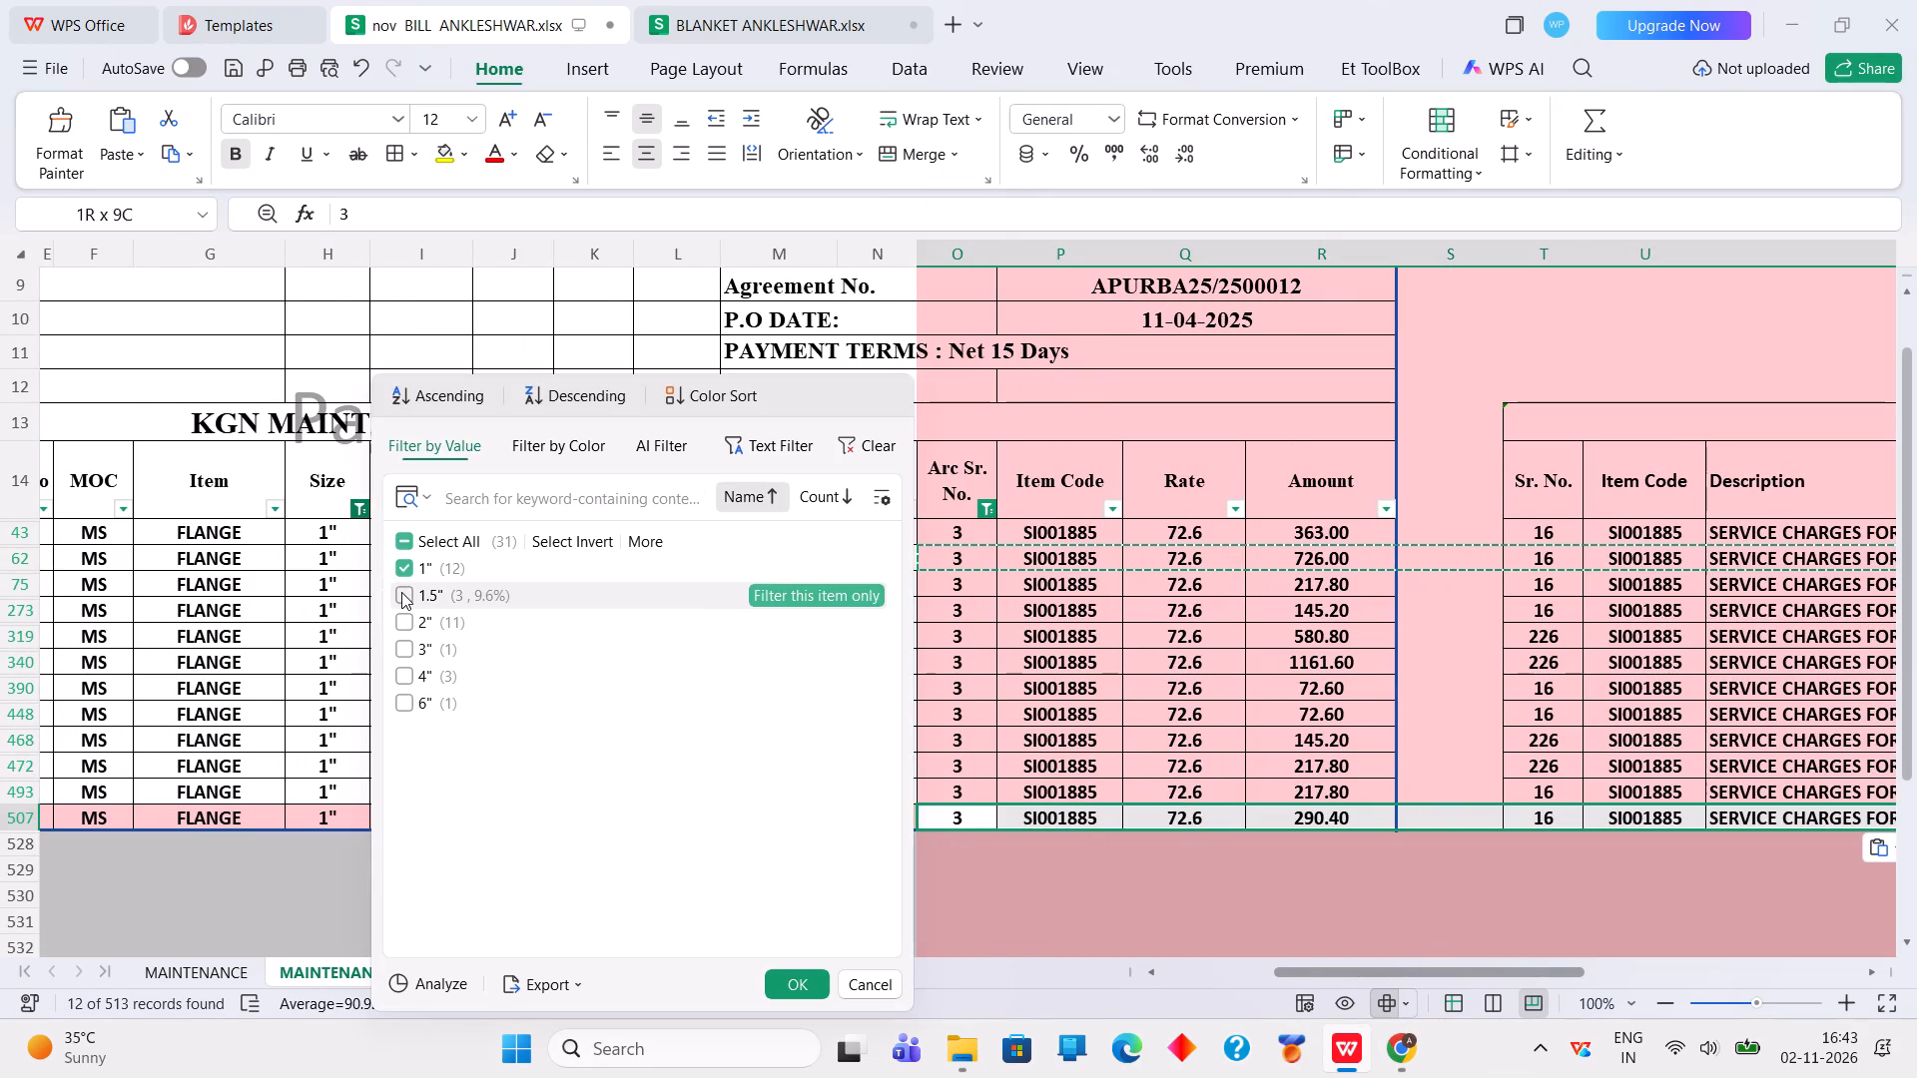
{"action": "double_click", "coordinate": [407, 556]}
{"action": "left_click", "coordinate": [418, 574]}
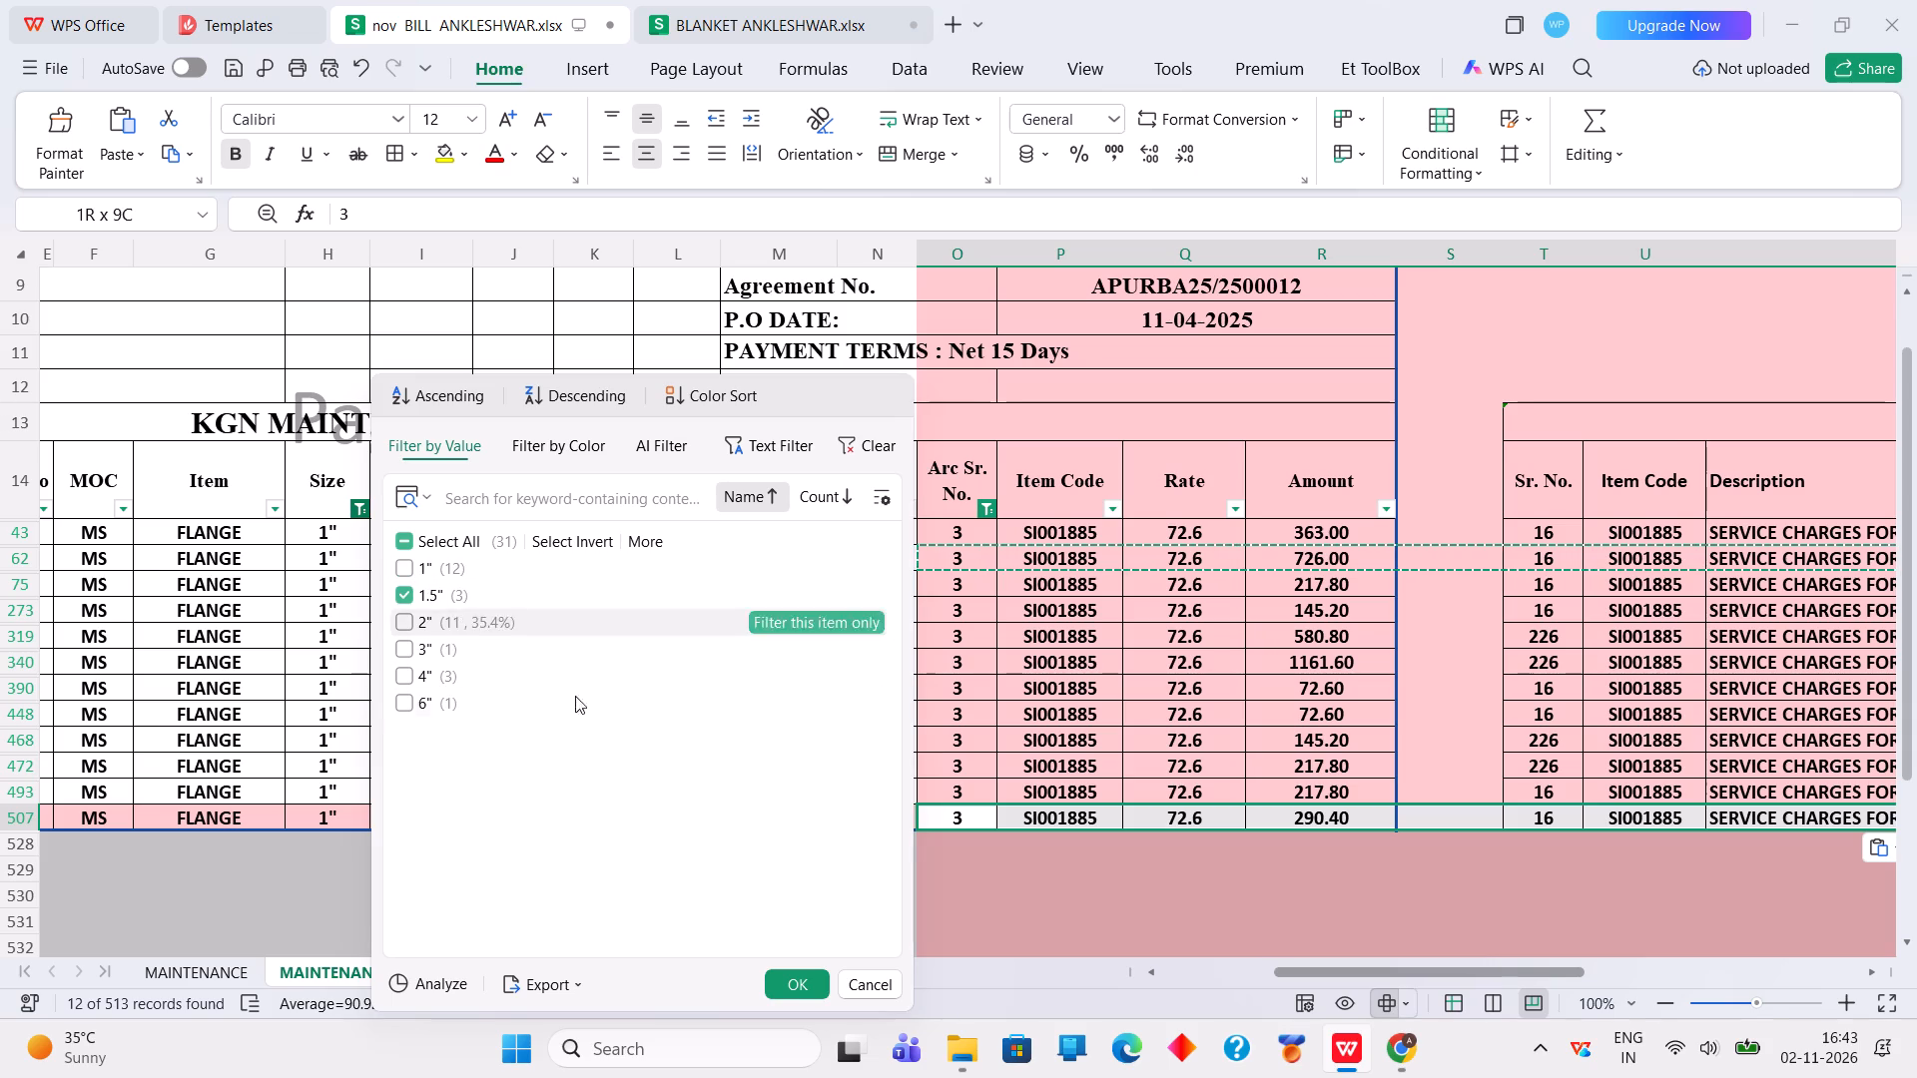
{"action": "left_click", "coordinate": [778, 978]}
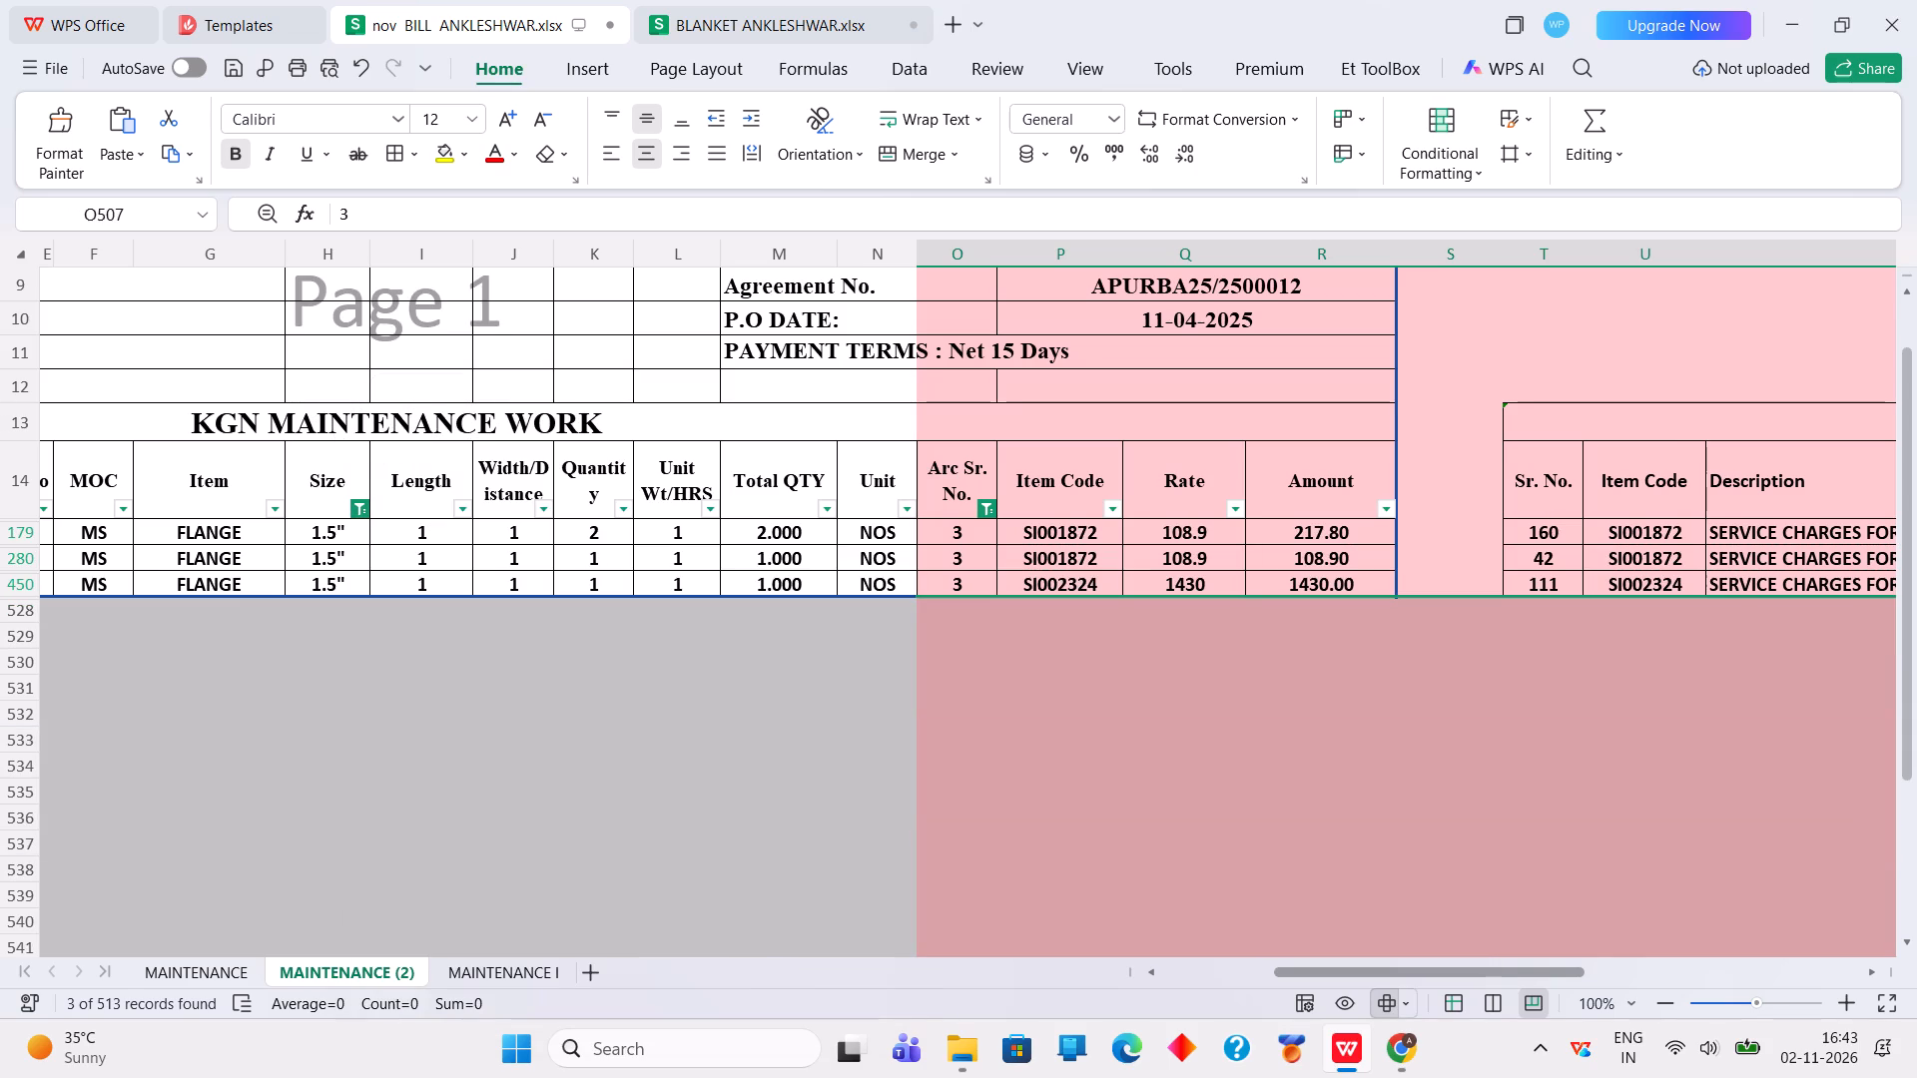
Copy row 179's cells from Arc Sr. No. through Price (O179:W179) and paste them over row 450 starting at O450.
{"action": "left_click_drag", "start_coordinate": [942, 531], "coordinate": [1735, 533]}
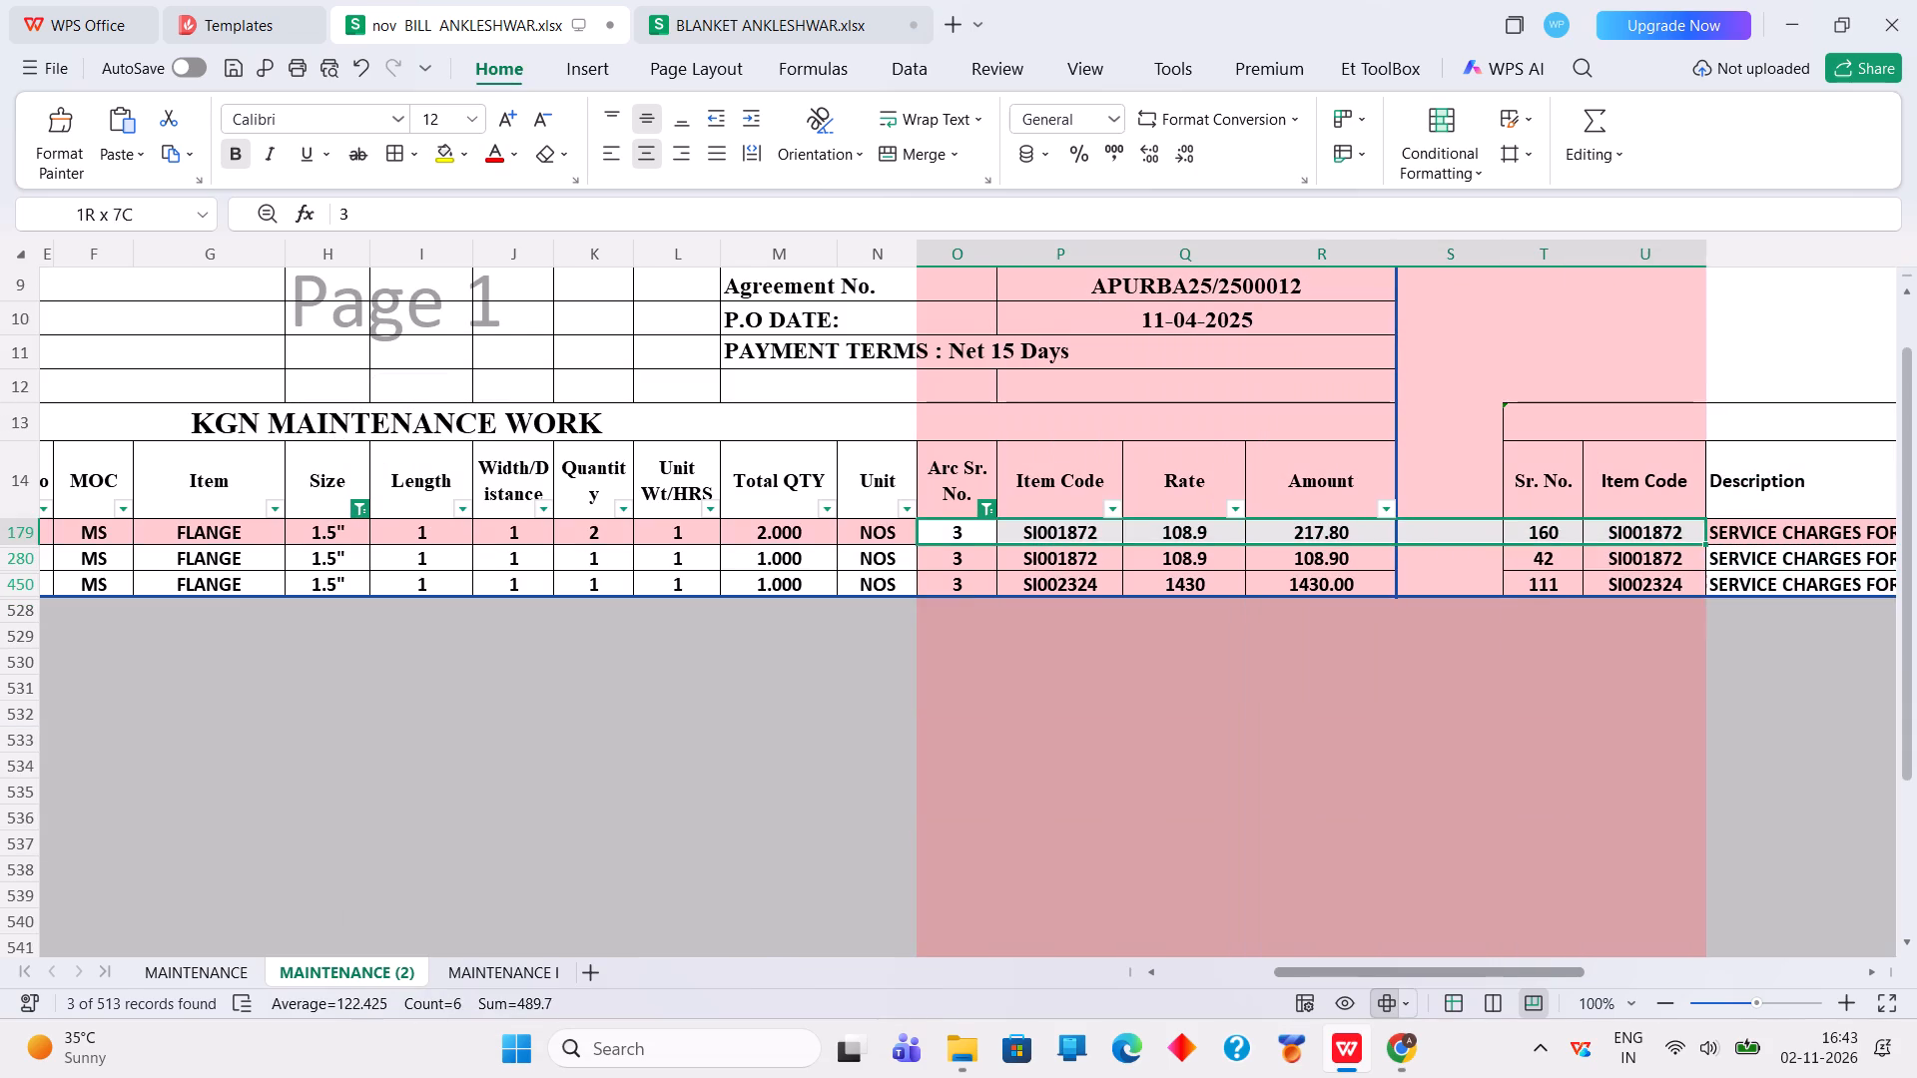
{"action": "left_click_drag", "start_coordinate": [1735, 533], "coordinate": [1916, 543]}
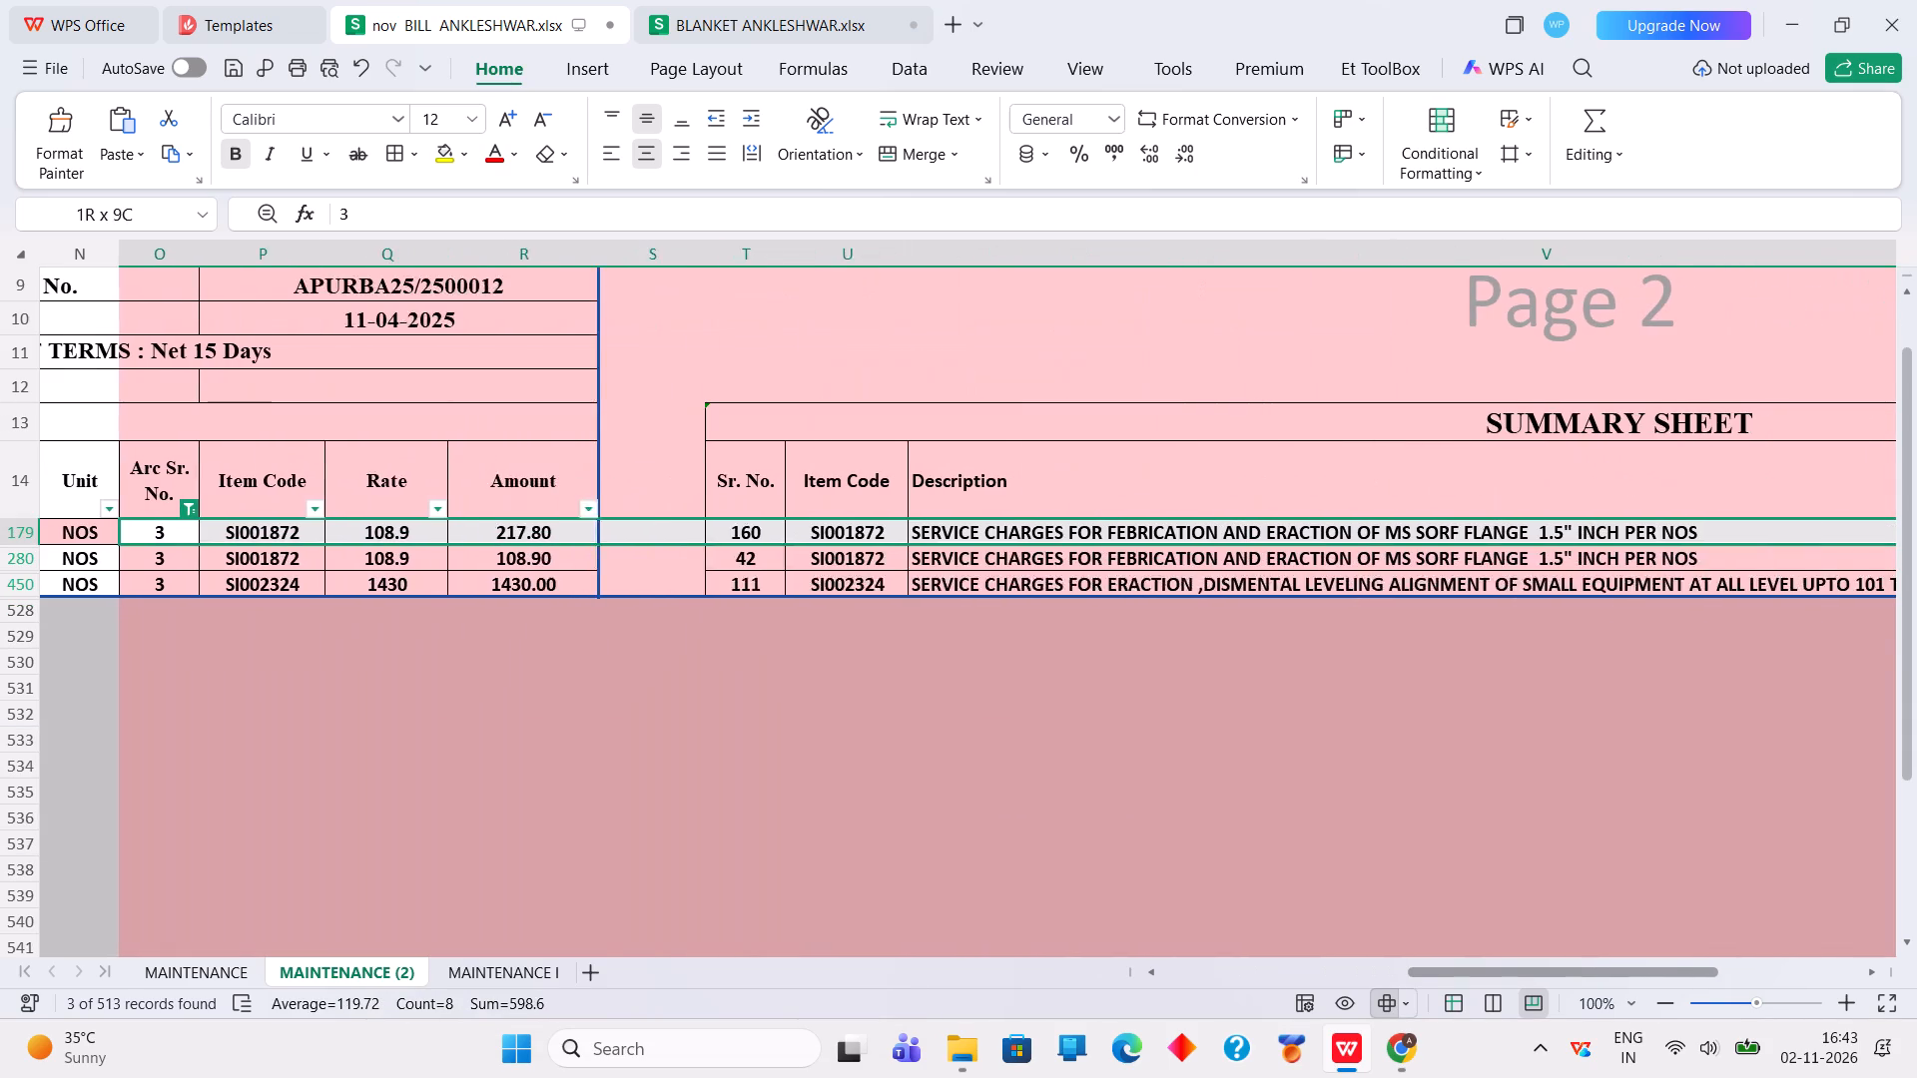
{"action": "left_click_drag", "start_coordinate": [1916, 543], "coordinate": [1711, 542]}
{"action": "right_click", "coordinate": [1705, 532]}
{"action": "left_click", "coordinate": [1383, 23]}
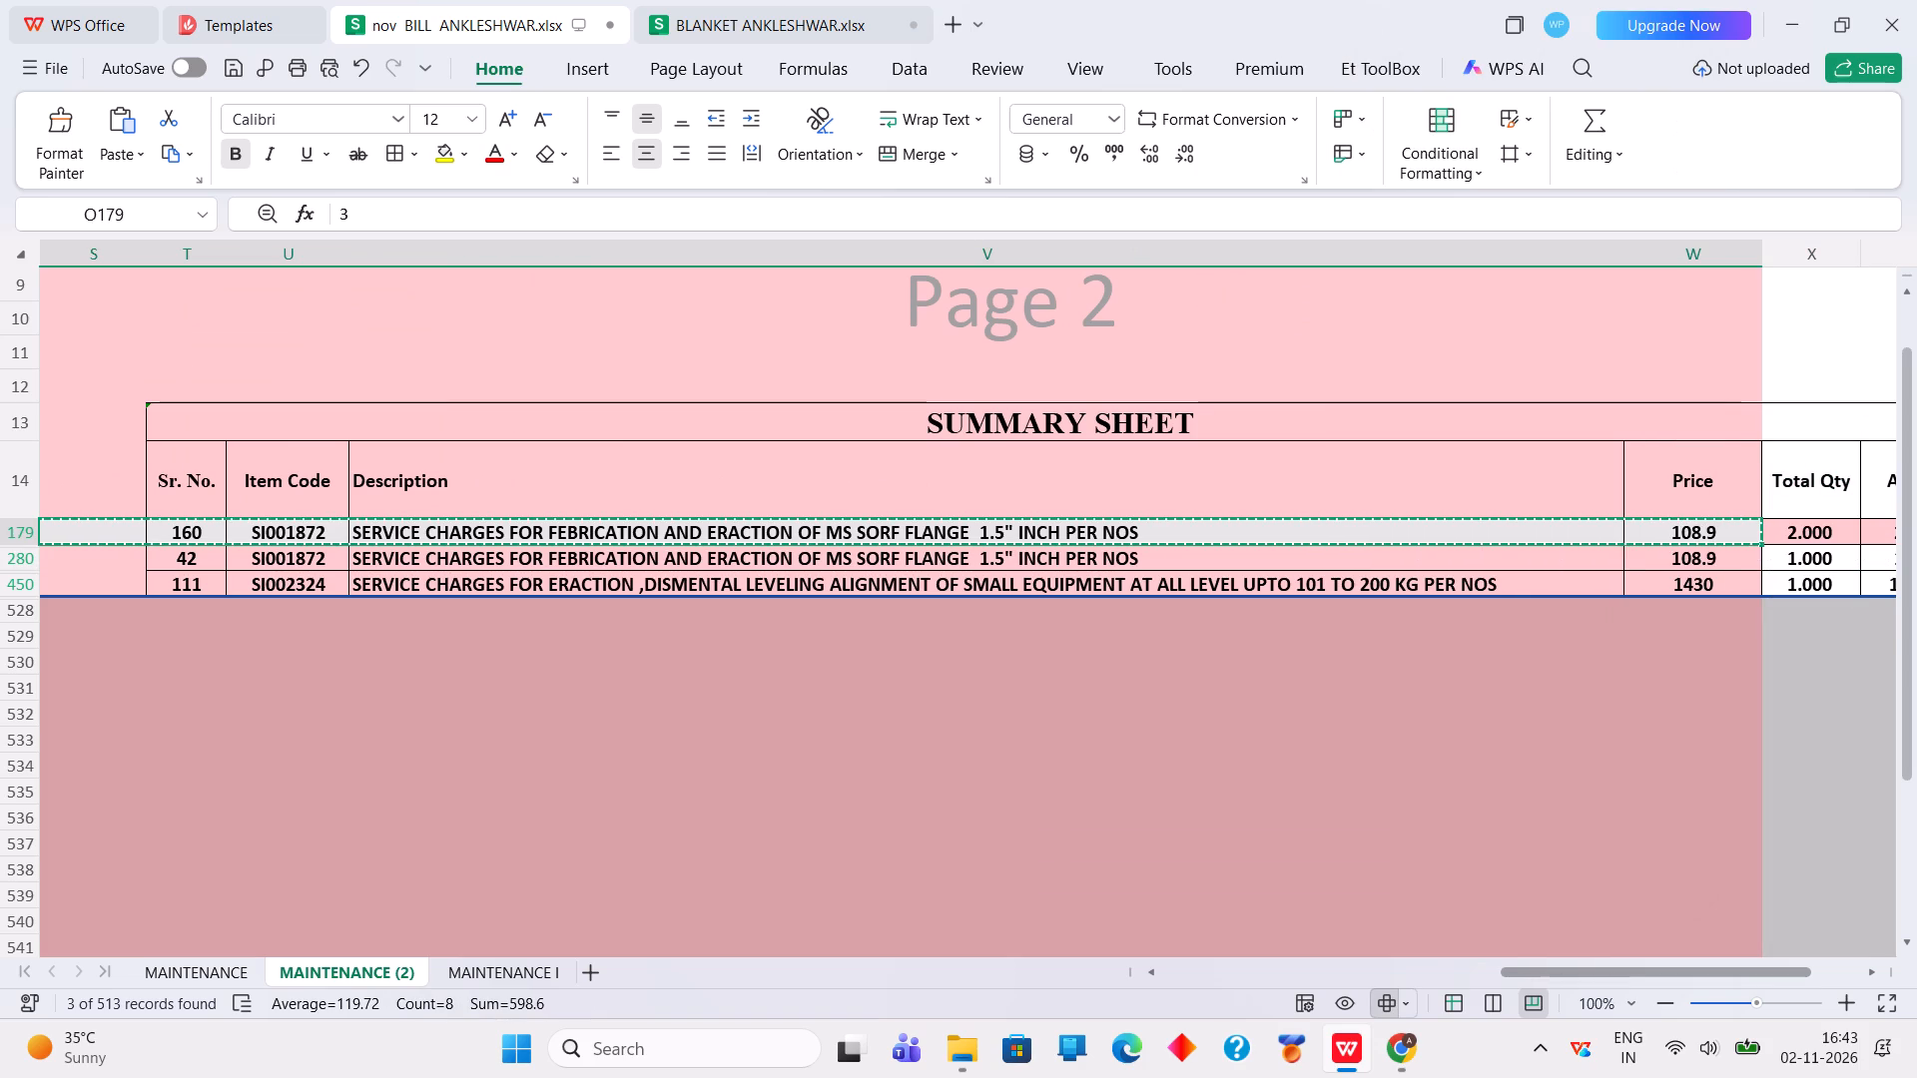
{"action": "left_click_drag", "start_coordinate": [1568, 966], "coordinate": [1219, 968]}
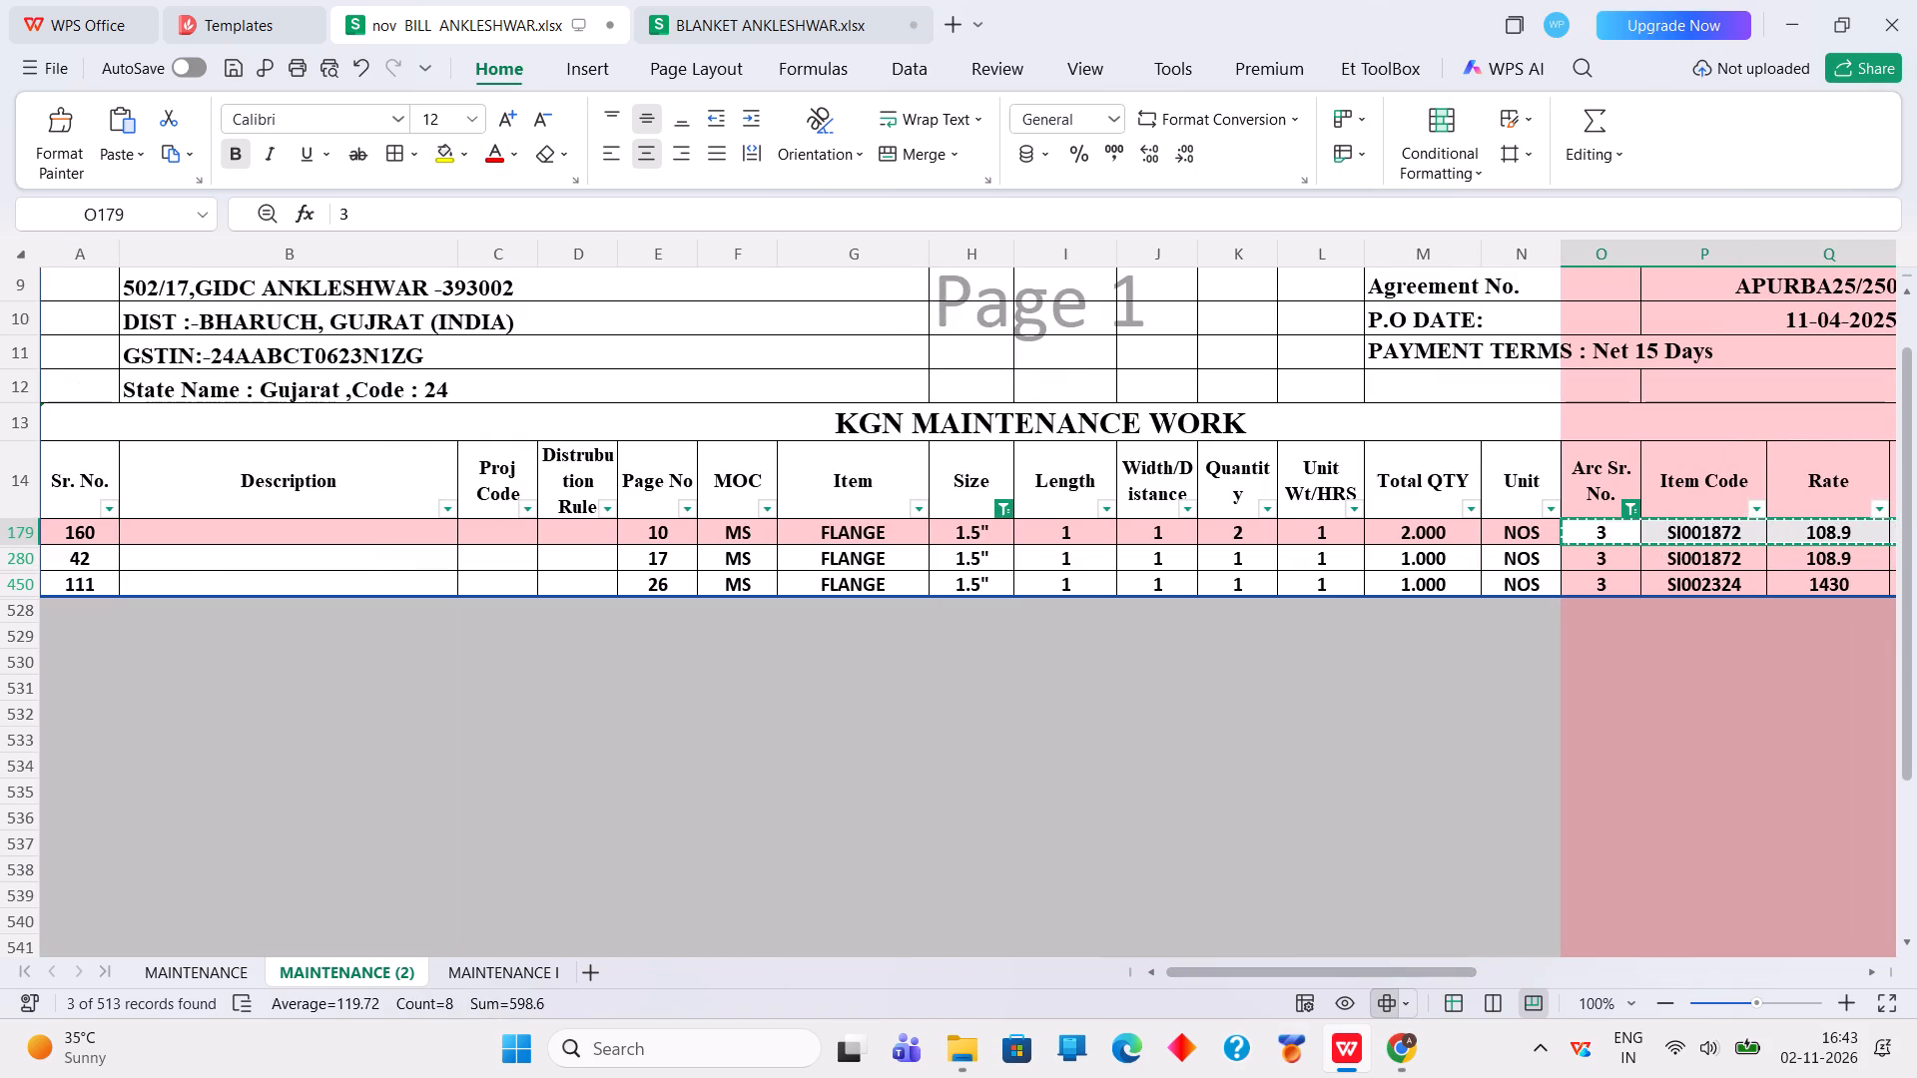
{"action": "left_click", "coordinate": [1623, 578]}
{"action": "right_click", "coordinate": [1622, 580]}
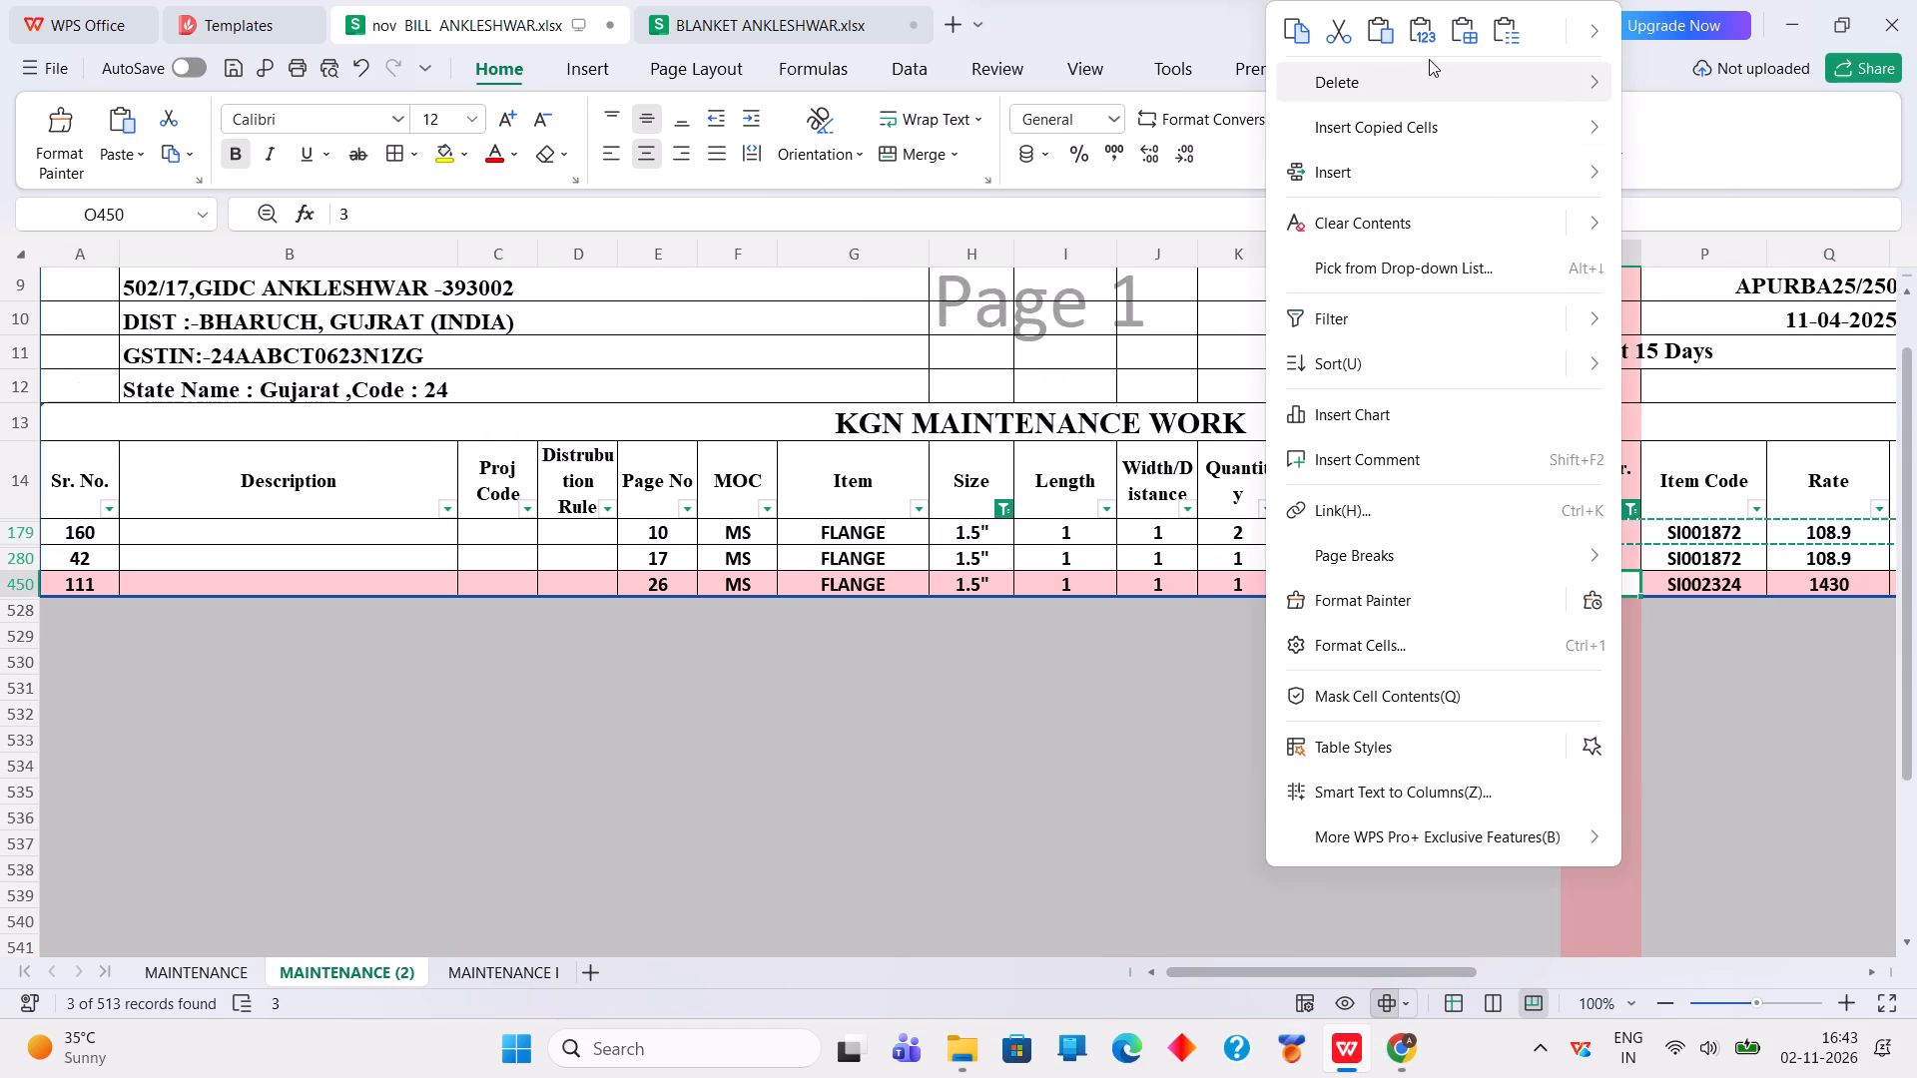
{"action": "left_click", "coordinate": [1378, 28]}
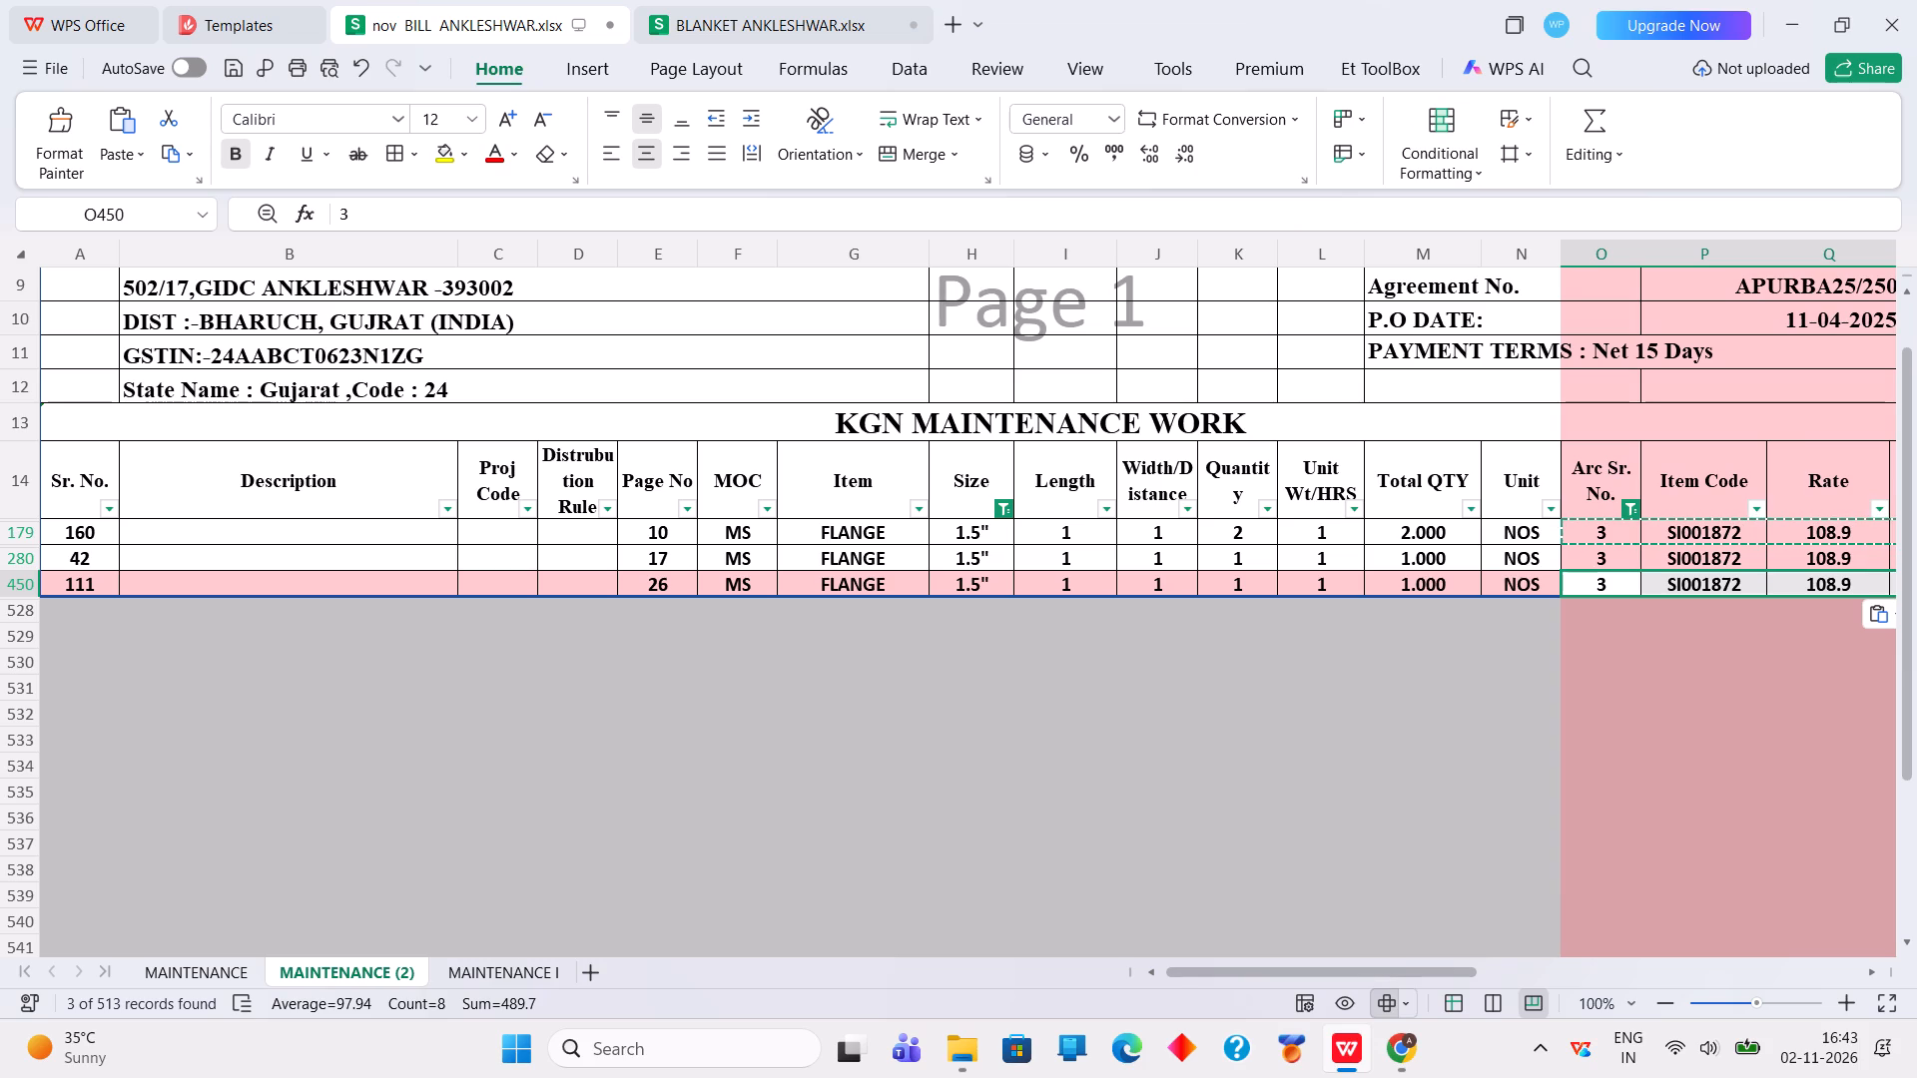
Change the Size filter to show only the 2" flange rows.
{"action": "left_click", "coordinate": [1001, 510]}
{"action": "left_click", "coordinate": [1062, 626]}
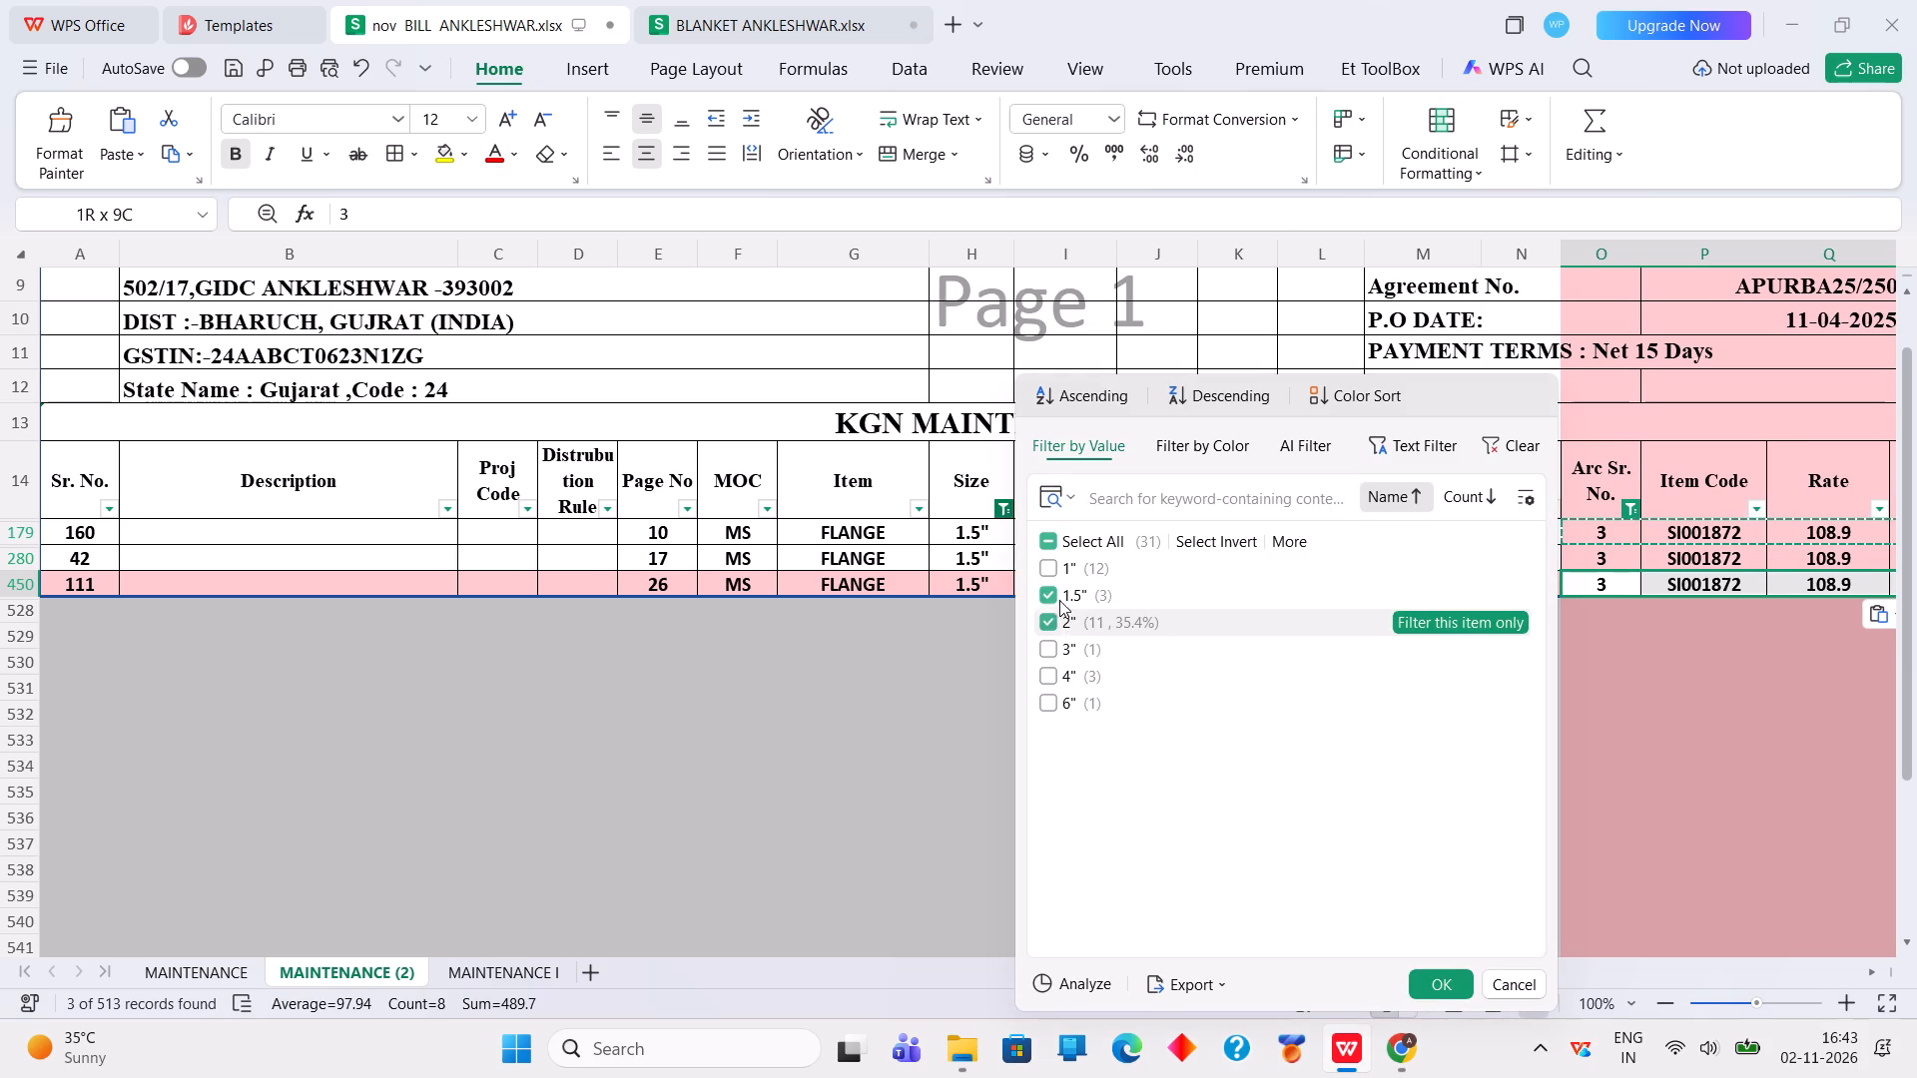
{"action": "left_click", "coordinate": [1059, 598]}
{"action": "left_click", "coordinate": [1457, 985]}
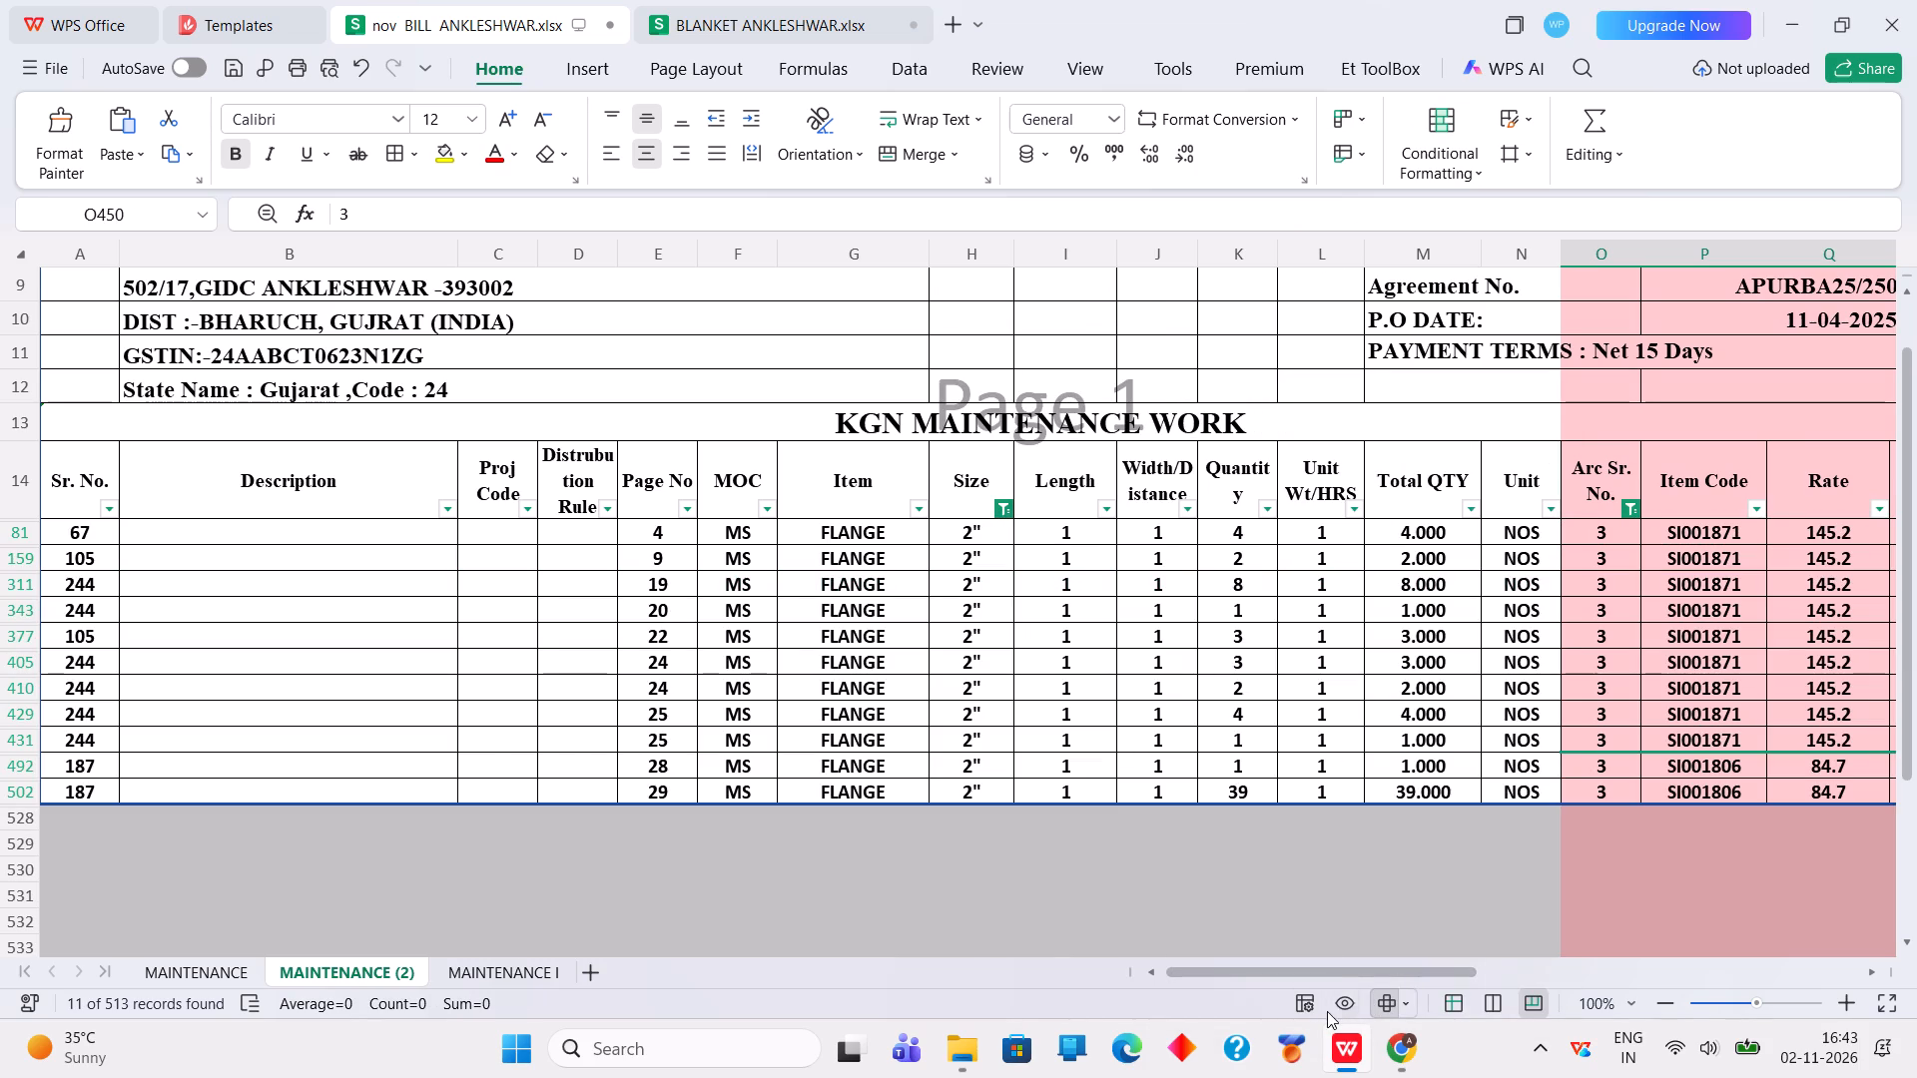
Copy row 81's cells from Arc Sr. No. through Price (O81:W81) and paste them over the SI001806 rows, starting at O492 and O502.
{"action": "left_click_drag", "start_coordinate": [1330, 974], "coordinate": [1460, 967]}
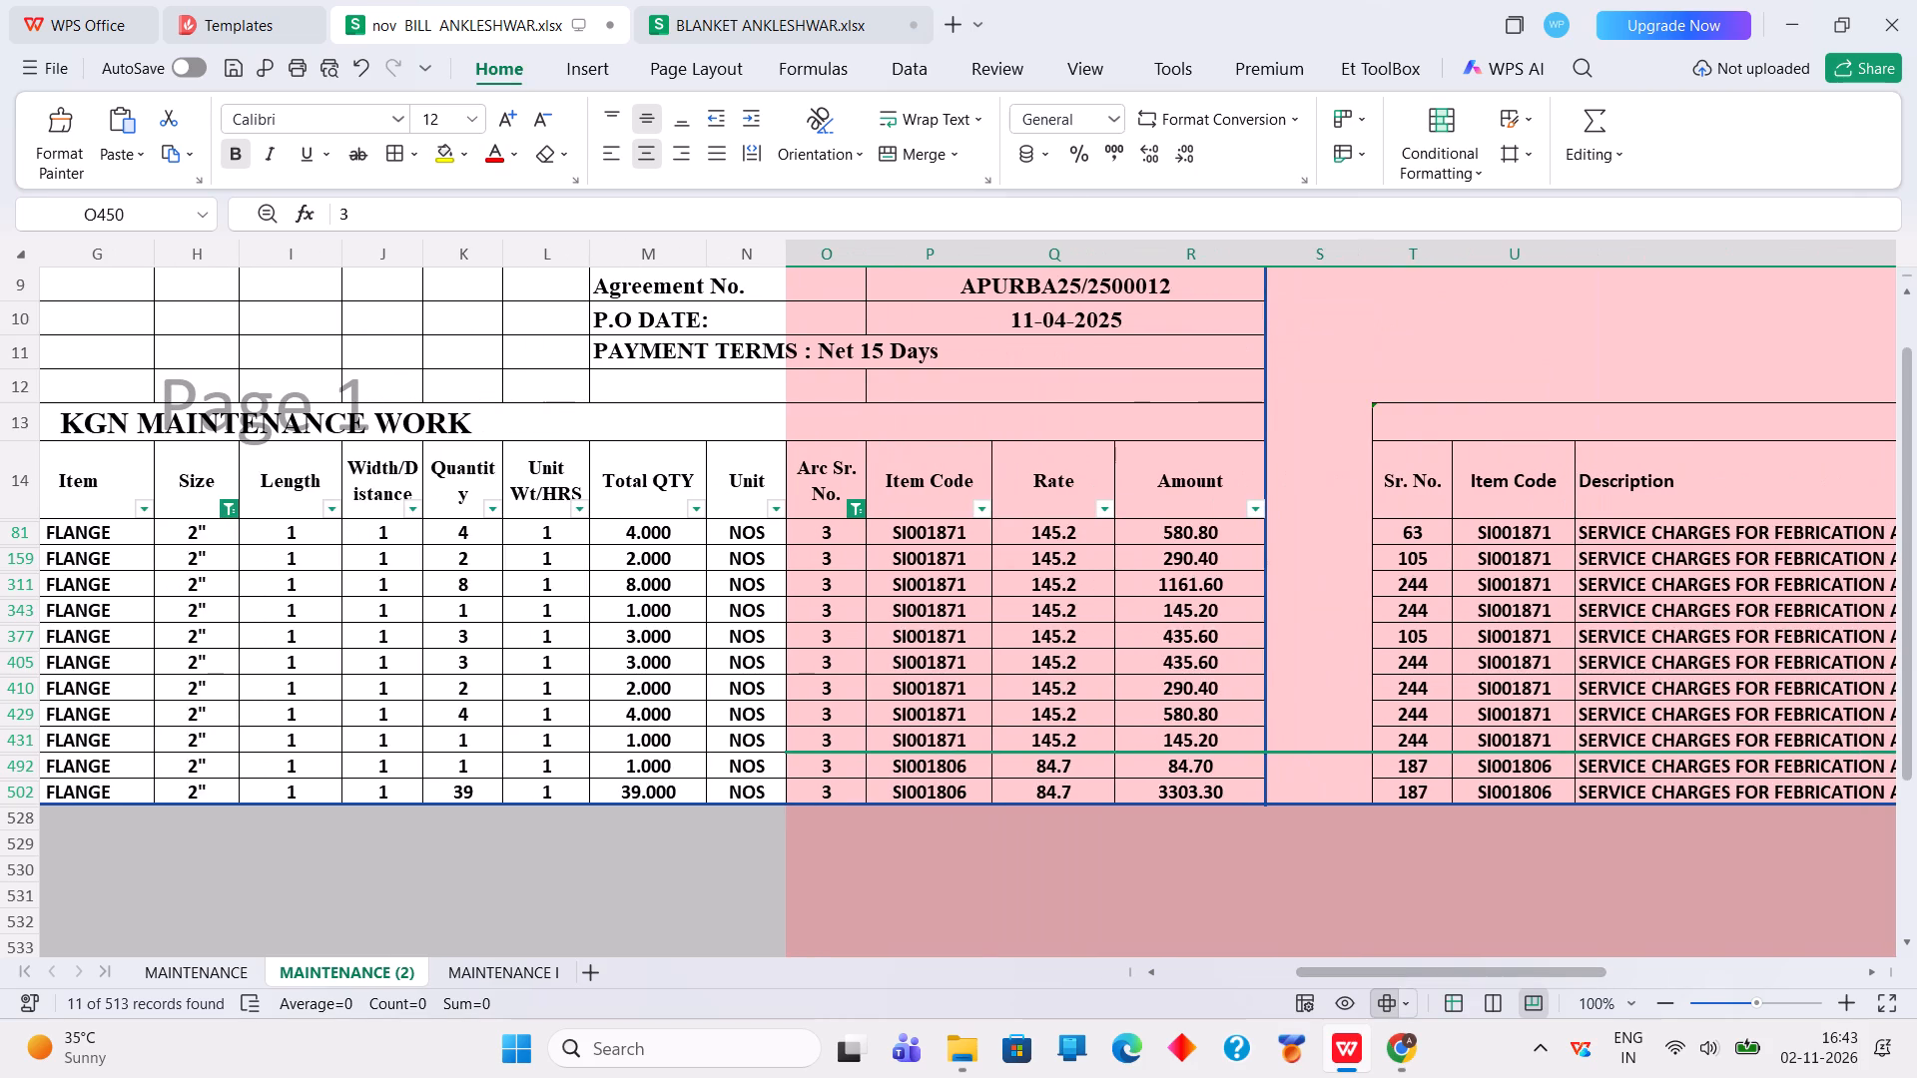
{"action": "left_click_drag", "start_coordinate": [829, 530], "coordinate": [1916, 532]}
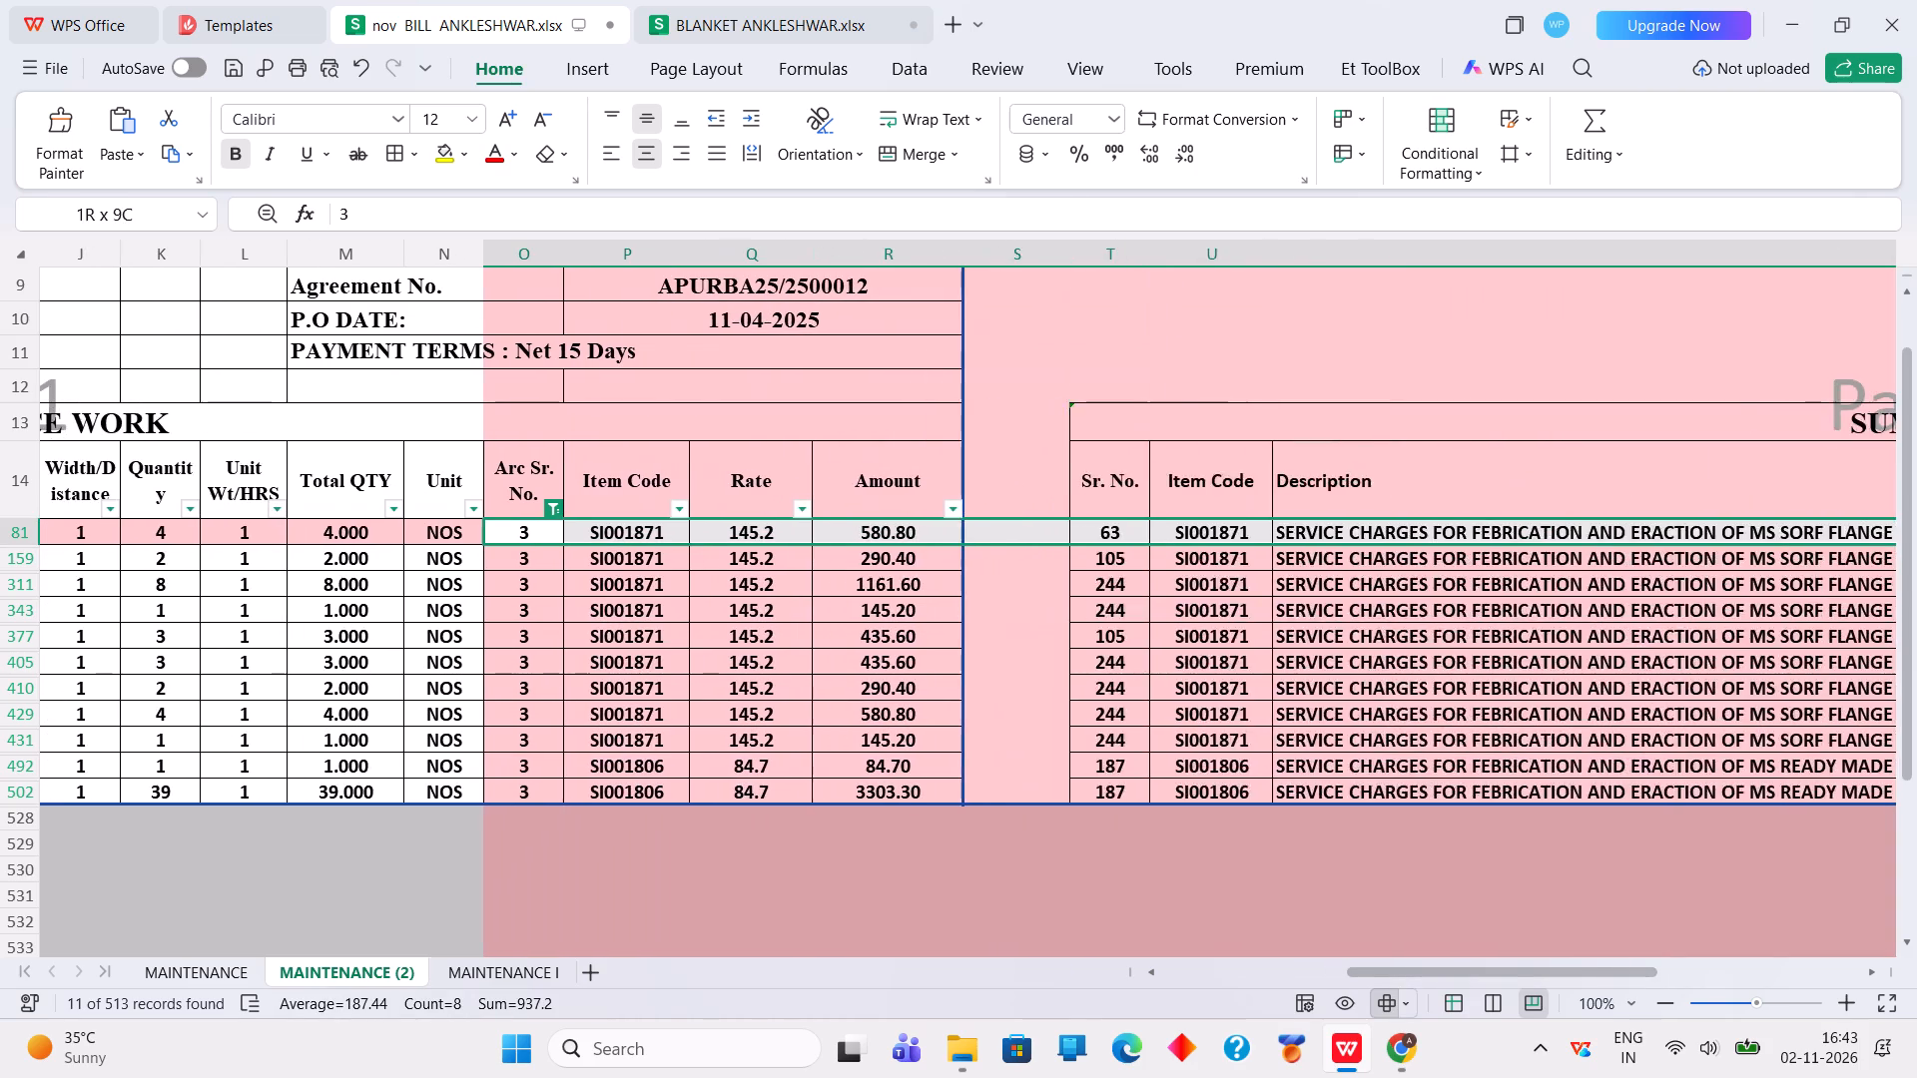
{"action": "left_click_drag", "start_coordinate": [1916, 532], "coordinate": [1814, 527]}
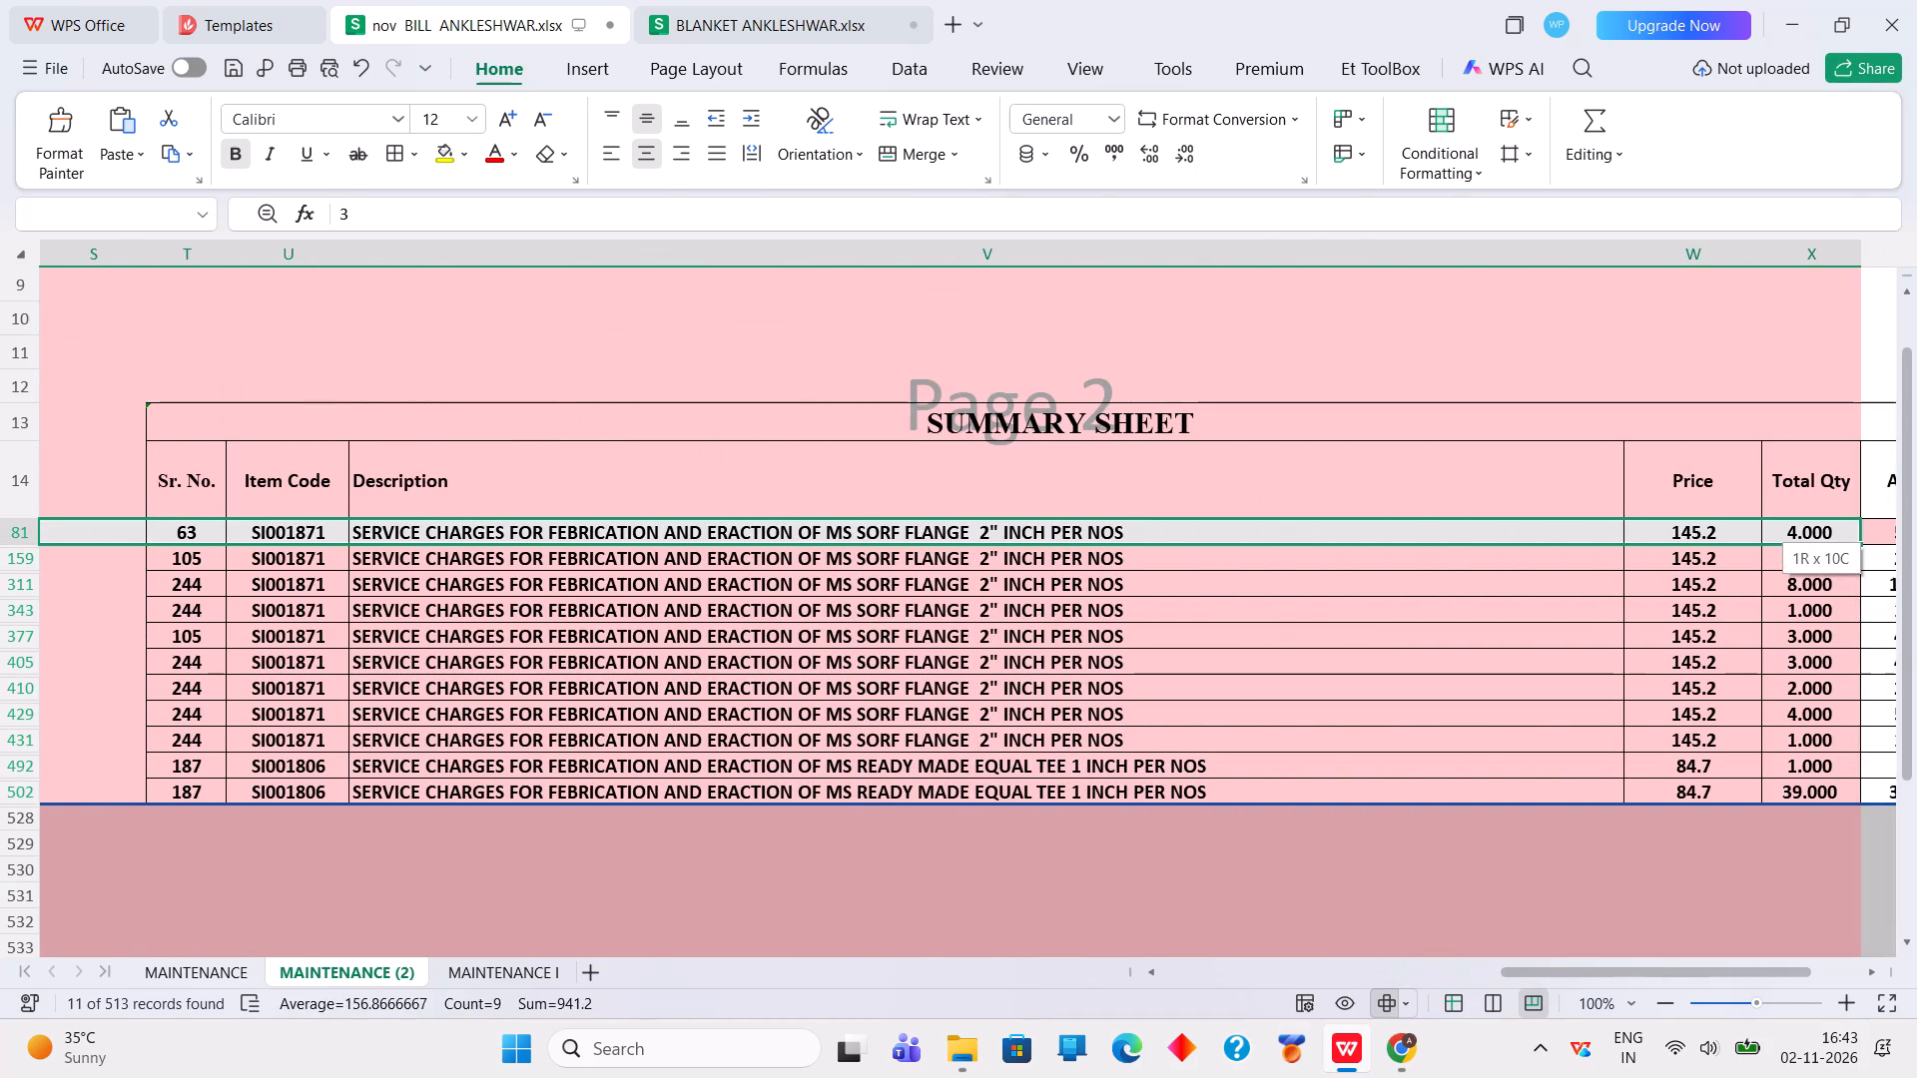
{"action": "left_click_drag", "start_coordinate": [1814, 527], "coordinate": [1726, 536]}
{"action": "right_click", "coordinate": [1726, 536]}
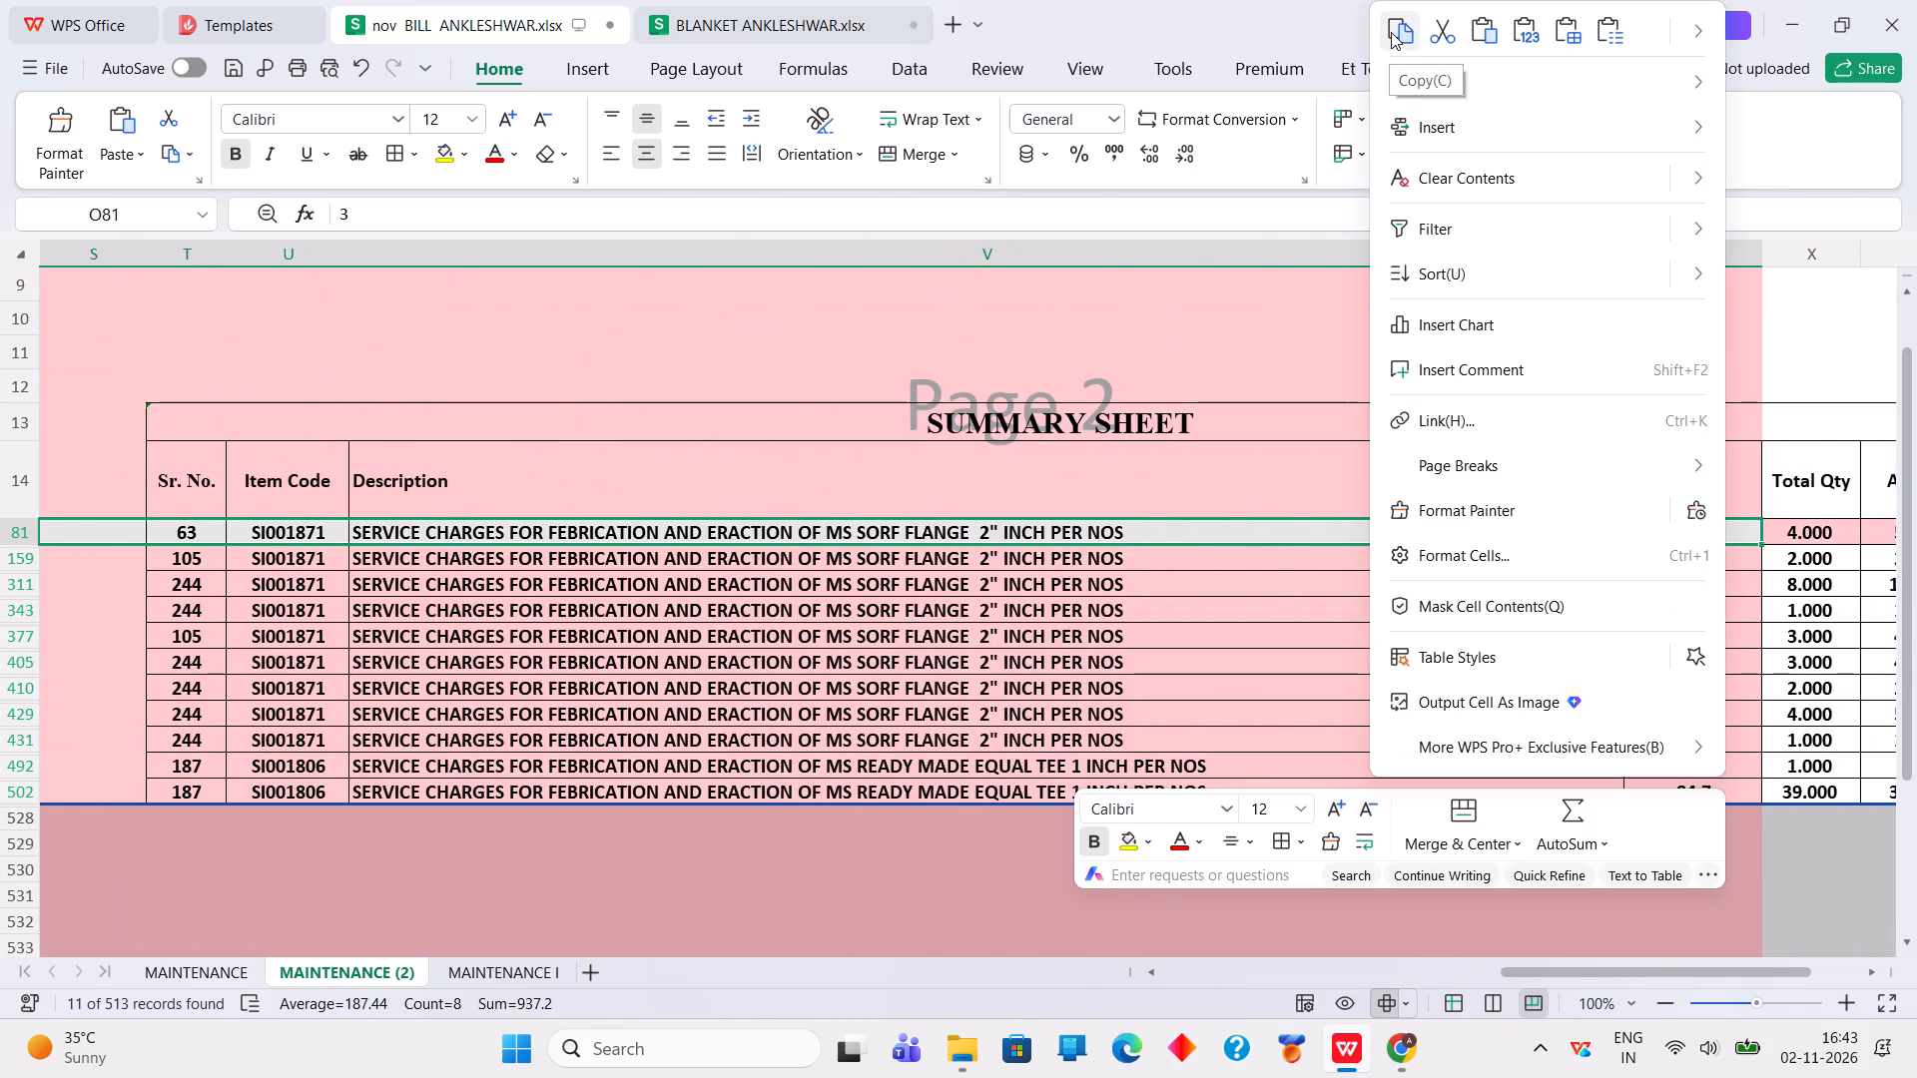
{"action": "left_click", "coordinate": [1392, 32]}
{"action": "left_click_drag", "start_coordinate": [1520, 969], "coordinate": [1406, 991]}
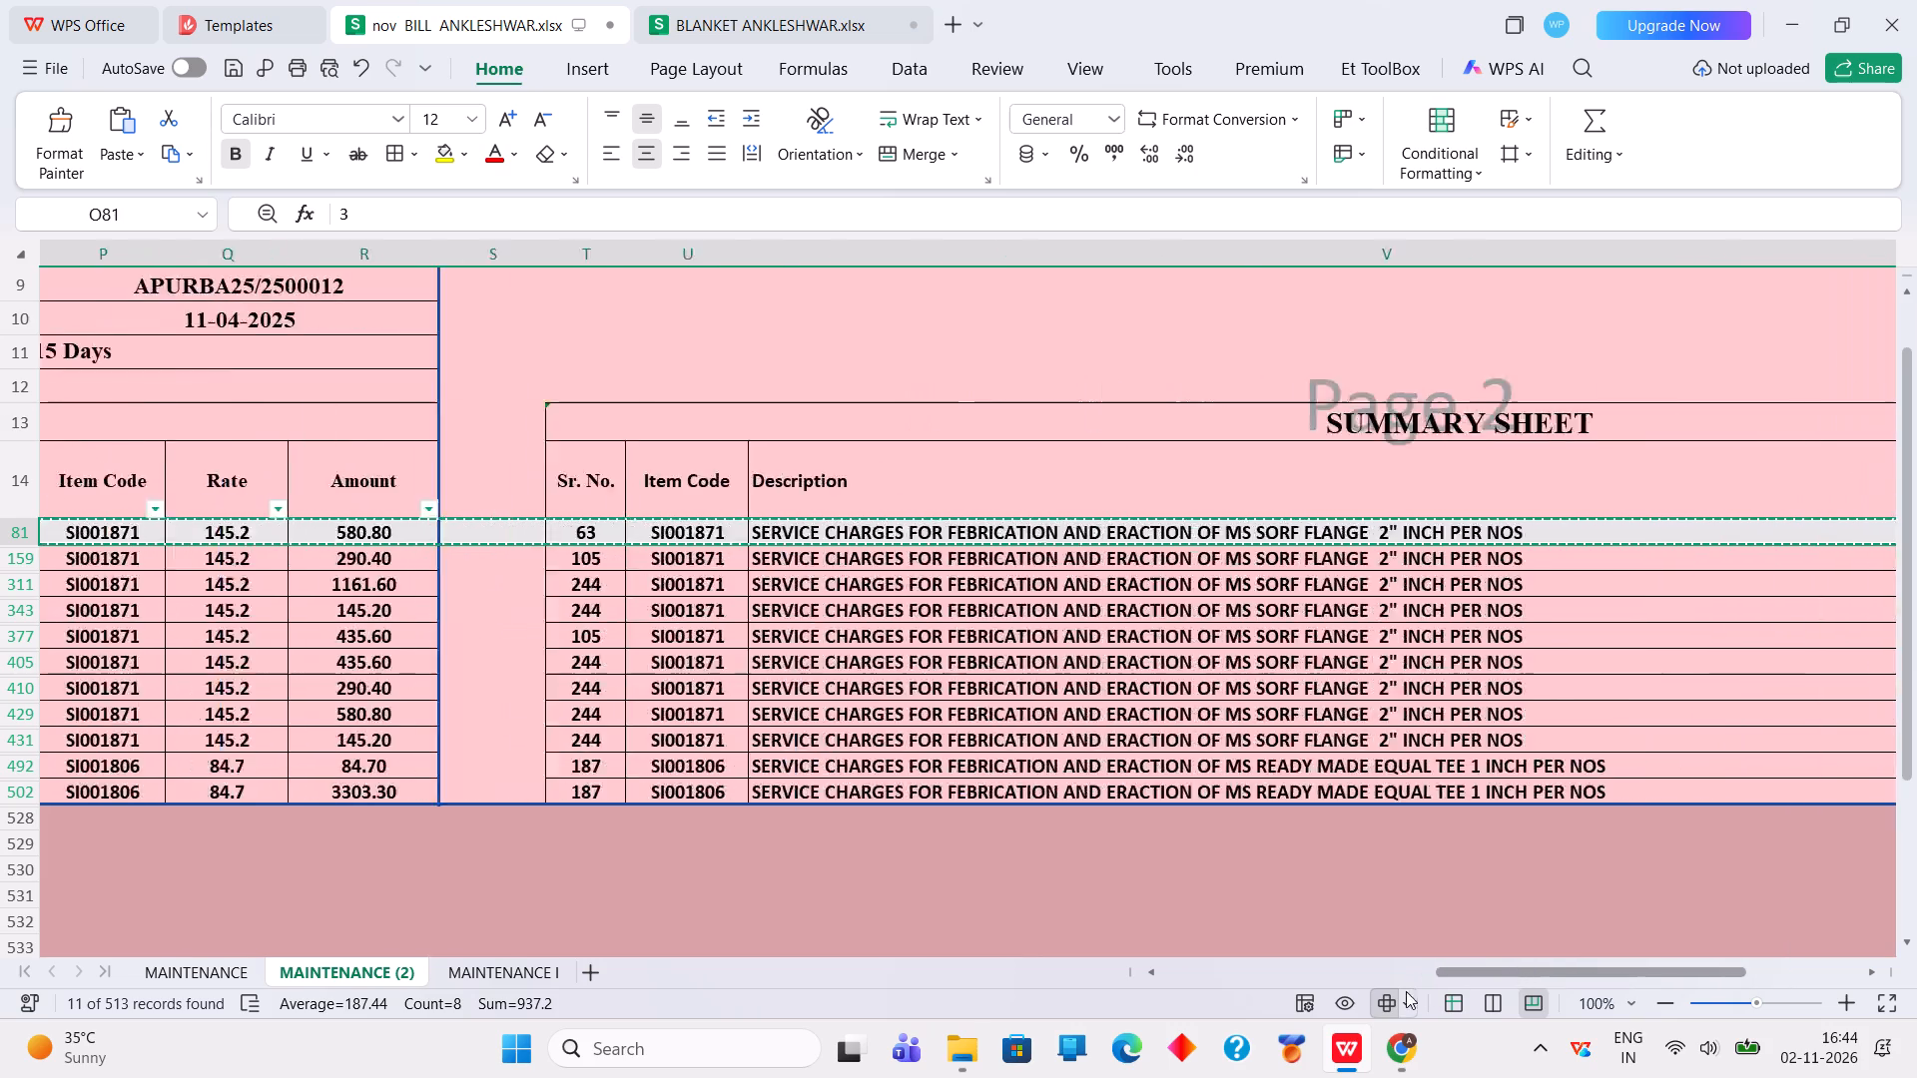
{"action": "left_click_drag", "start_coordinate": [1406, 991], "coordinate": [1358, 1005]}
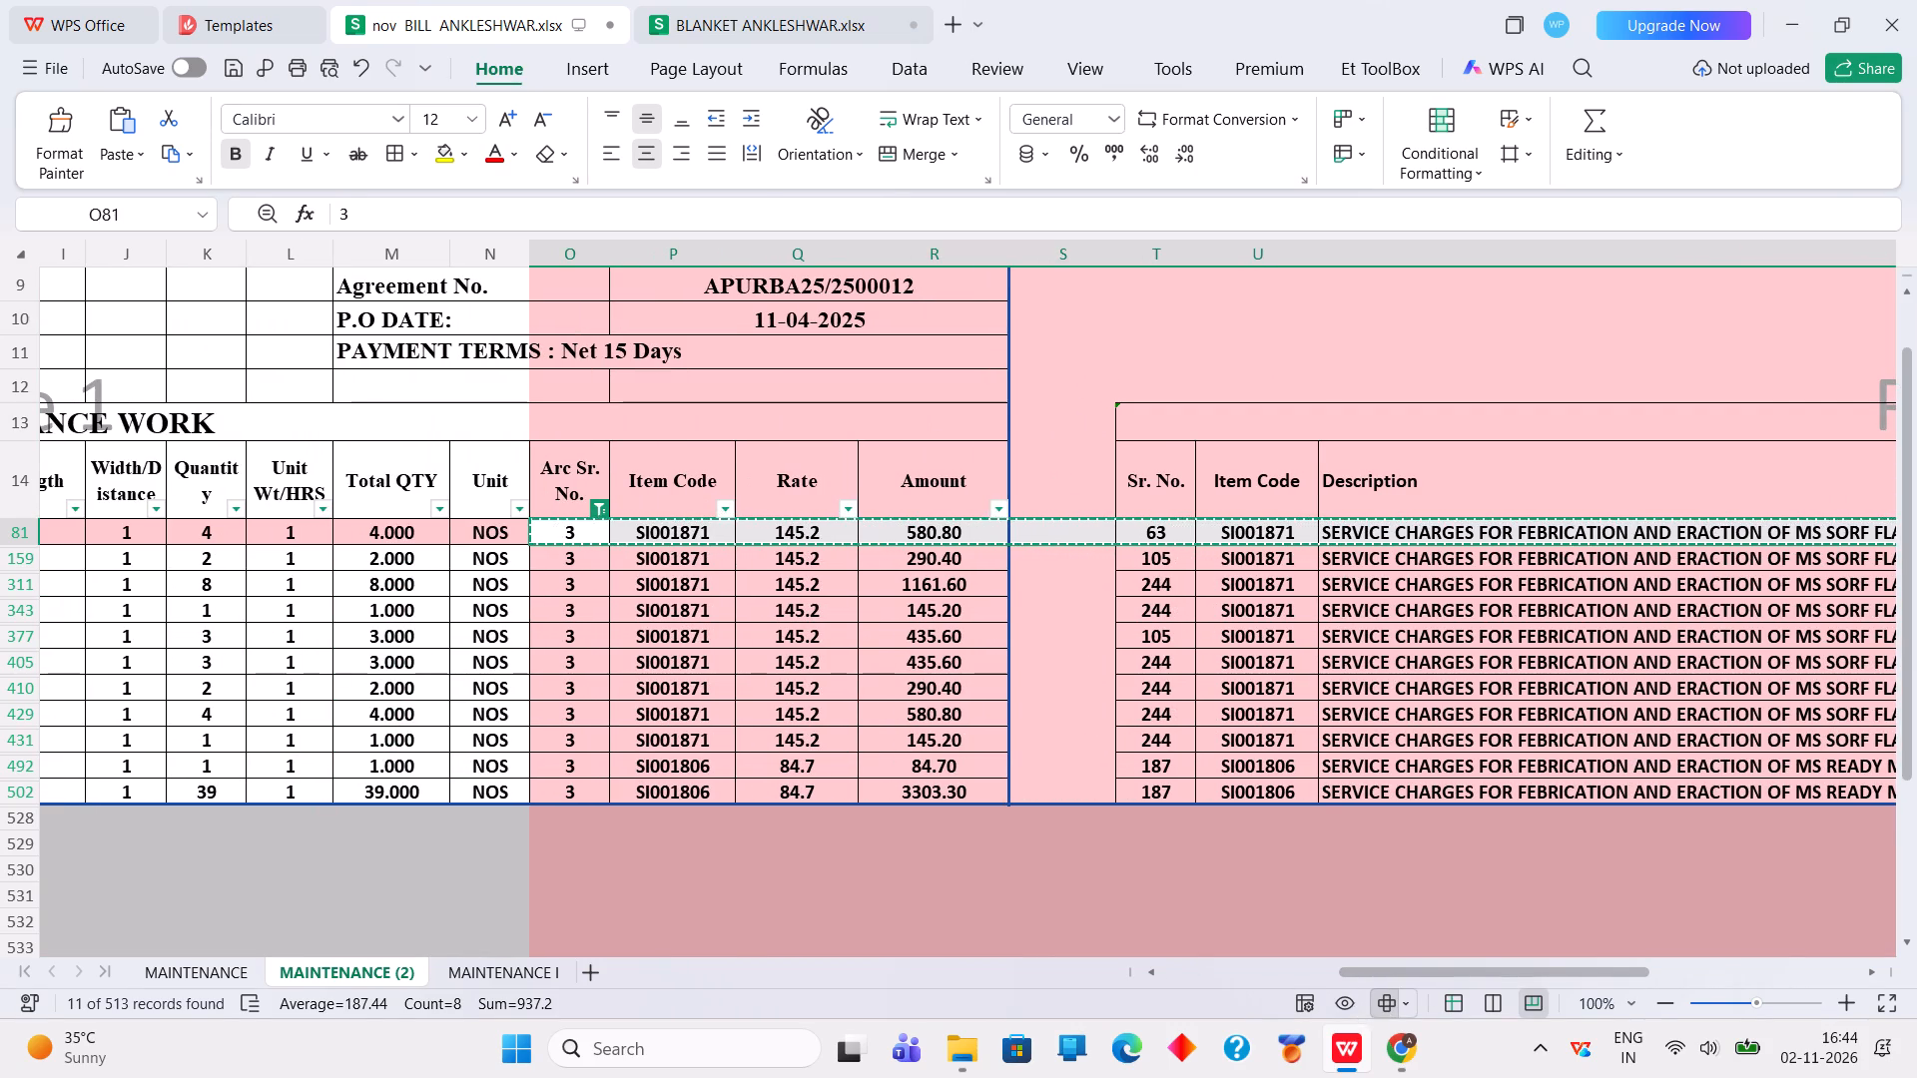
{"action": "left_click", "coordinate": [575, 765]}
{"action": "right_click", "coordinate": [575, 765]}
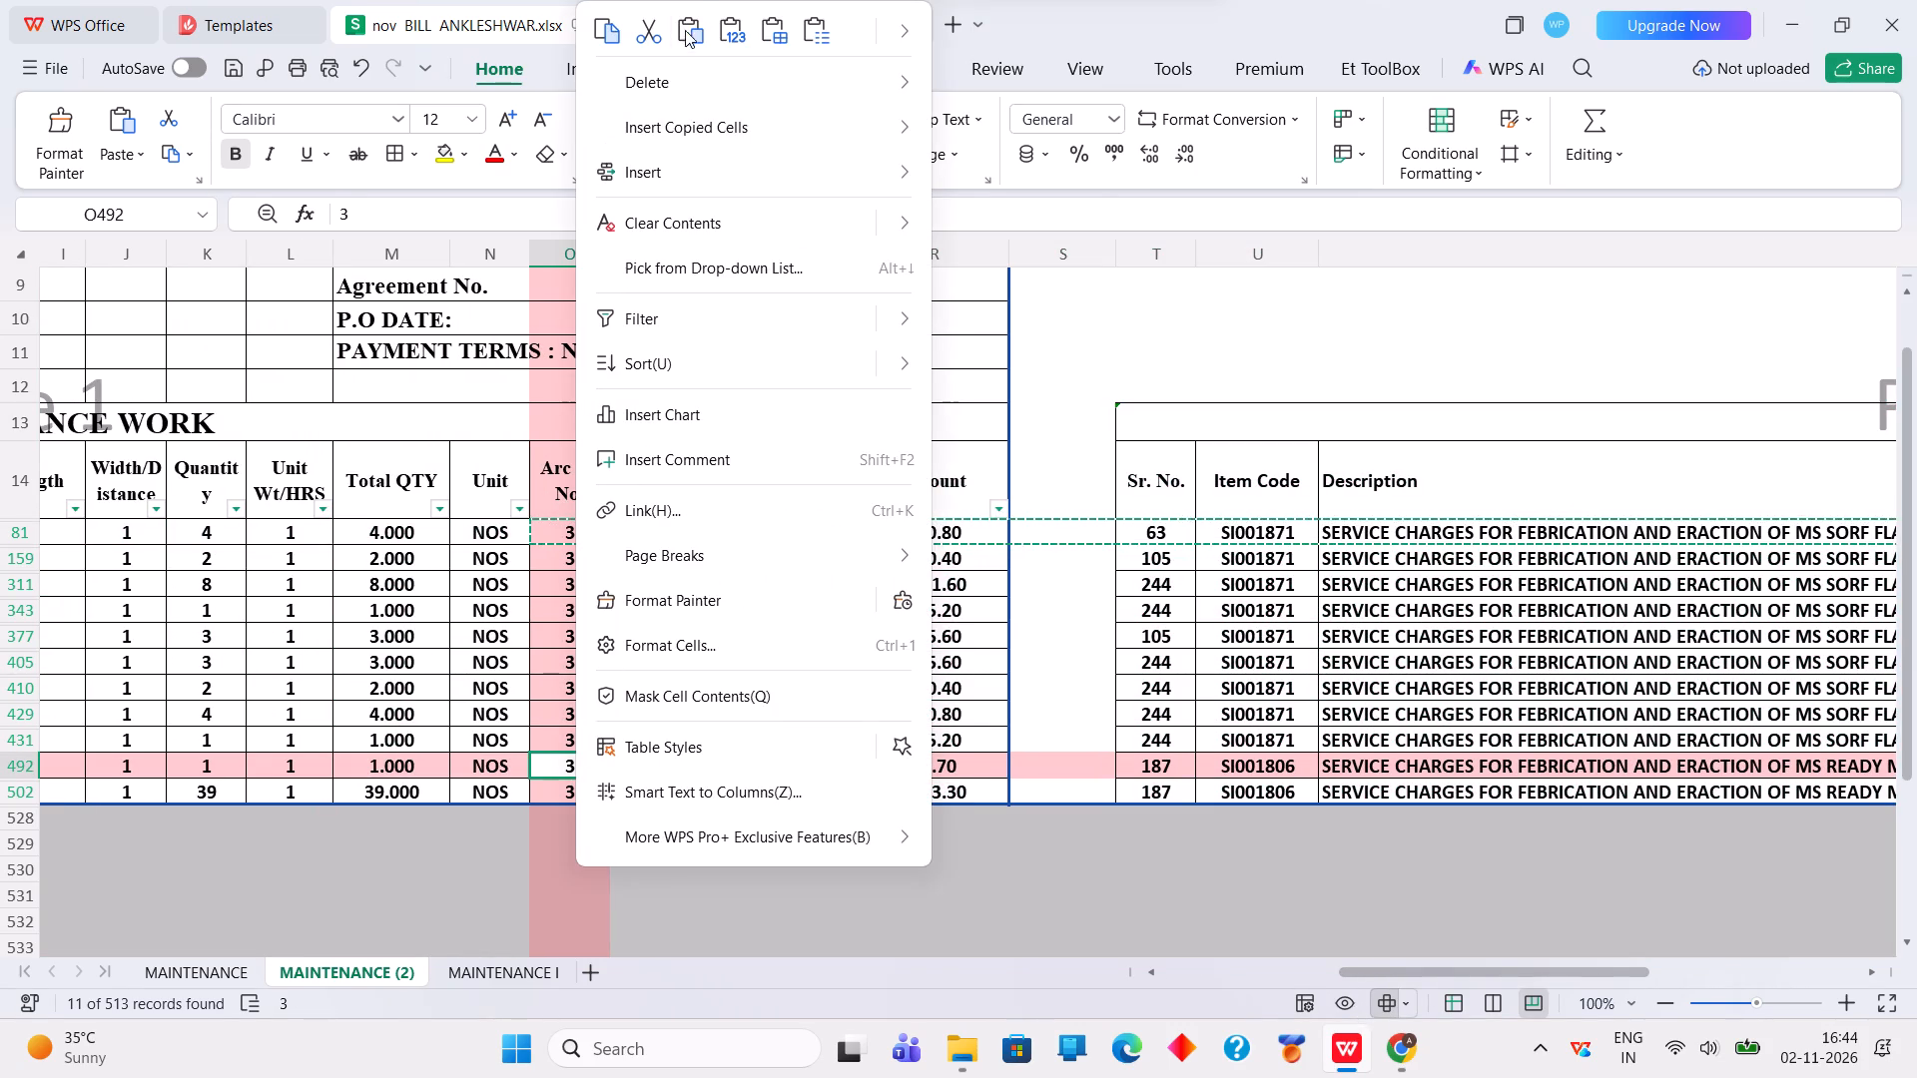
{"action": "left_click", "coordinate": [688, 28]}
{"action": "left_click", "coordinate": [589, 803]}
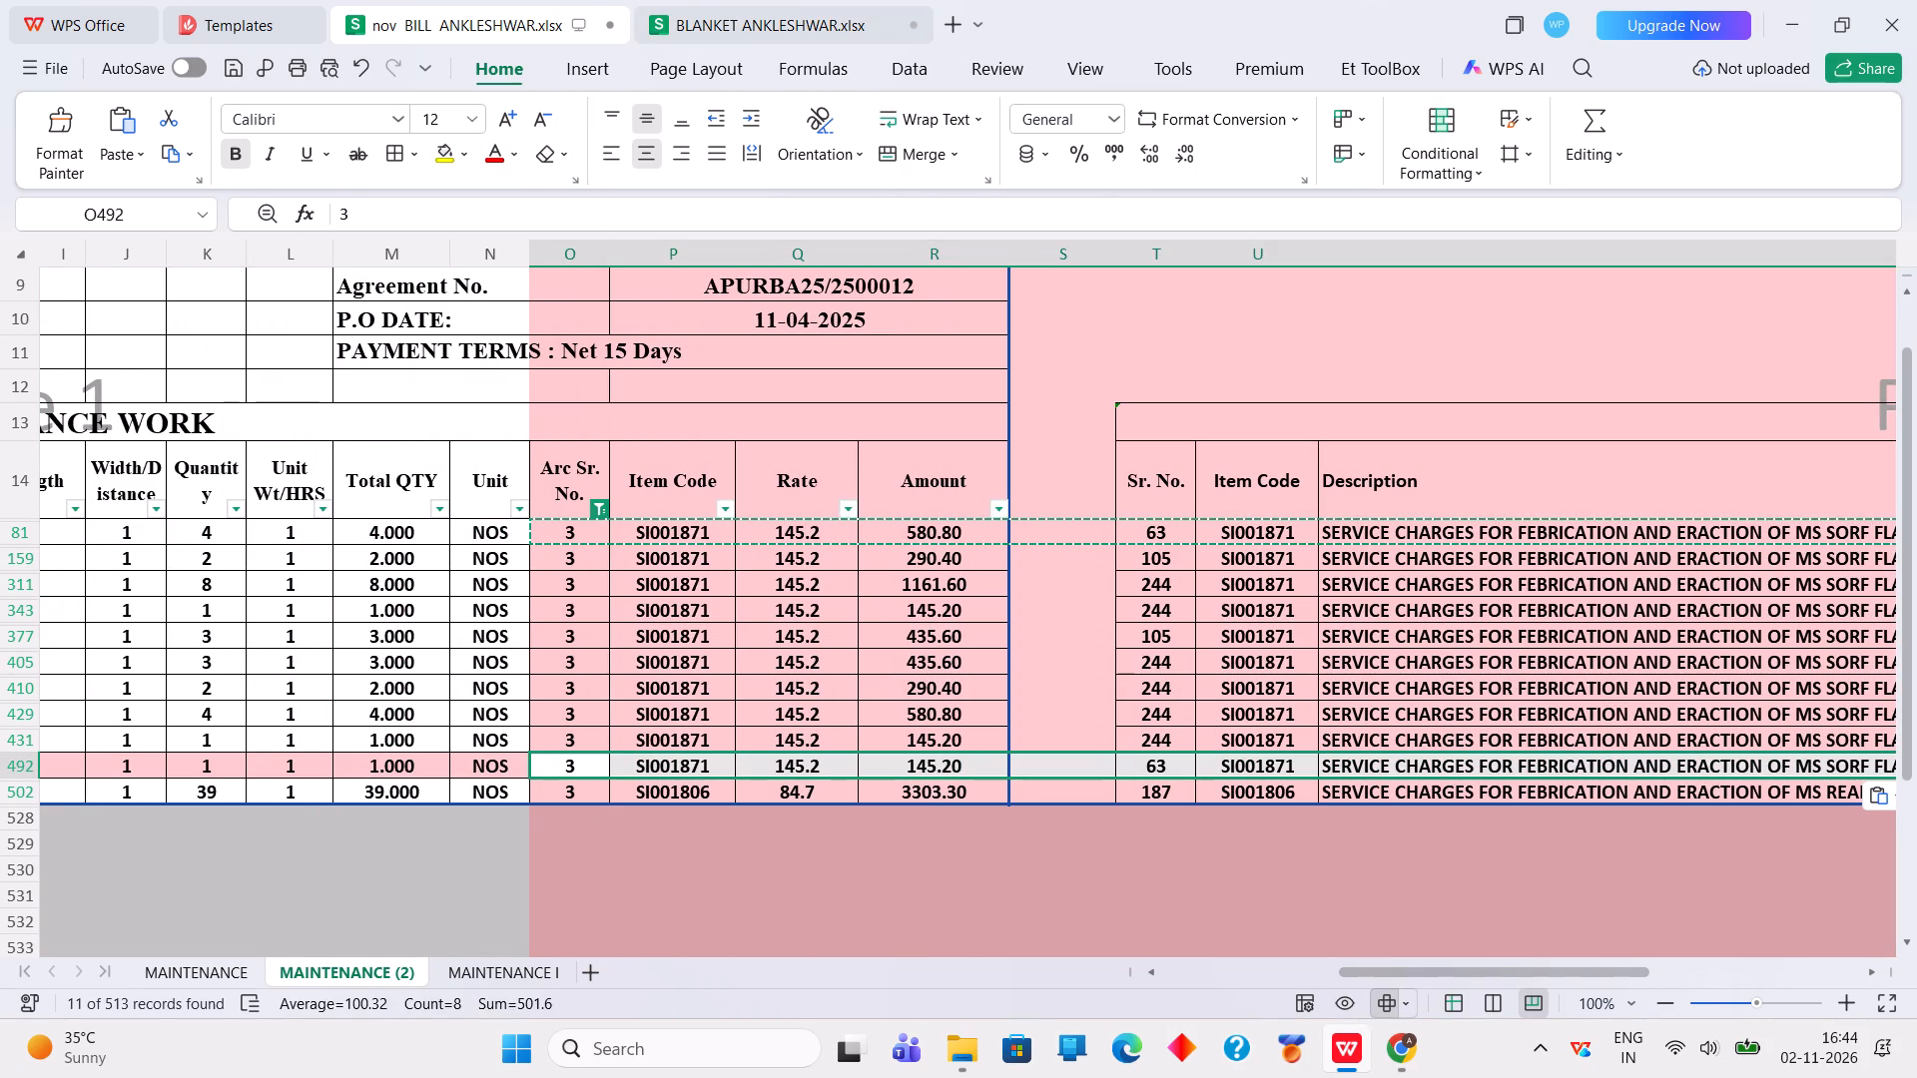
{"action": "right_click", "coordinate": [590, 791]}
{"action": "left_click", "coordinate": [695, 39]}
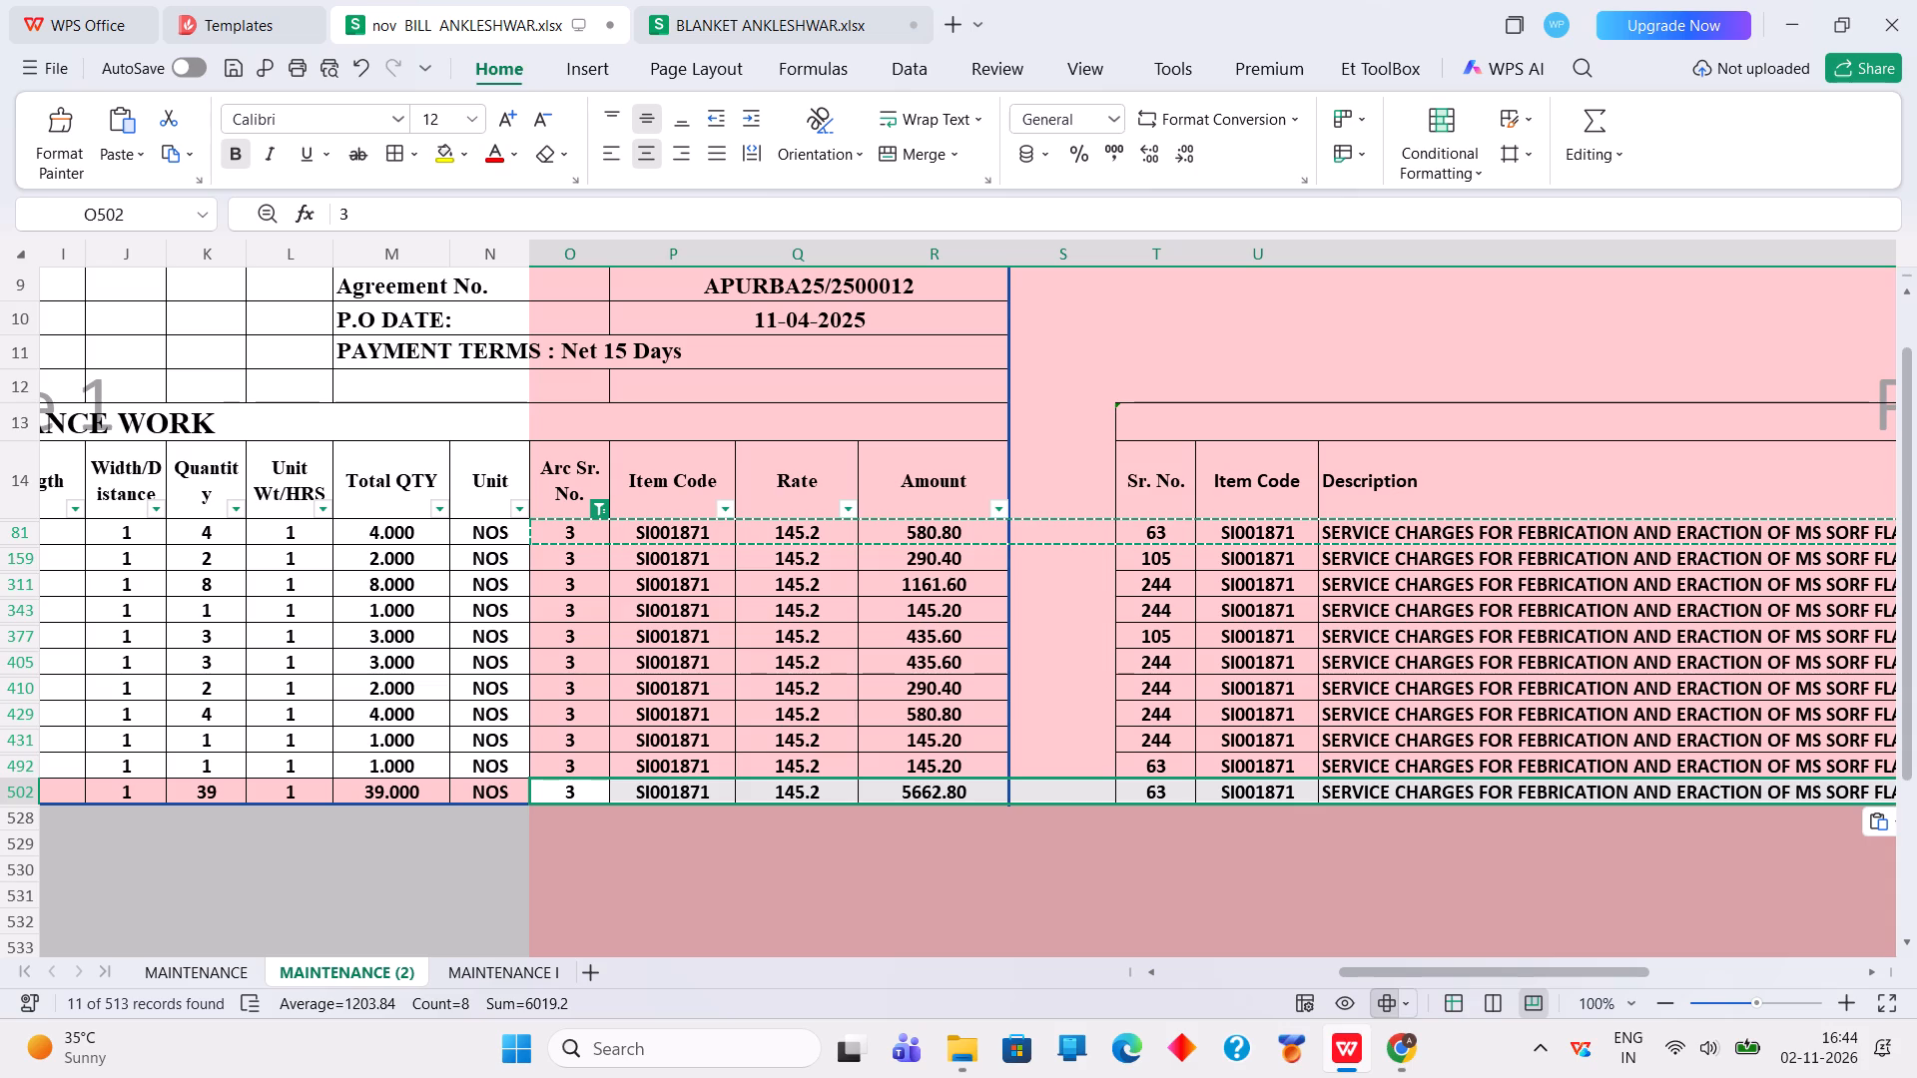
Change the Size filter to show only the 3" flange rows.
{"action": "left_click_drag", "start_coordinate": [1360, 963], "coordinate": [1289, 981]}
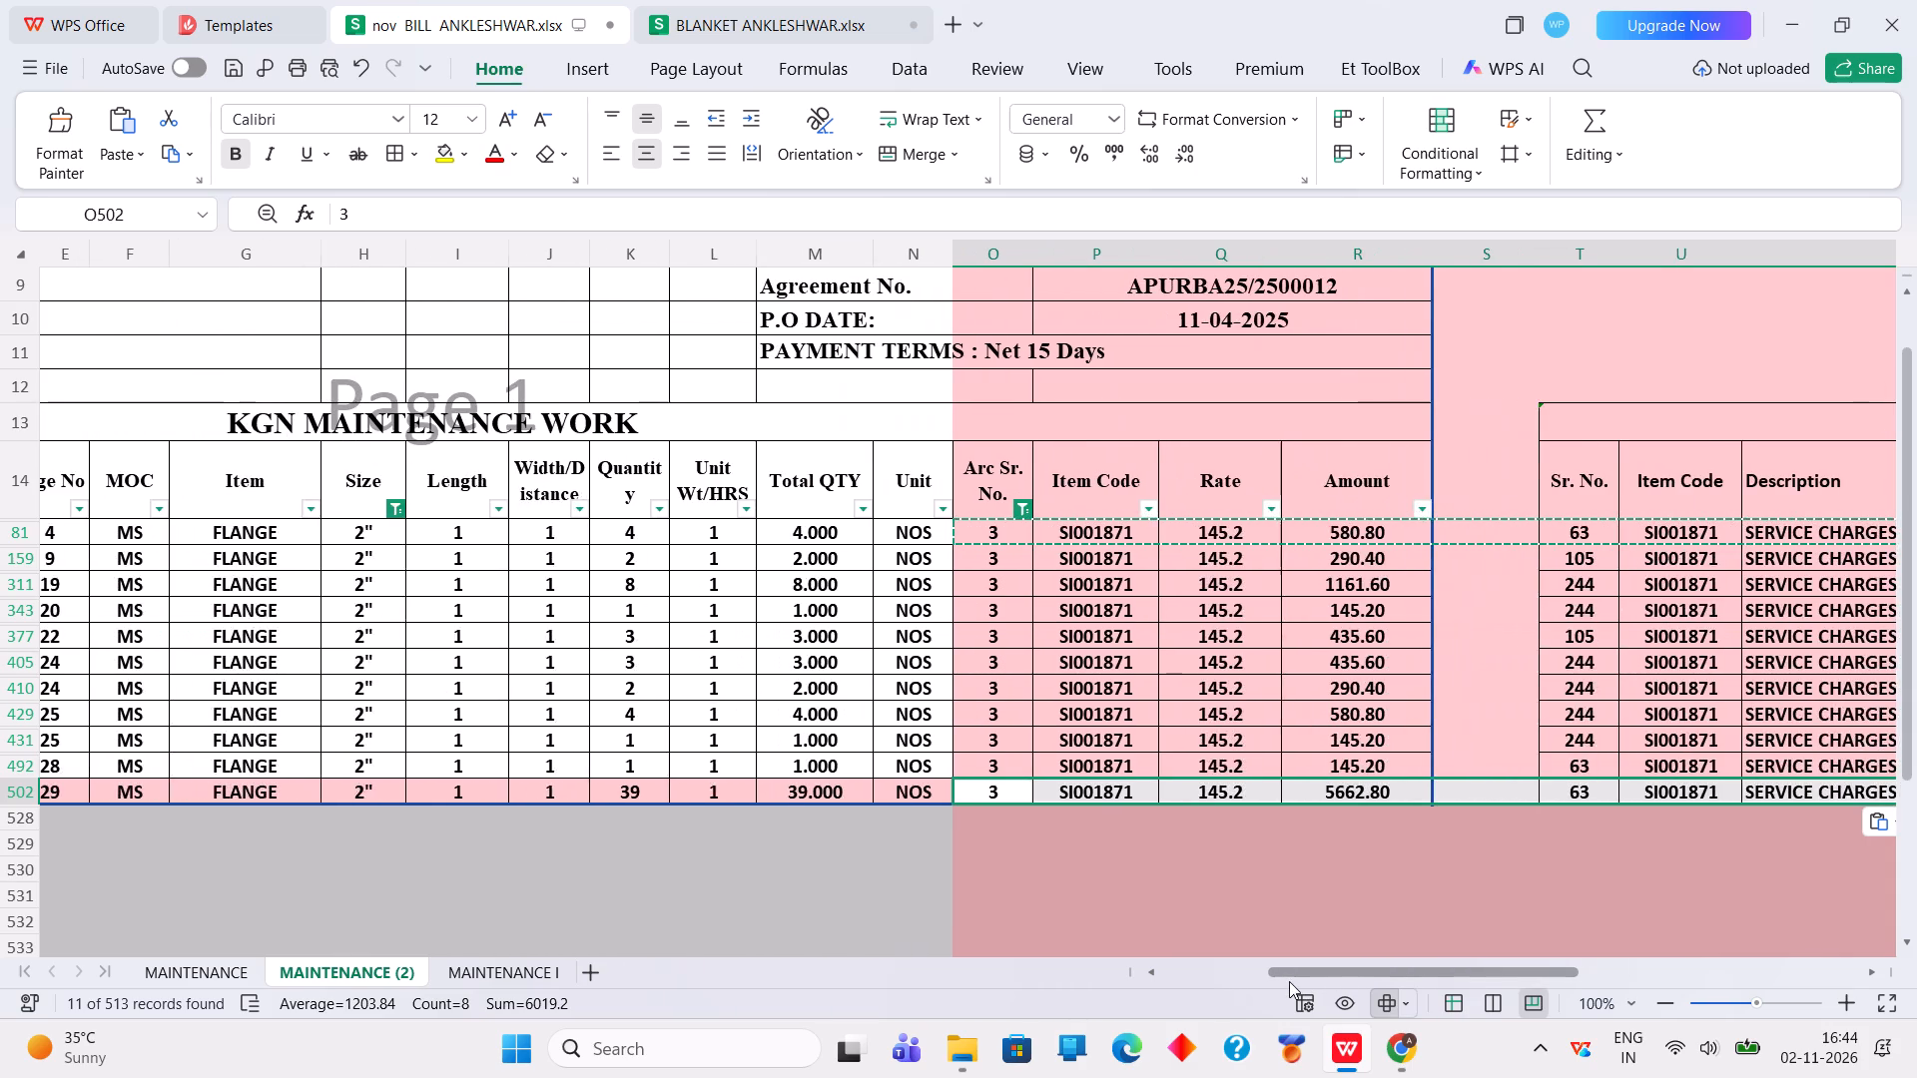
{"action": "left_click_drag", "start_coordinate": [1289, 981], "coordinate": [1182, 984]}
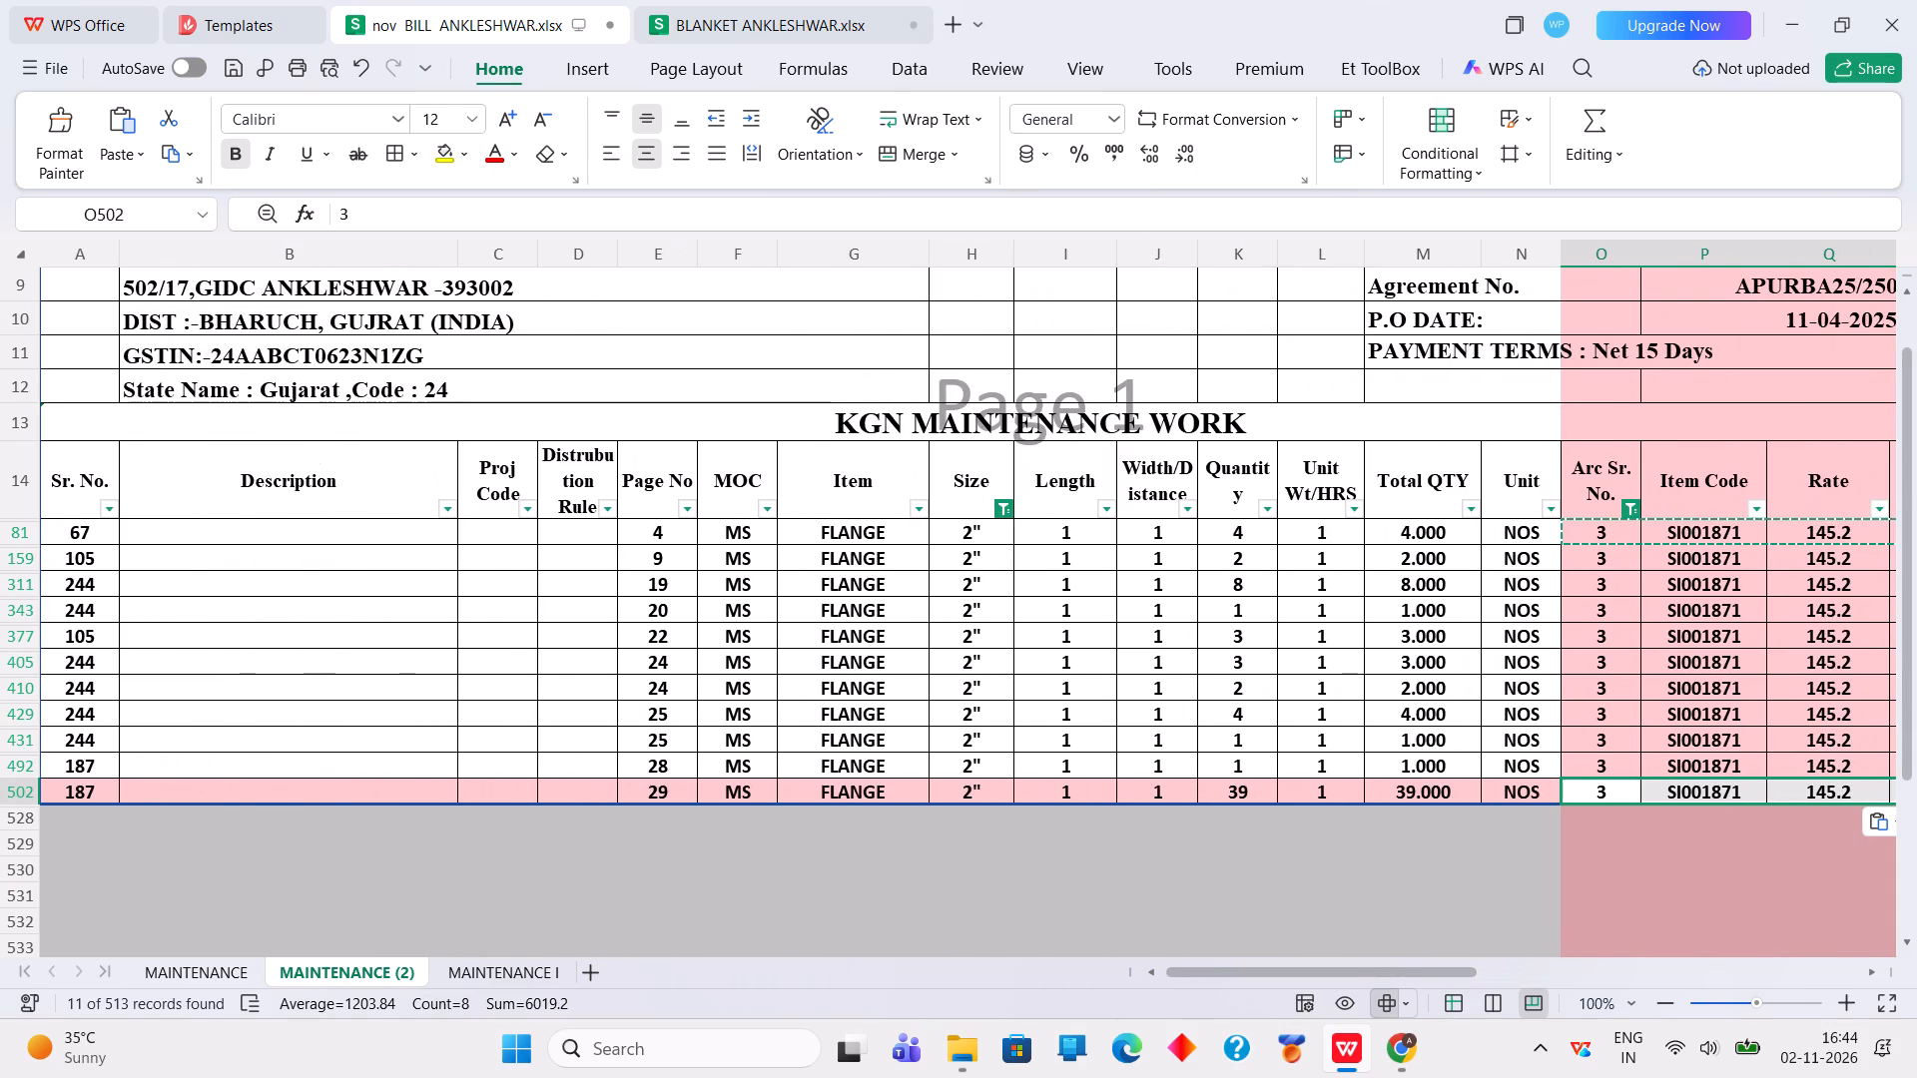
{"action": "left_click", "coordinate": [1001, 509]}
{"action": "left_click", "coordinate": [1081, 648]}
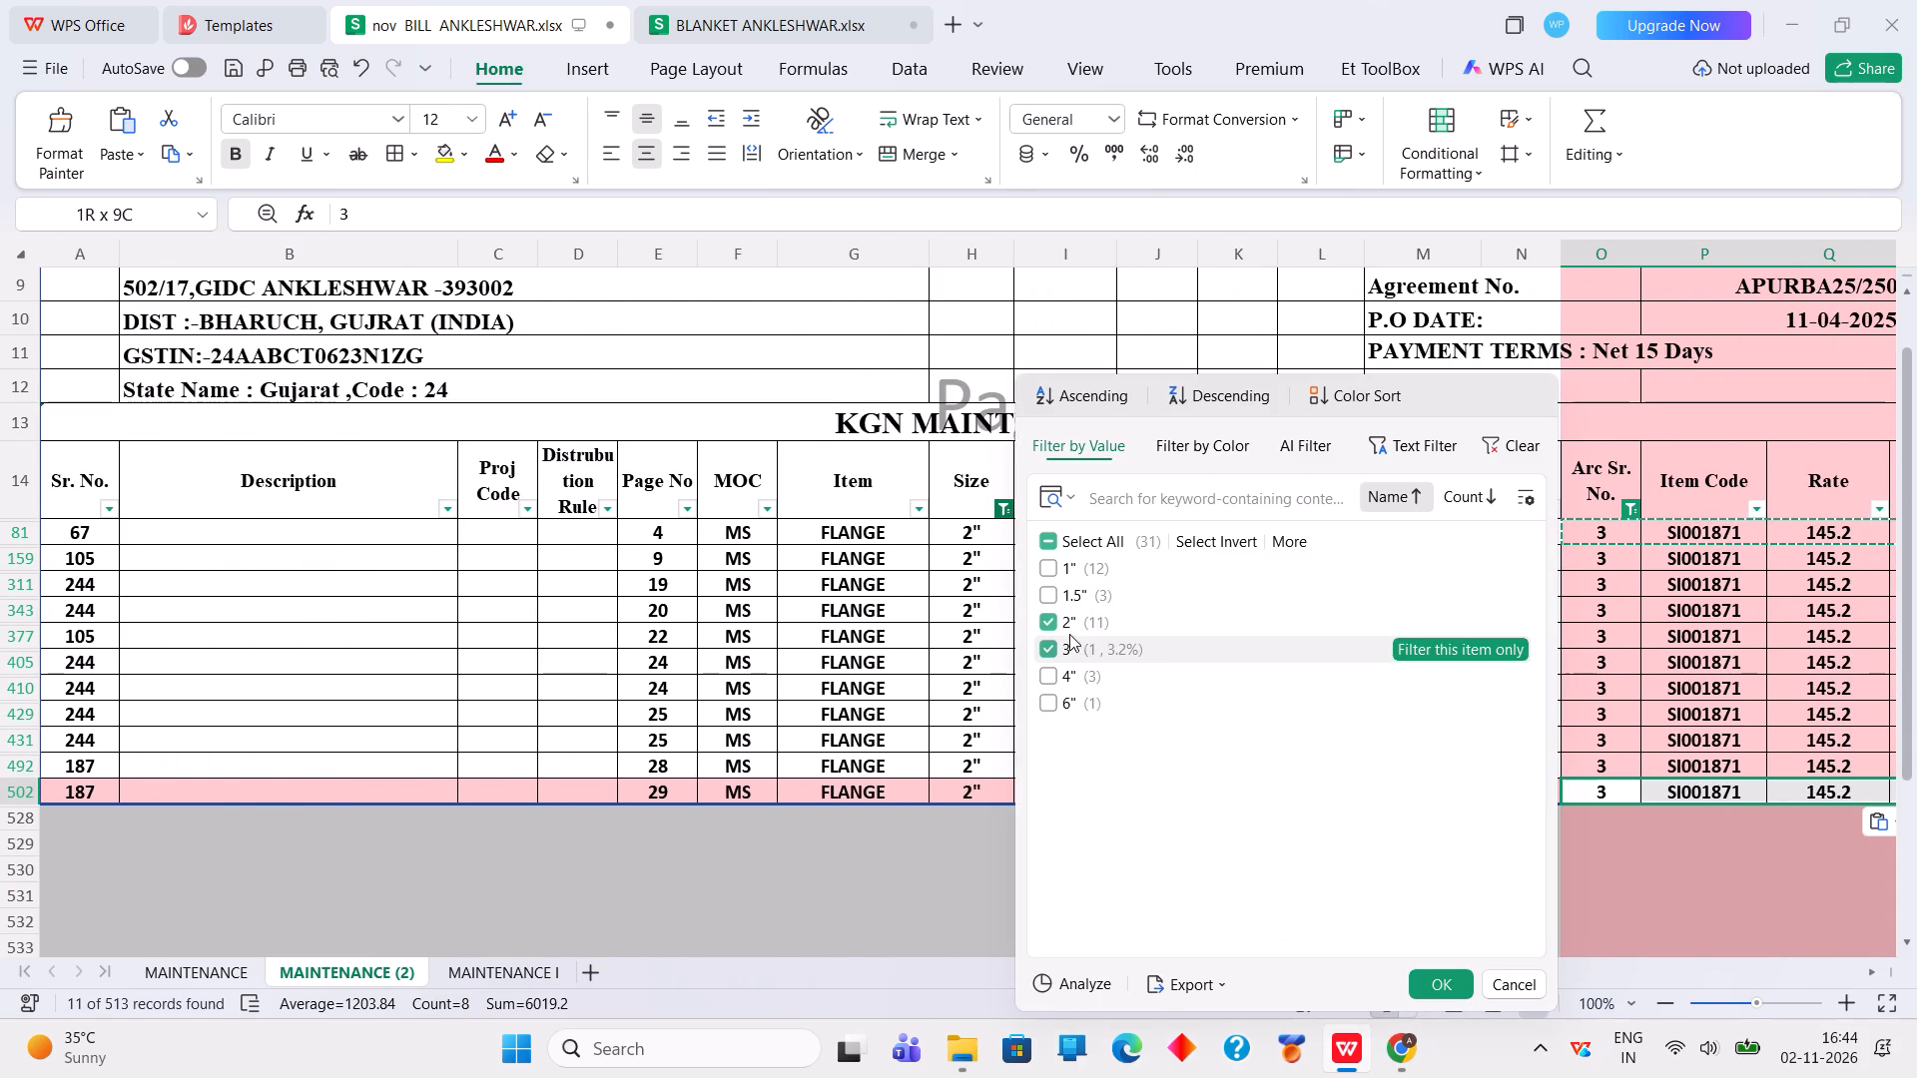
{"action": "left_click", "coordinate": [1067, 629]}
{"action": "left_click", "coordinate": [1440, 982]}
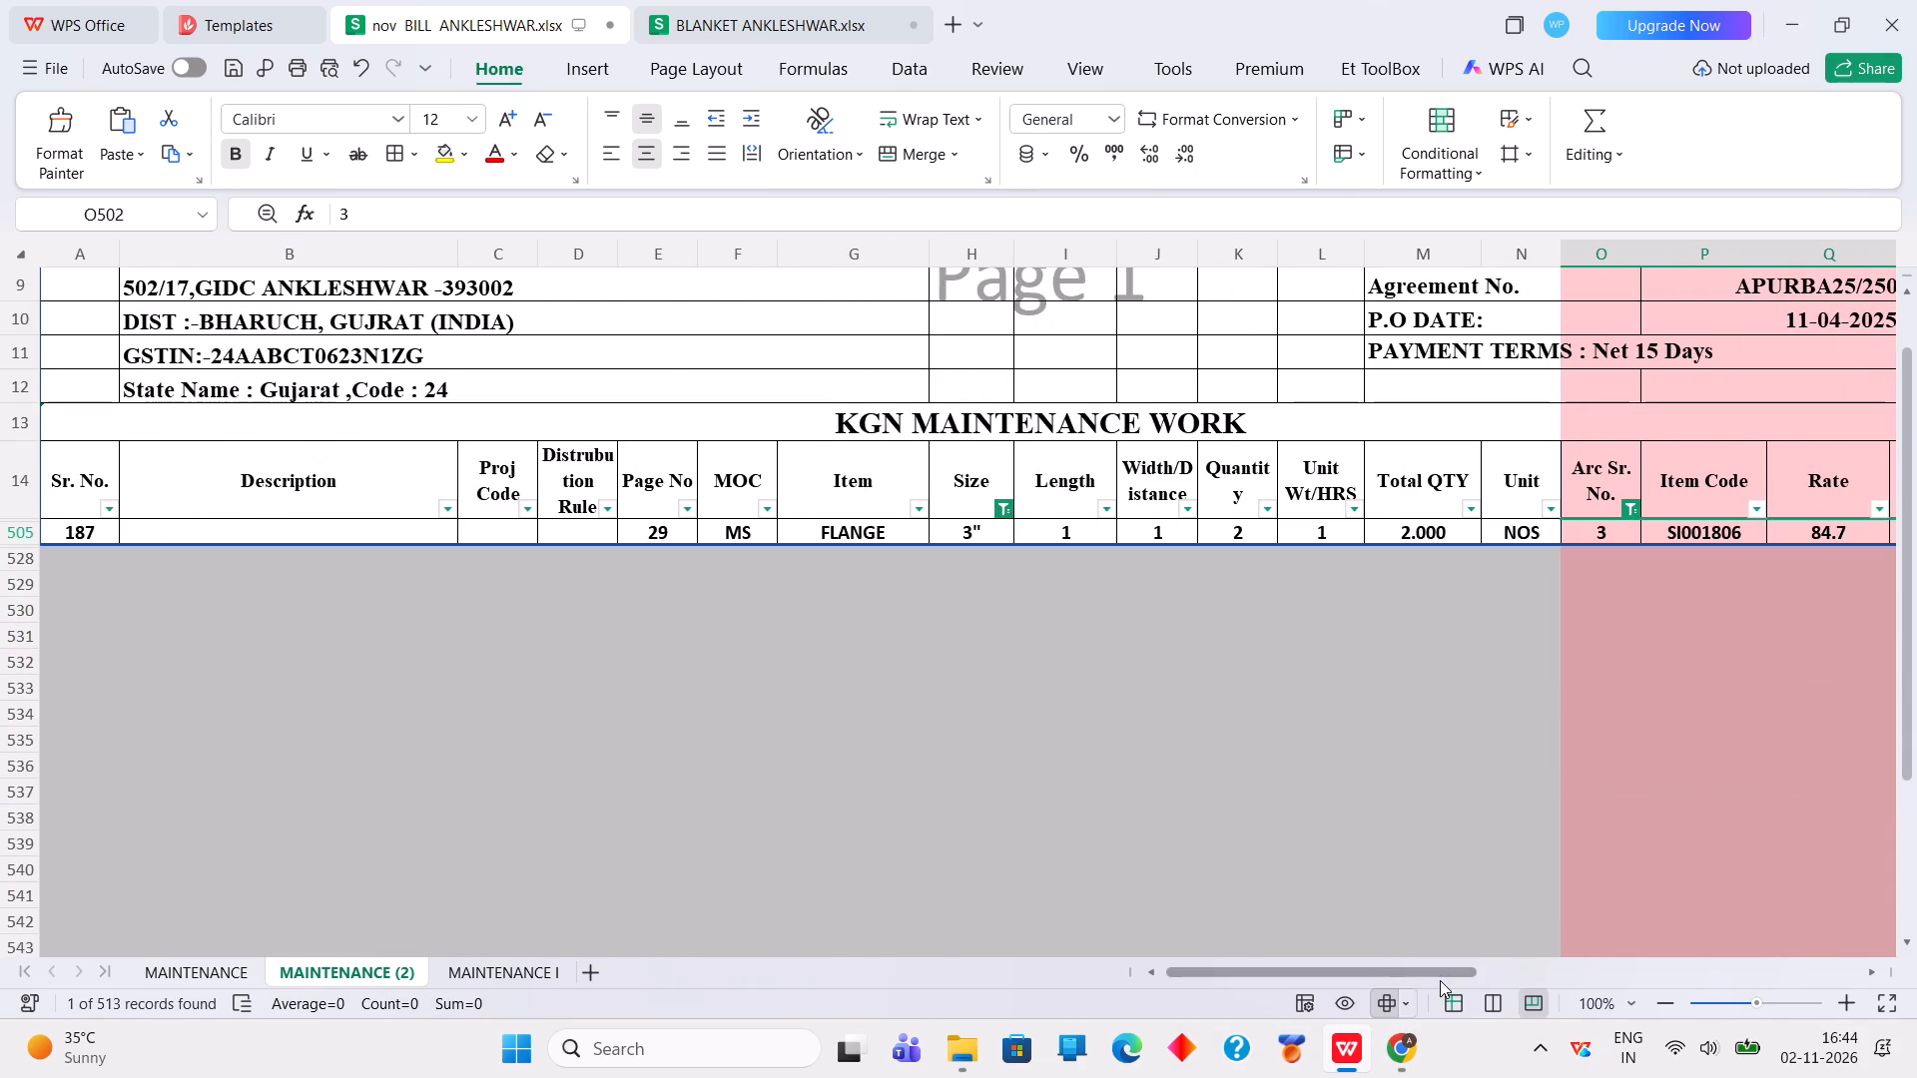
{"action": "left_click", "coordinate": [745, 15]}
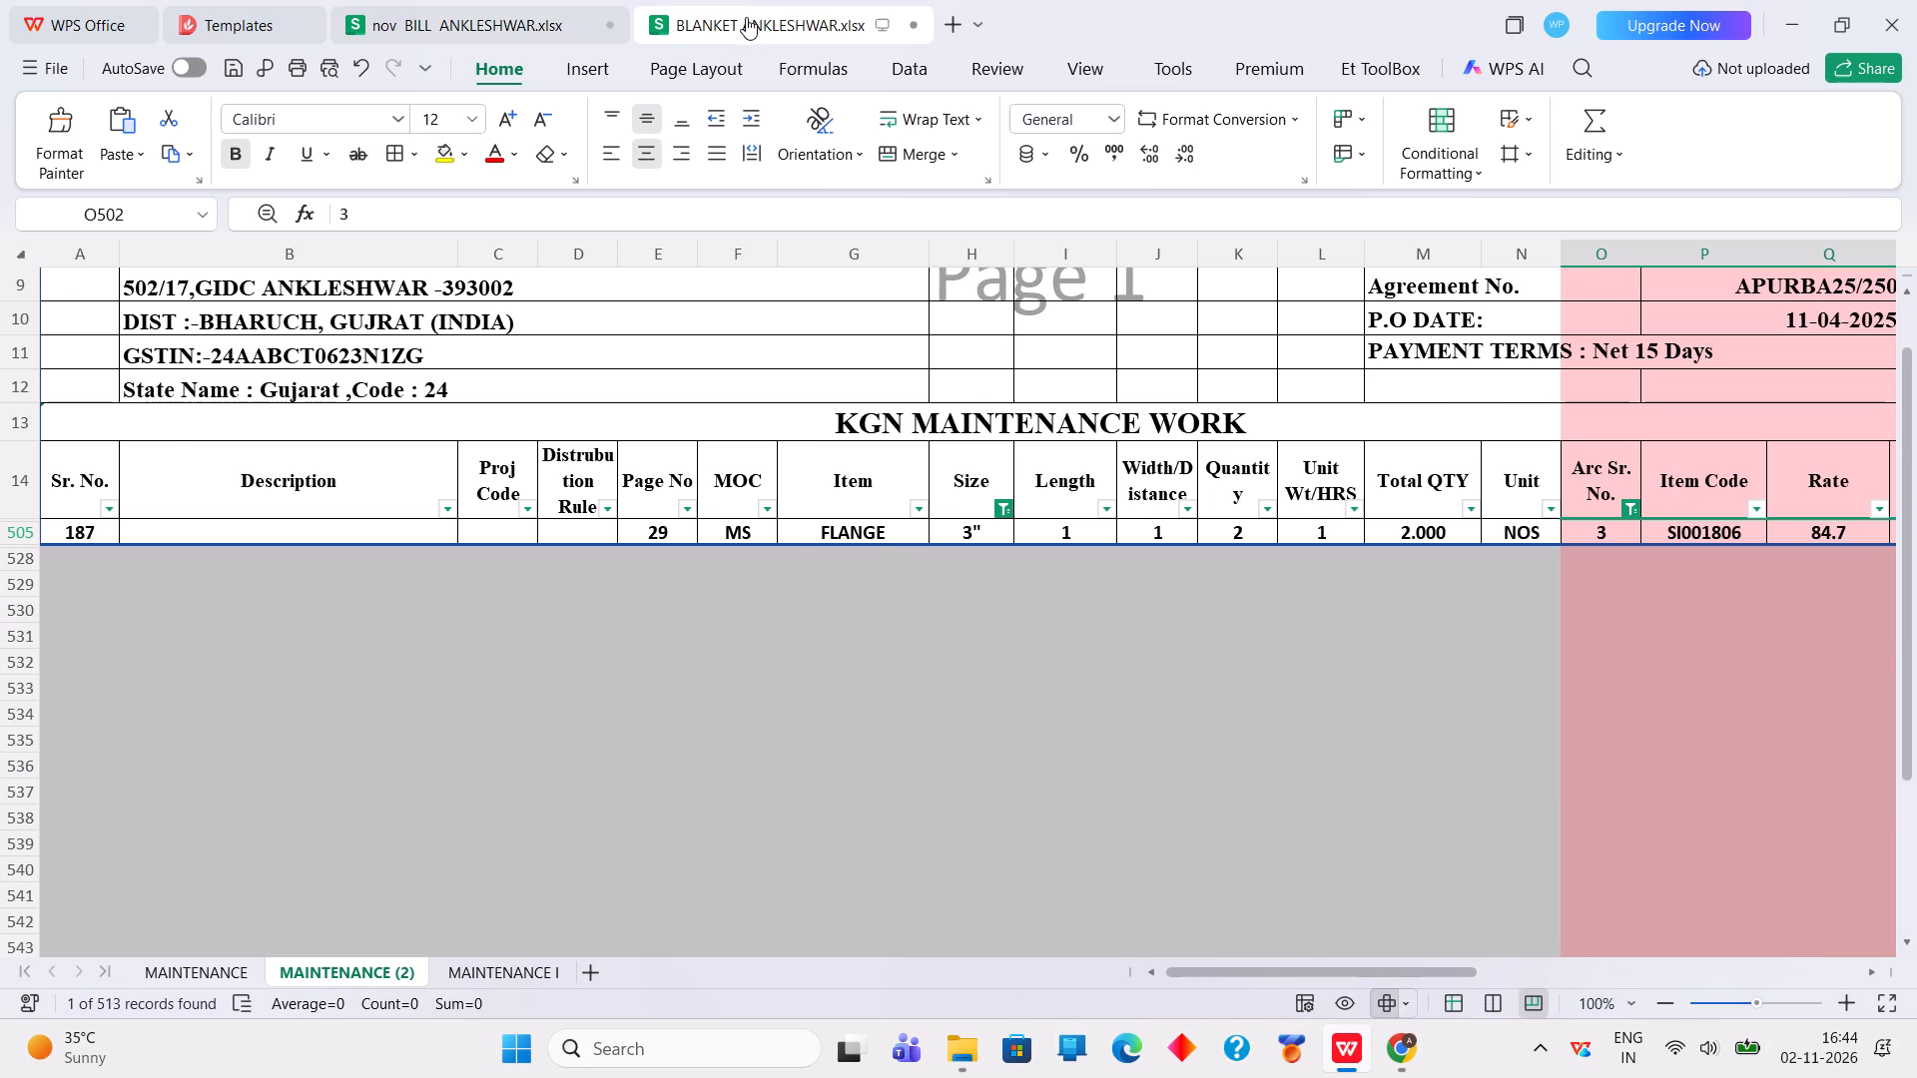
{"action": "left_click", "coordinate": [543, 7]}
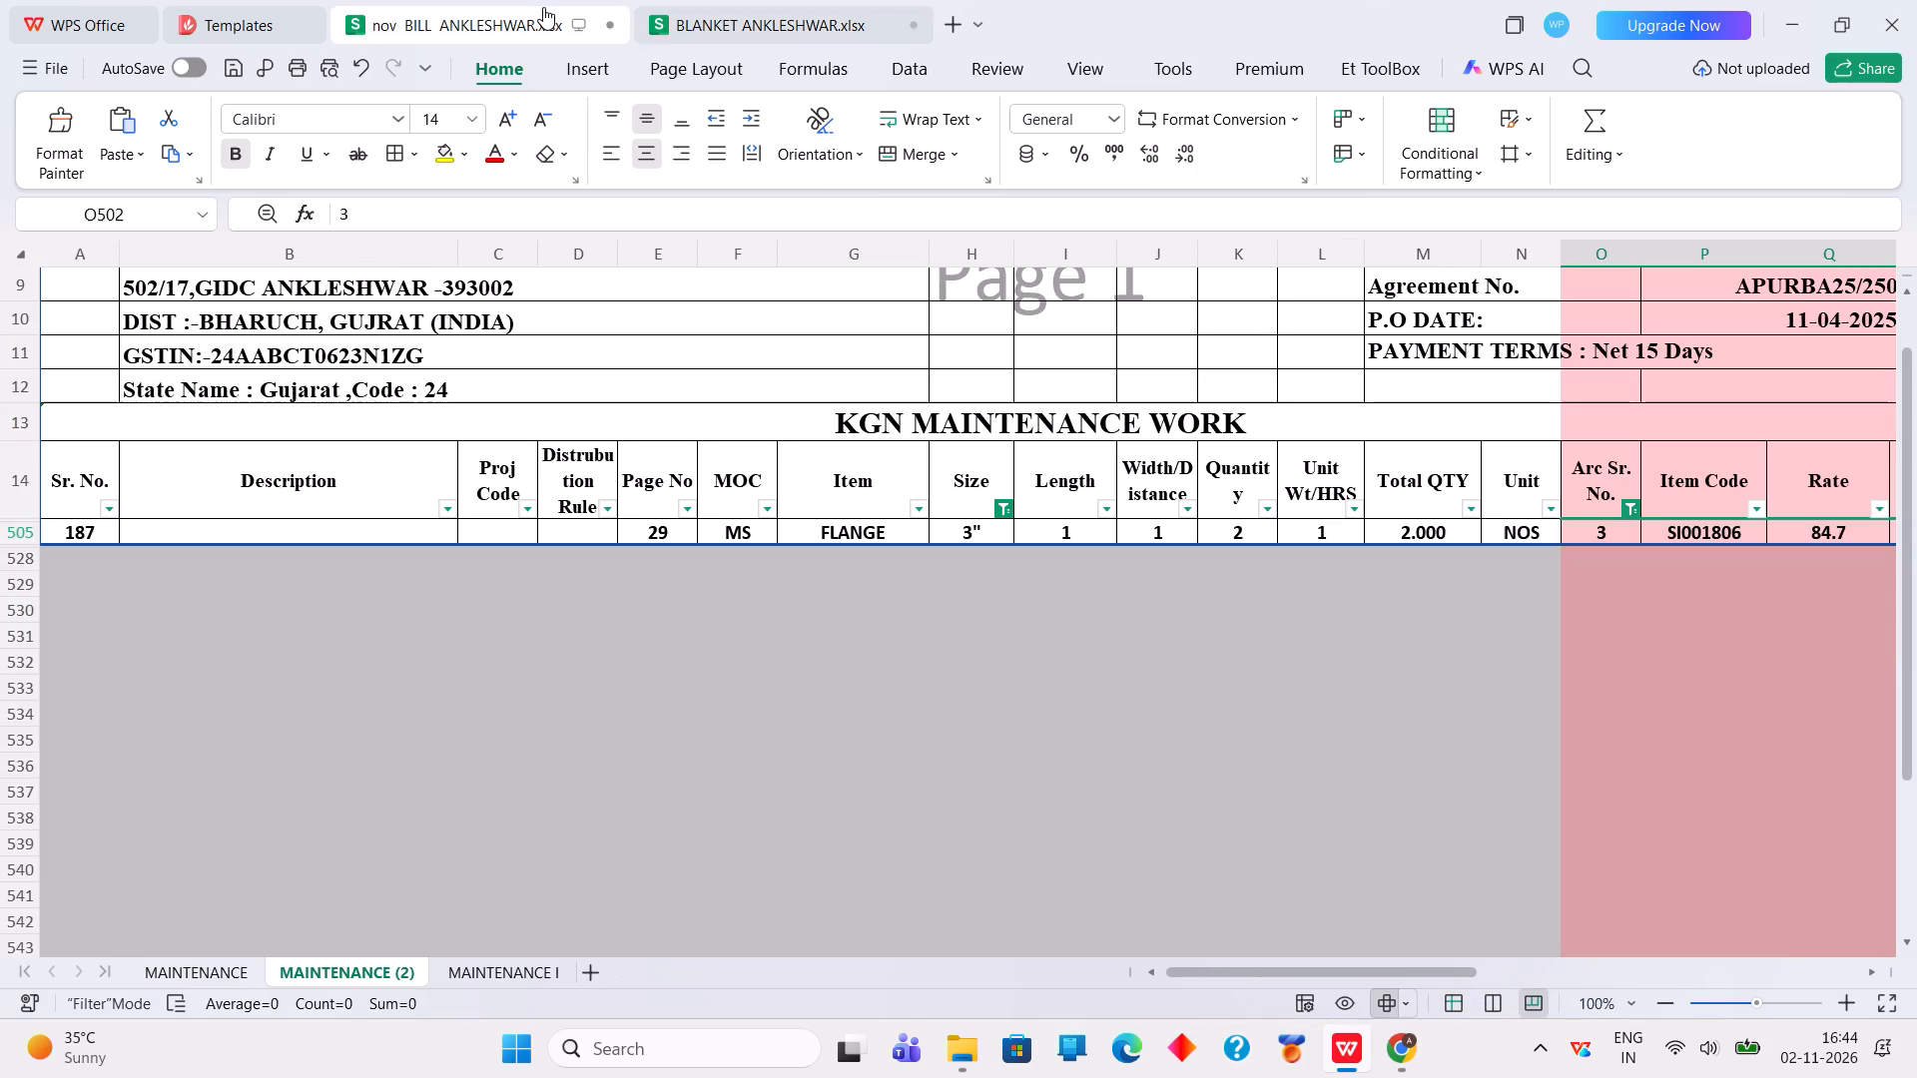
Add the 4" and 6" sizes to the Size filter alongside 3".
{"action": "left_click", "coordinate": [1002, 510]}
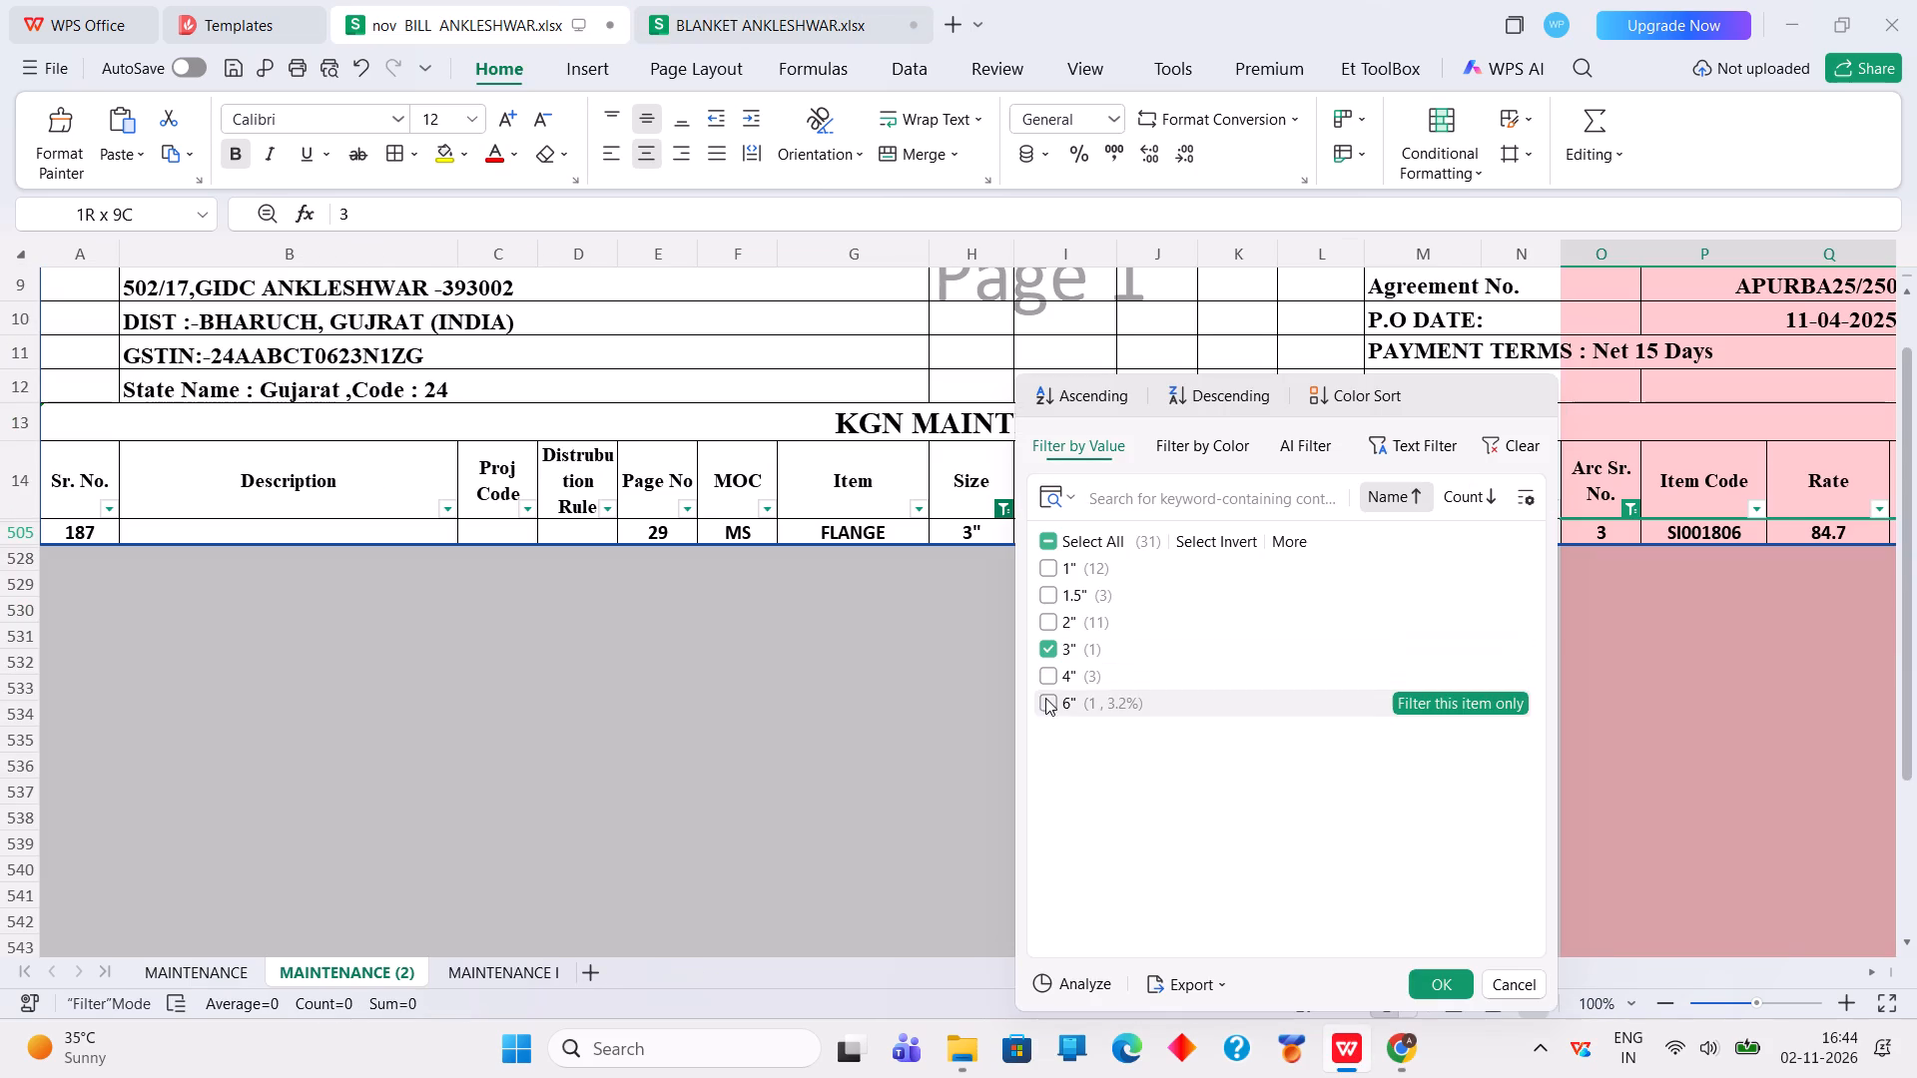
{"action": "left_click", "coordinate": [1048, 684]}
{"action": "left_click", "coordinate": [1048, 696]}
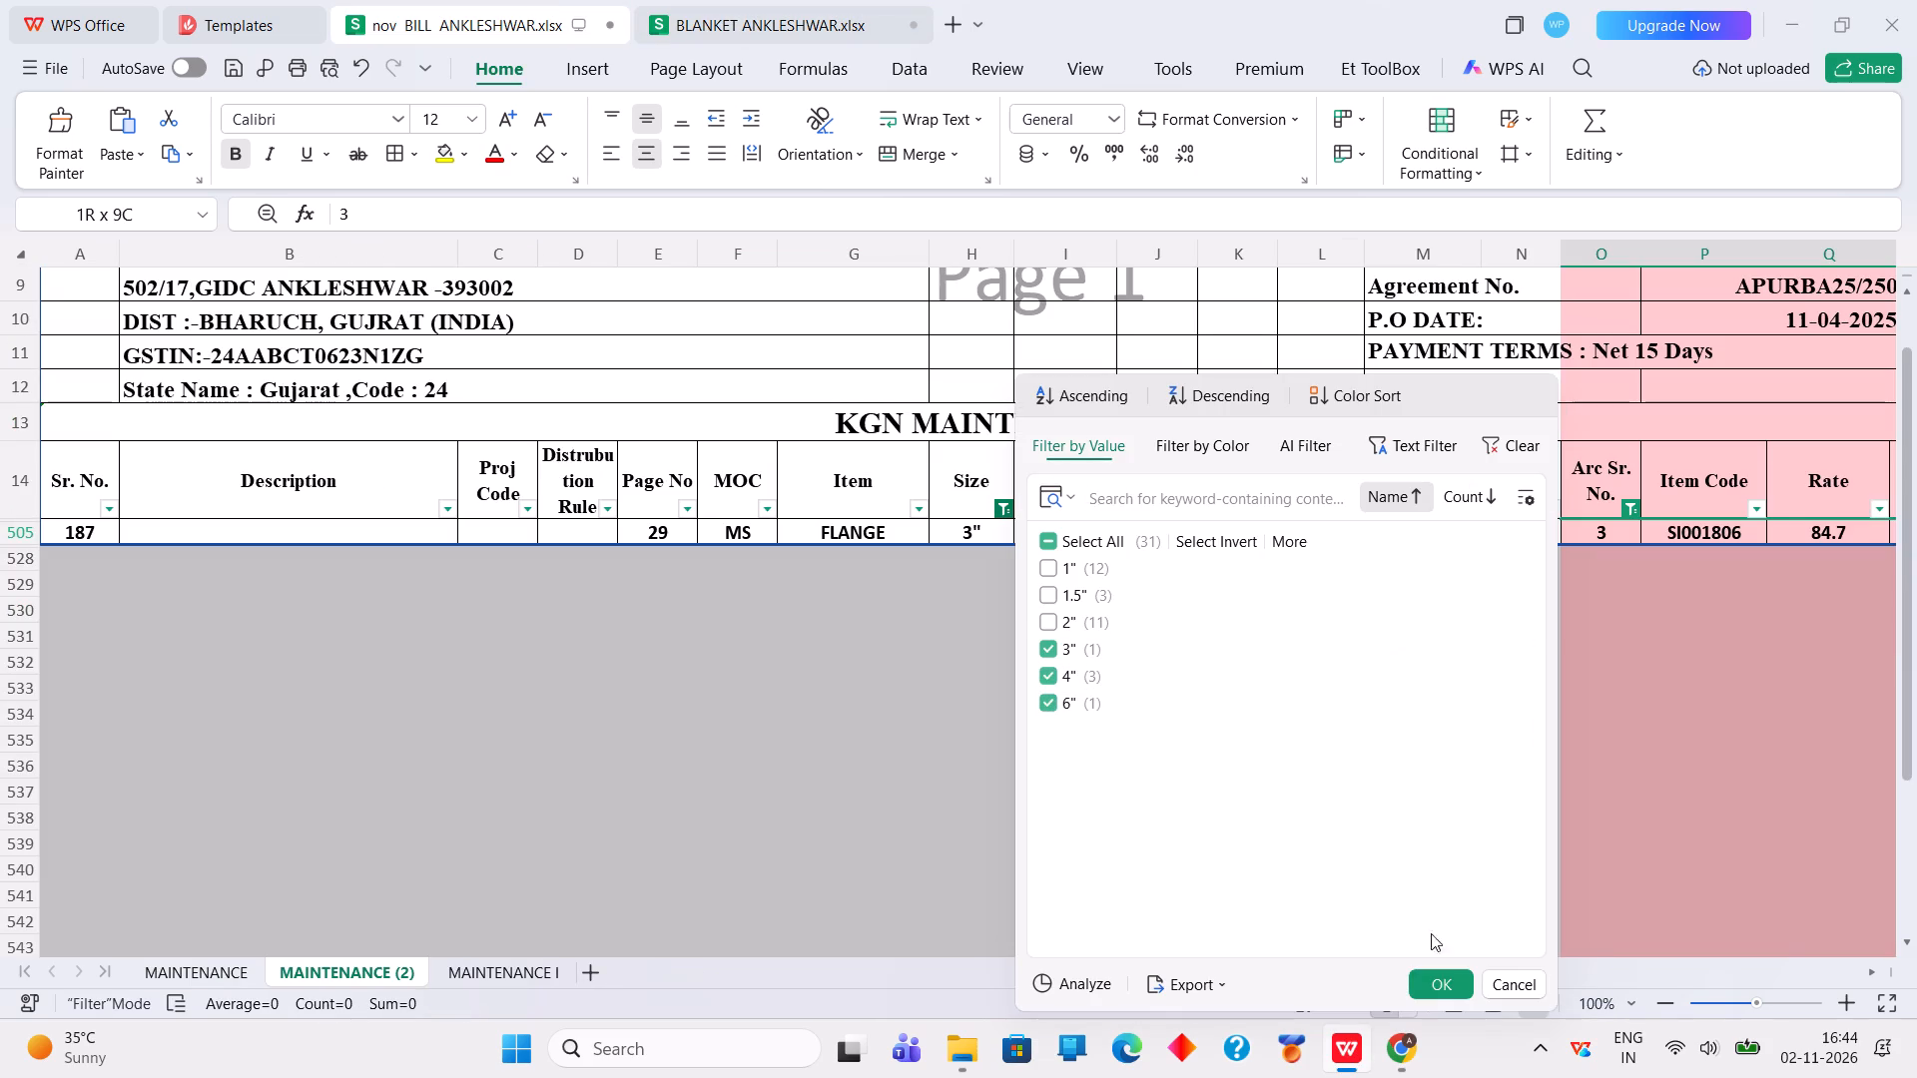
{"action": "left_click", "coordinate": [1448, 975]}
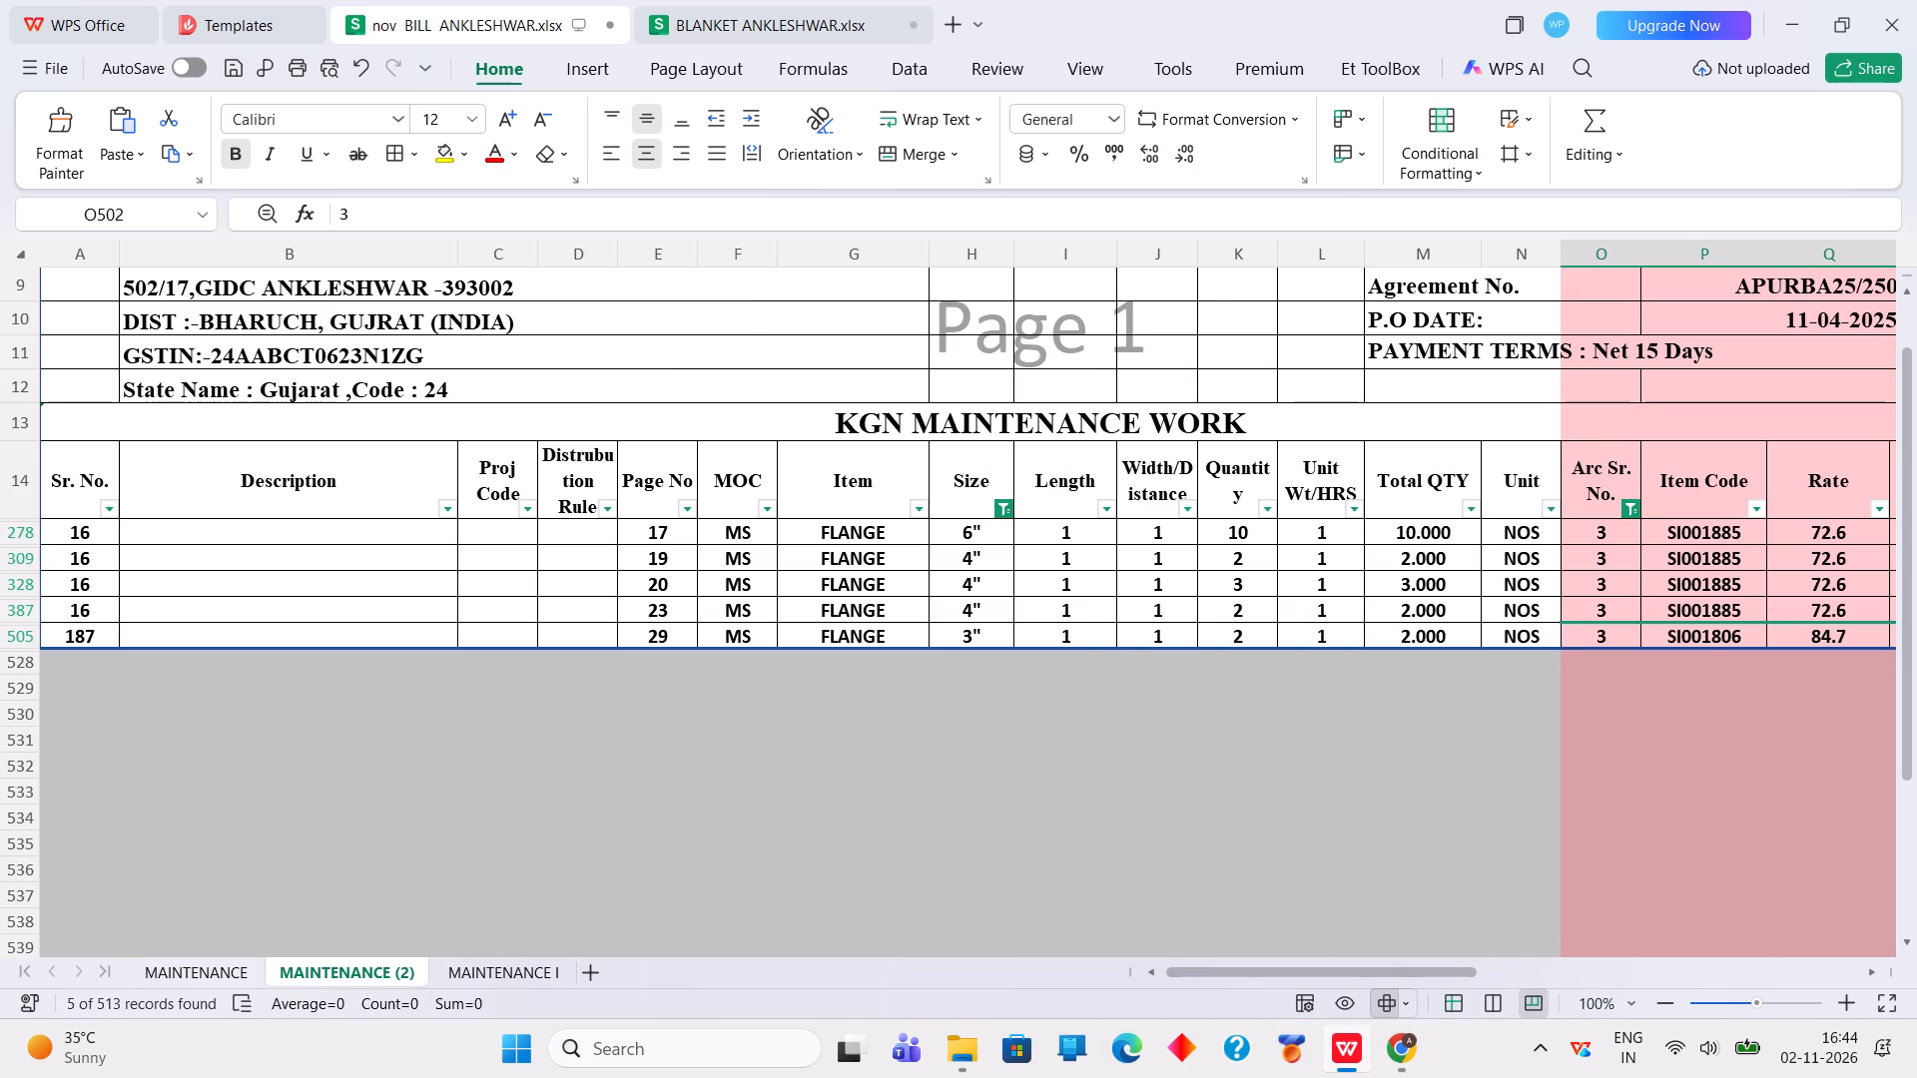
{"action": "left_click", "coordinate": [997, 696]}
In BLANKET ANKLESHWAR.xlsx, change the arc code filter from 2 to show only code 3.
{"action": "left_click", "coordinate": [743, 1]}
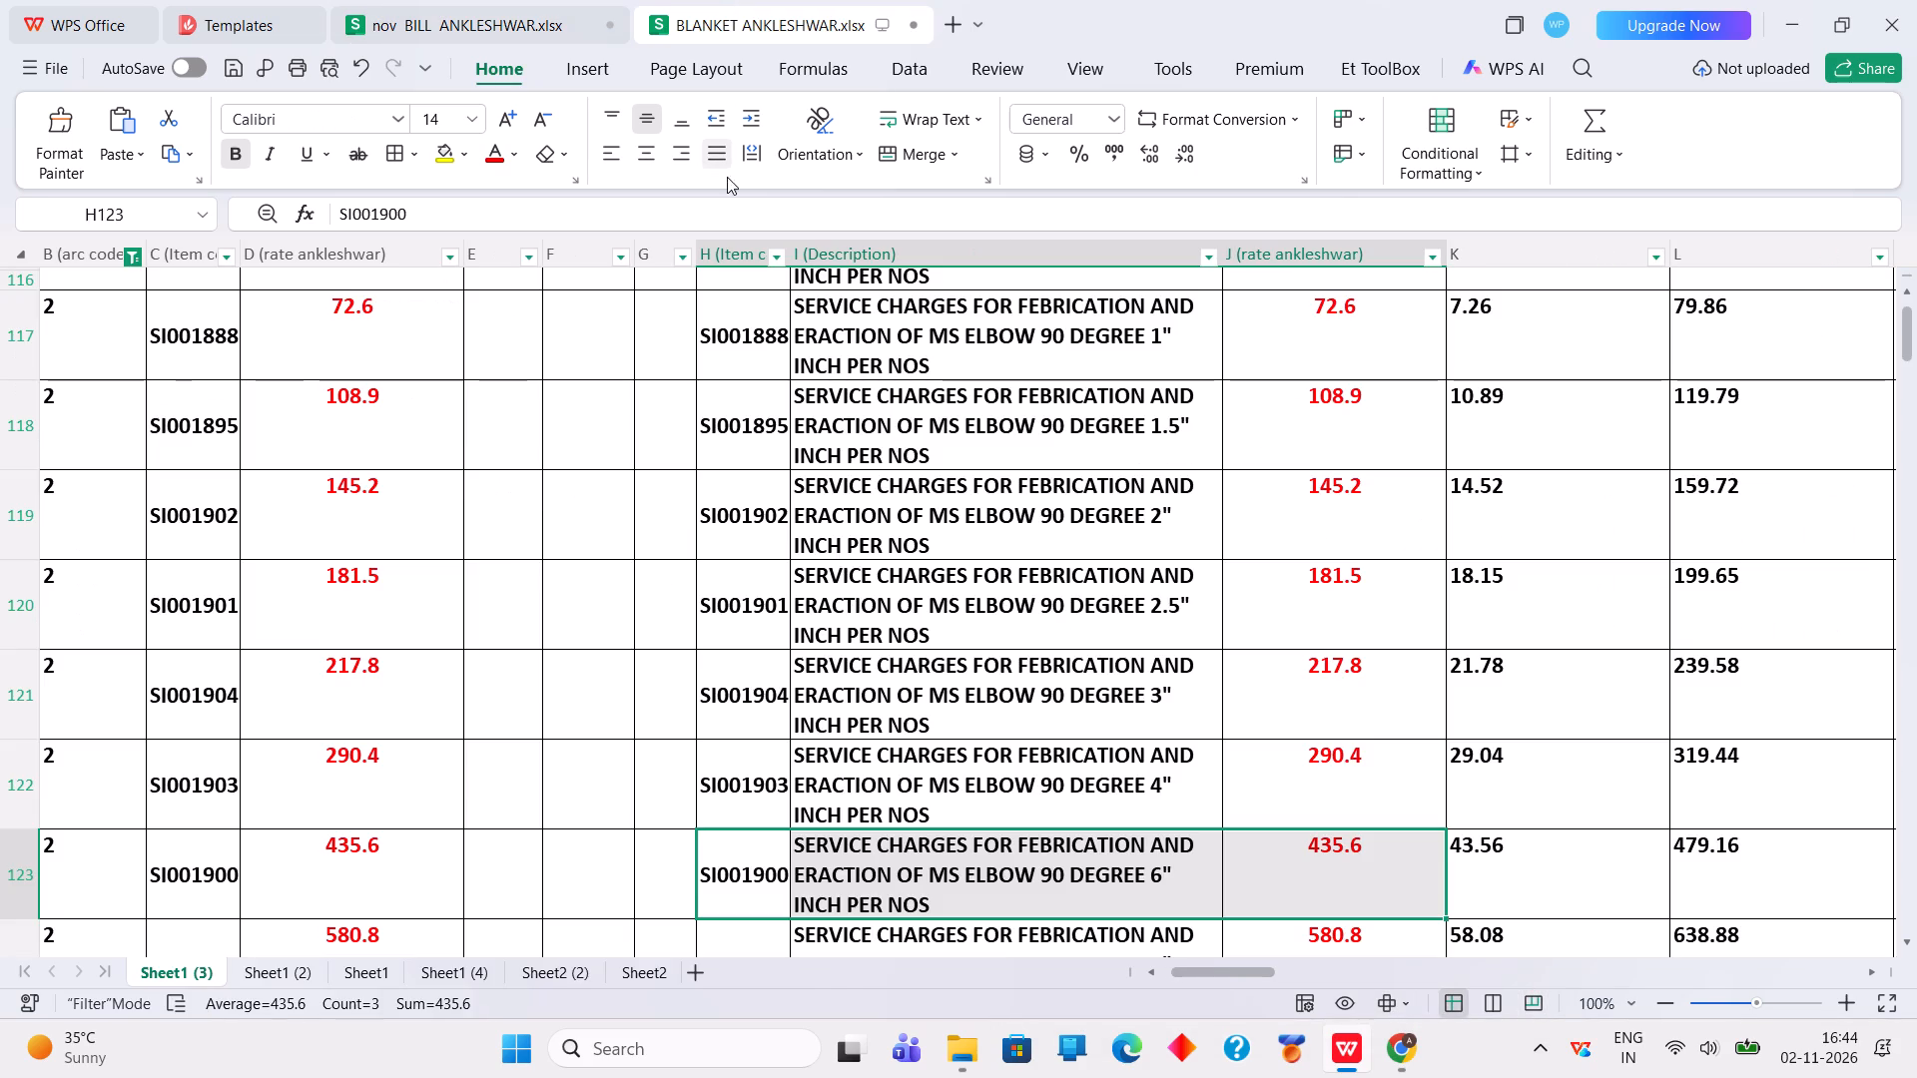
{"action": "left_click", "coordinate": [132, 256]}
{"action": "left_click", "coordinate": [177, 460]}
{"action": "left_click", "coordinate": [181, 492]}
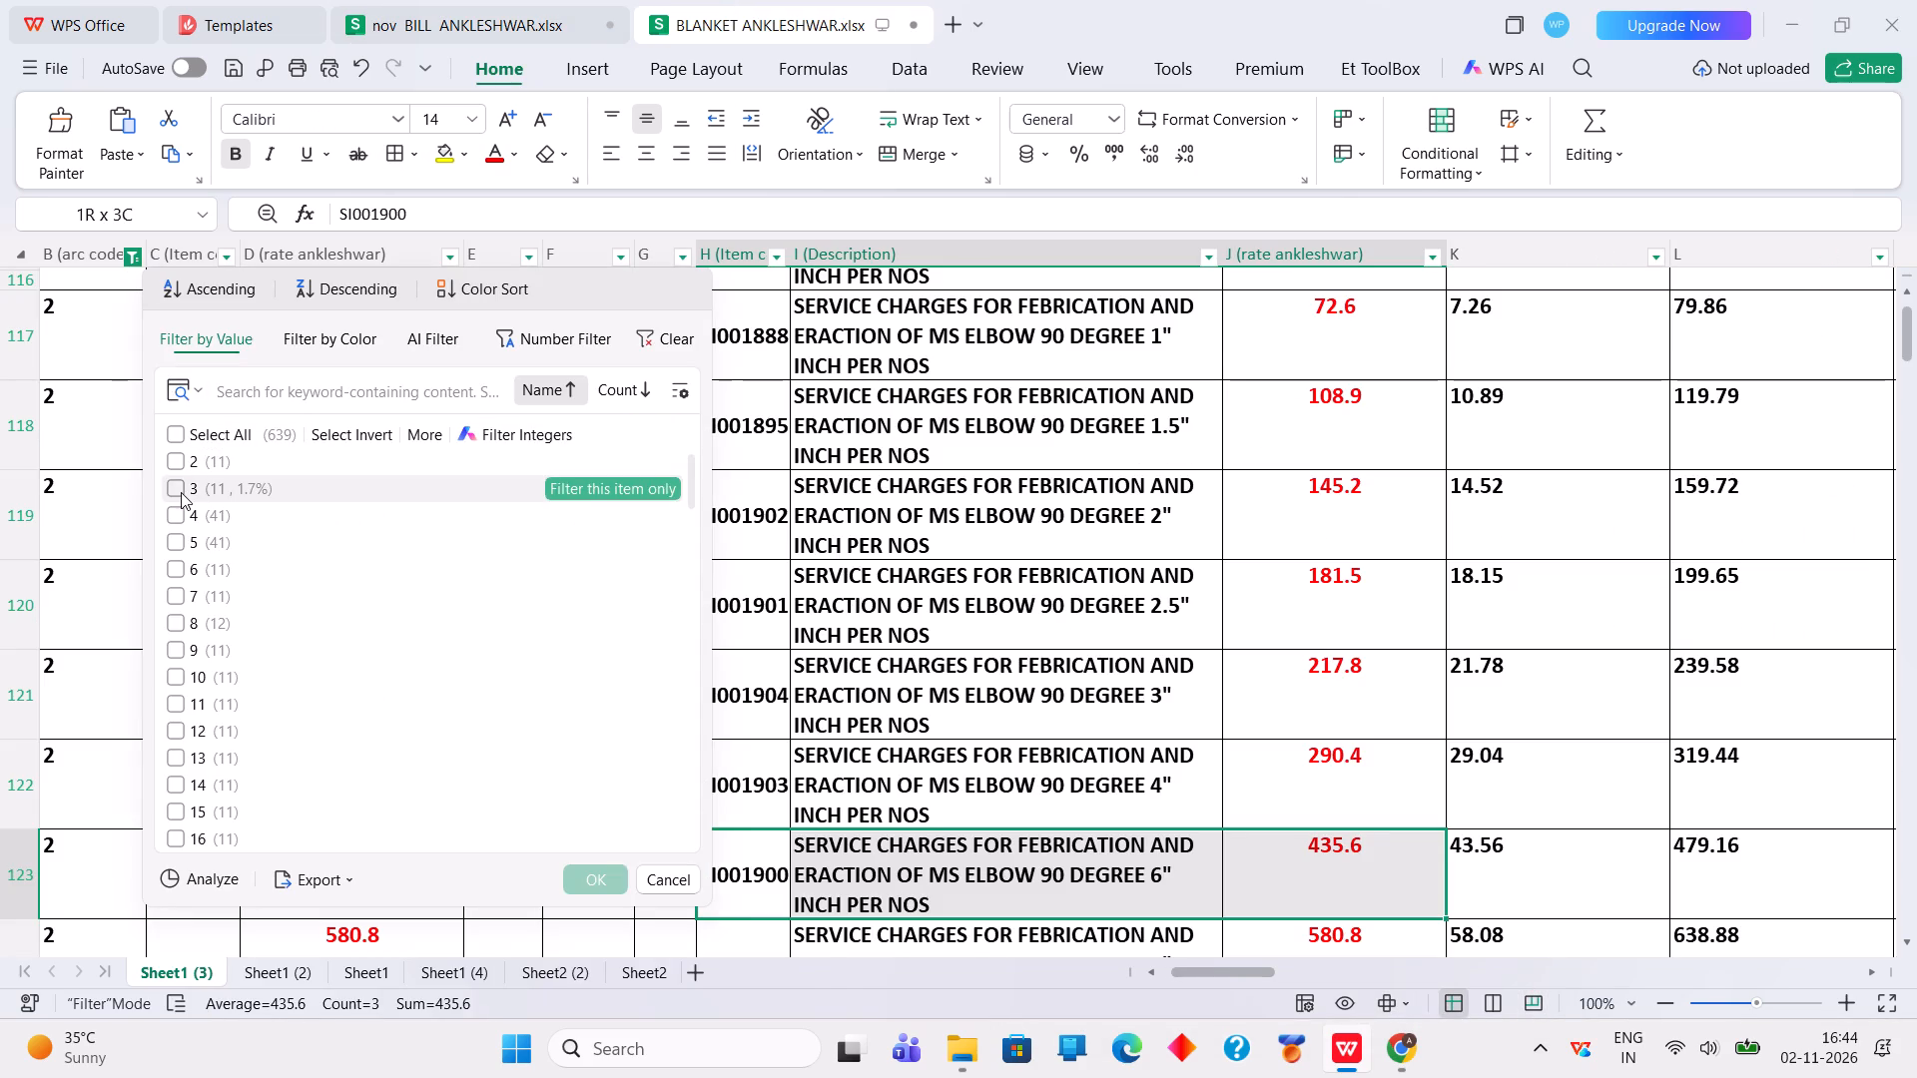
{"action": "left_click", "coordinate": [609, 893]}
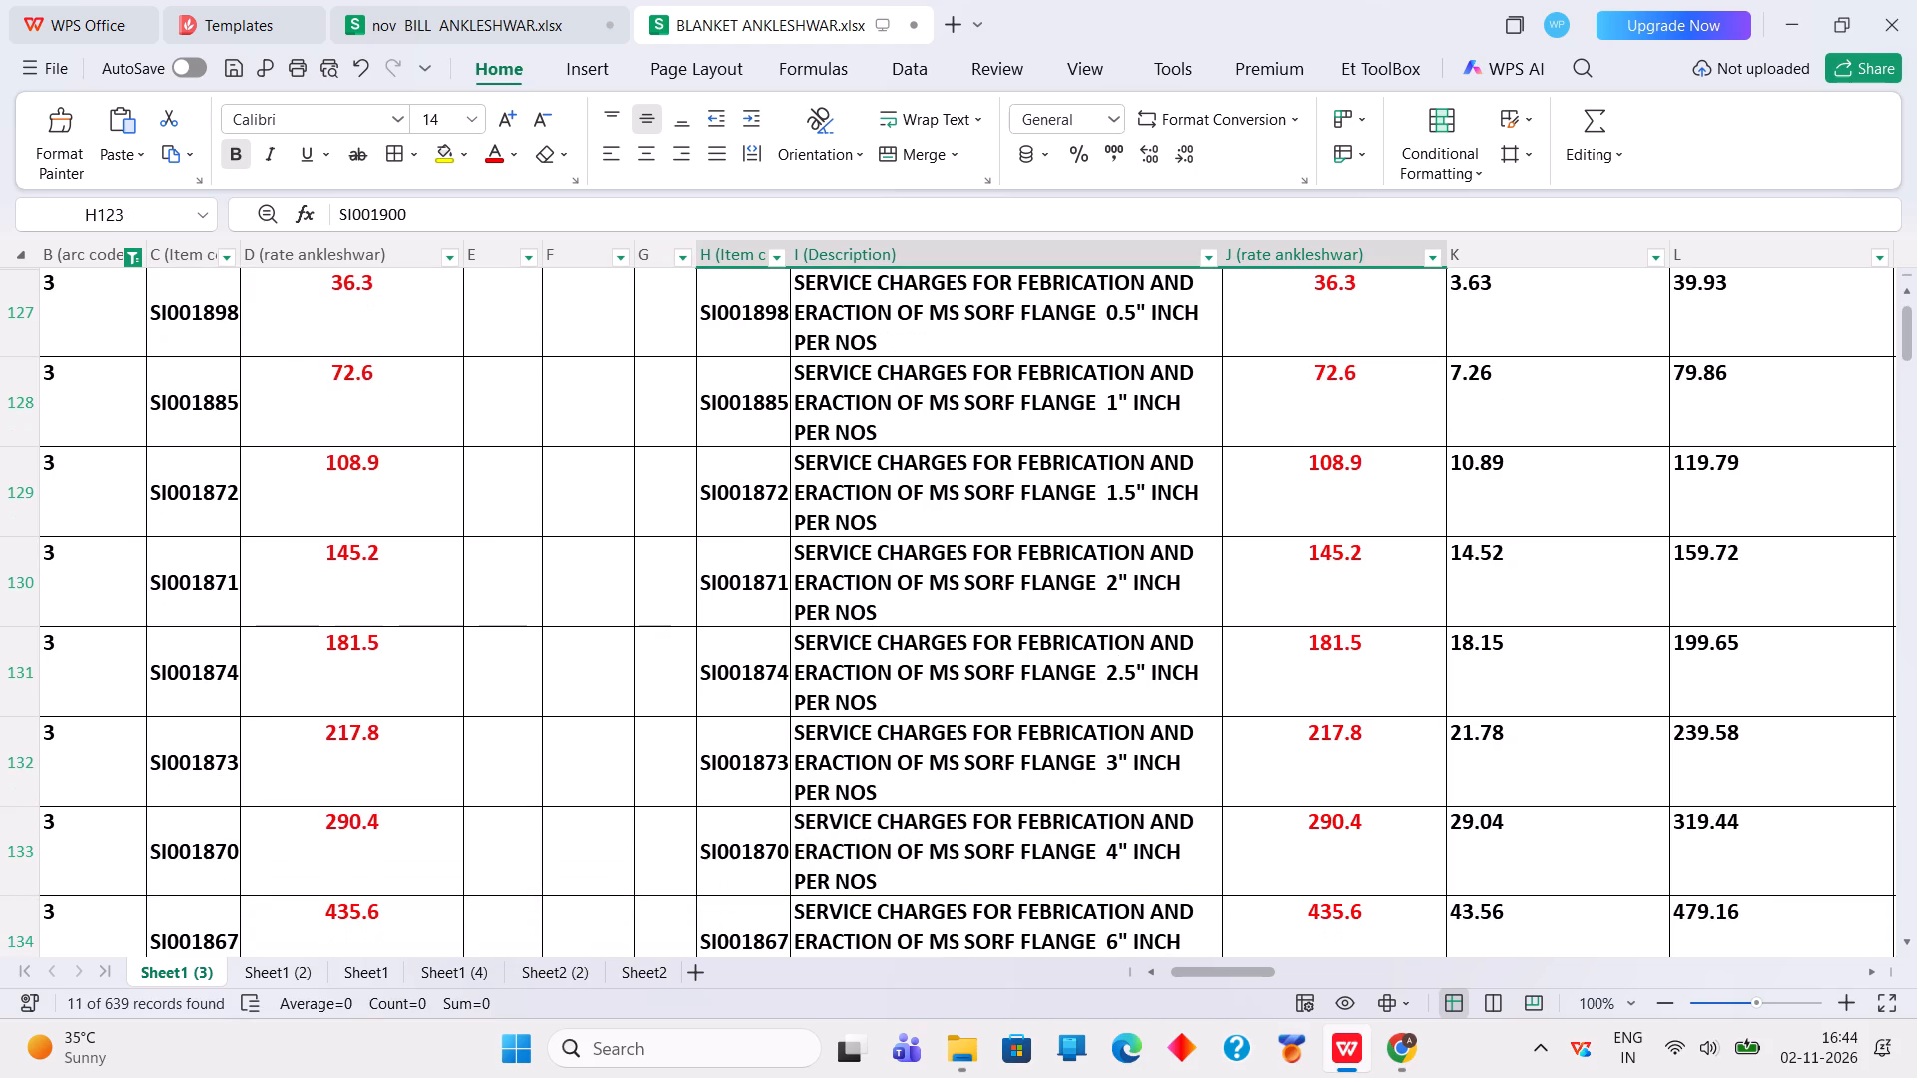
Copy the 3" SORF flange's item code and rate, SI001873 and 217.8 (C132:D132), and return to the nov BILL workbook.
{"action": "left_click_drag", "start_coordinate": [193, 777], "coordinate": [312, 777]}
{"action": "right_click", "coordinate": [312, 777]}
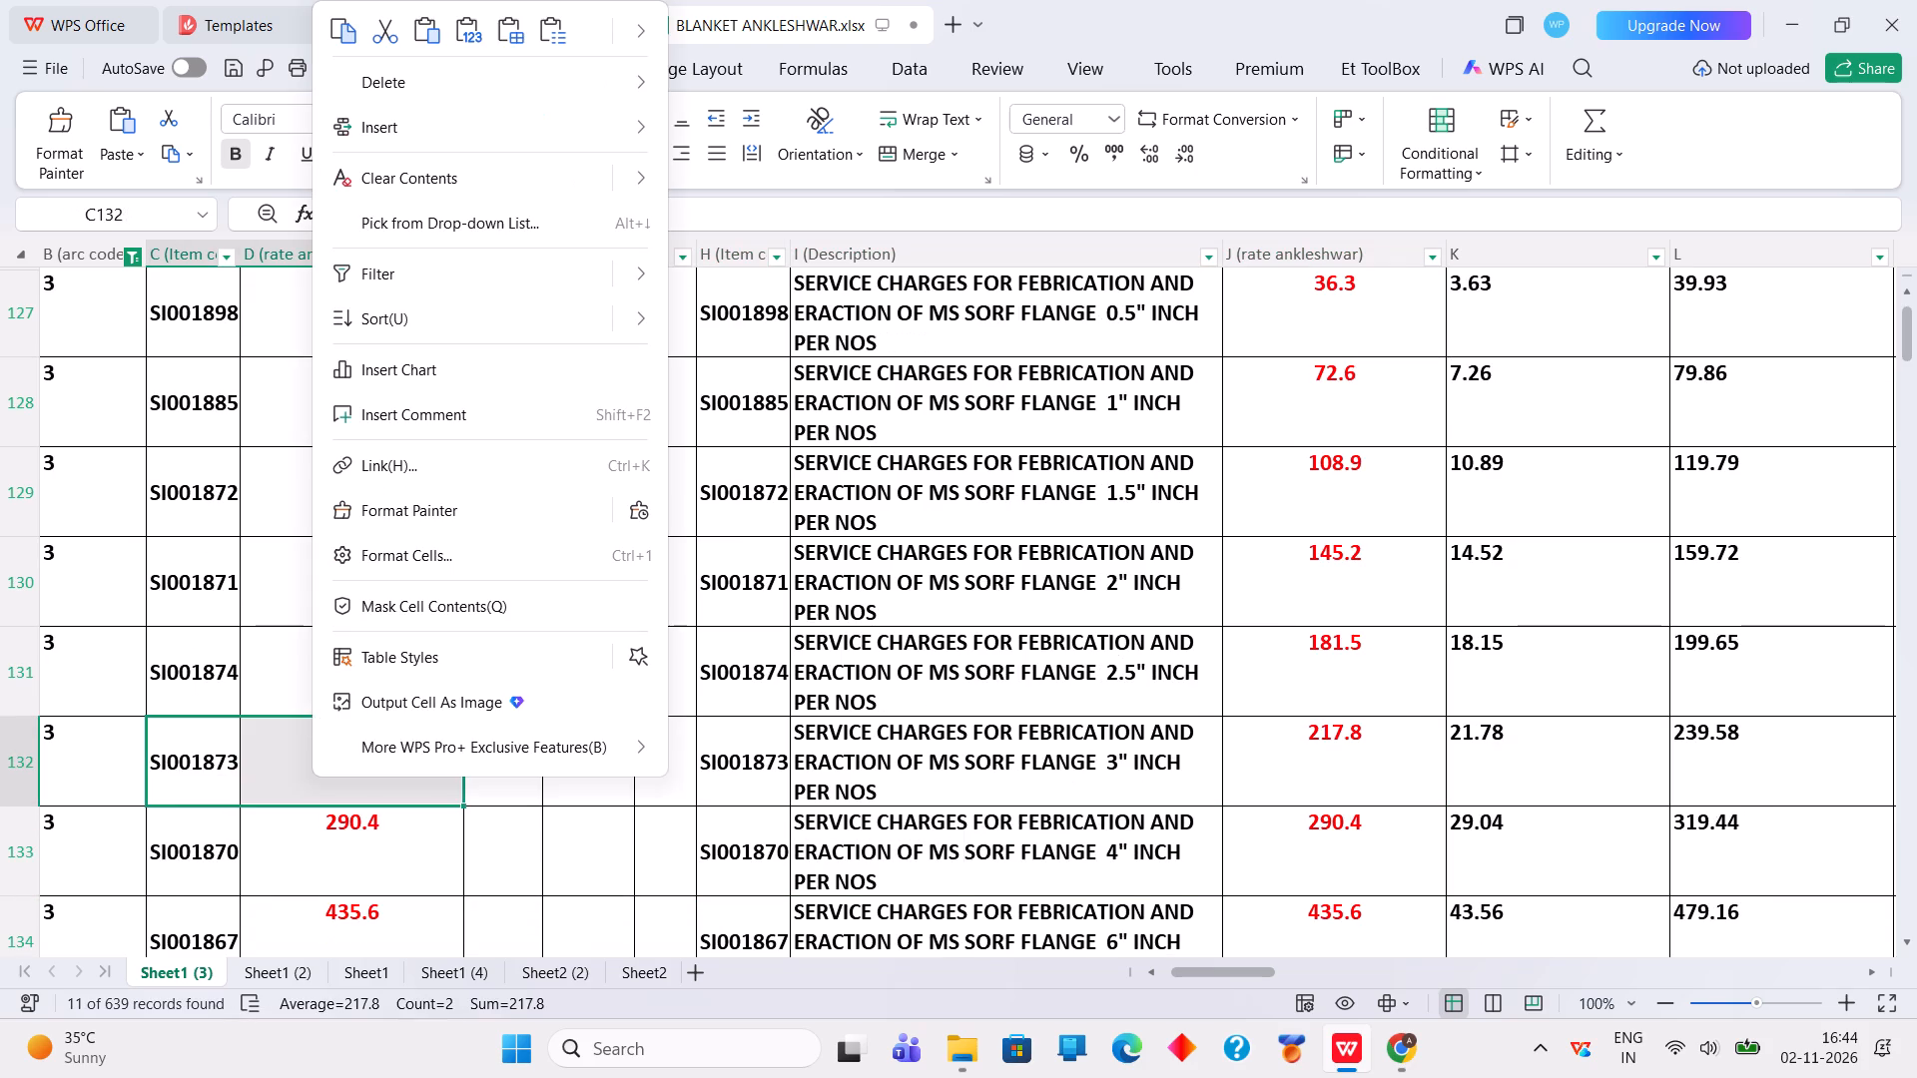
{"action": "left_click", "coordinate": [343, 28]}
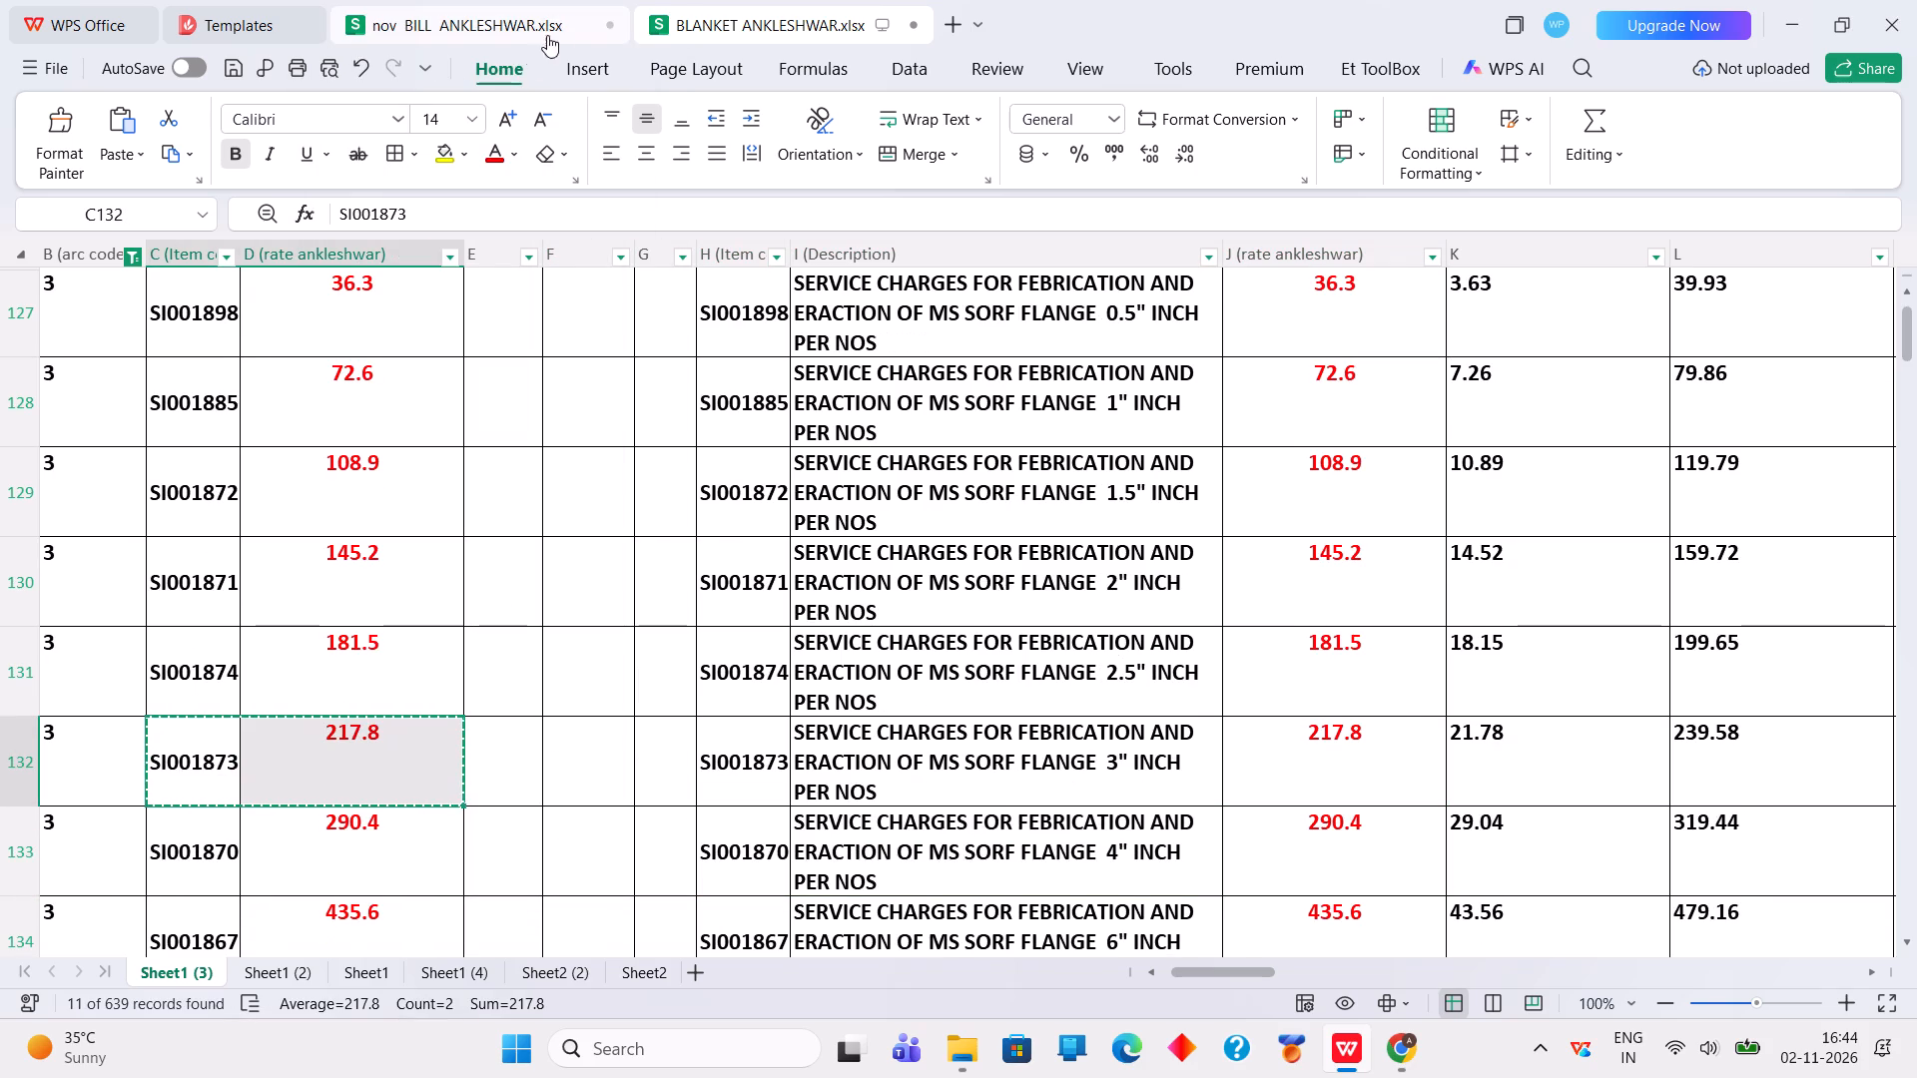
{"action": "left_click", "coordinate": [501, 14]}
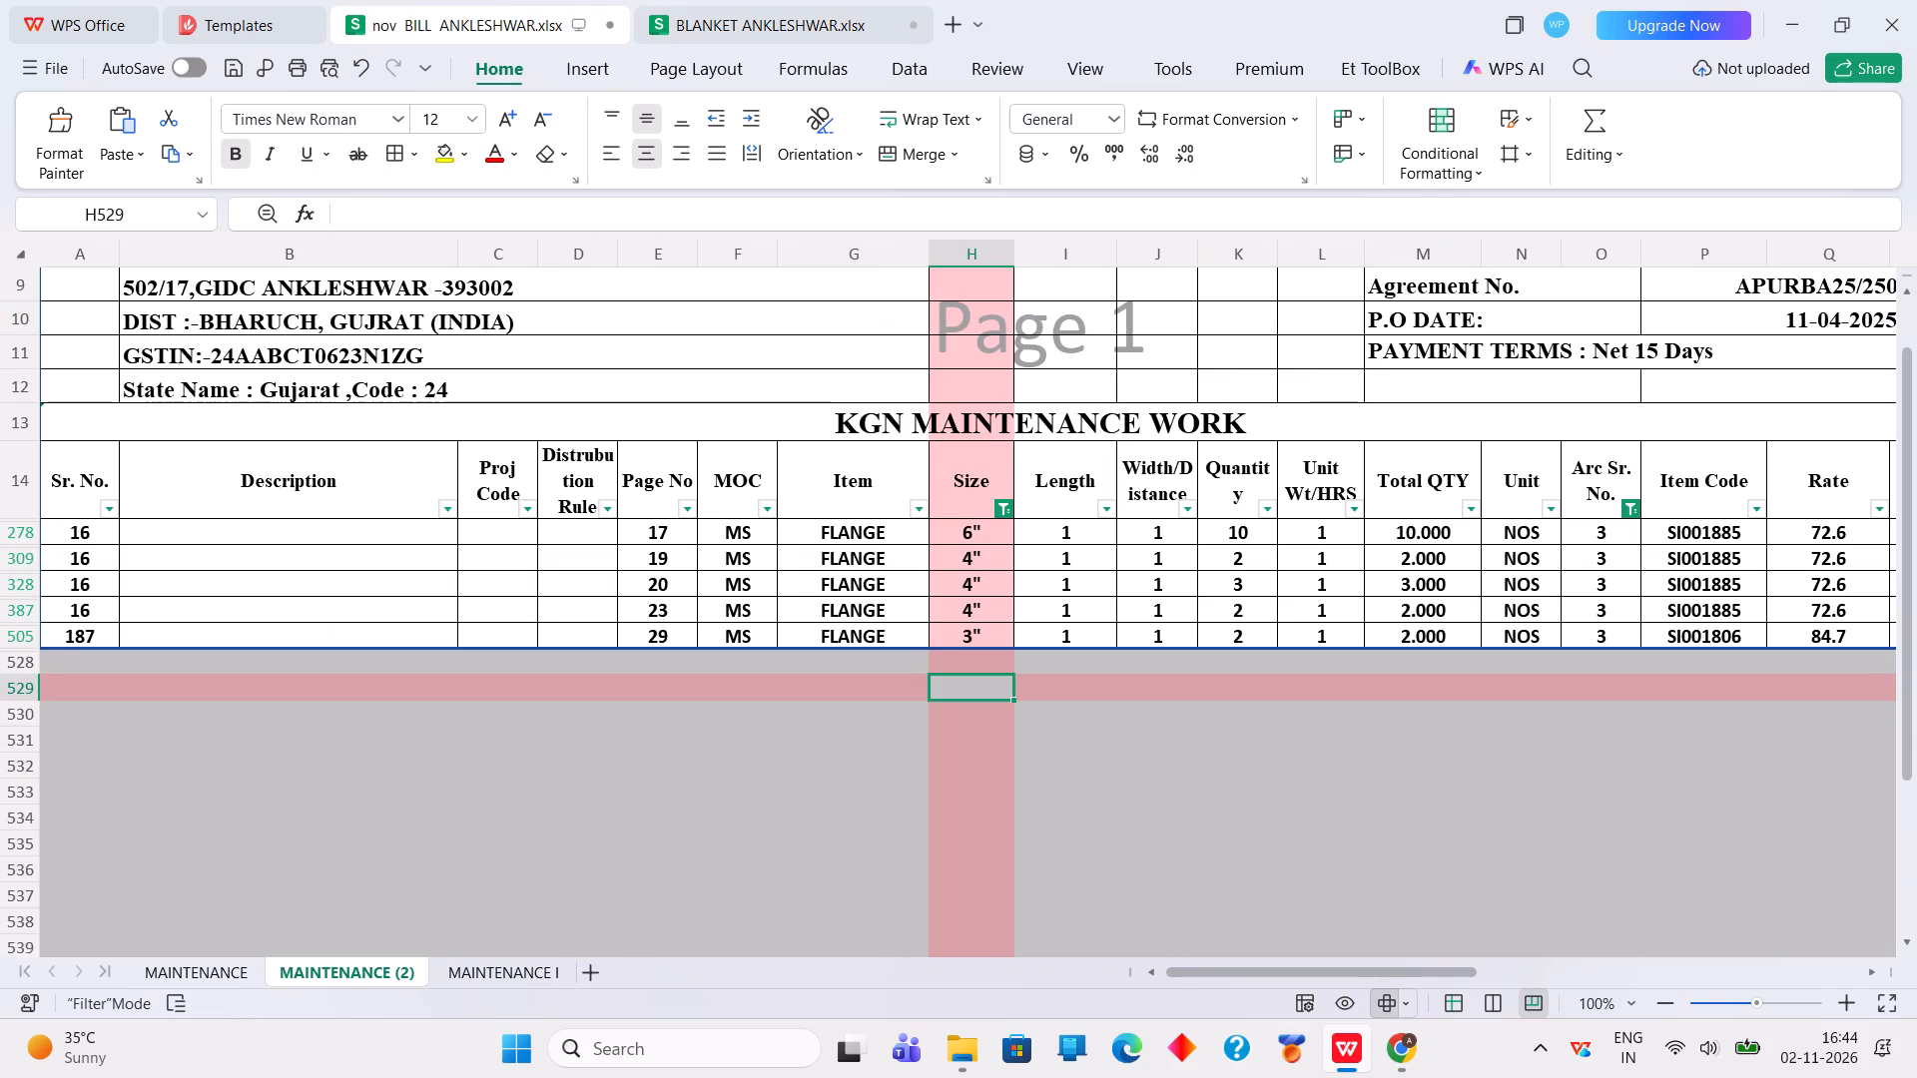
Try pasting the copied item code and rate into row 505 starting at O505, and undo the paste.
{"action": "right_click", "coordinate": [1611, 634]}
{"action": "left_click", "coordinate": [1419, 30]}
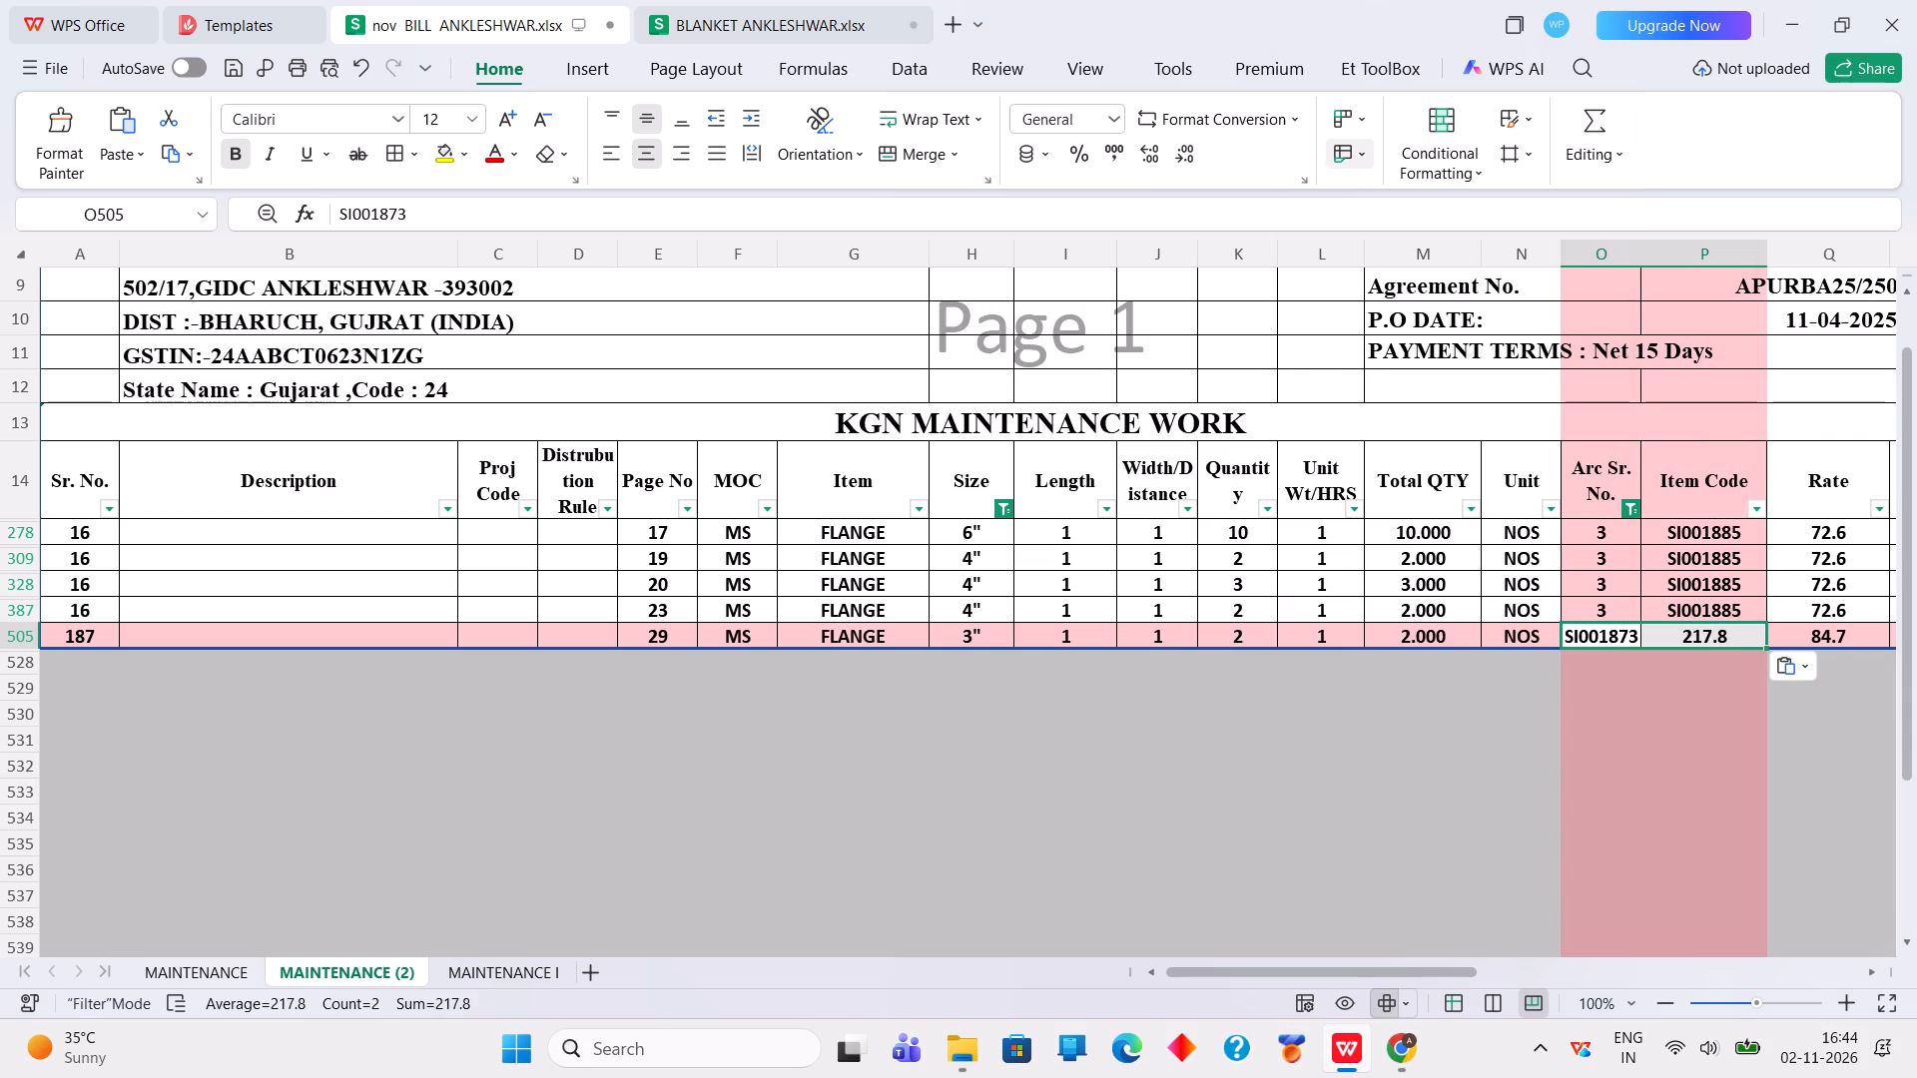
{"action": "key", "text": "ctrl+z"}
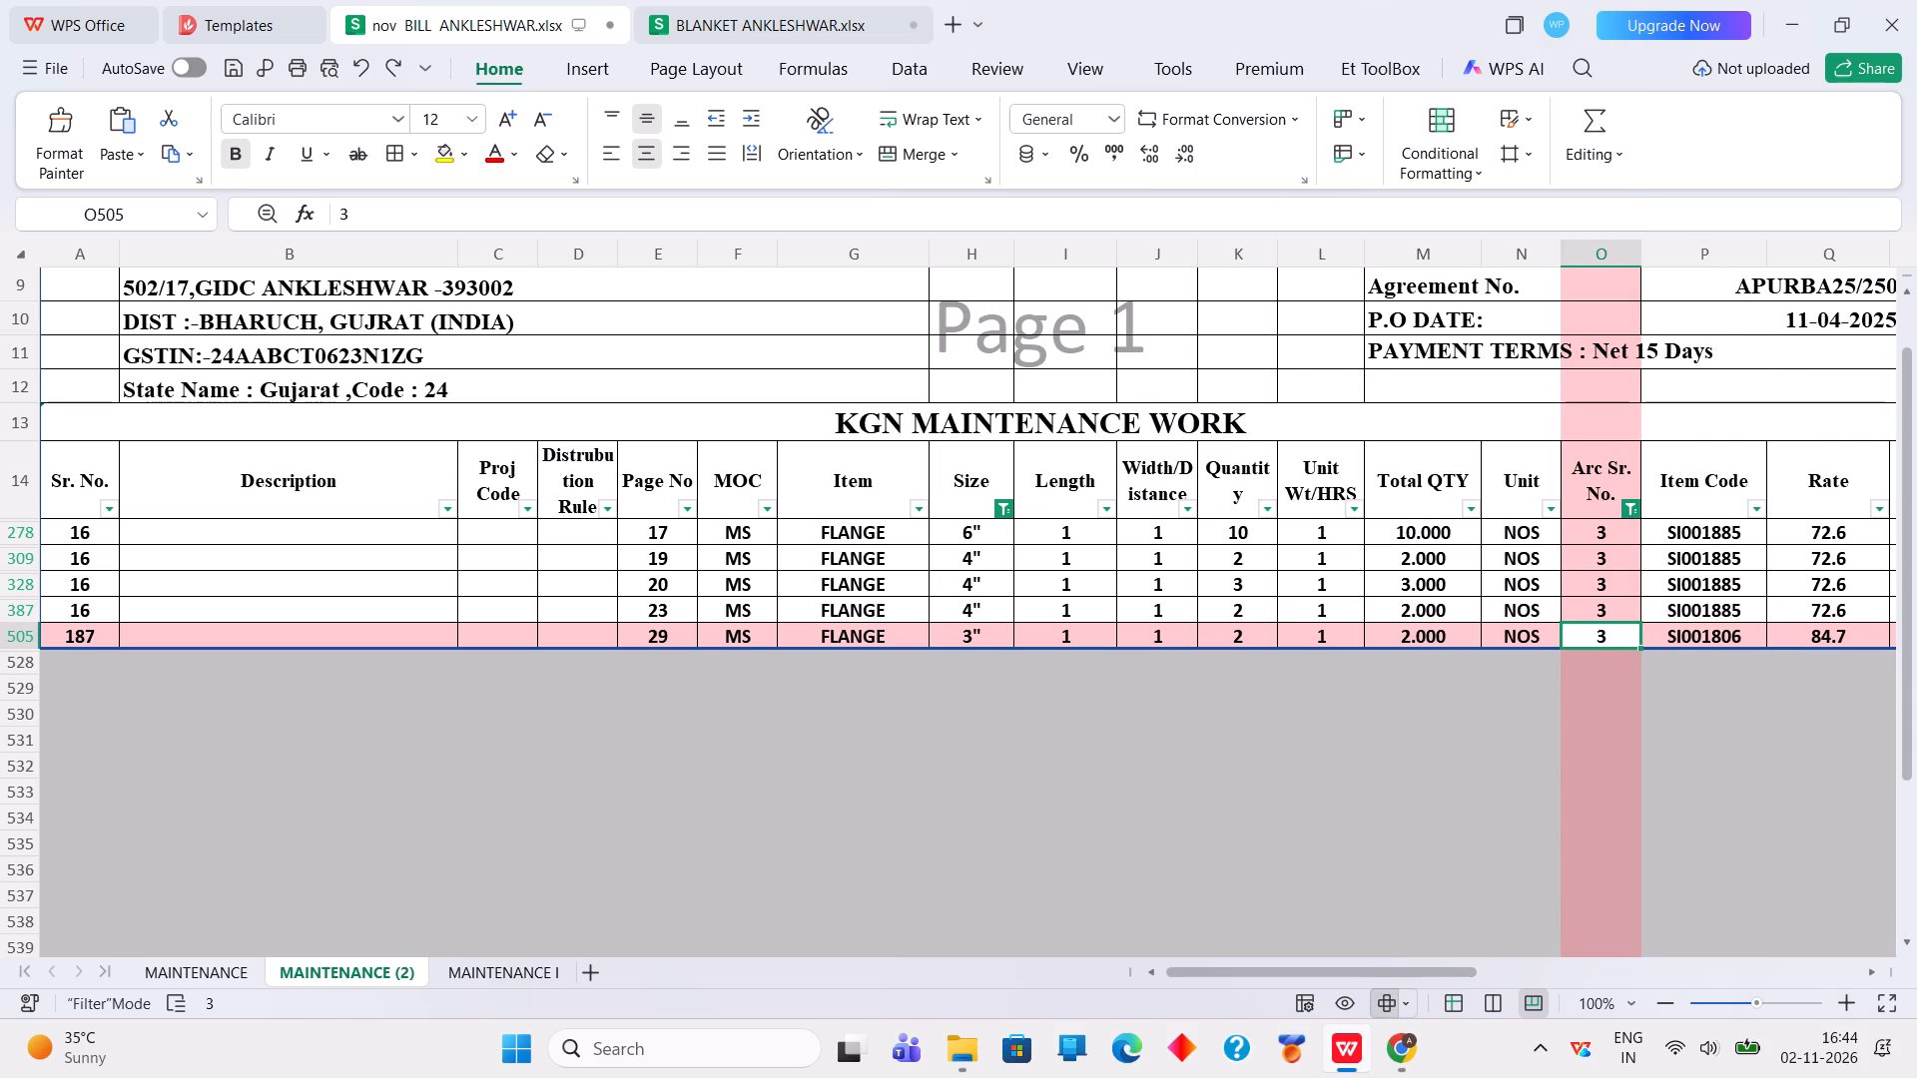
Paste the copied item code and rate as values into the 3" flange row, starting at P505.
{"action": "right_click", "coordinate": [1708, 633]}
{"action": "left_click", "coordinate": [1504, 35]}
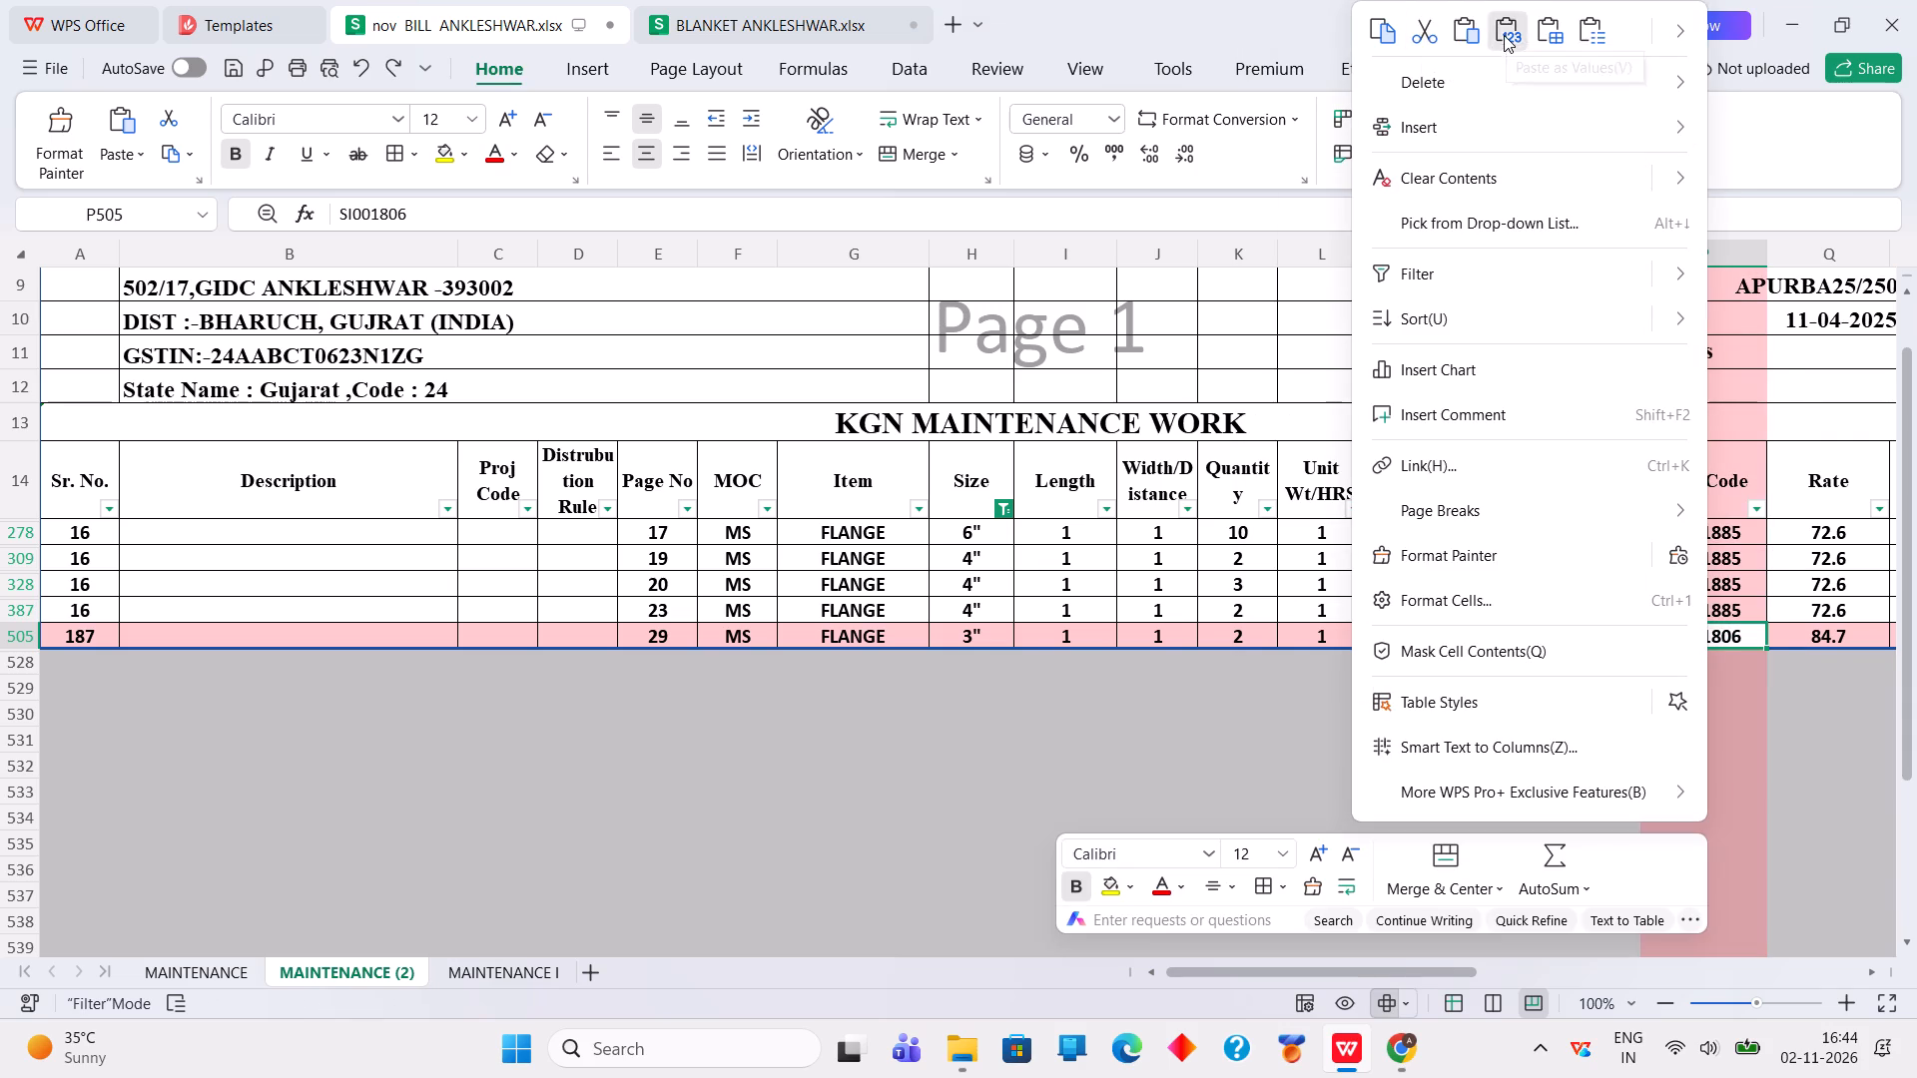
In BLANKET ANKLESHWAR.xlsx, copy the 4" SORF flange's item code and rate, SI001870 and 290.4 (C133:D133), and return to the nov BILL workbook.
{"action": "left_click", "coordinate": [829, 13]}
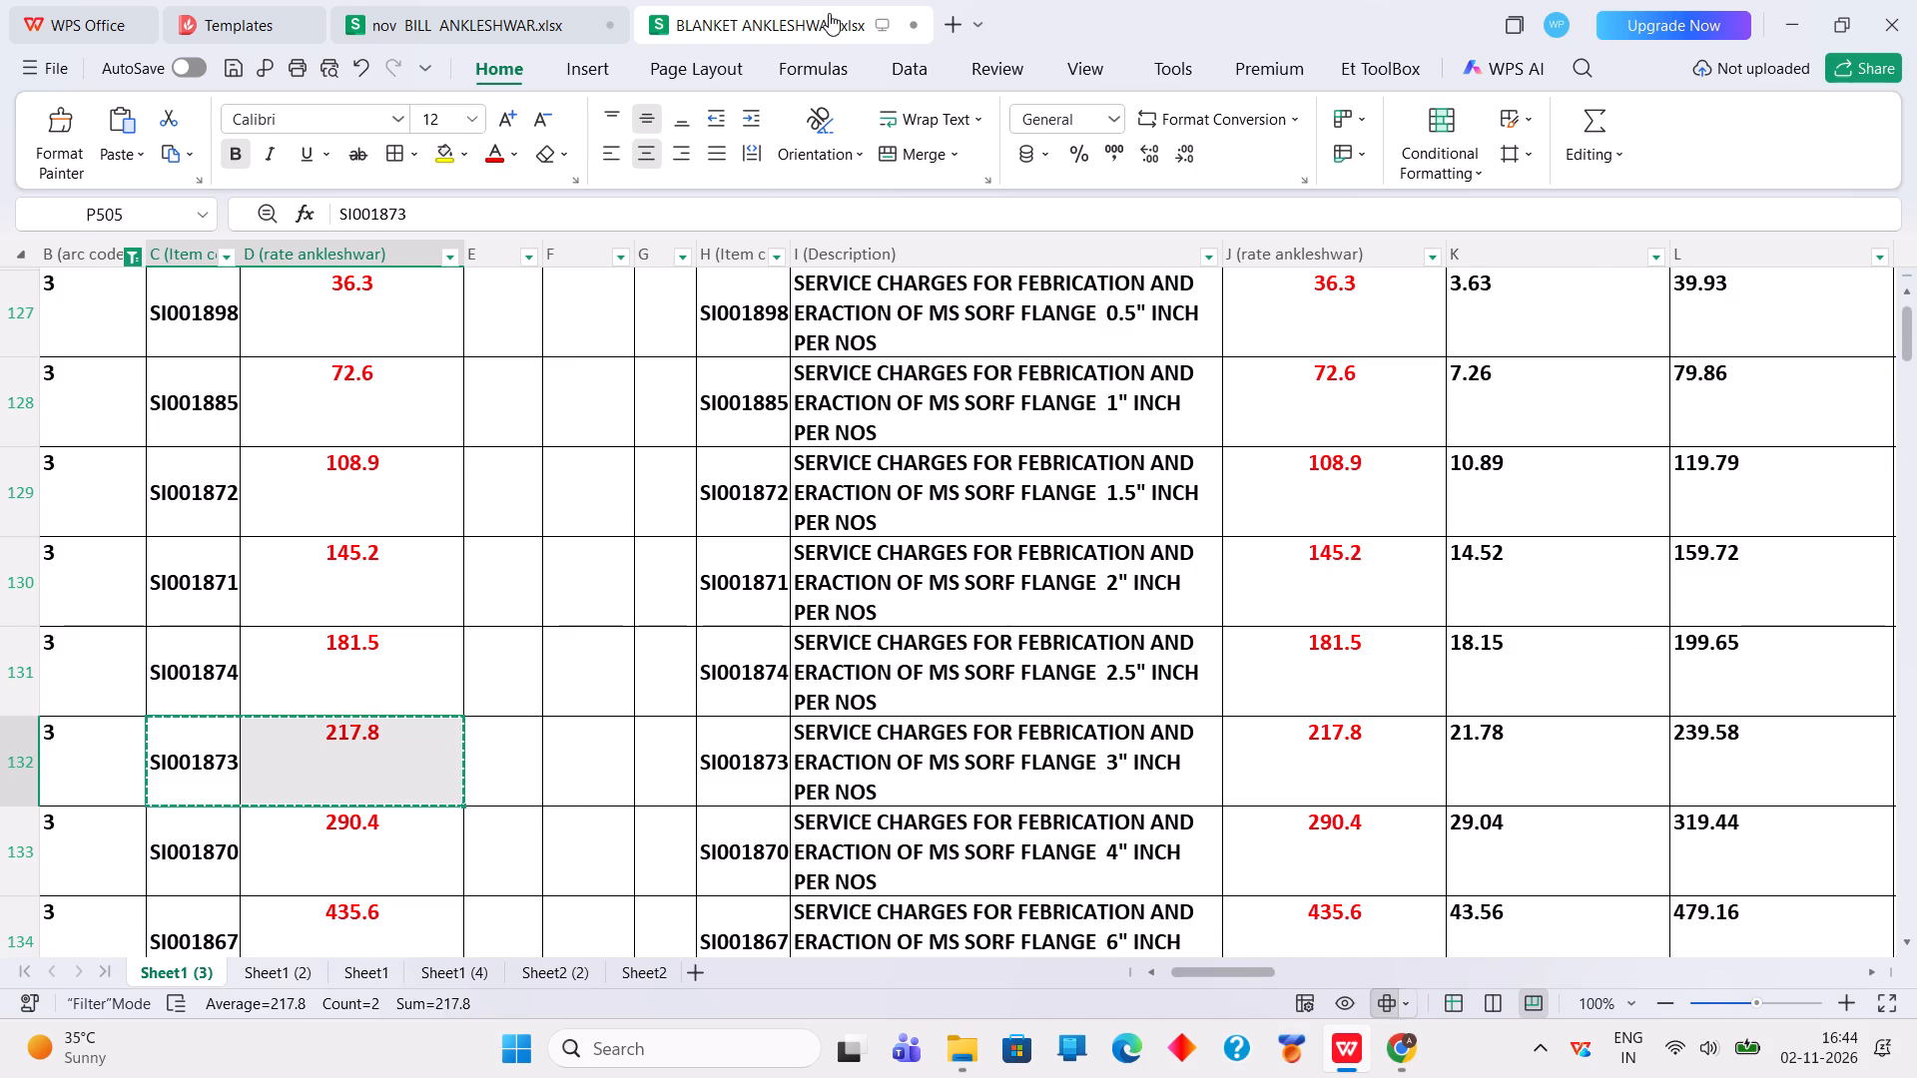
{"action": "left_click_drag", "start_coordinate": [203, 851], "coordinate": [340, 849]}
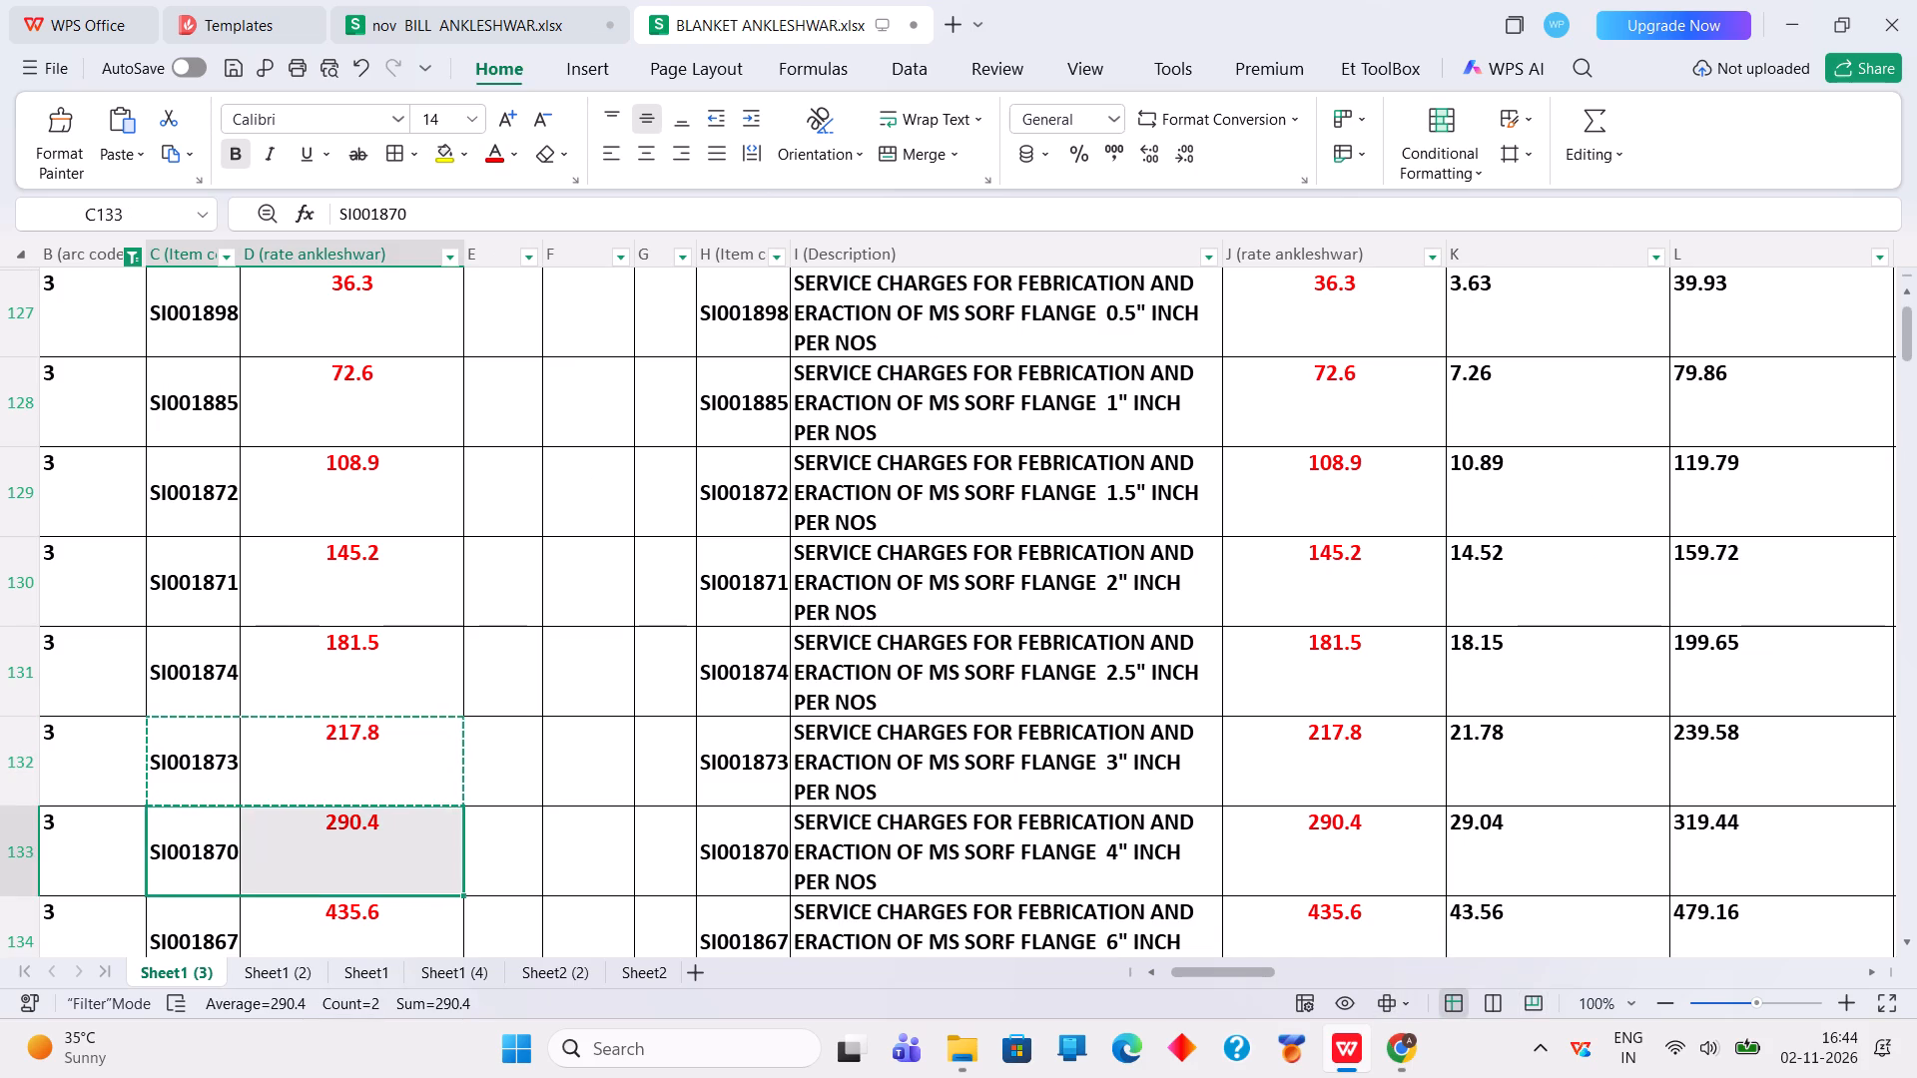
{"action": "key", "text": "ctrl+c"}
{"action": "key", "text": "ctrl+c"}
{"action": "key", "text": "ctrl+c"}
{"action": "left_click", "coordinate": [448, 19]}
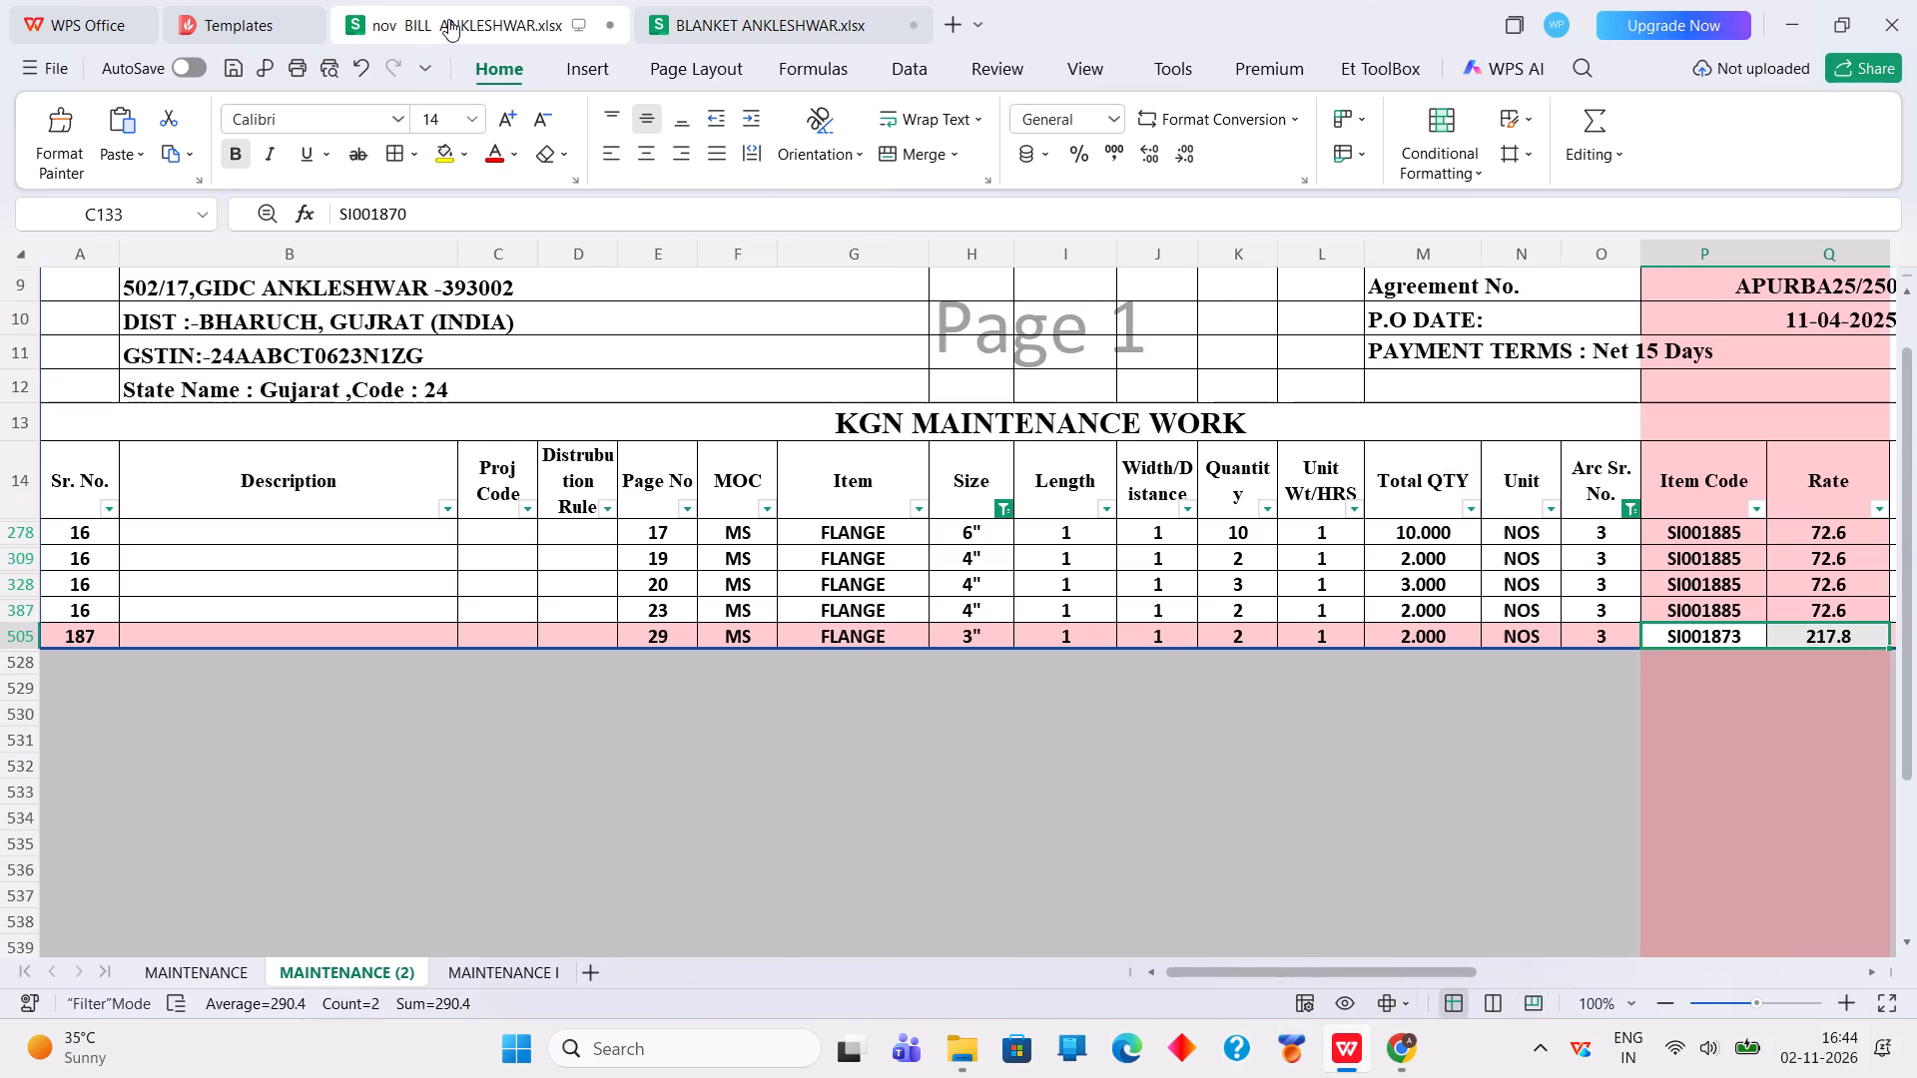
Paste the copied item code and rate as values into the three 4" flange rows, at P309, P328 and P387.
{"action": "left_click", "coordinate": [1714, 563]}
{"action": "right_click", "coordinate": [1714, 563]}
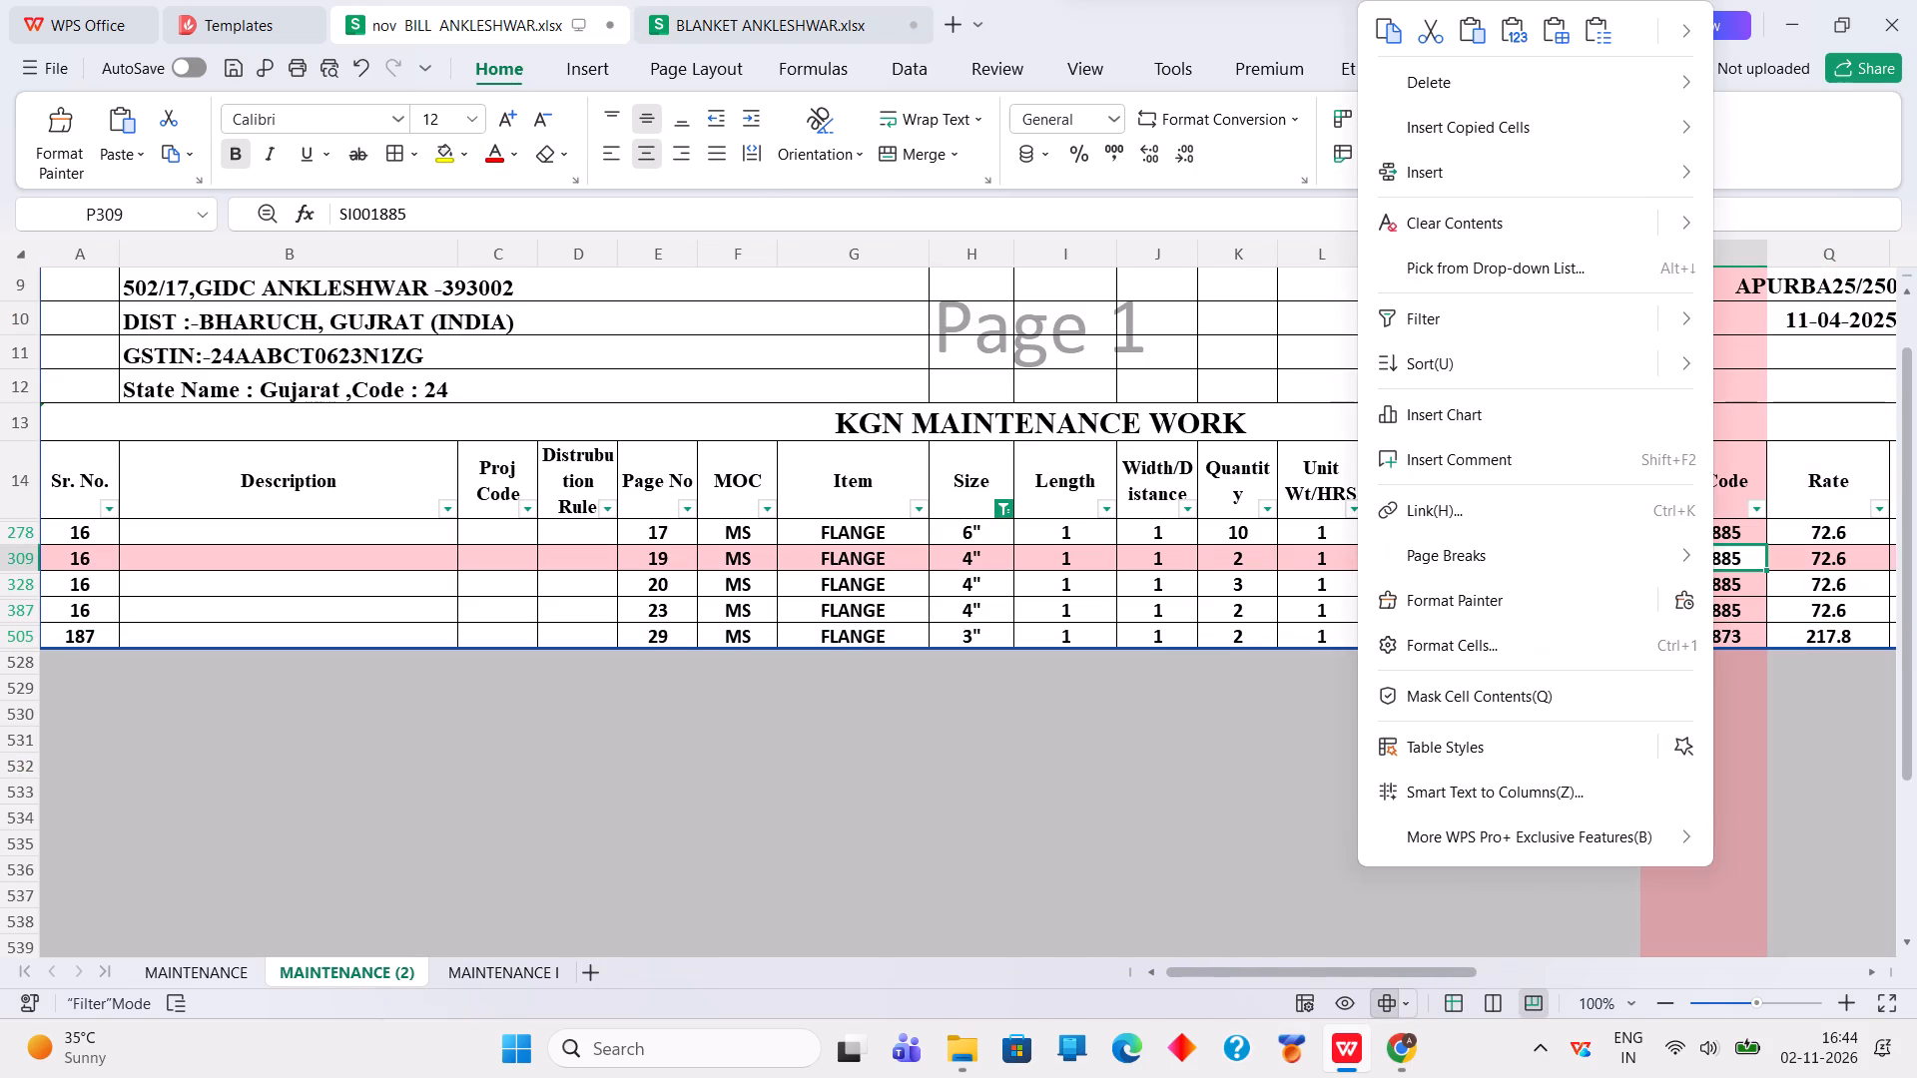
{"action": "left_click", "coordinate": [1527, 41]}
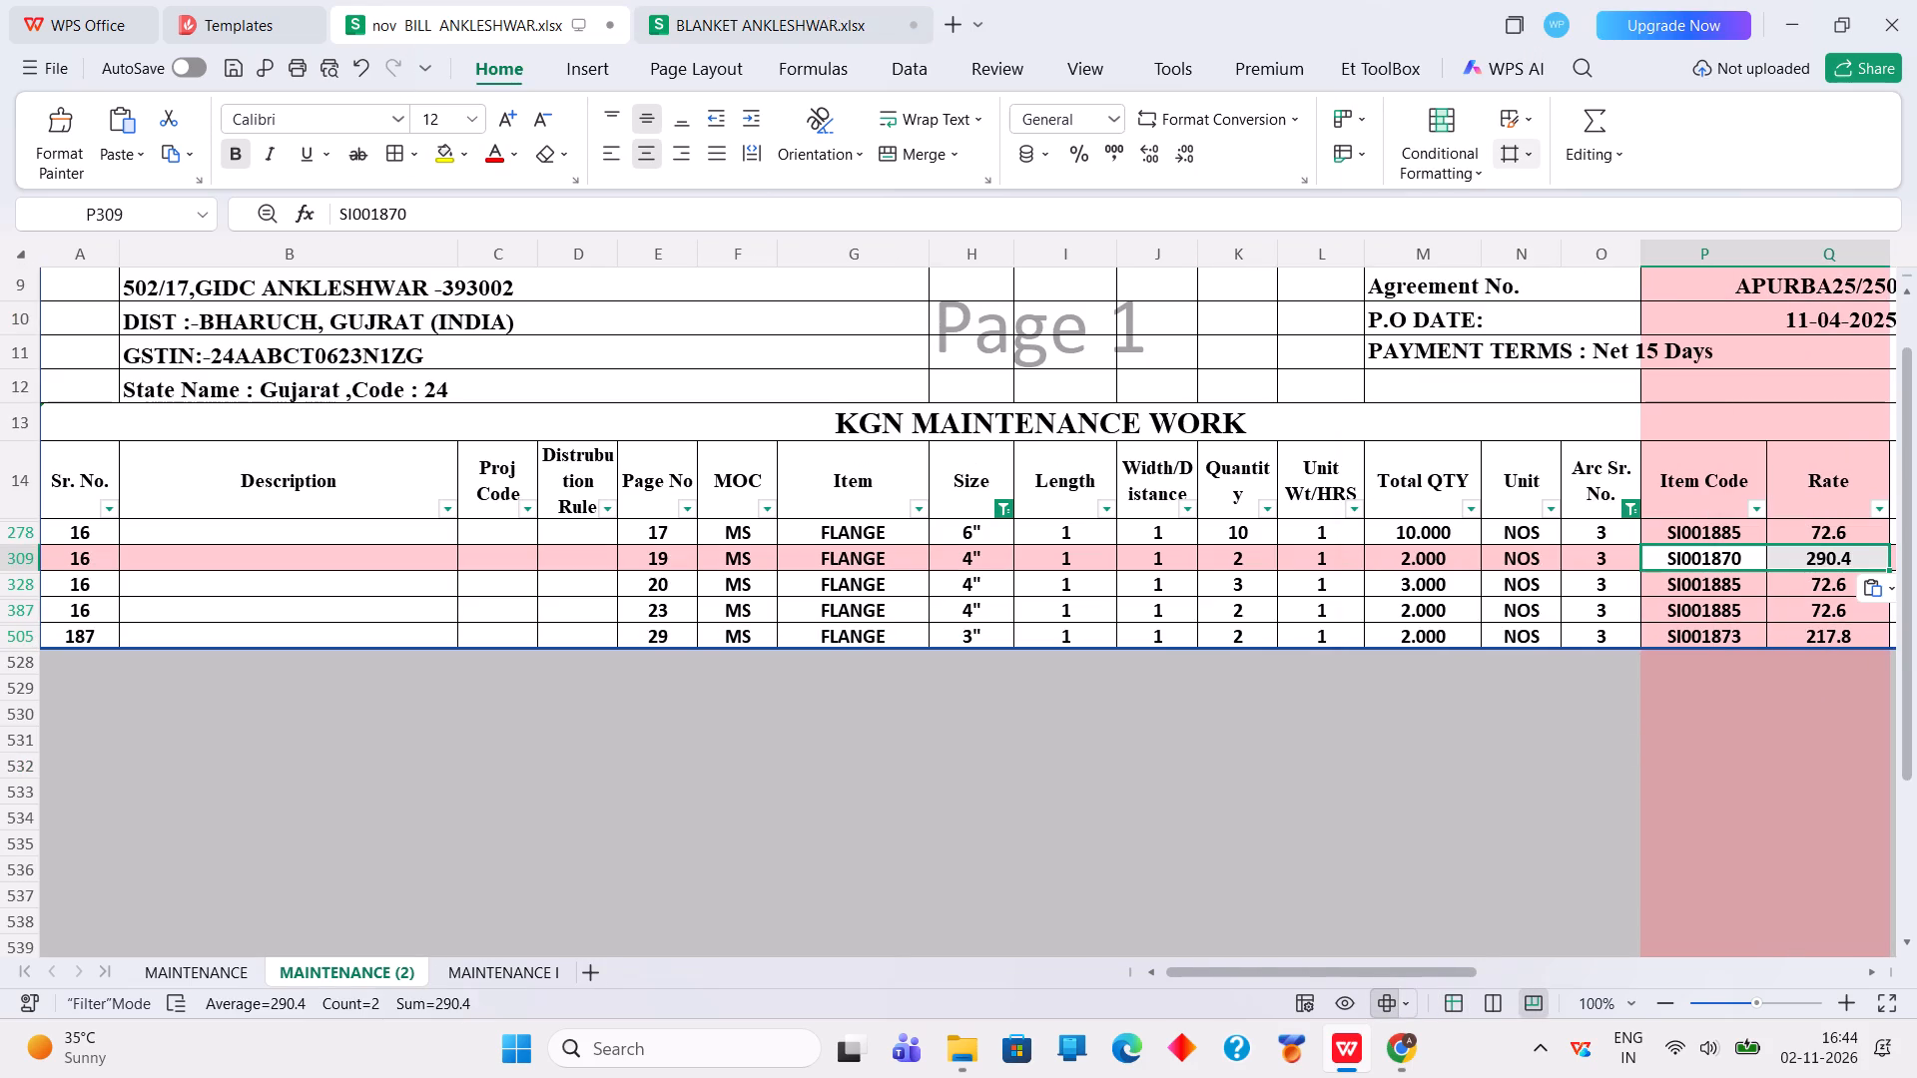
{"action": "right_click", "coordinate": [1687, 587]}
{"action": "left_click", "coordinate": [1485, 37]}
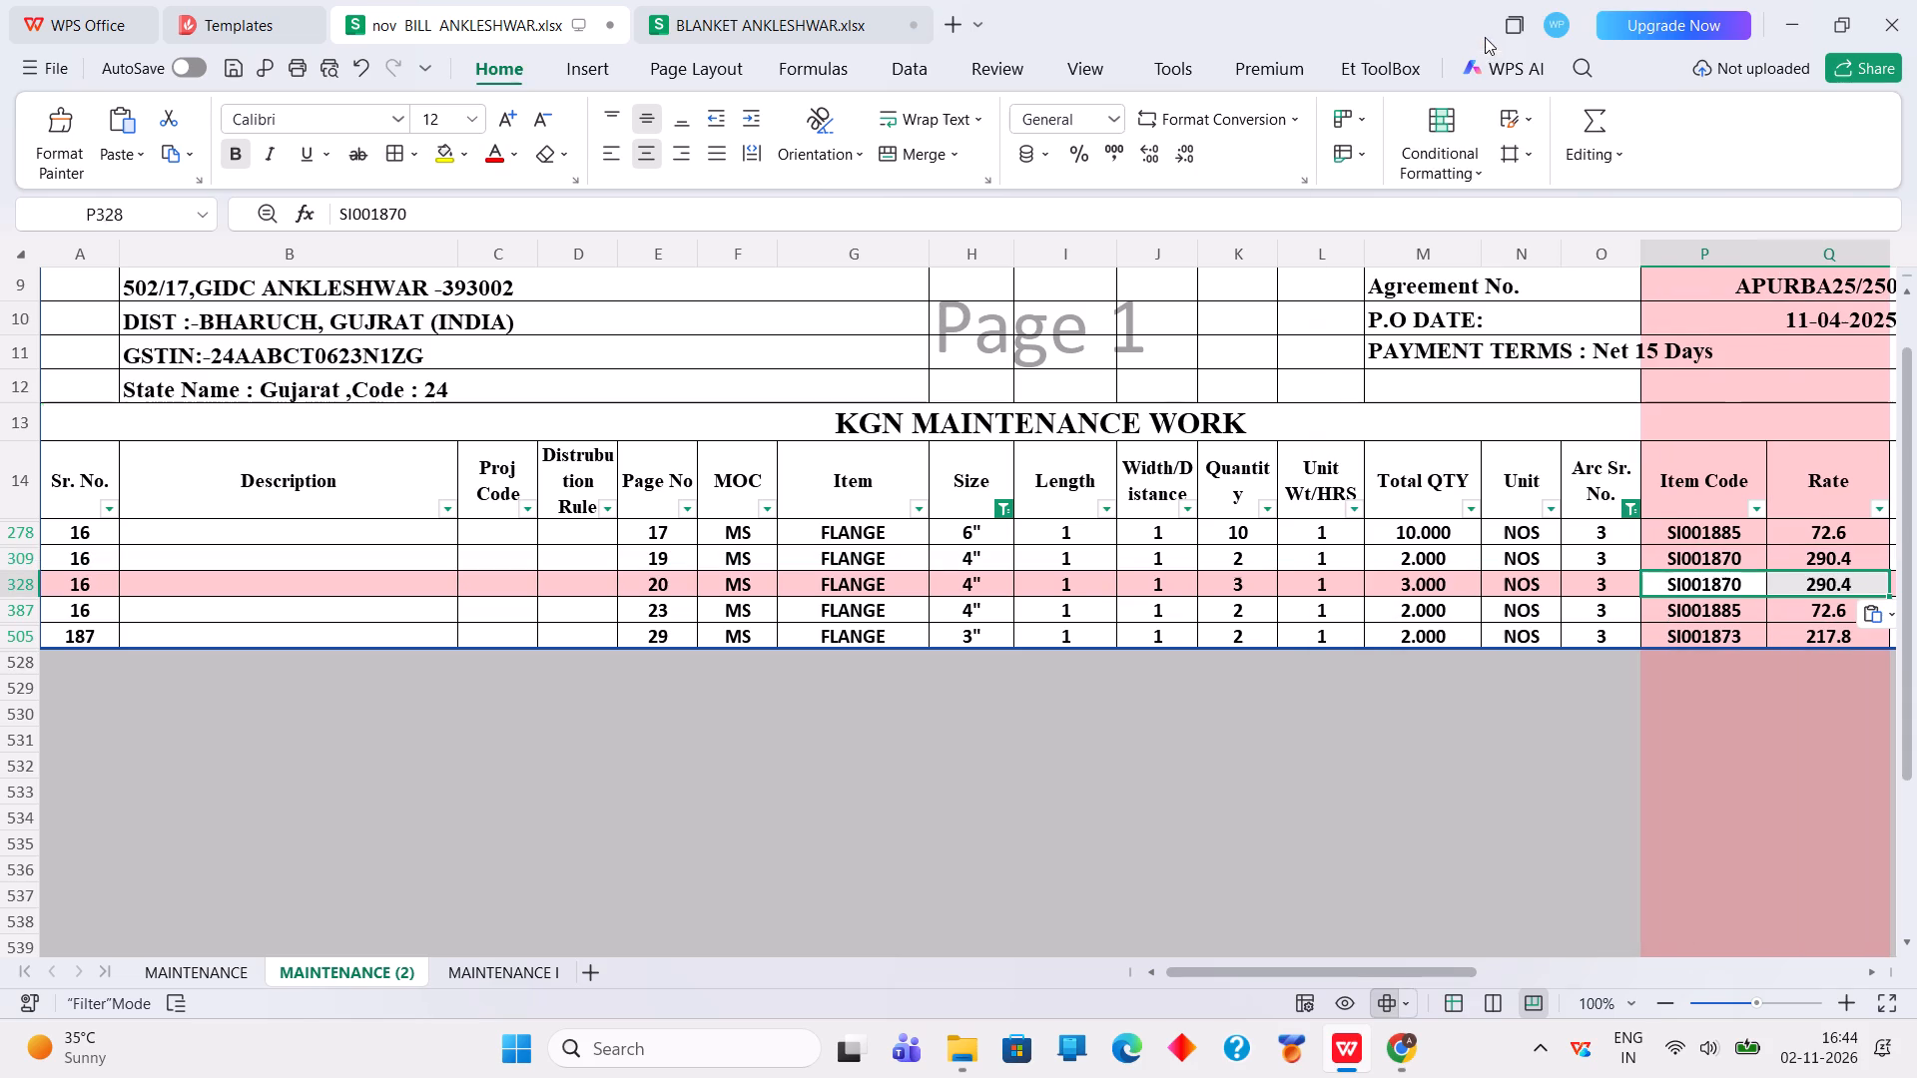
{"action": "right_click", "coordinate": [1688, 621]}
{"action": "right_click", "coordinate": [1688, 621]}
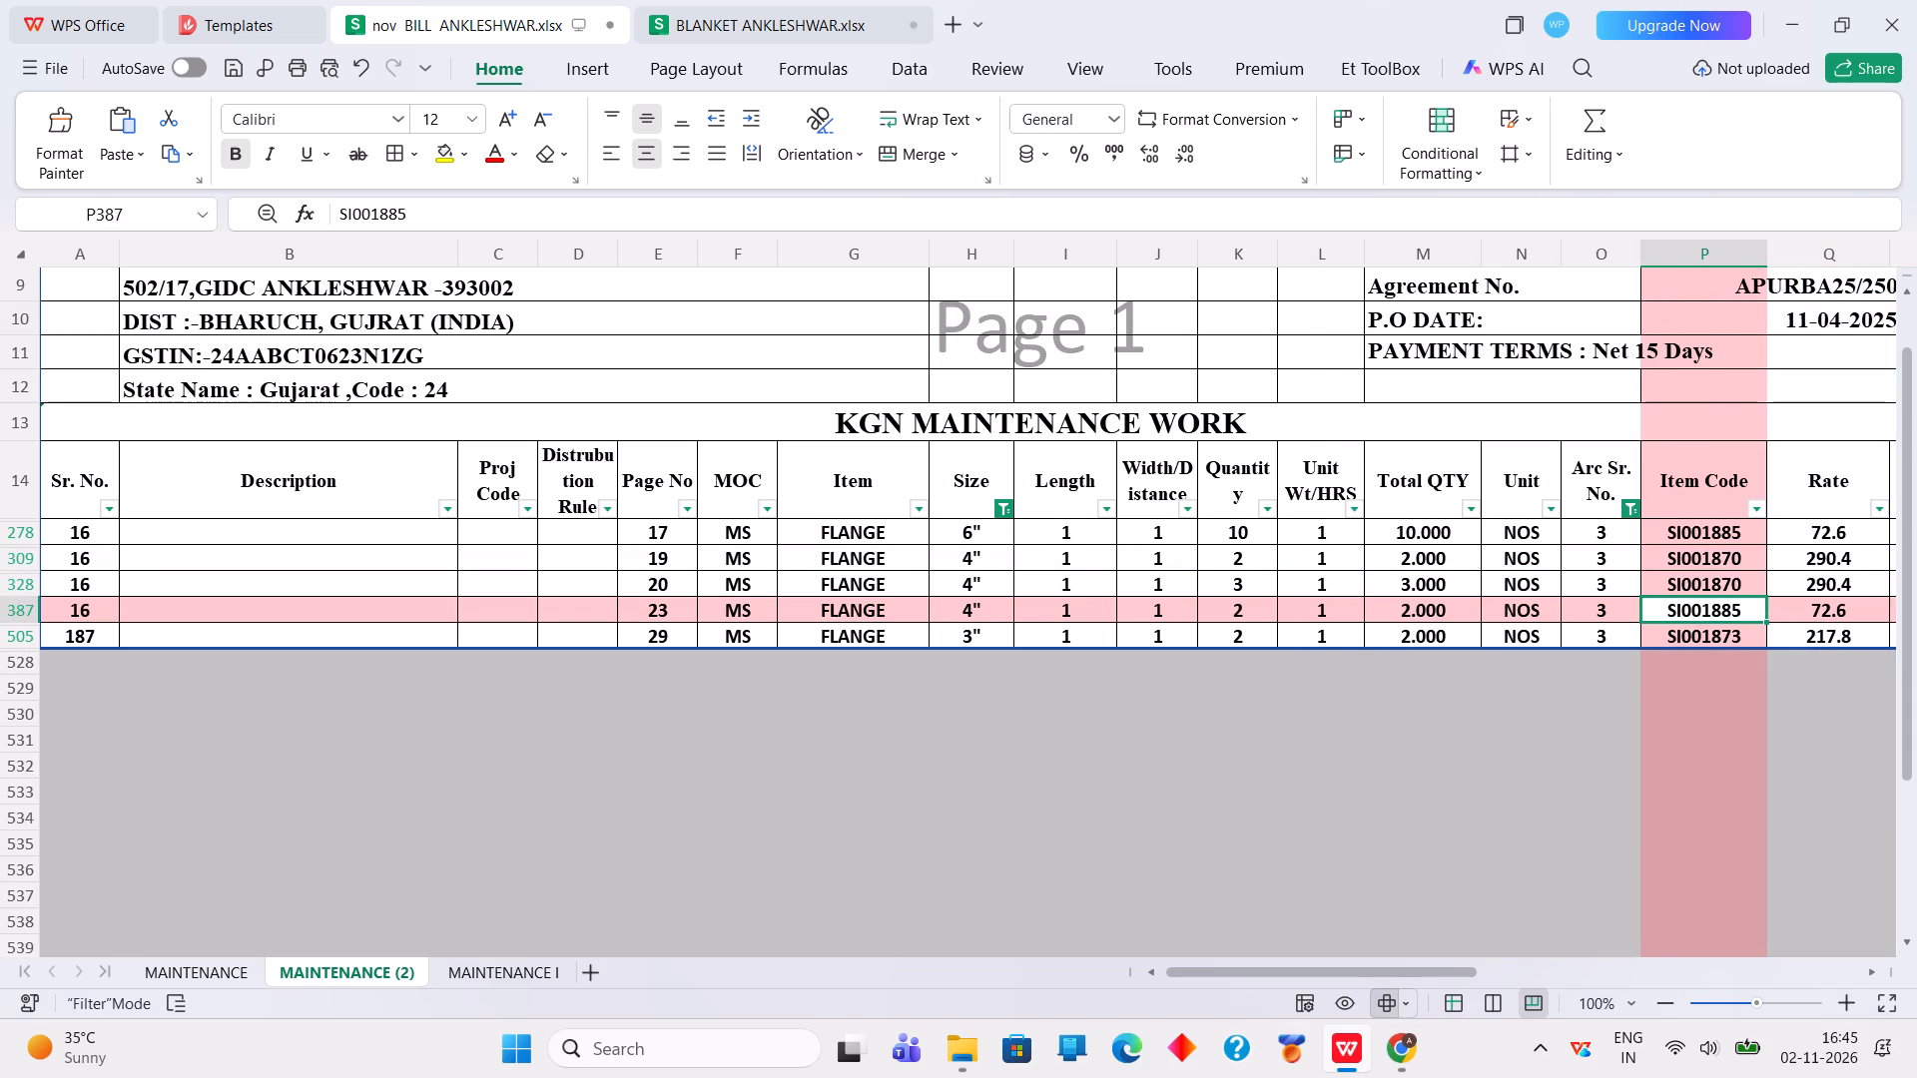
{"action": "right_click", "coordinate": [1703, 618]}
{"action": "left_click", "coordinate": [1496, 32]}
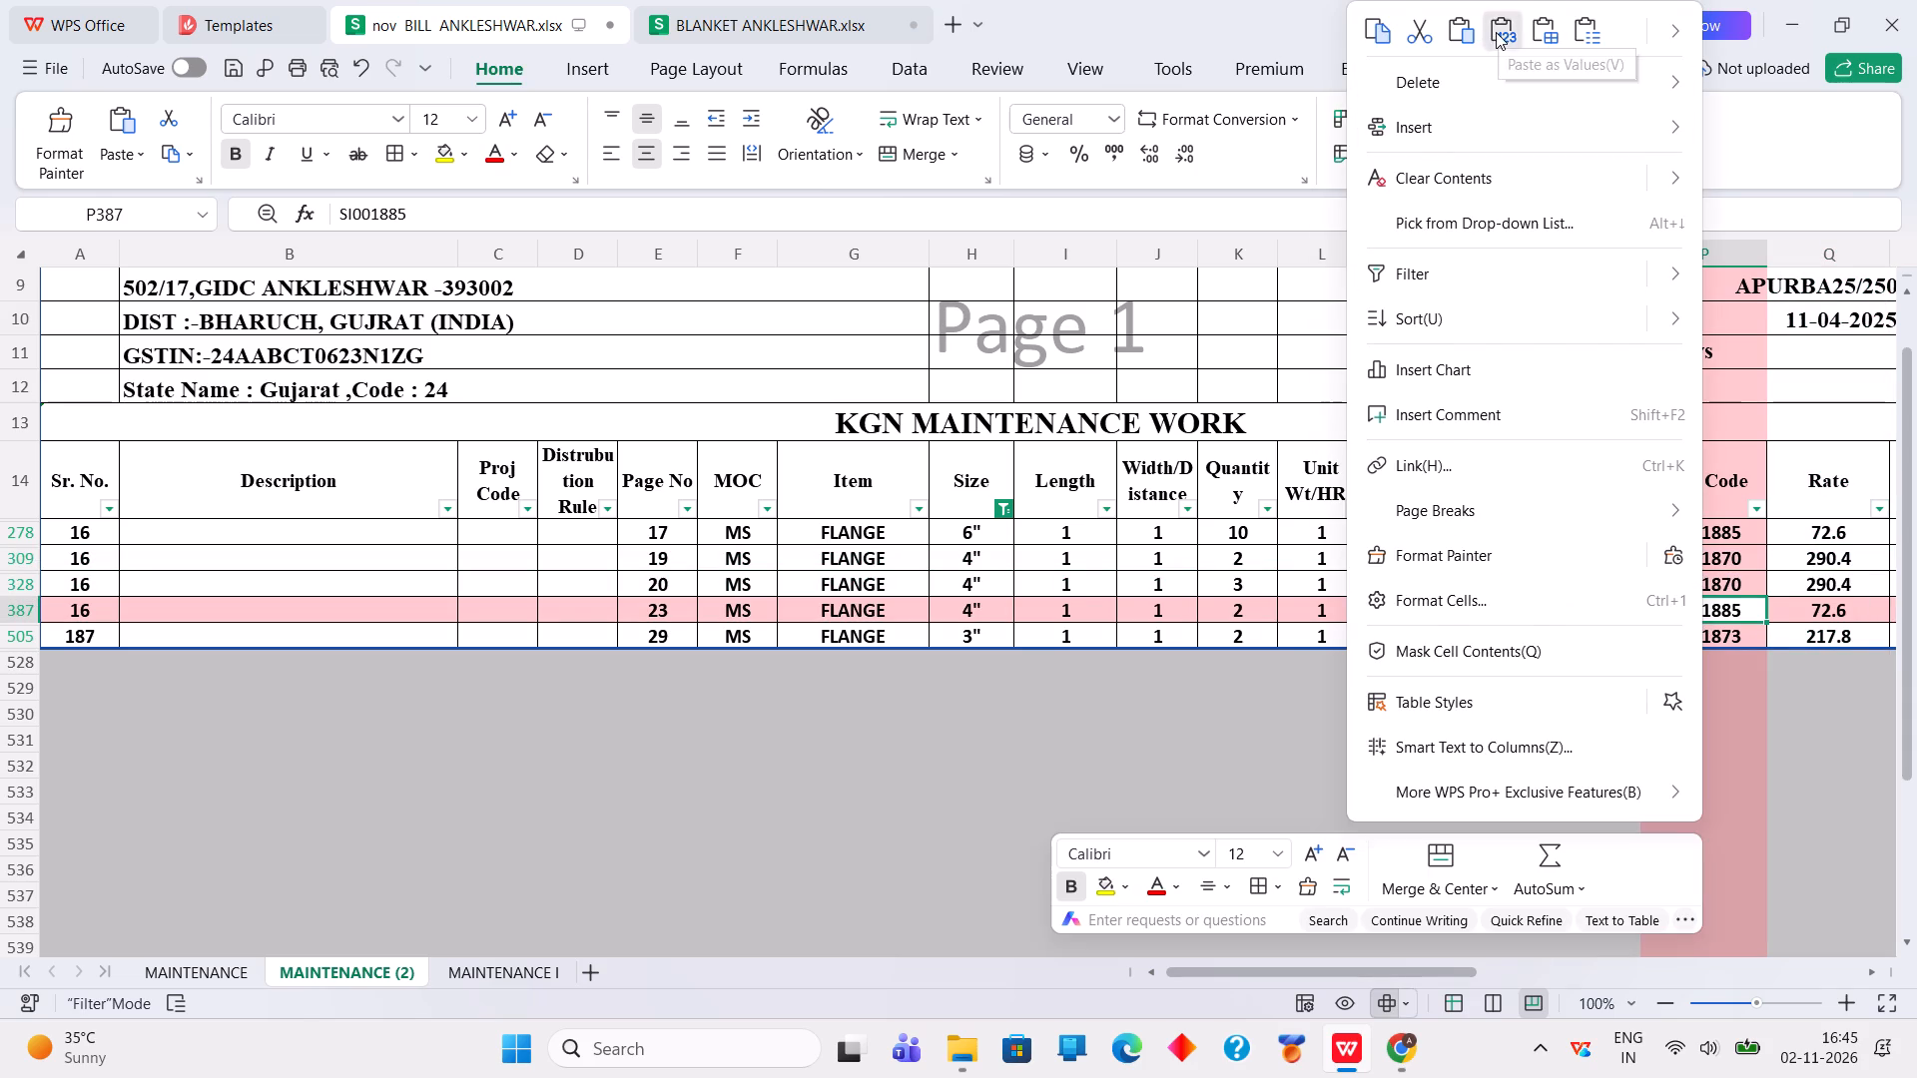
Copy the 6" flange's item code and rate, SI001867 and 435.6, from BLANKET ANKLESHWAR.xlsx and paste them as values at P278 in the bill.
{"action": "left_click", "coordinate": [830, 15]}
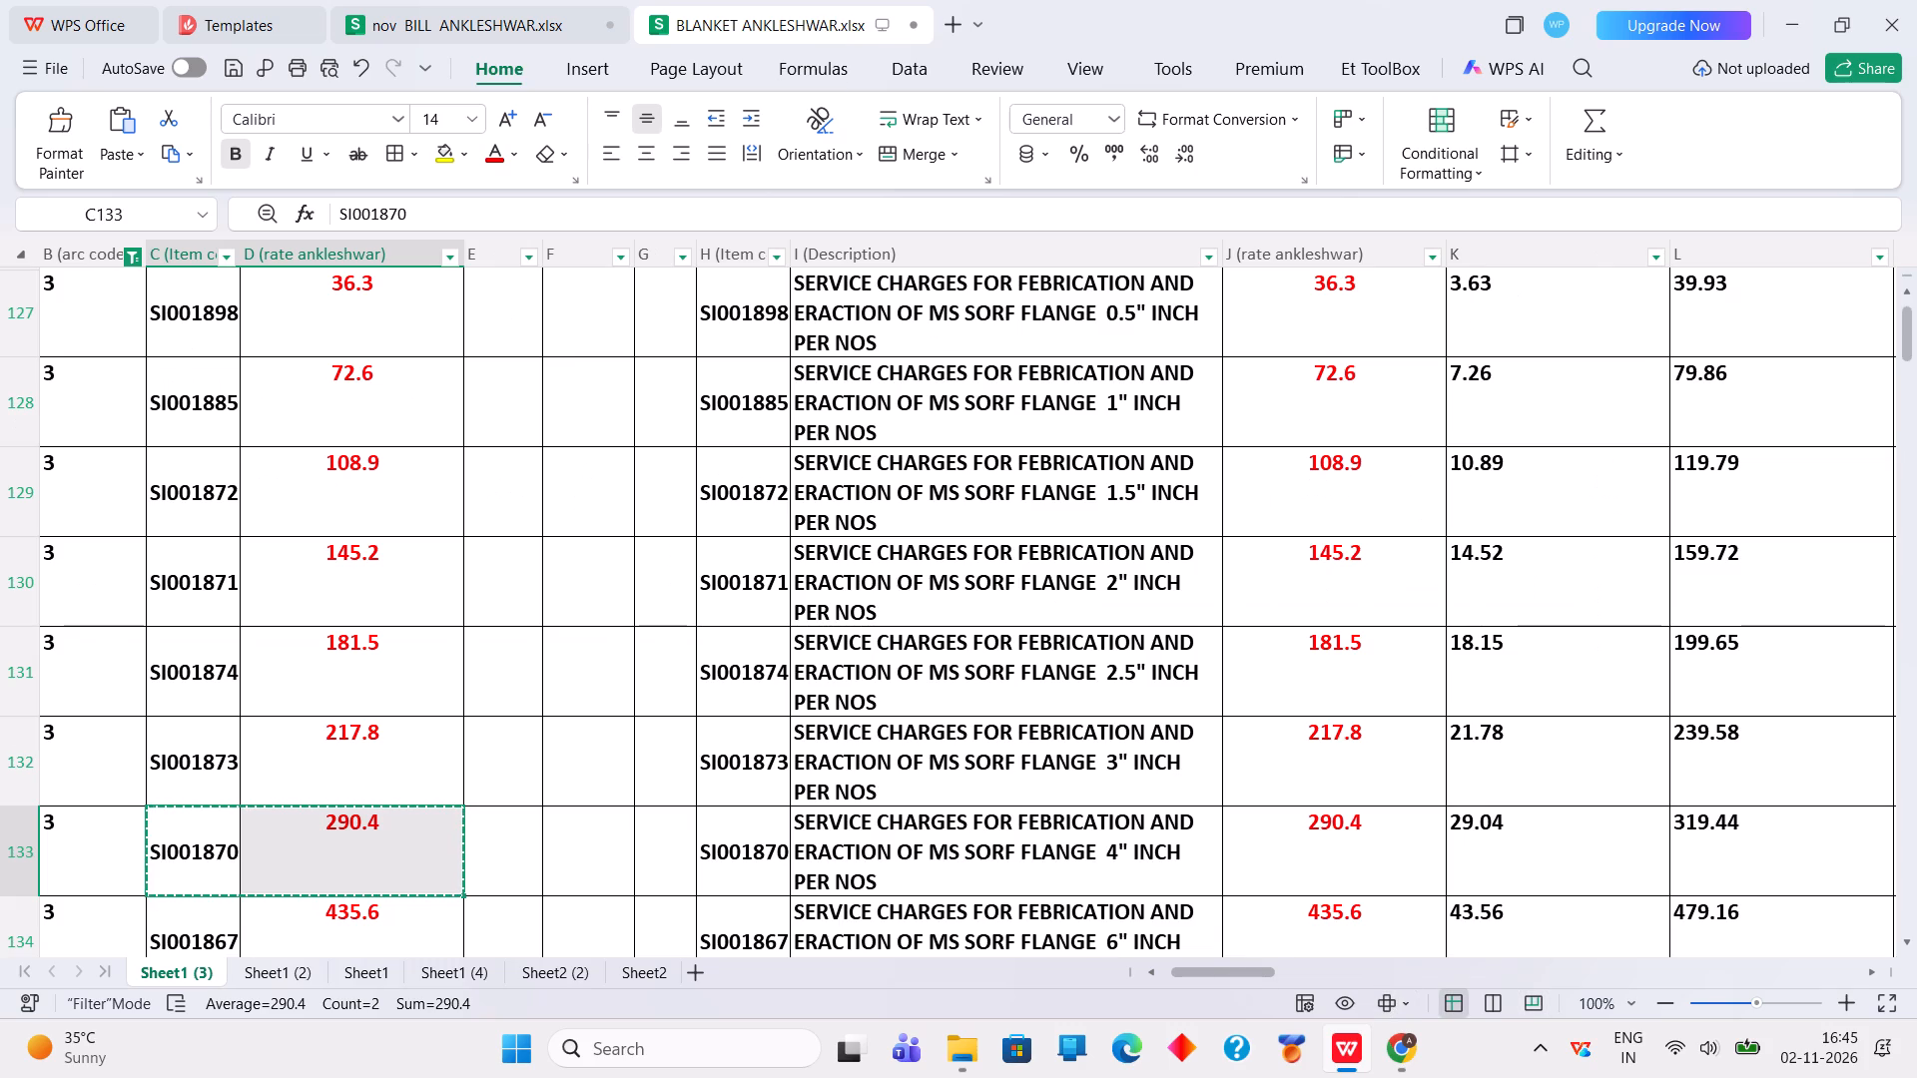
{"action": "left_click_drag", "start_coordinate": [223, 928], "coordinate": [321, 937]}
{"action": "right_click", "coordinate": [320, 937]}
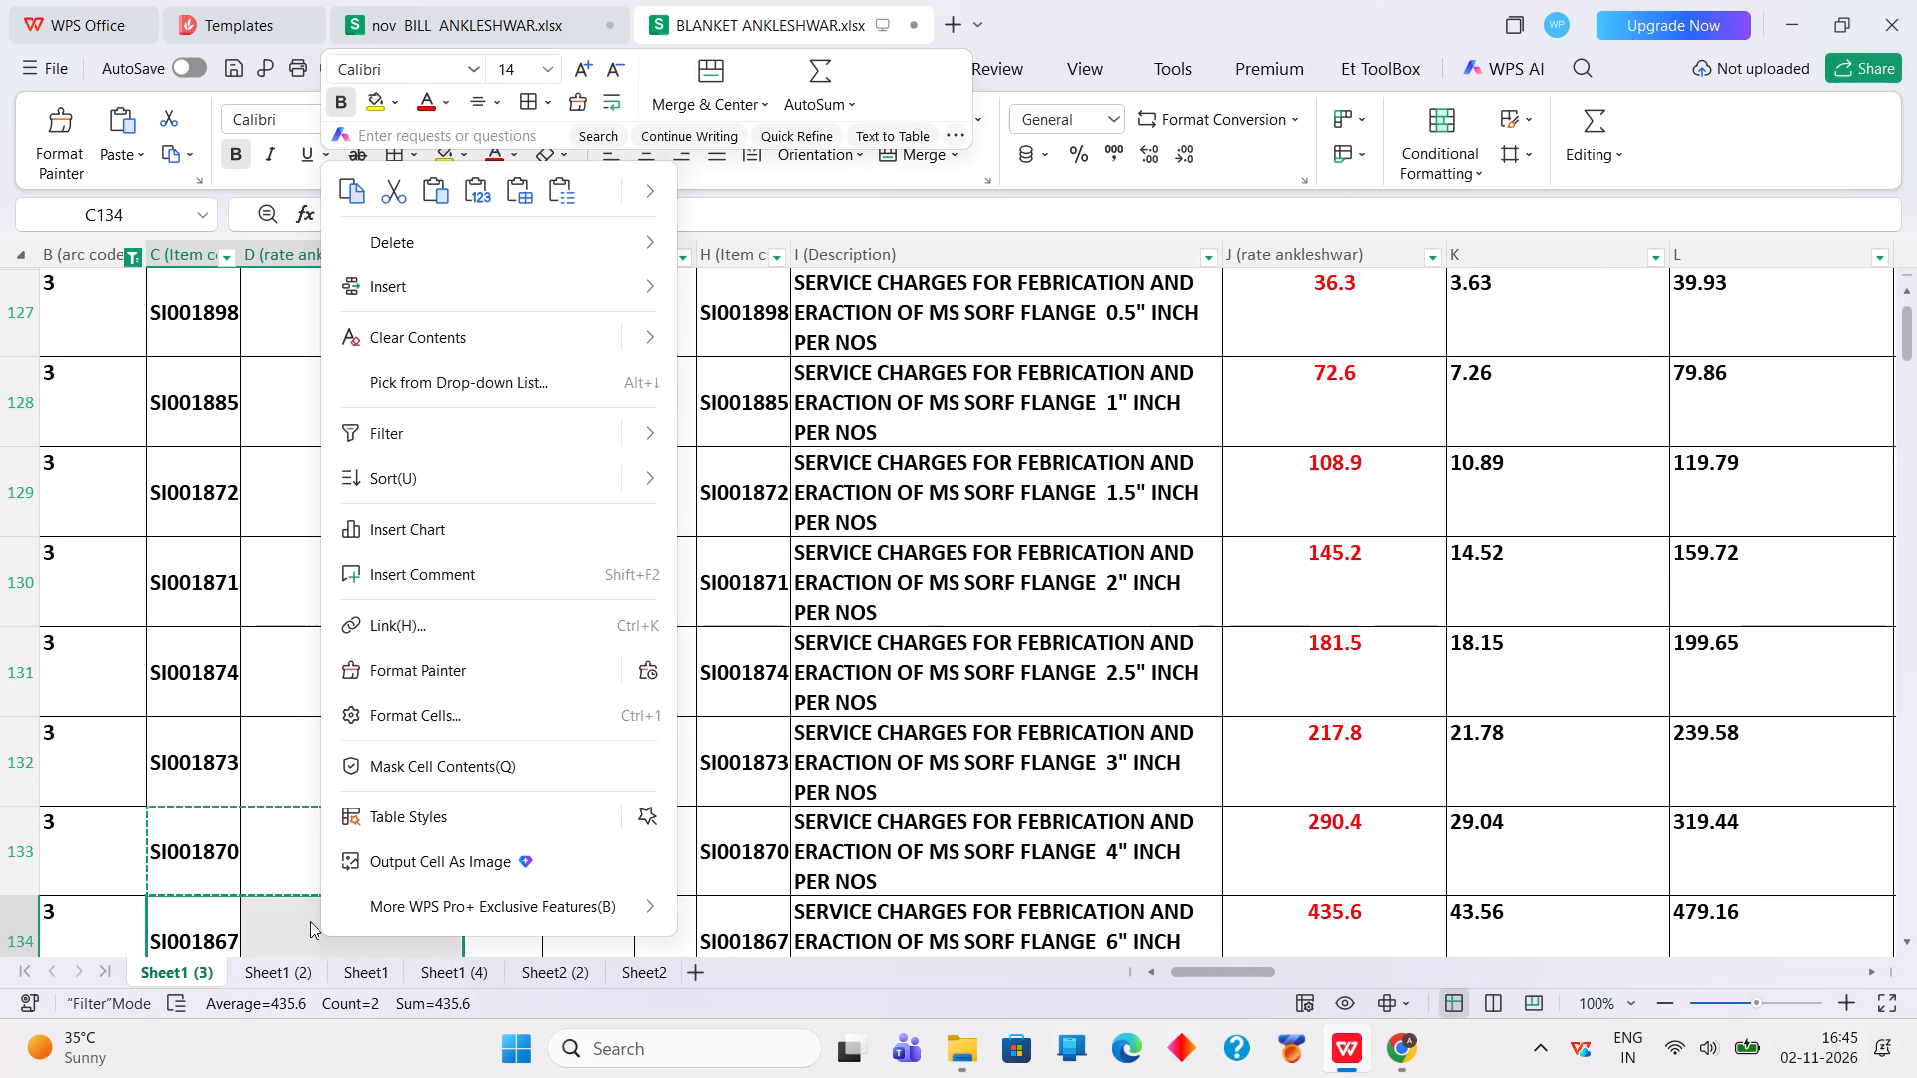
{"action": "left_click", "coordinate": [352, 187]}
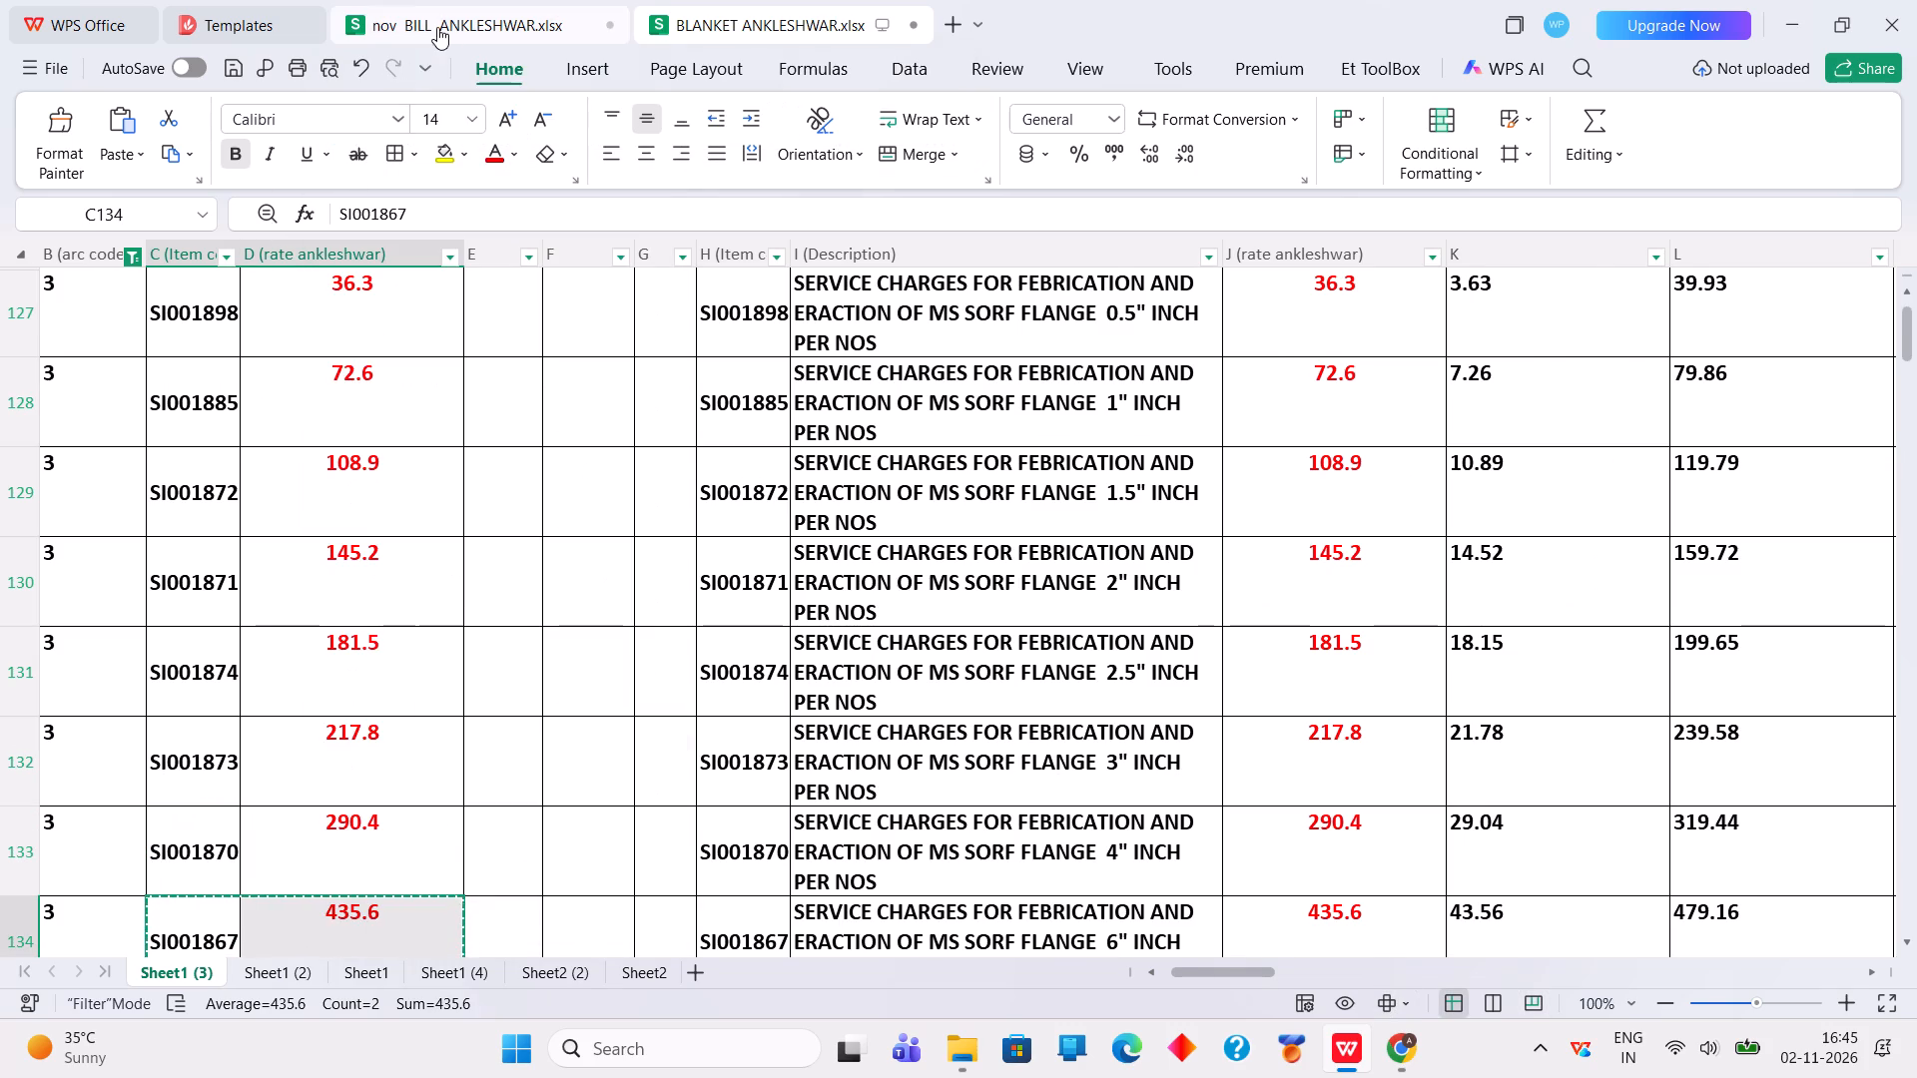
{"action": "left_click", "coordinate": [438, 27]}
{"action": "right_click", "coordinate": [1605, 531]}
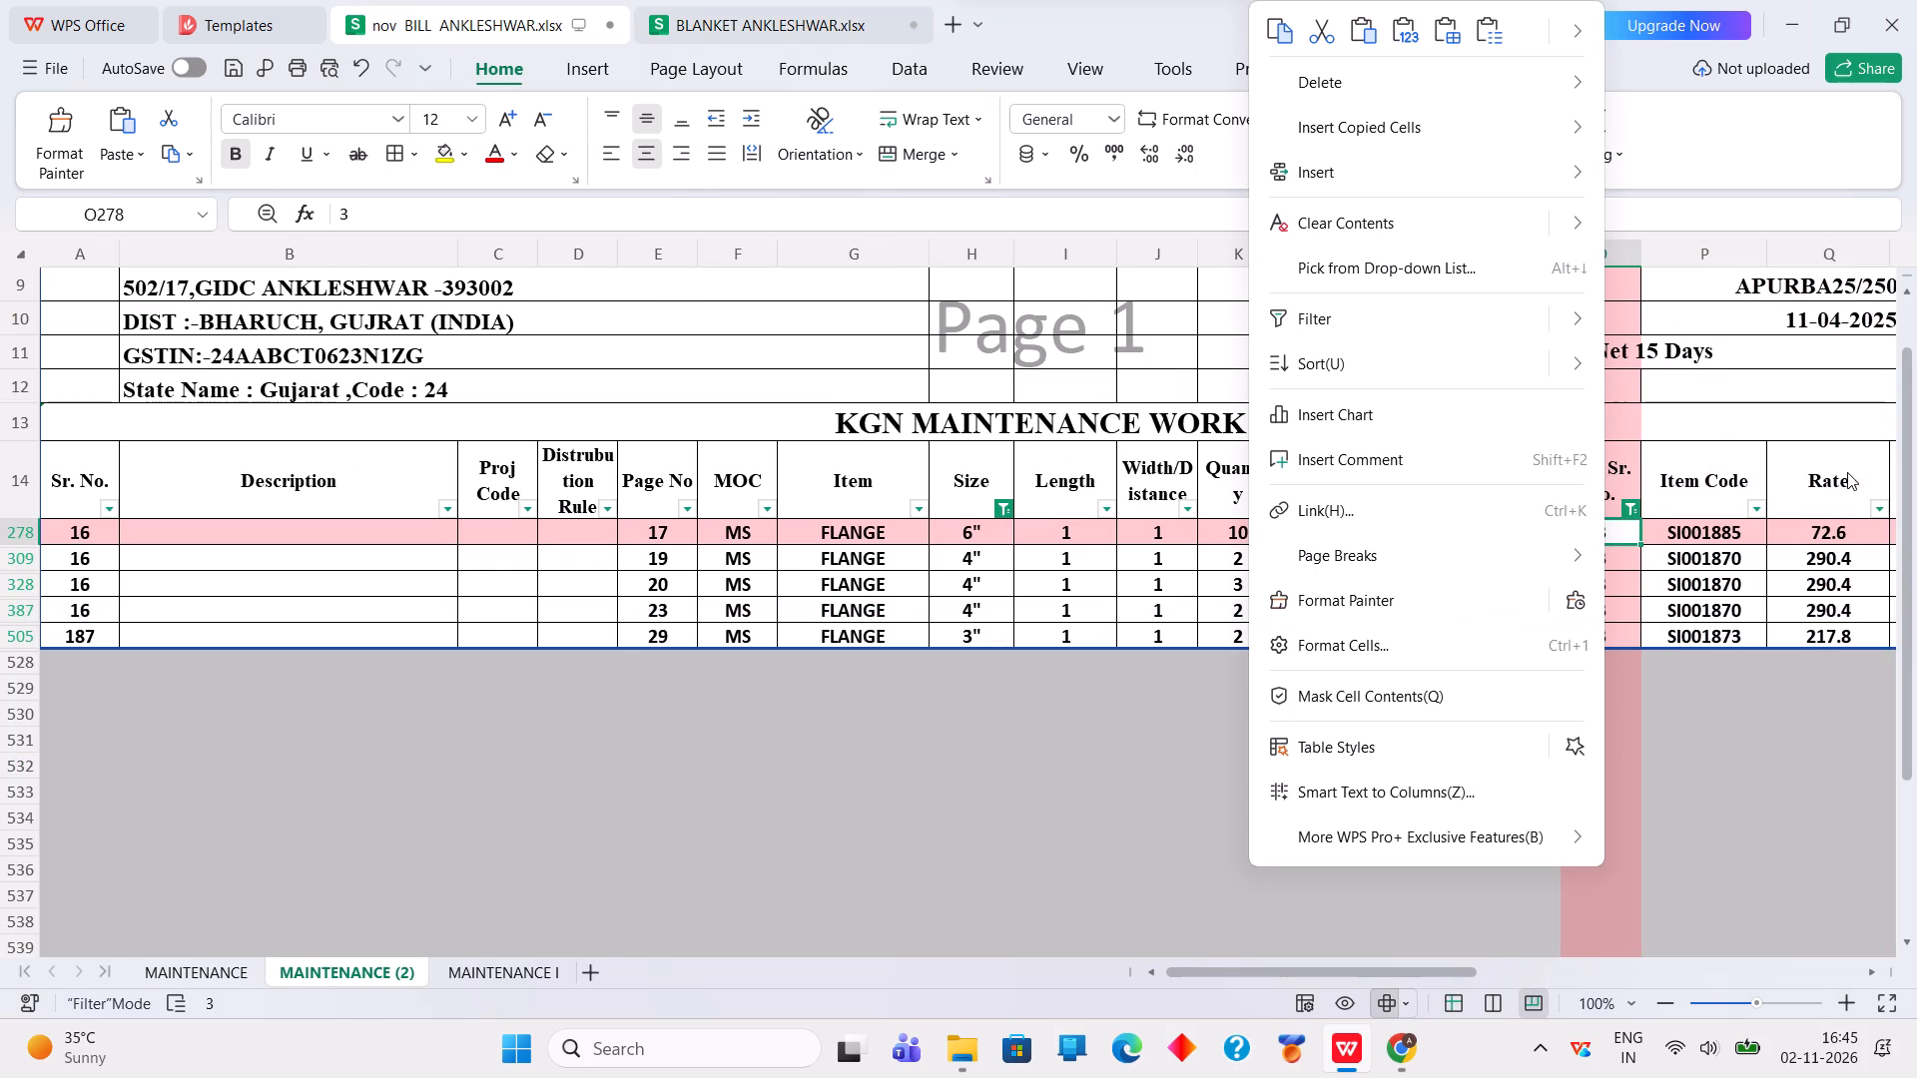
{"action": "left_click", "coordinate": [1722, 528]}
{"action": "right_click", "coordinate": [1722, 528]}
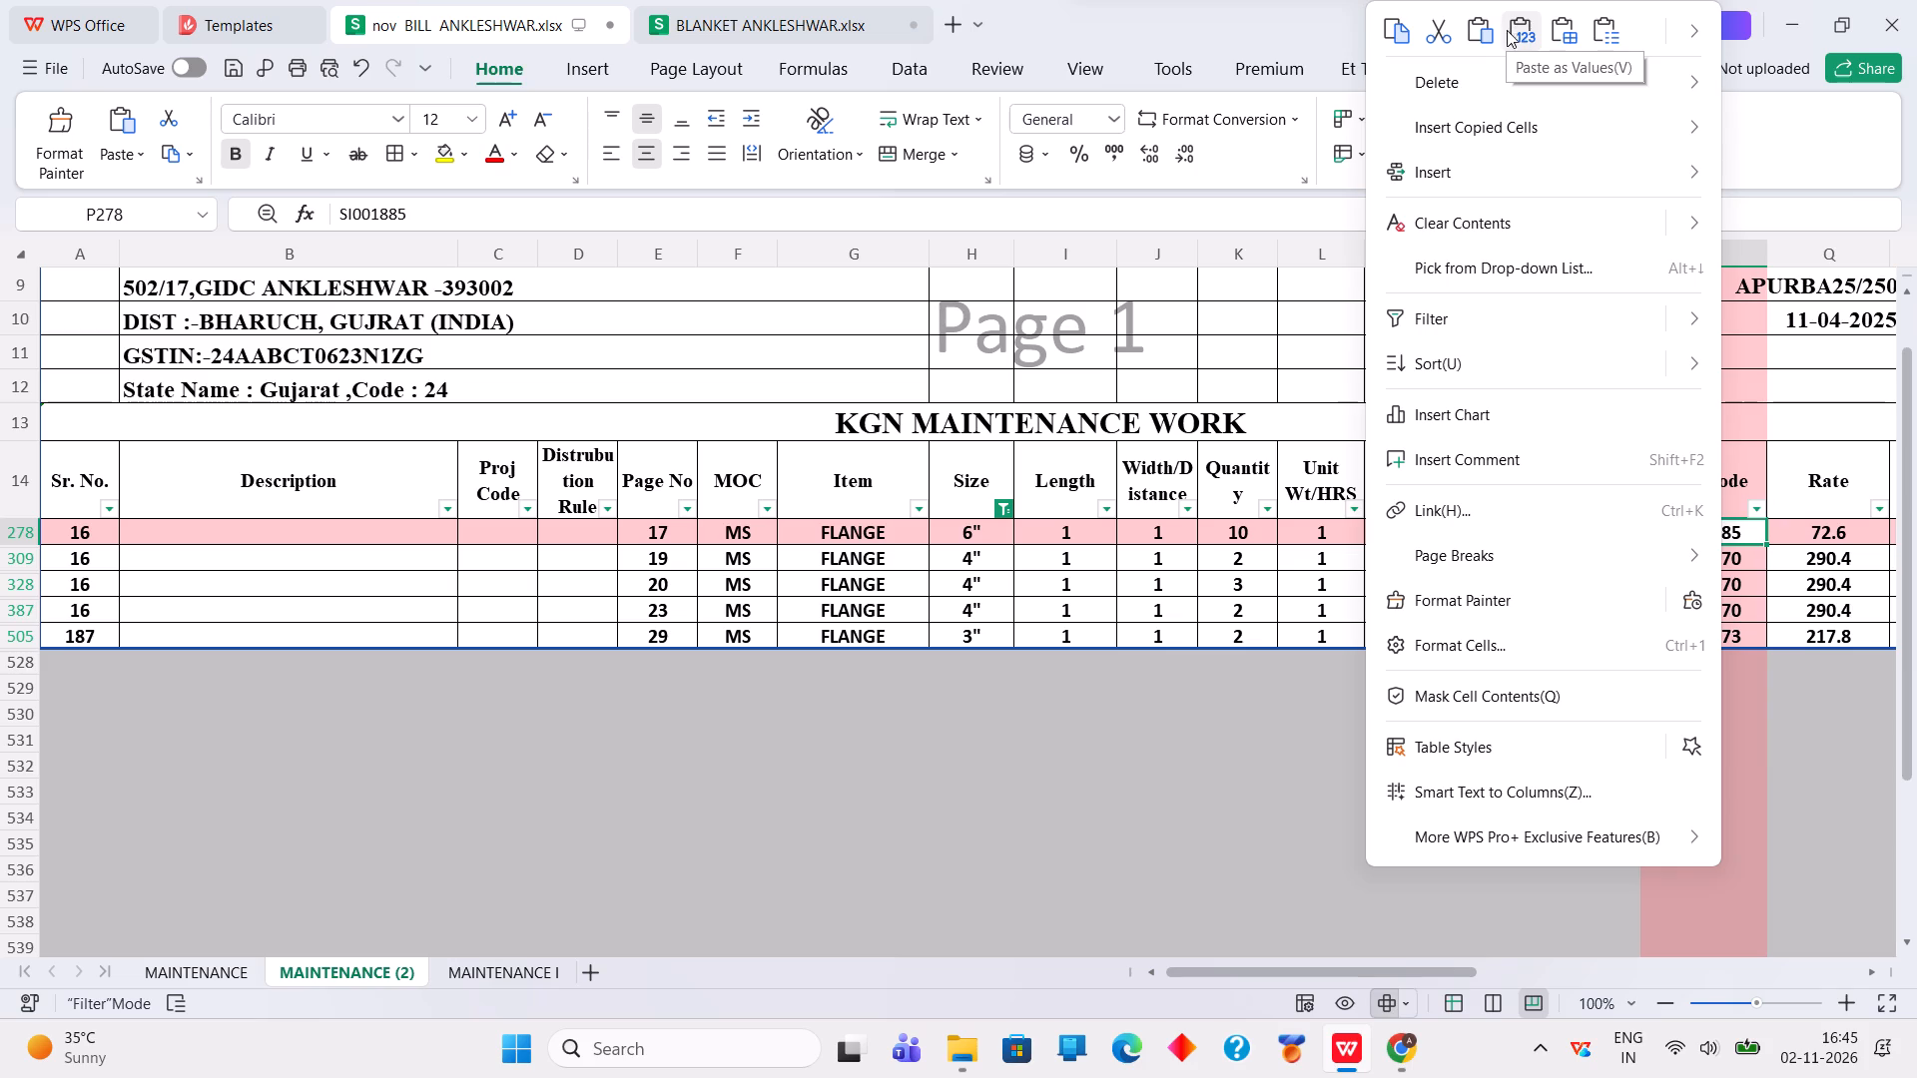
{"action": "left_click", "coordinate": [1520, 40]}
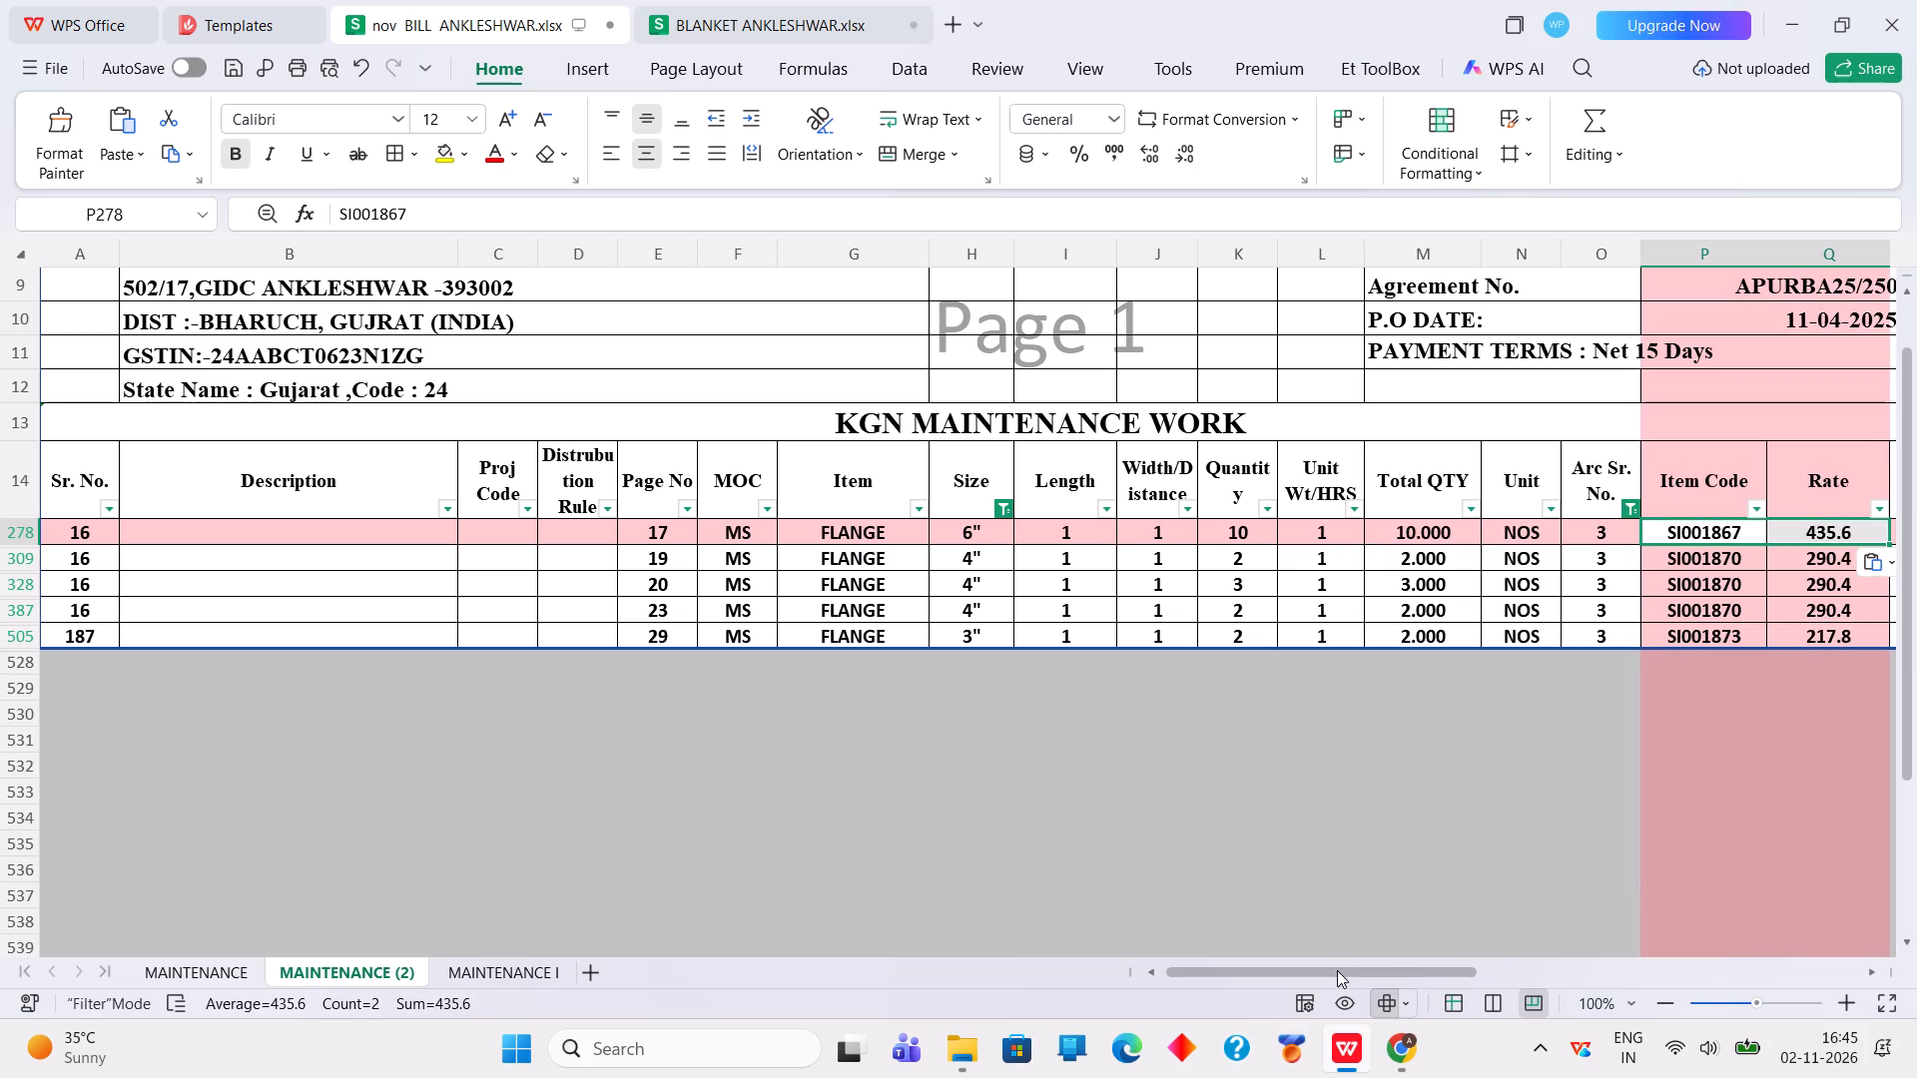
Copy the 6" flange's item code, description and rate (H134:J134) from the blanket workbook and paste them as values into the summary sheet at U278.
{"action": "left_click_drag", "start_coordinate": [1337, 970], "coordinate": [1530, 957]}
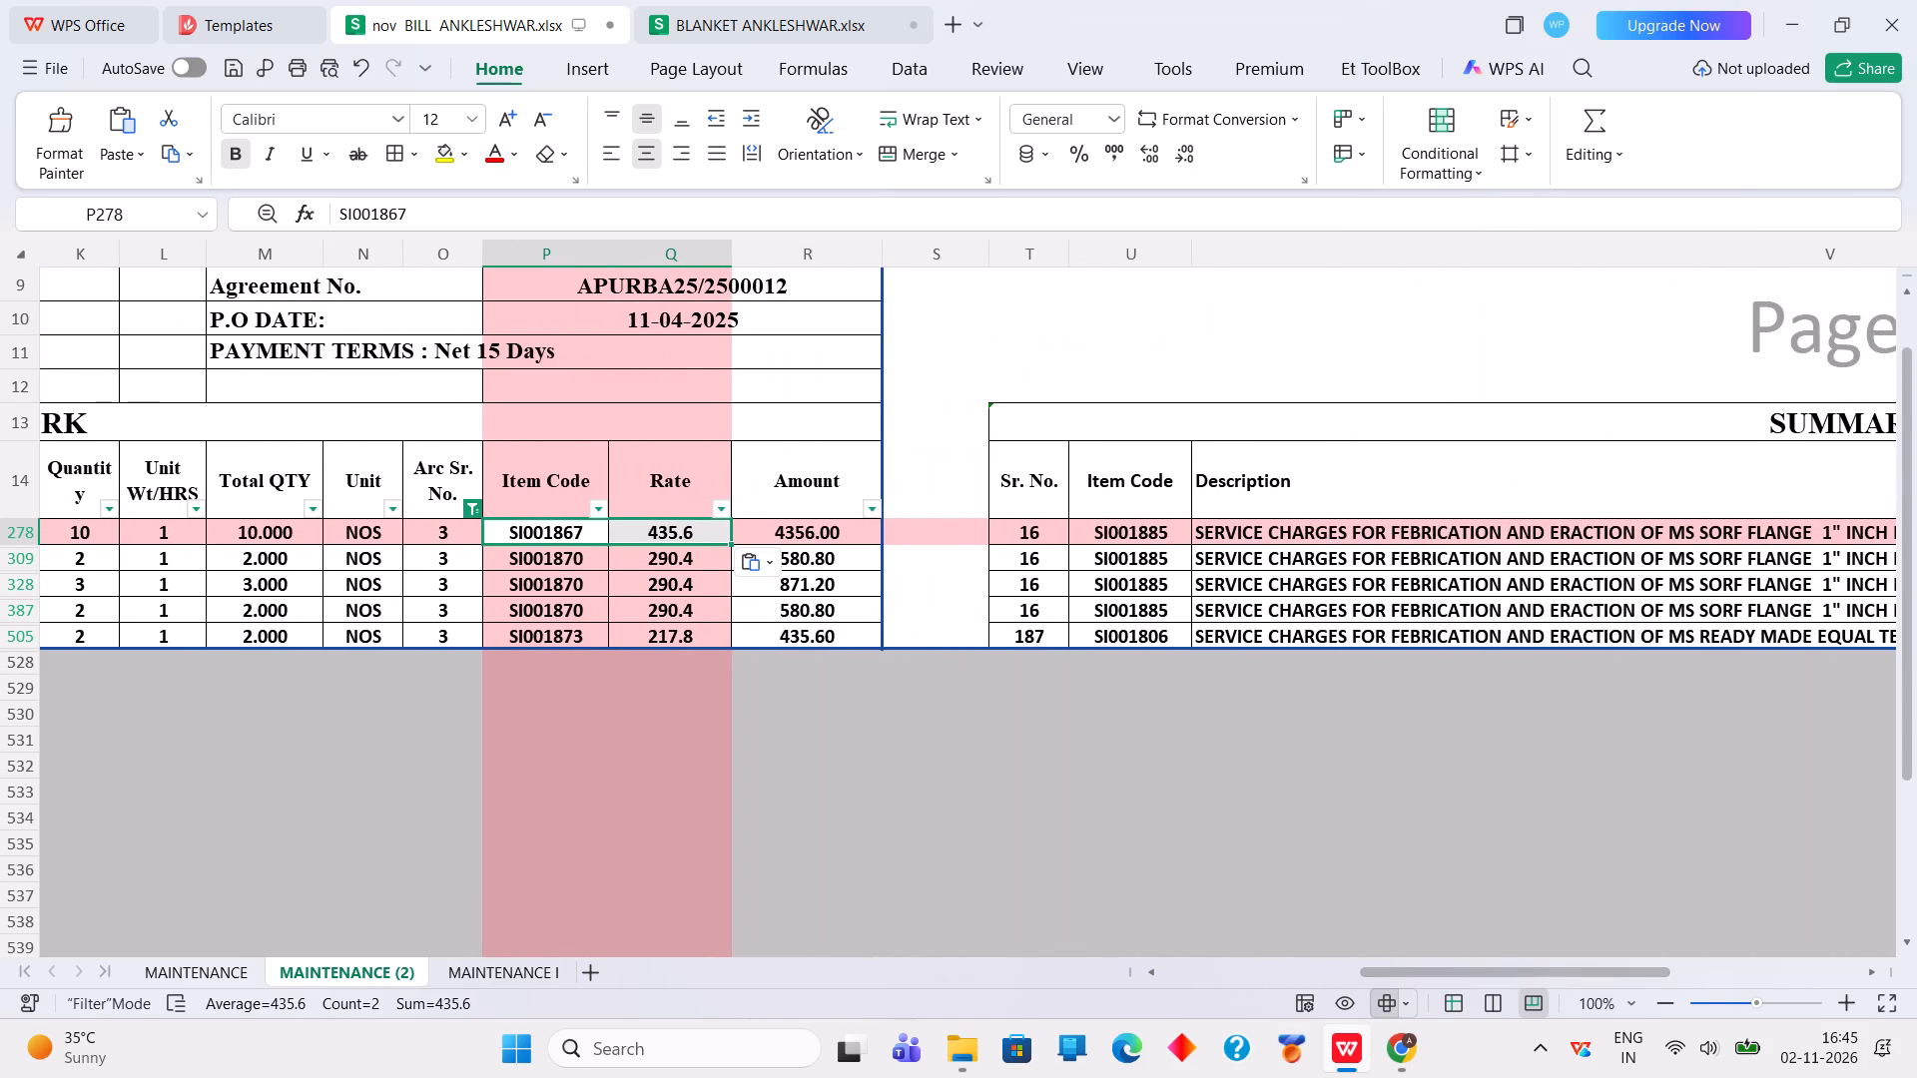
{"action": "left_click", "coordinate": [758, 8]}
{"action": "left_click_drag", "start_coordinate": [766, 941], "coordinate": [1302, 927]}
{"action": "right_click", "coordinate": [1302, 927]}
{"action": "left_click", "coordinate": [1327, 175]}
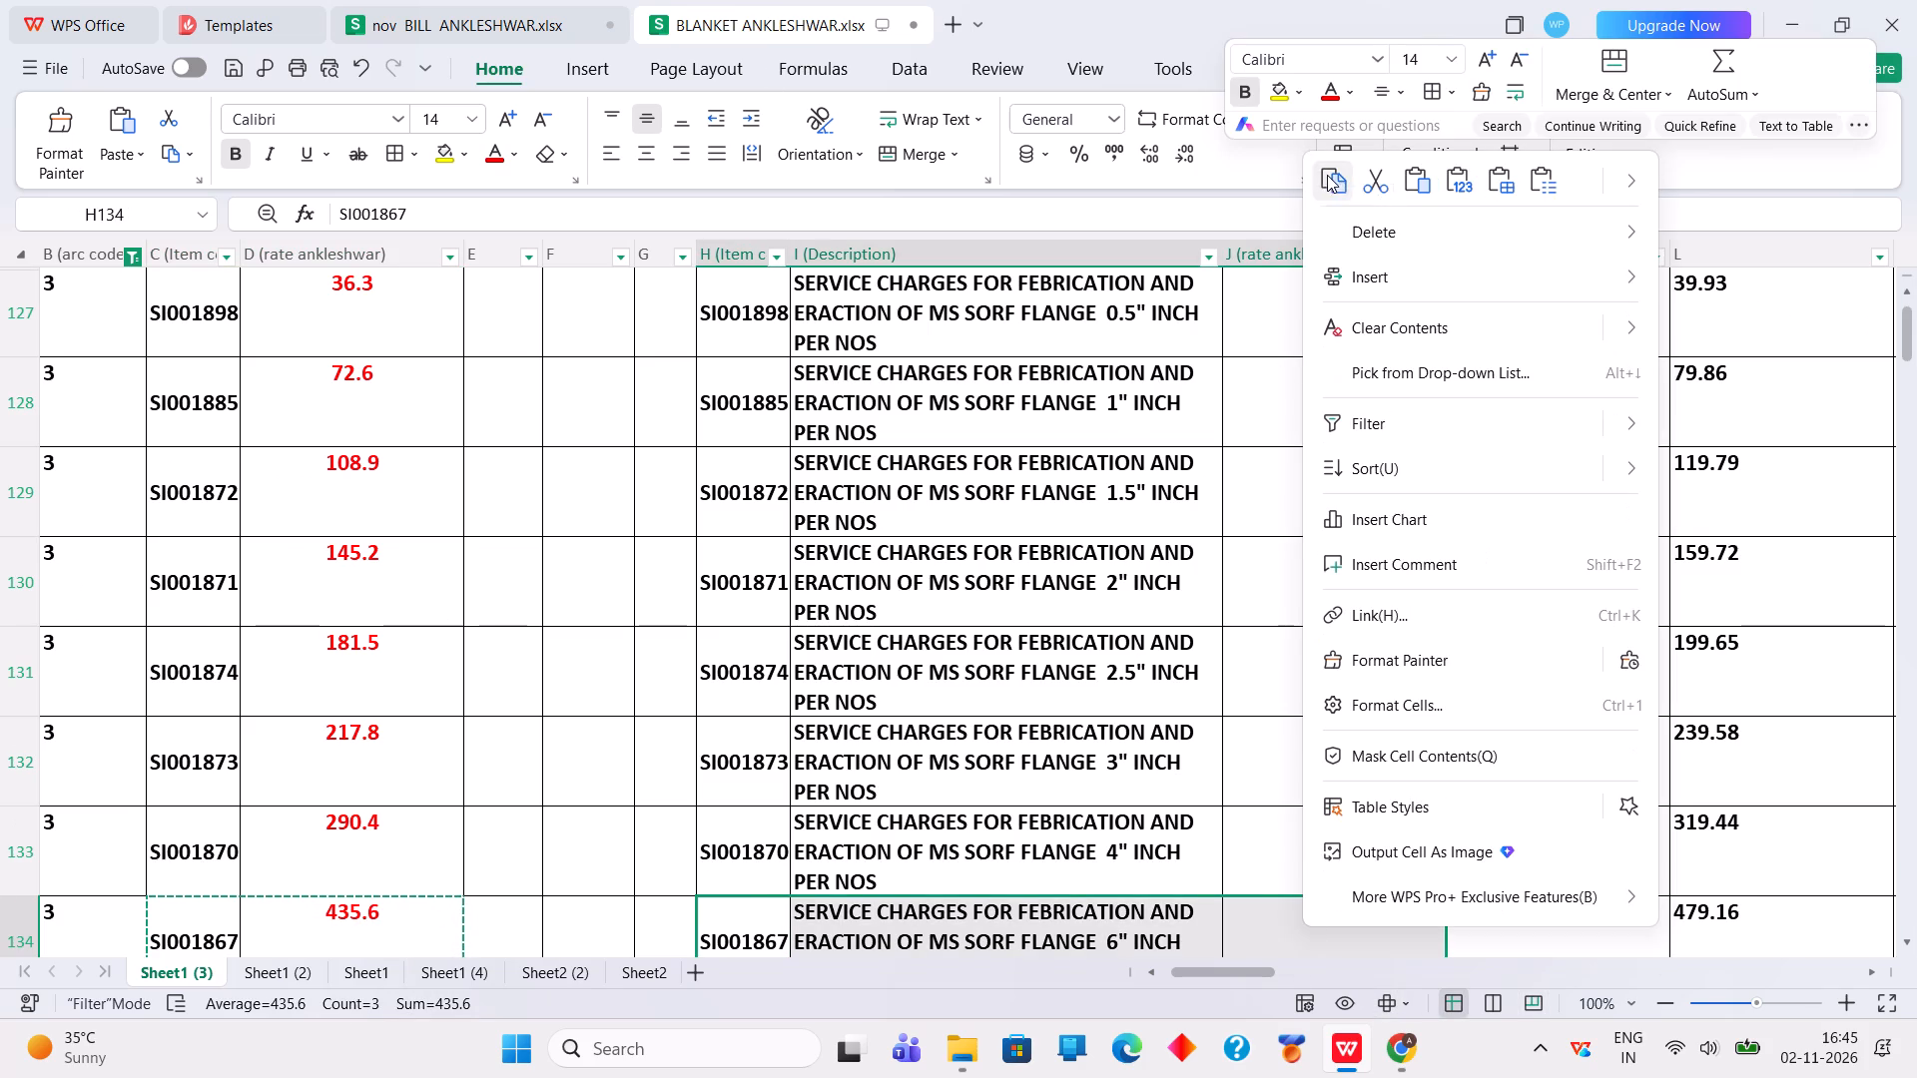
{"action": "left_click", "coordinate": [460, 21]}
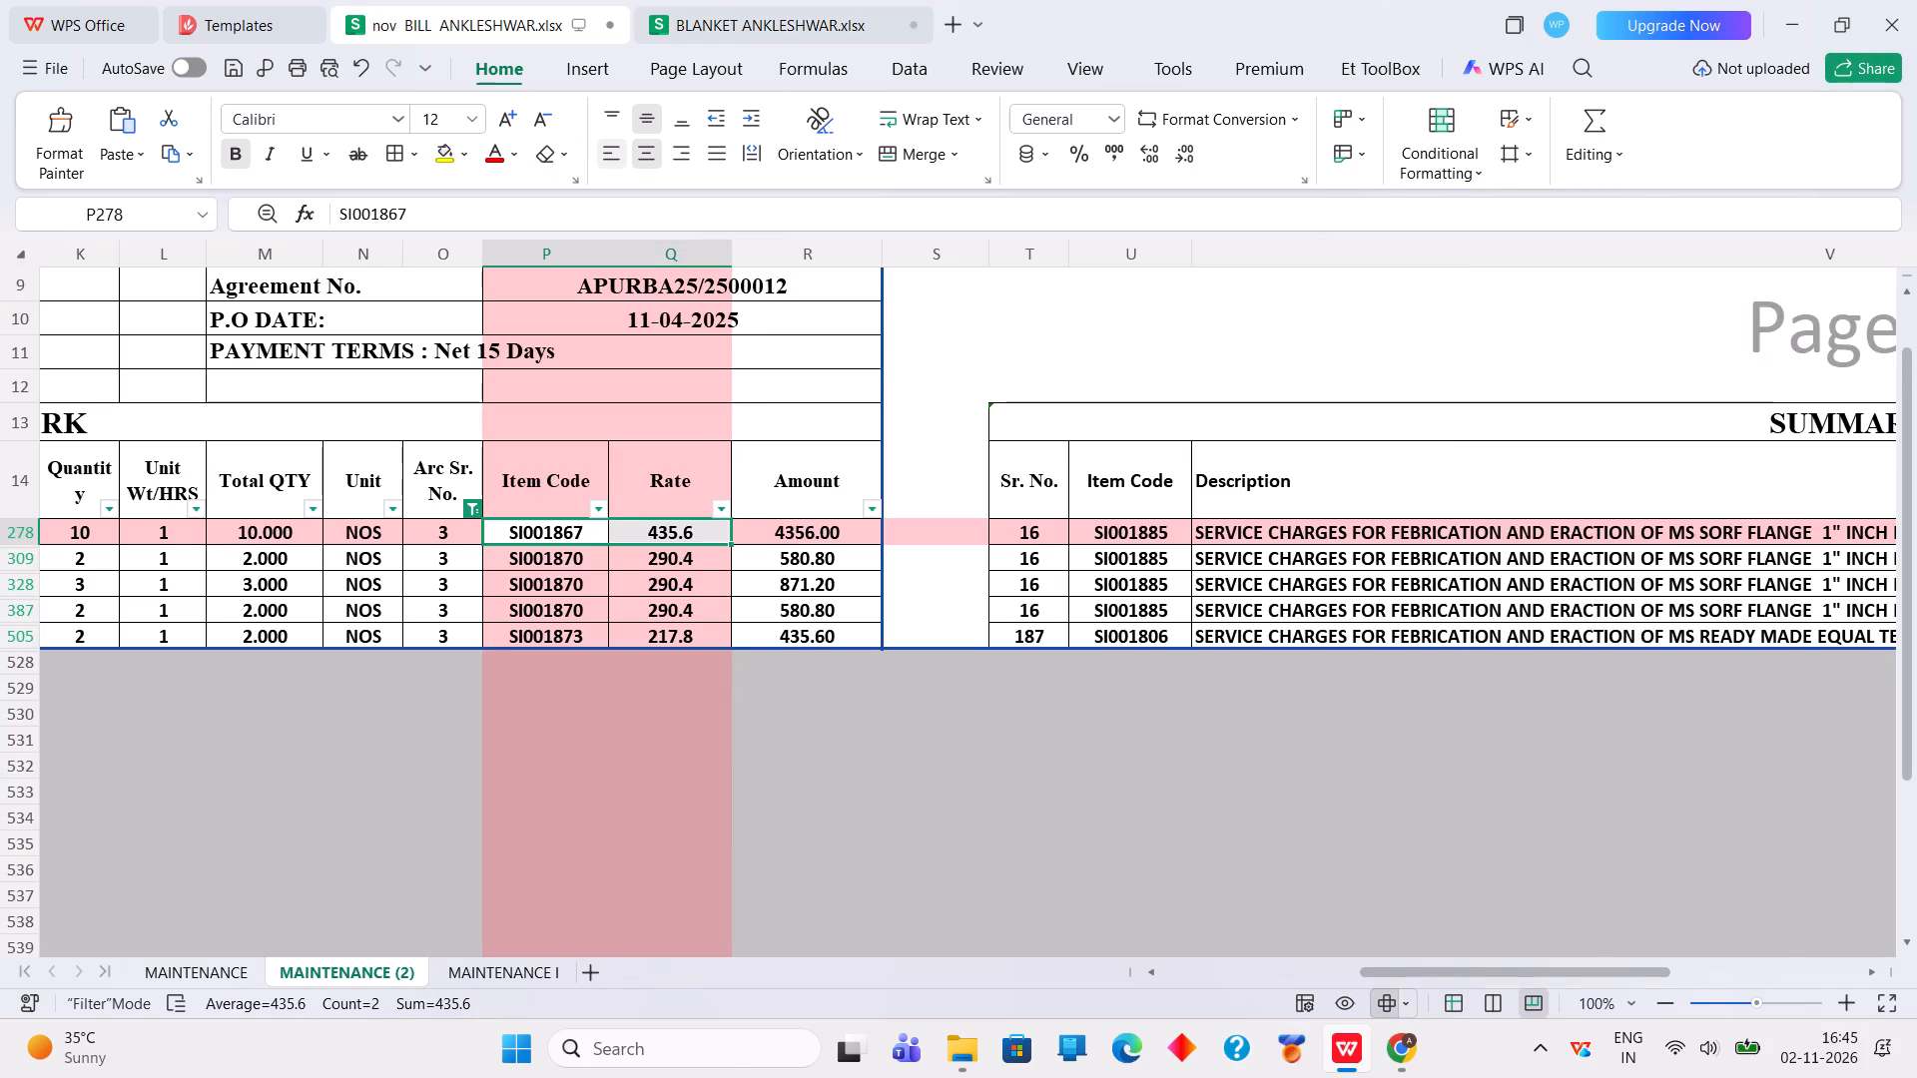
{"action": "right_click", "coordinate": [1128, 534]}
{"action": "left_click", "coordinate": [1288, 38]}
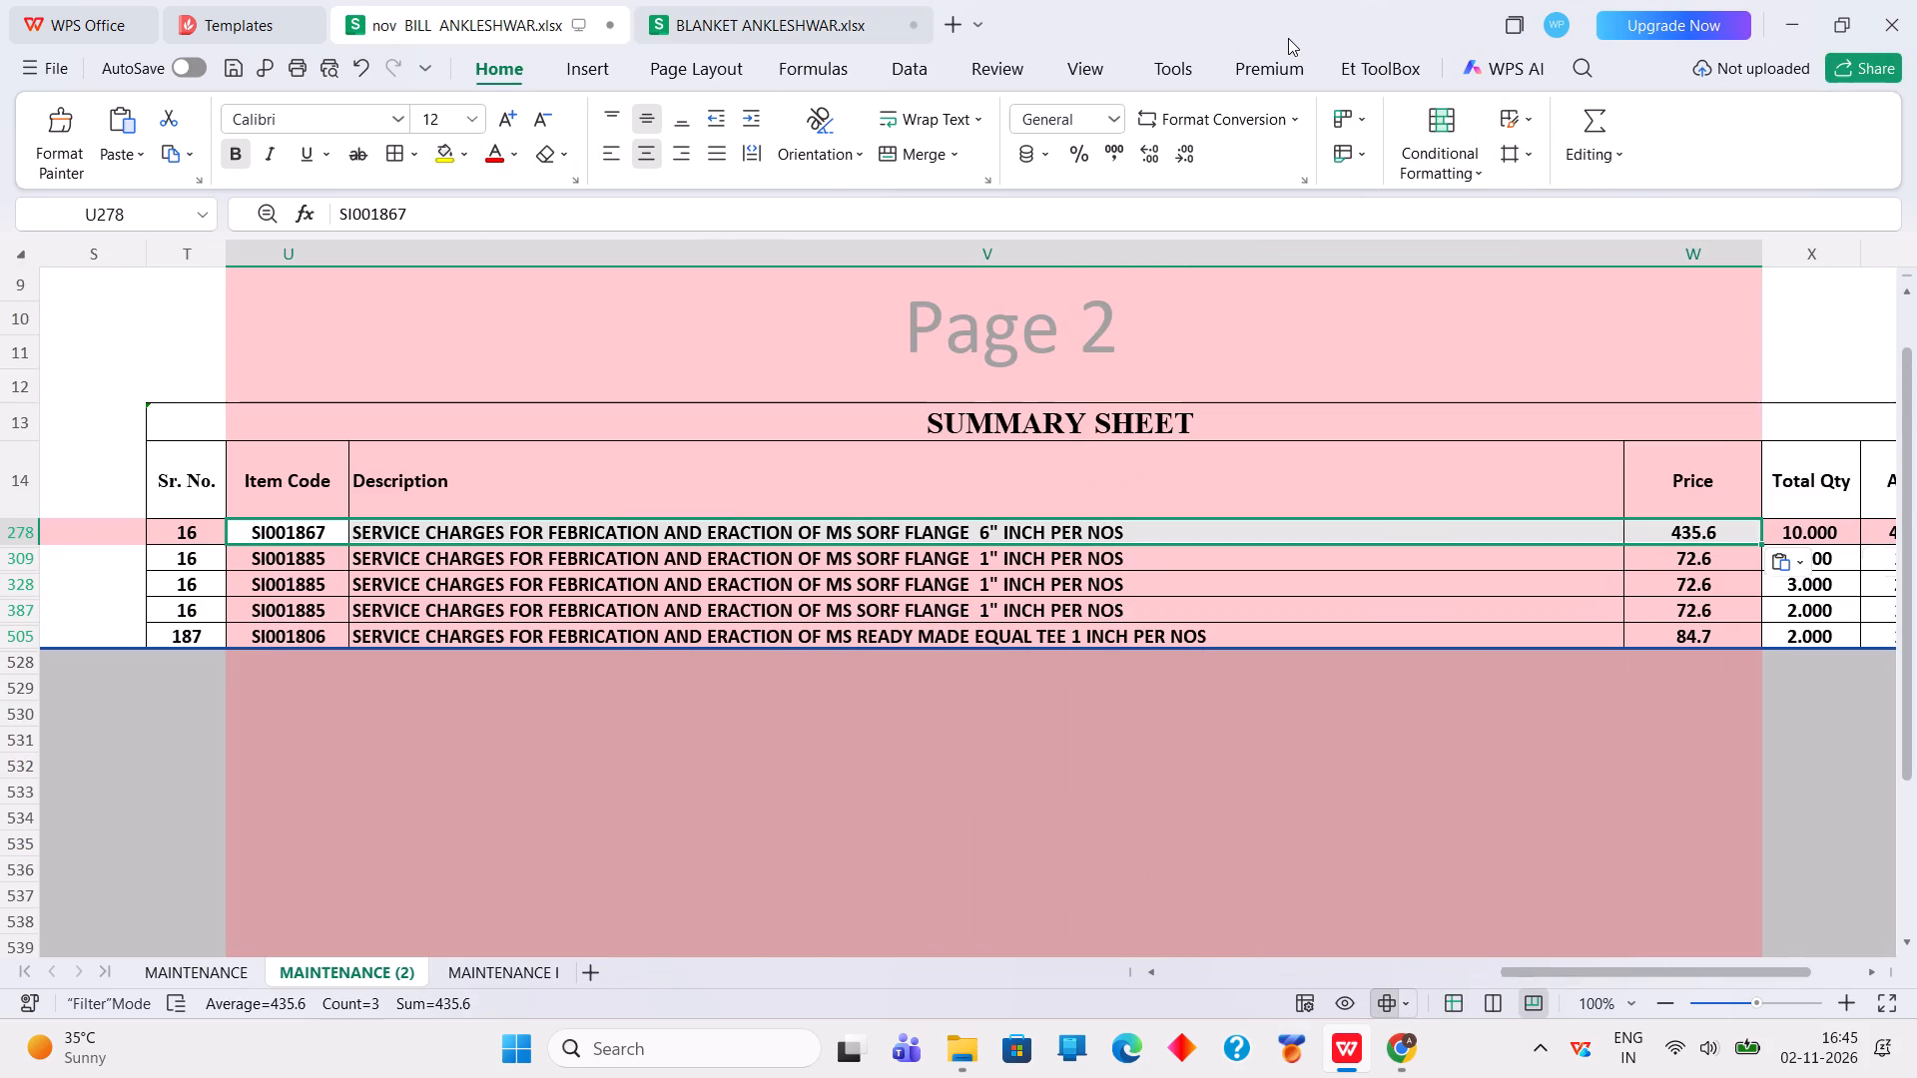
In the blanket workbook, copy the 4" flange's item code, description and rate (H133:J133), and return to the bill's summary sheet.
{"action": "left_click", "coordinate": [692, 0]}
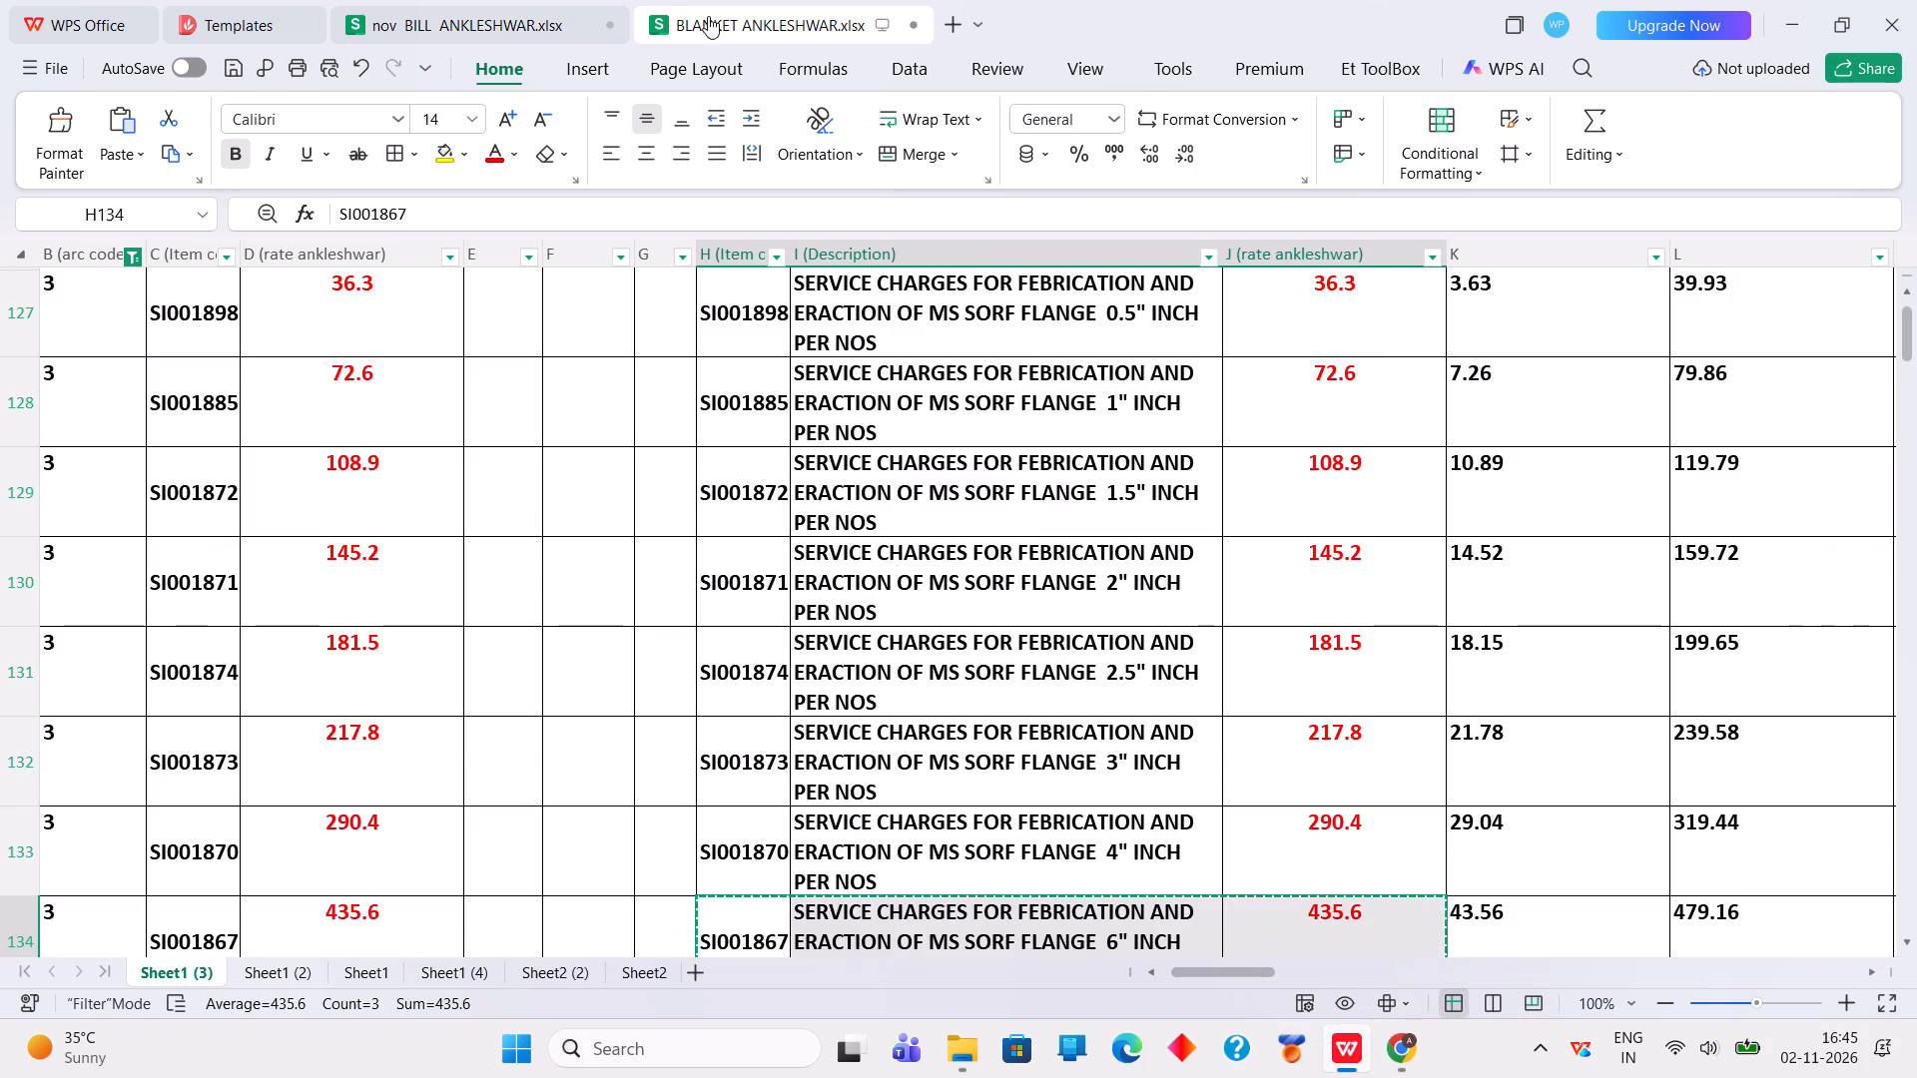
{"action": "left_click_drag", "start_coordinate": [744, 866], "coordinate": [745, 868]}
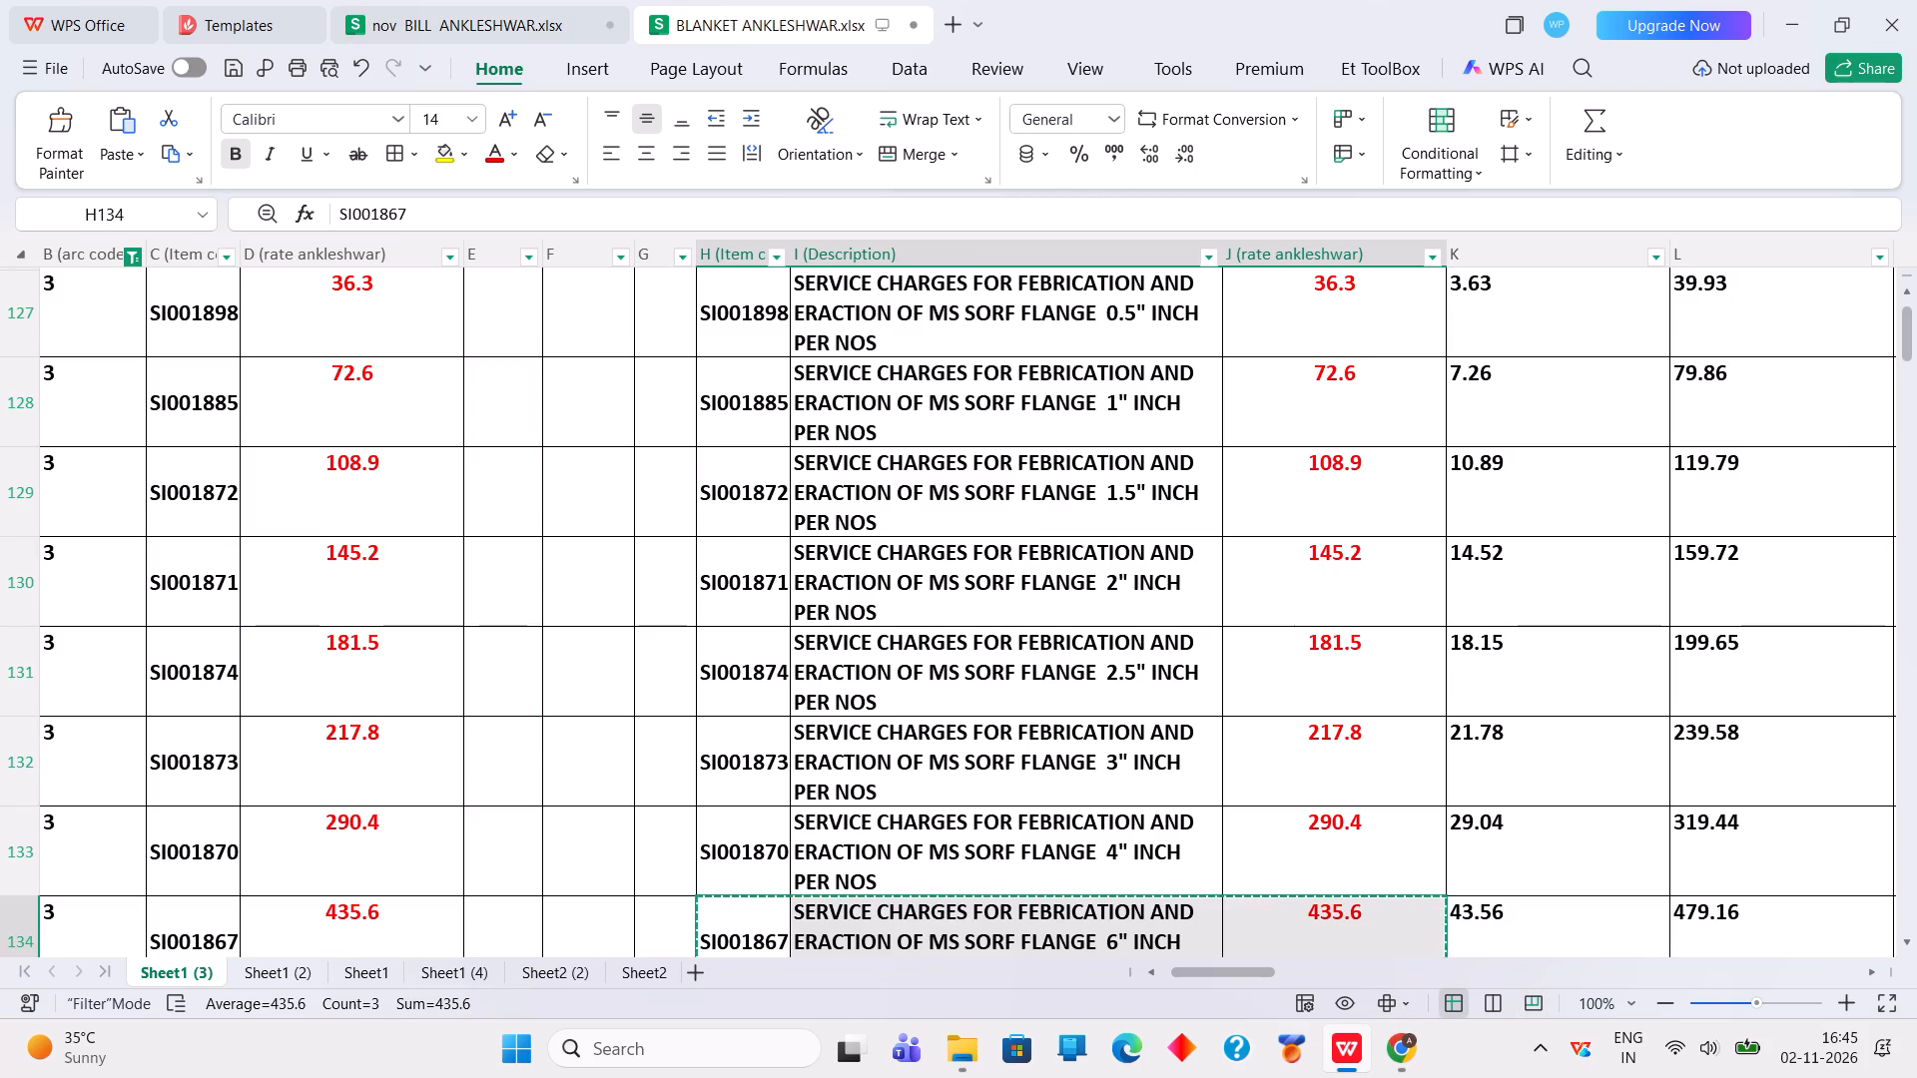
{"action": "left_click_drag", "start_coordinate": [745, 868], "coordinate": [1303, 835]}
{"action": "right_click", "coordinate": [1303, 835]}
{"action": "left_click", "coordinate": [1348, 95]}
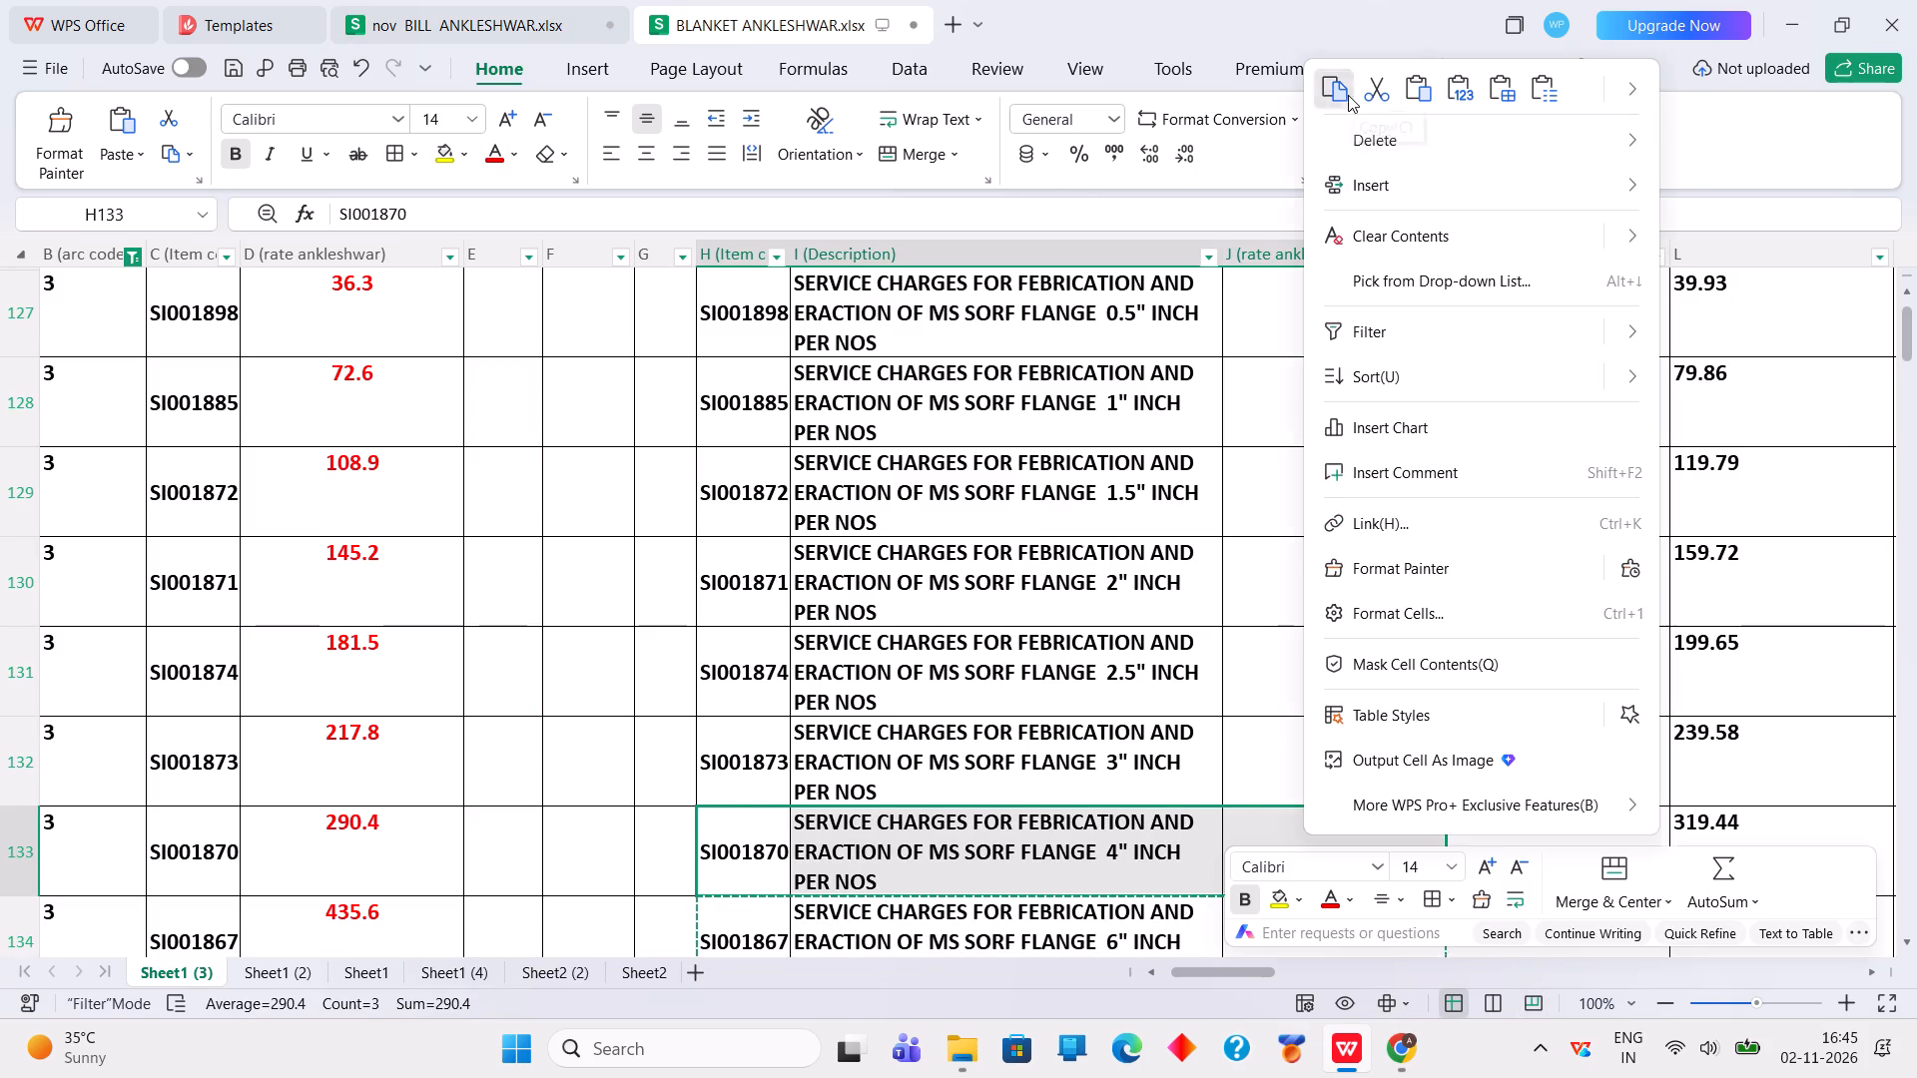
{"action": "left_click", "coordinate": [461, 14]}
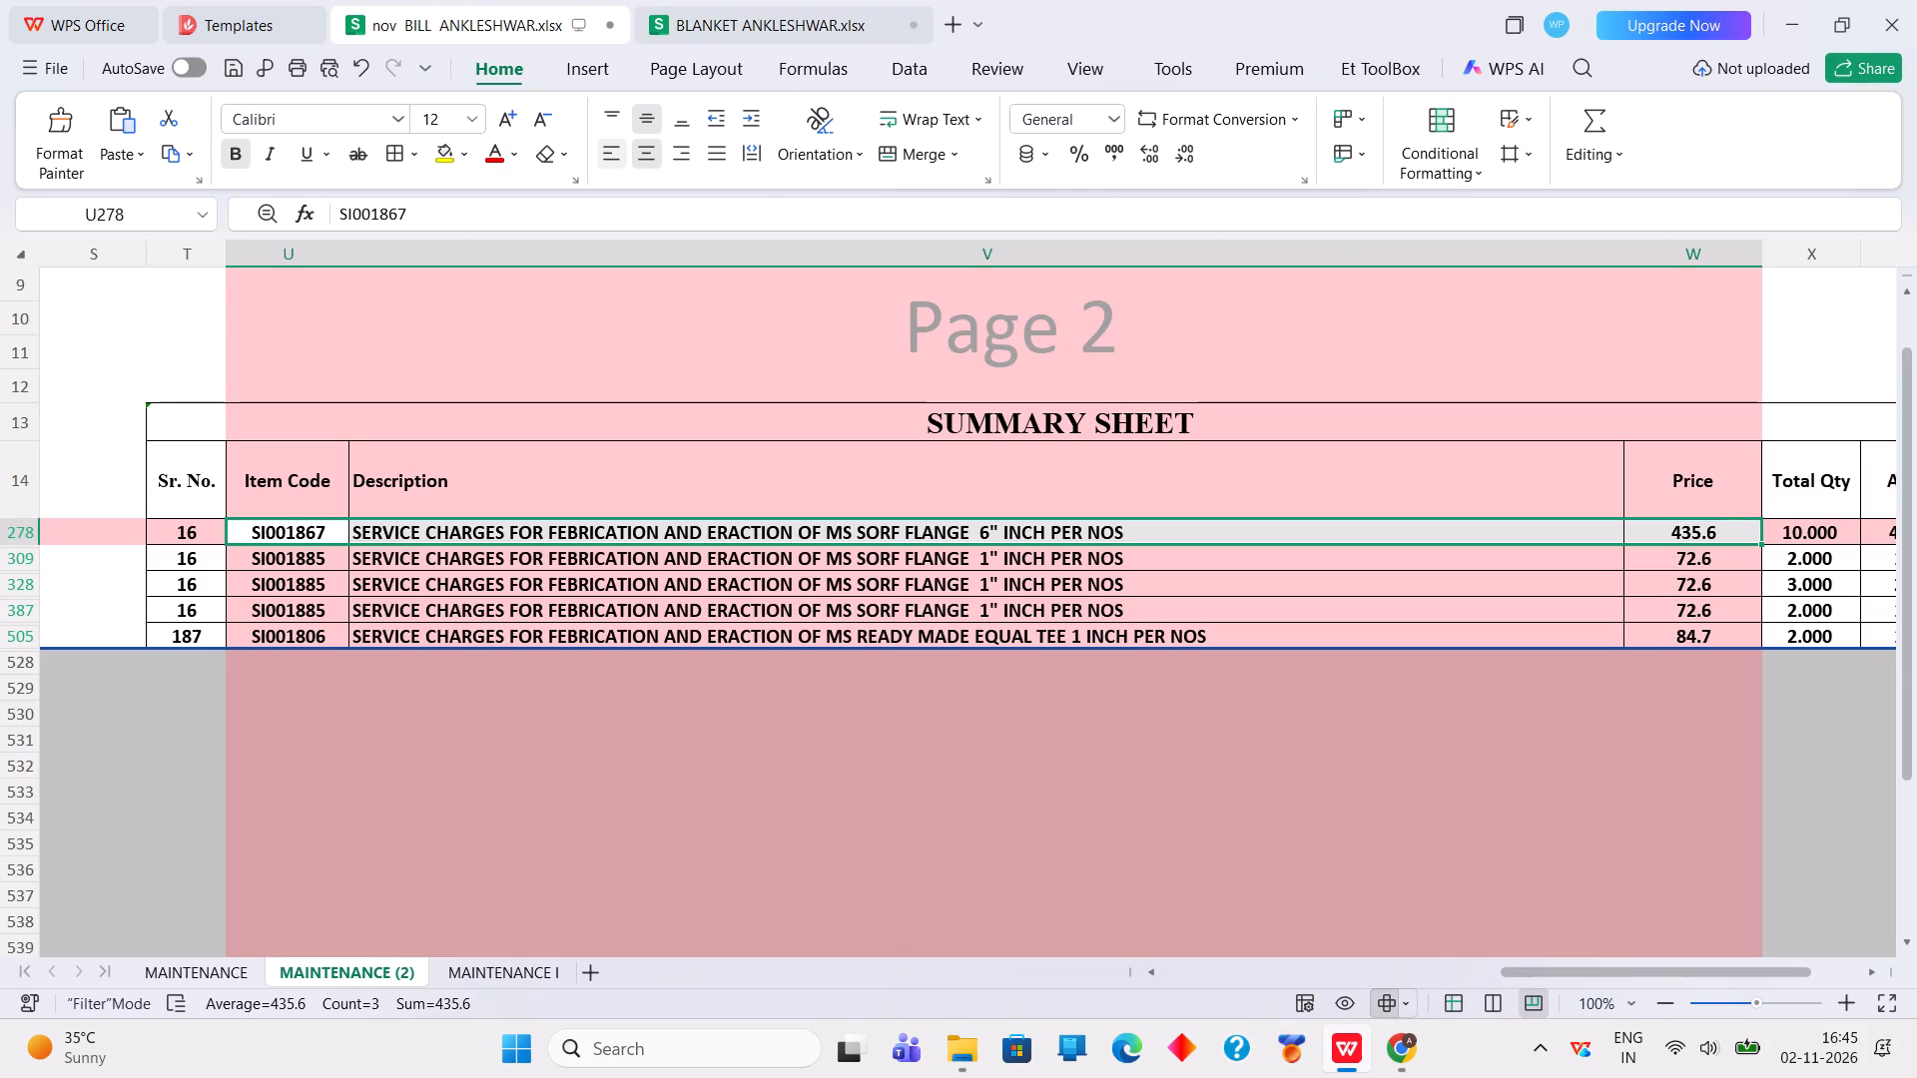
Paste the copied 4" flange code, description and rate as values into the summary rows at U309, U328 and U387.
{"action": "left_click", "coordinate": [282, 566]}
{"action": "right_click", "coordinate": [277, 563]}
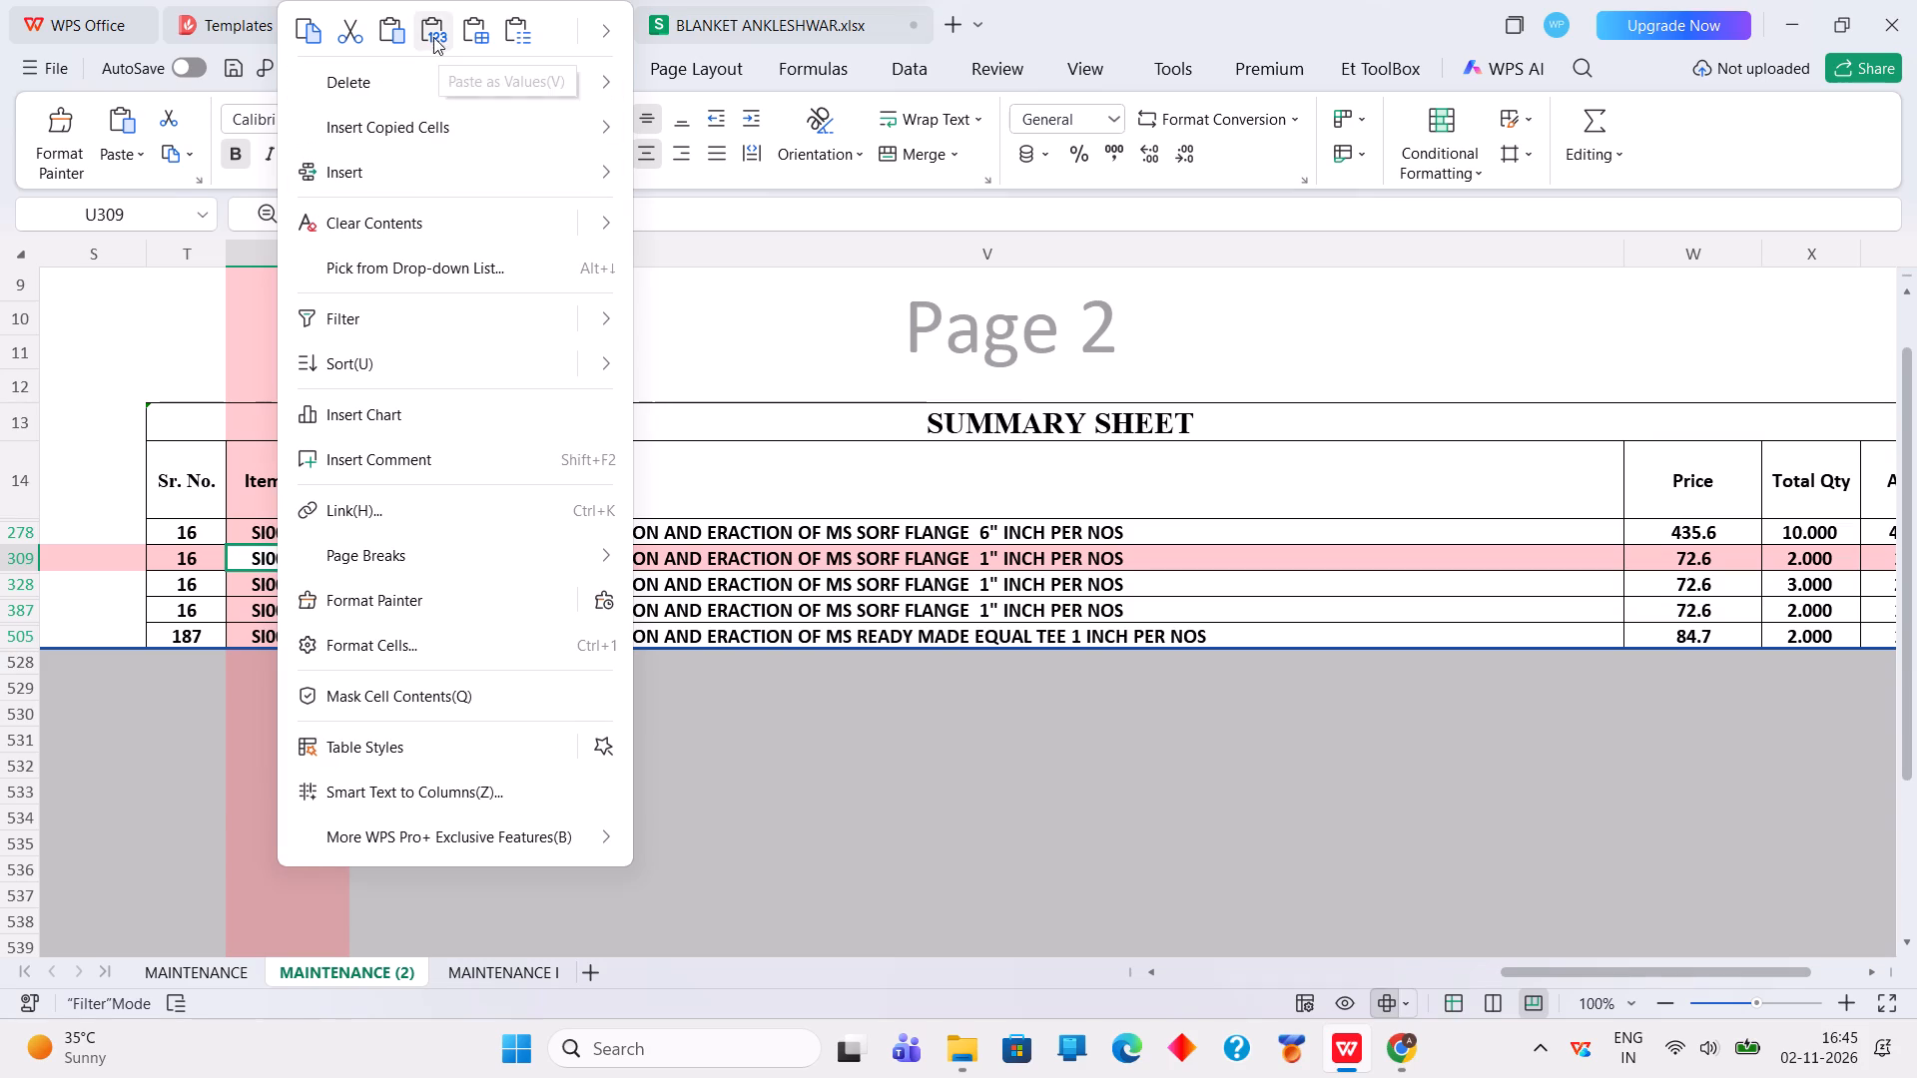
{"action": "left_click", "coordinate": [431, 34]}
{"action": "right_click", "coordinate": [314, 588]}
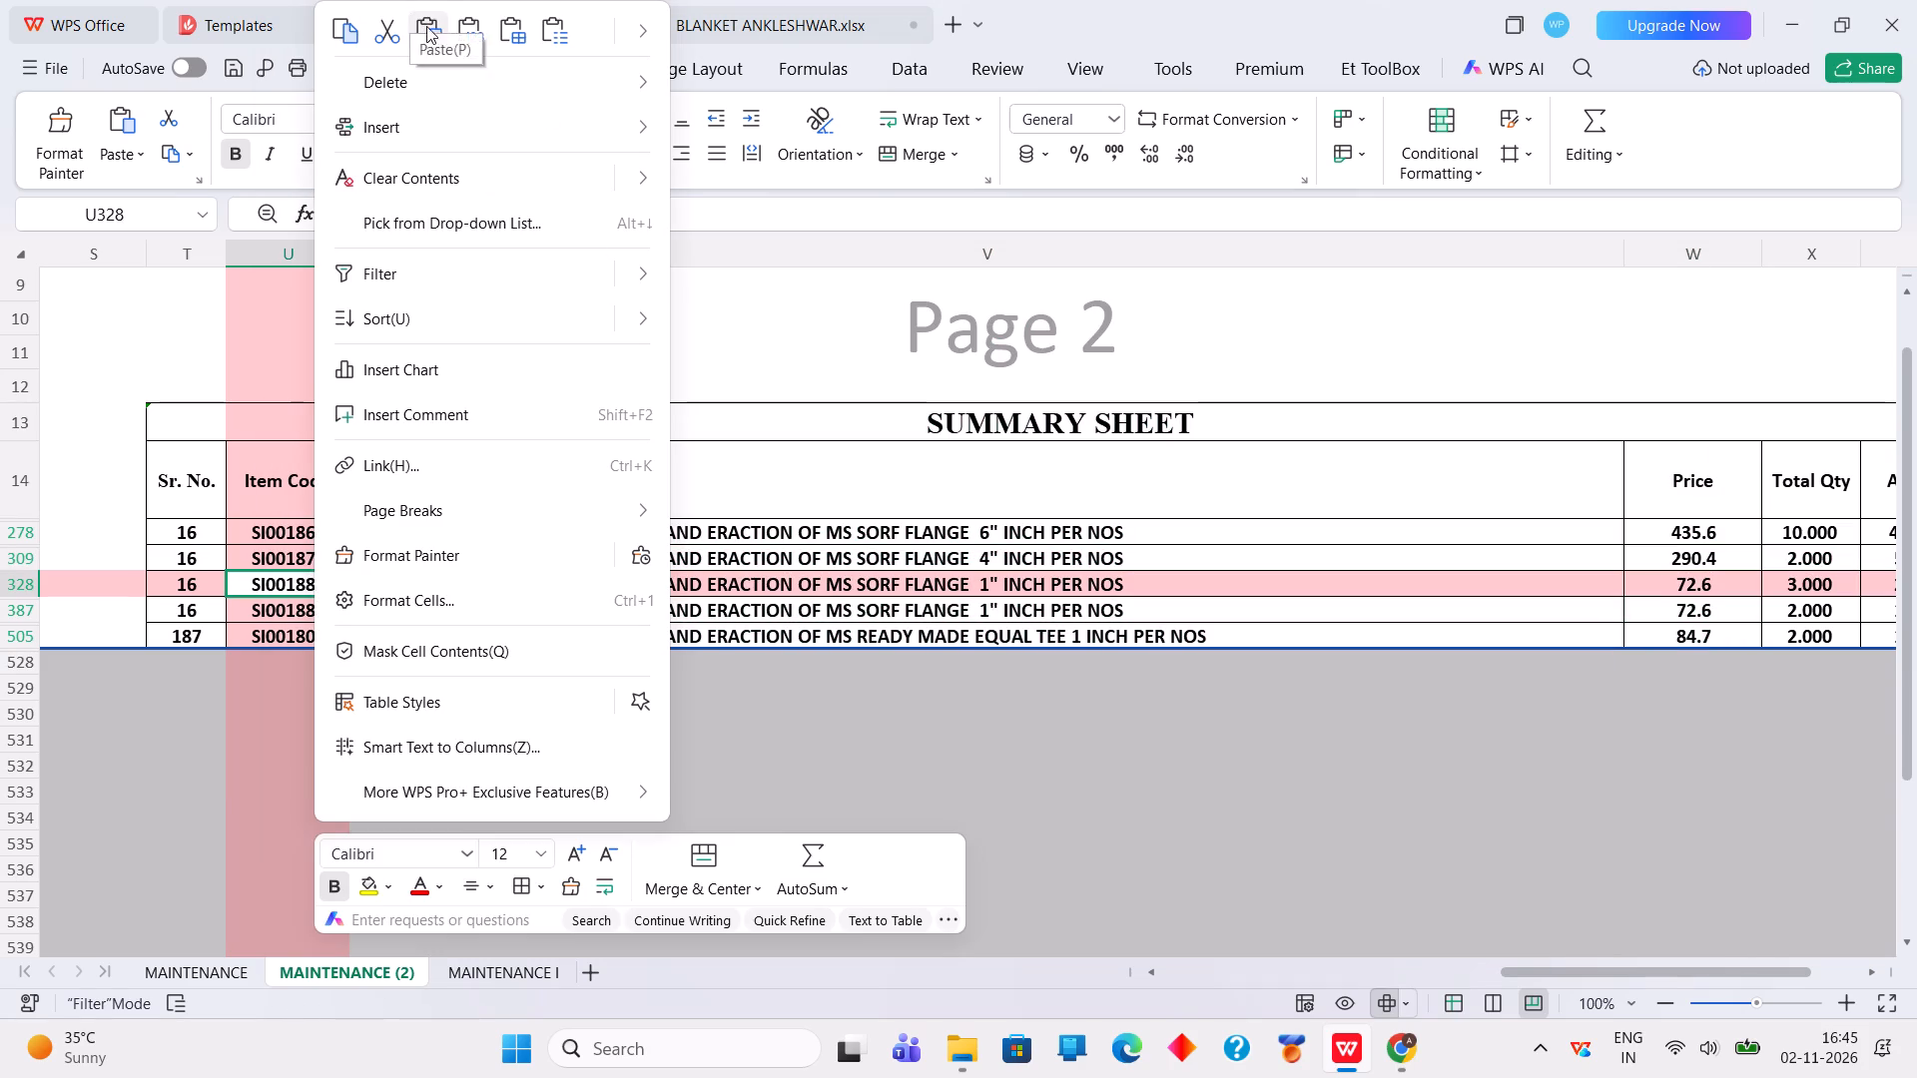
{"action": "left_click", "coordinate": [474, 30]}
{"action": "right_click", "coordinate": [321, 614]}
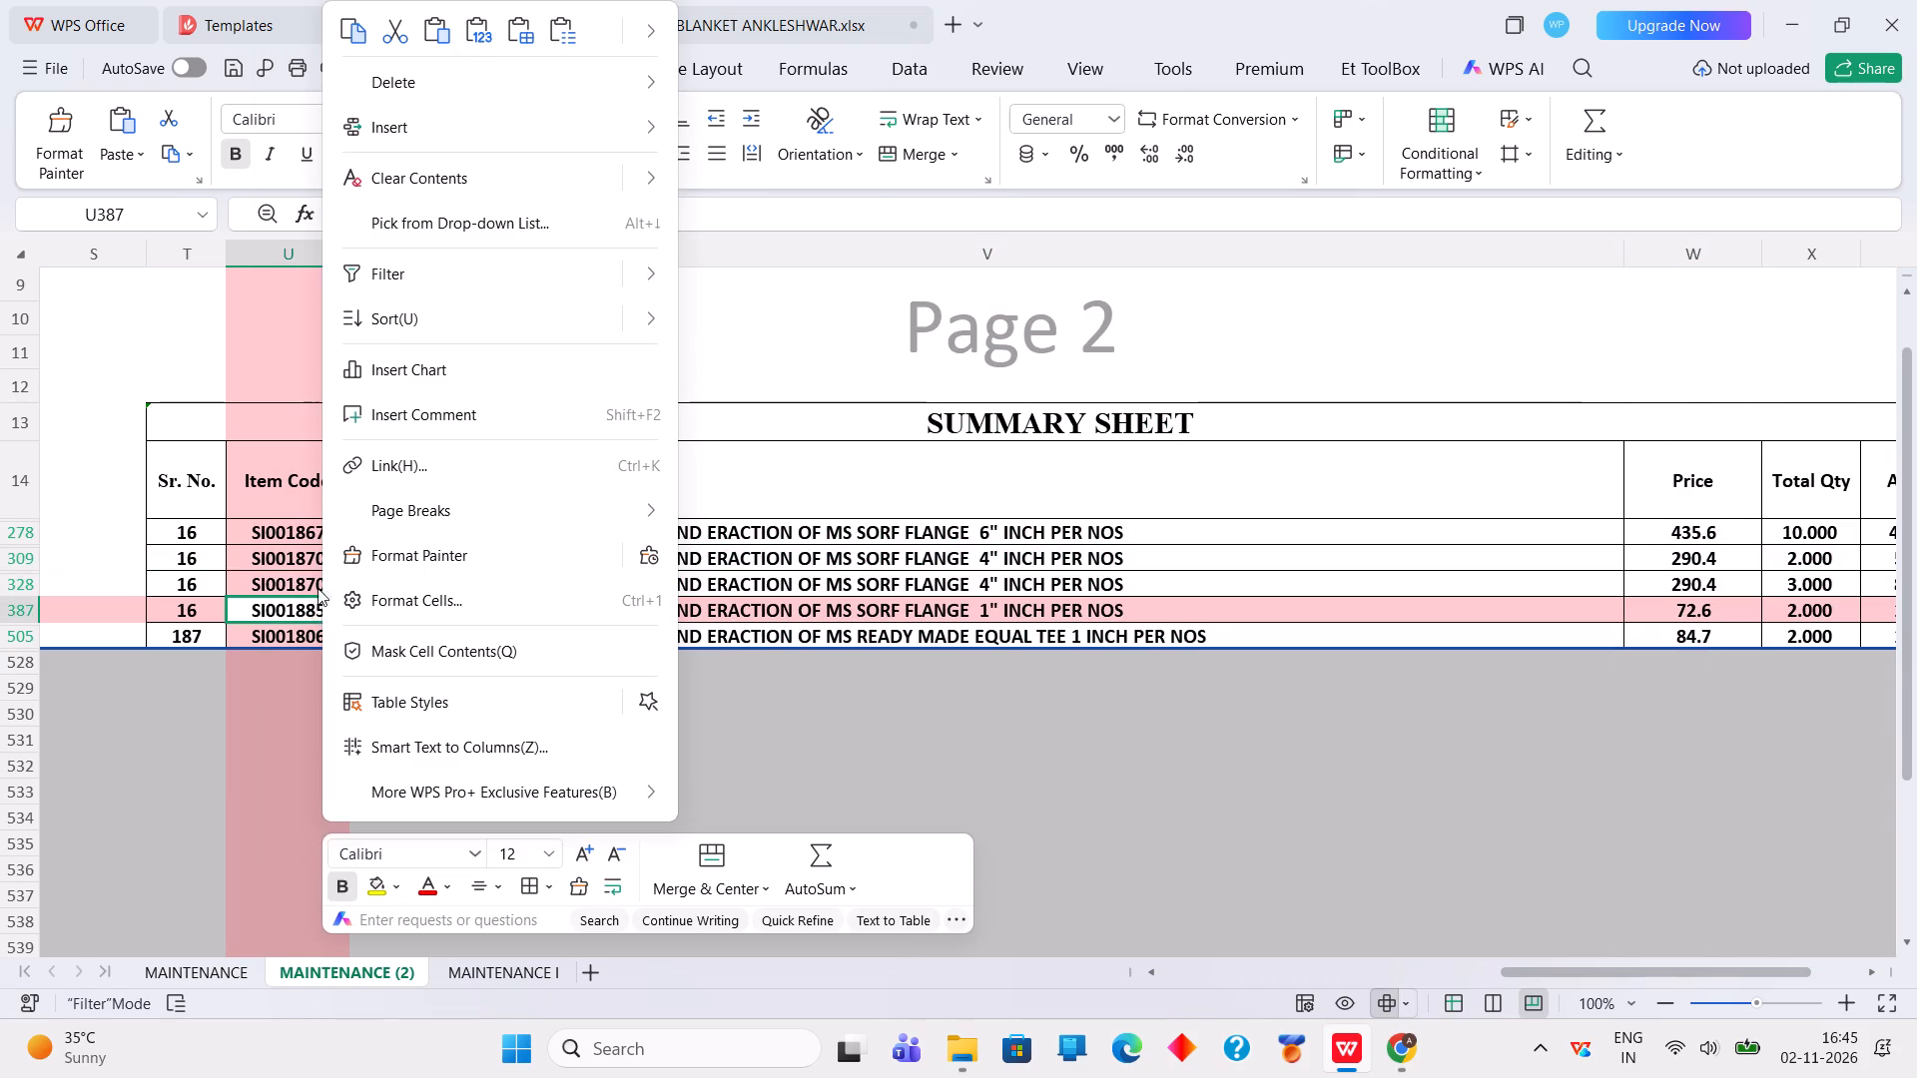
{"action": "left_click", "coordinate": [471, 38]}
Copy the 3" flange's item code, description and rate (H132:J132) from the blanket workbook and paste them as values into the summary at U505.
{"action": "left_click", "coordinate": [737, 8]}
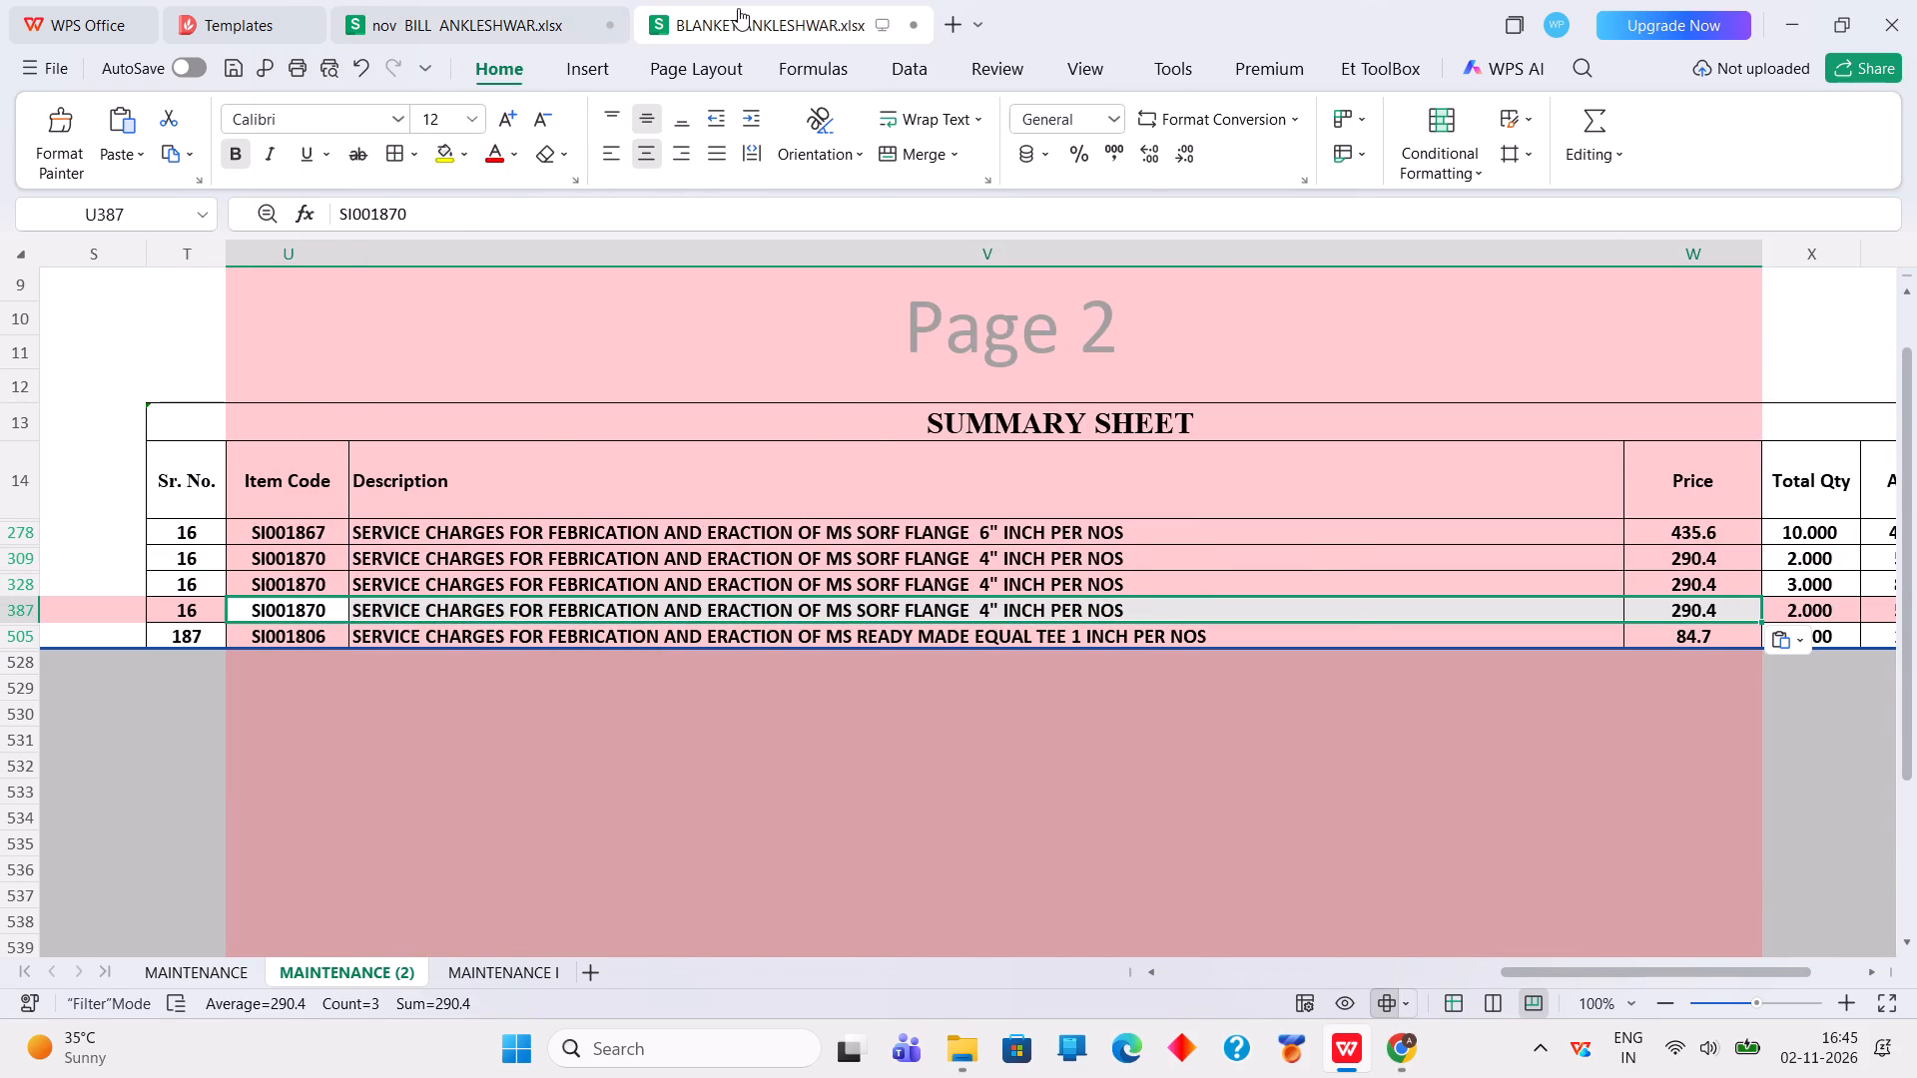
{"action": "left_click_drag", "start_coordinate": [749, 758], "coordinate": [1304, 721]}
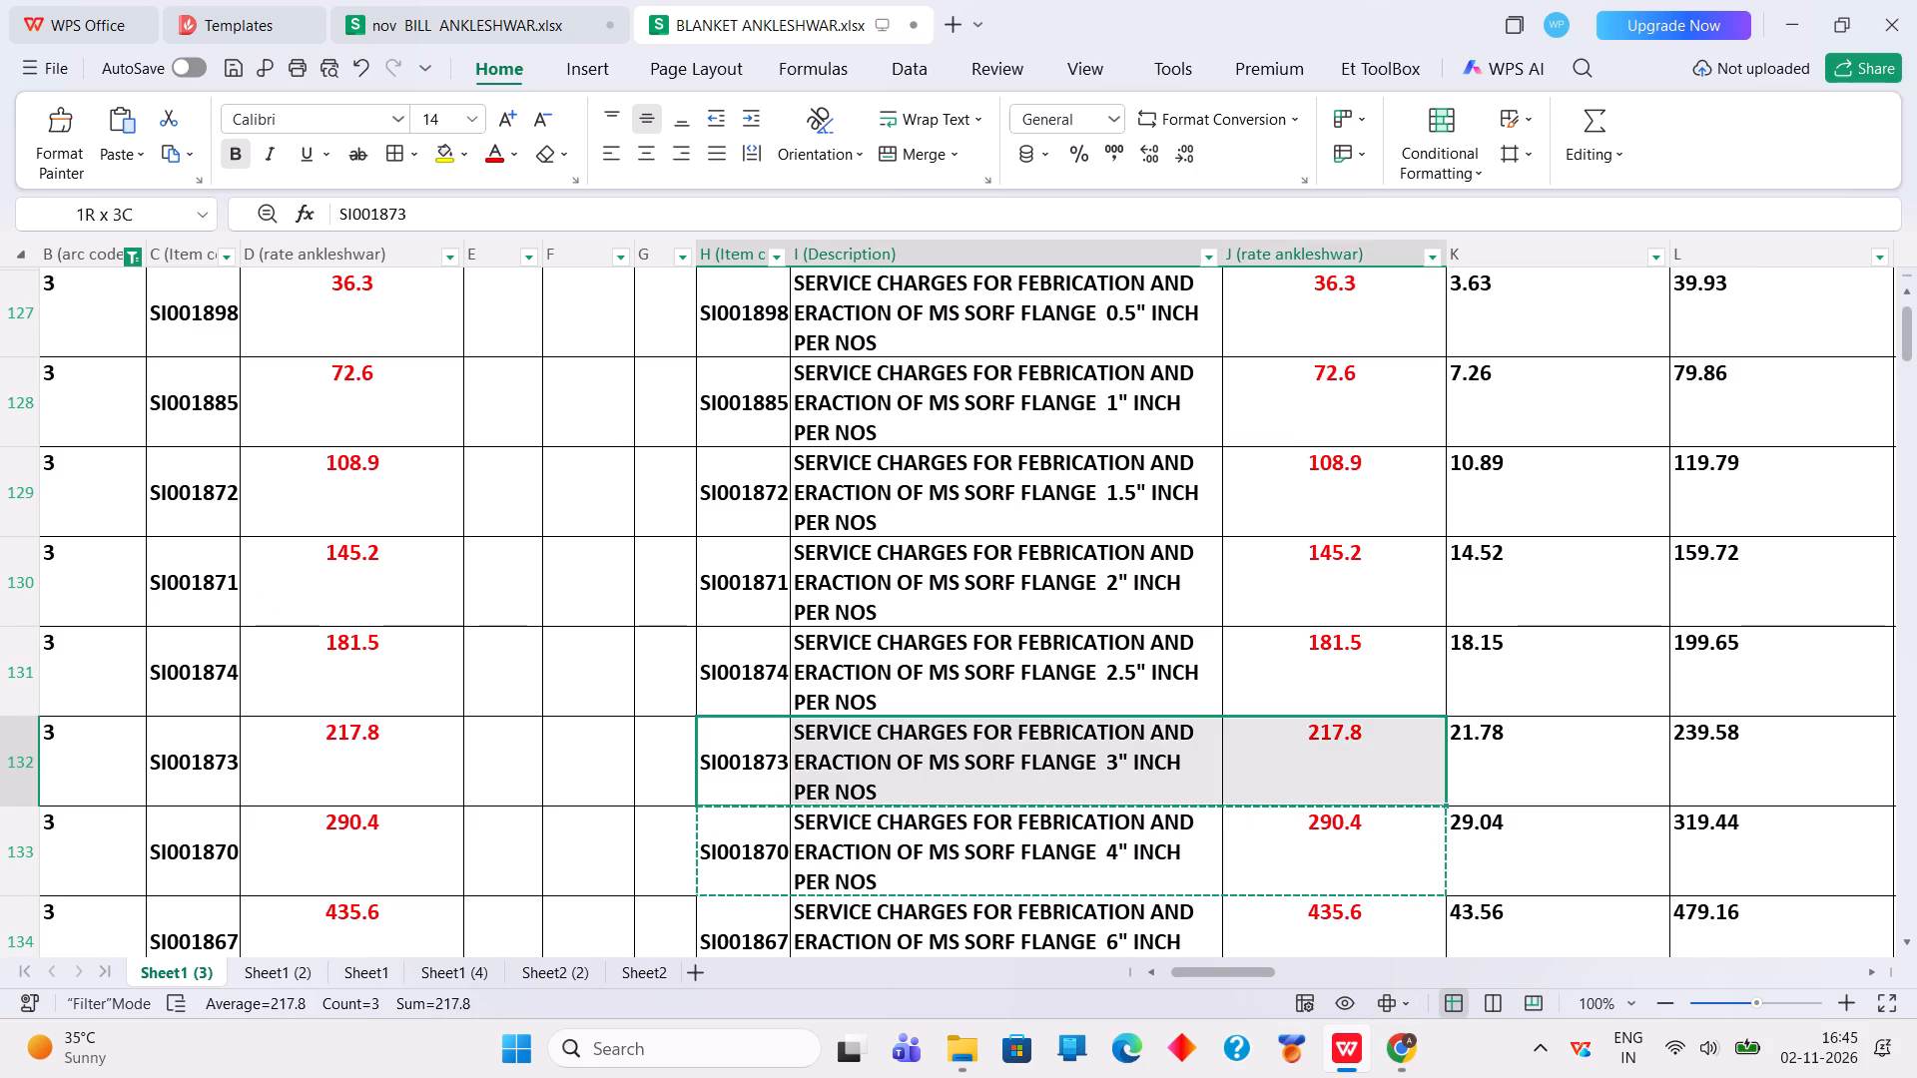
{"action": "left_click_drag", "start_coordinate": [1304, 721], "coordinate": [1309, 721]}
{"action": "right_click", "coordinate": [1302, 744]}
{"action": "left_click", "coordinate": [1341, 21]}
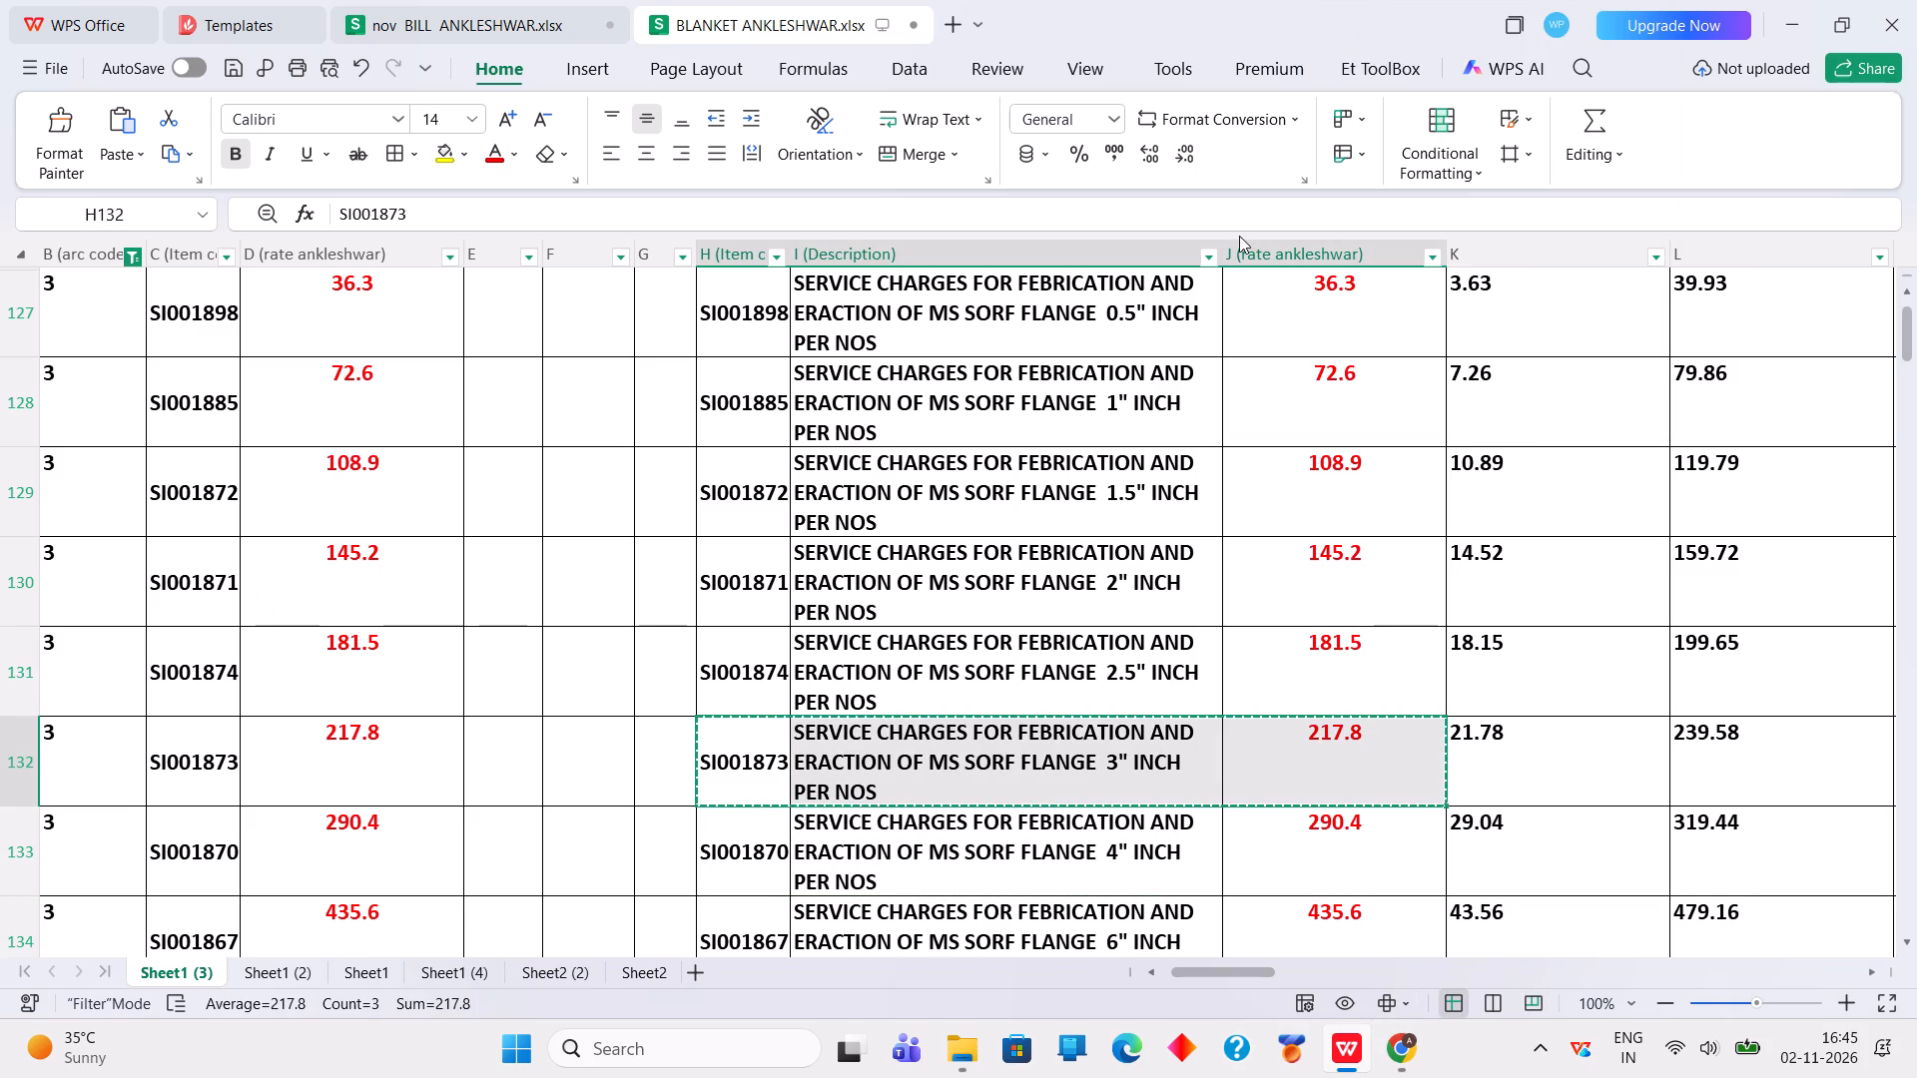
{"action": "double_click", "coordinate": [476, 15]}
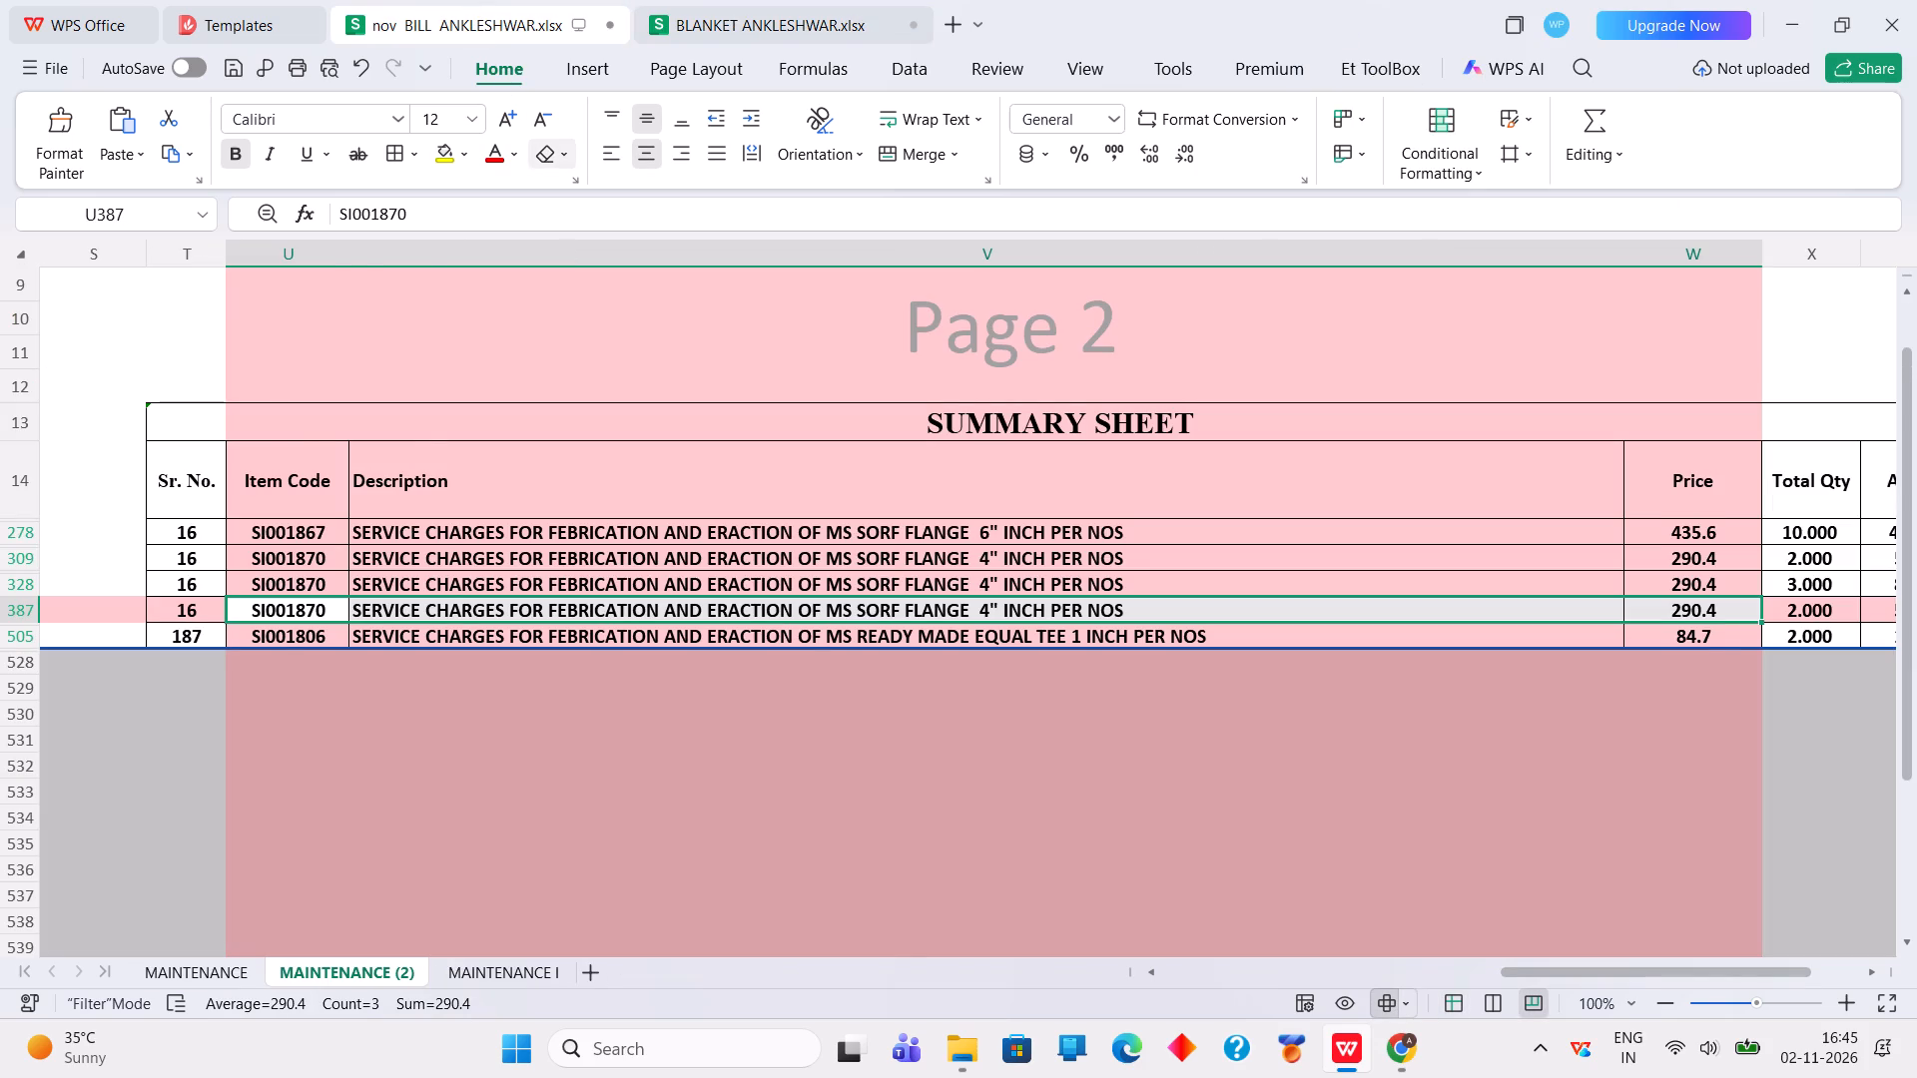
{"action": "right_click", "coordinate": [271, 645]}
{"action": "left_click", "coordinate": [420, 31]}
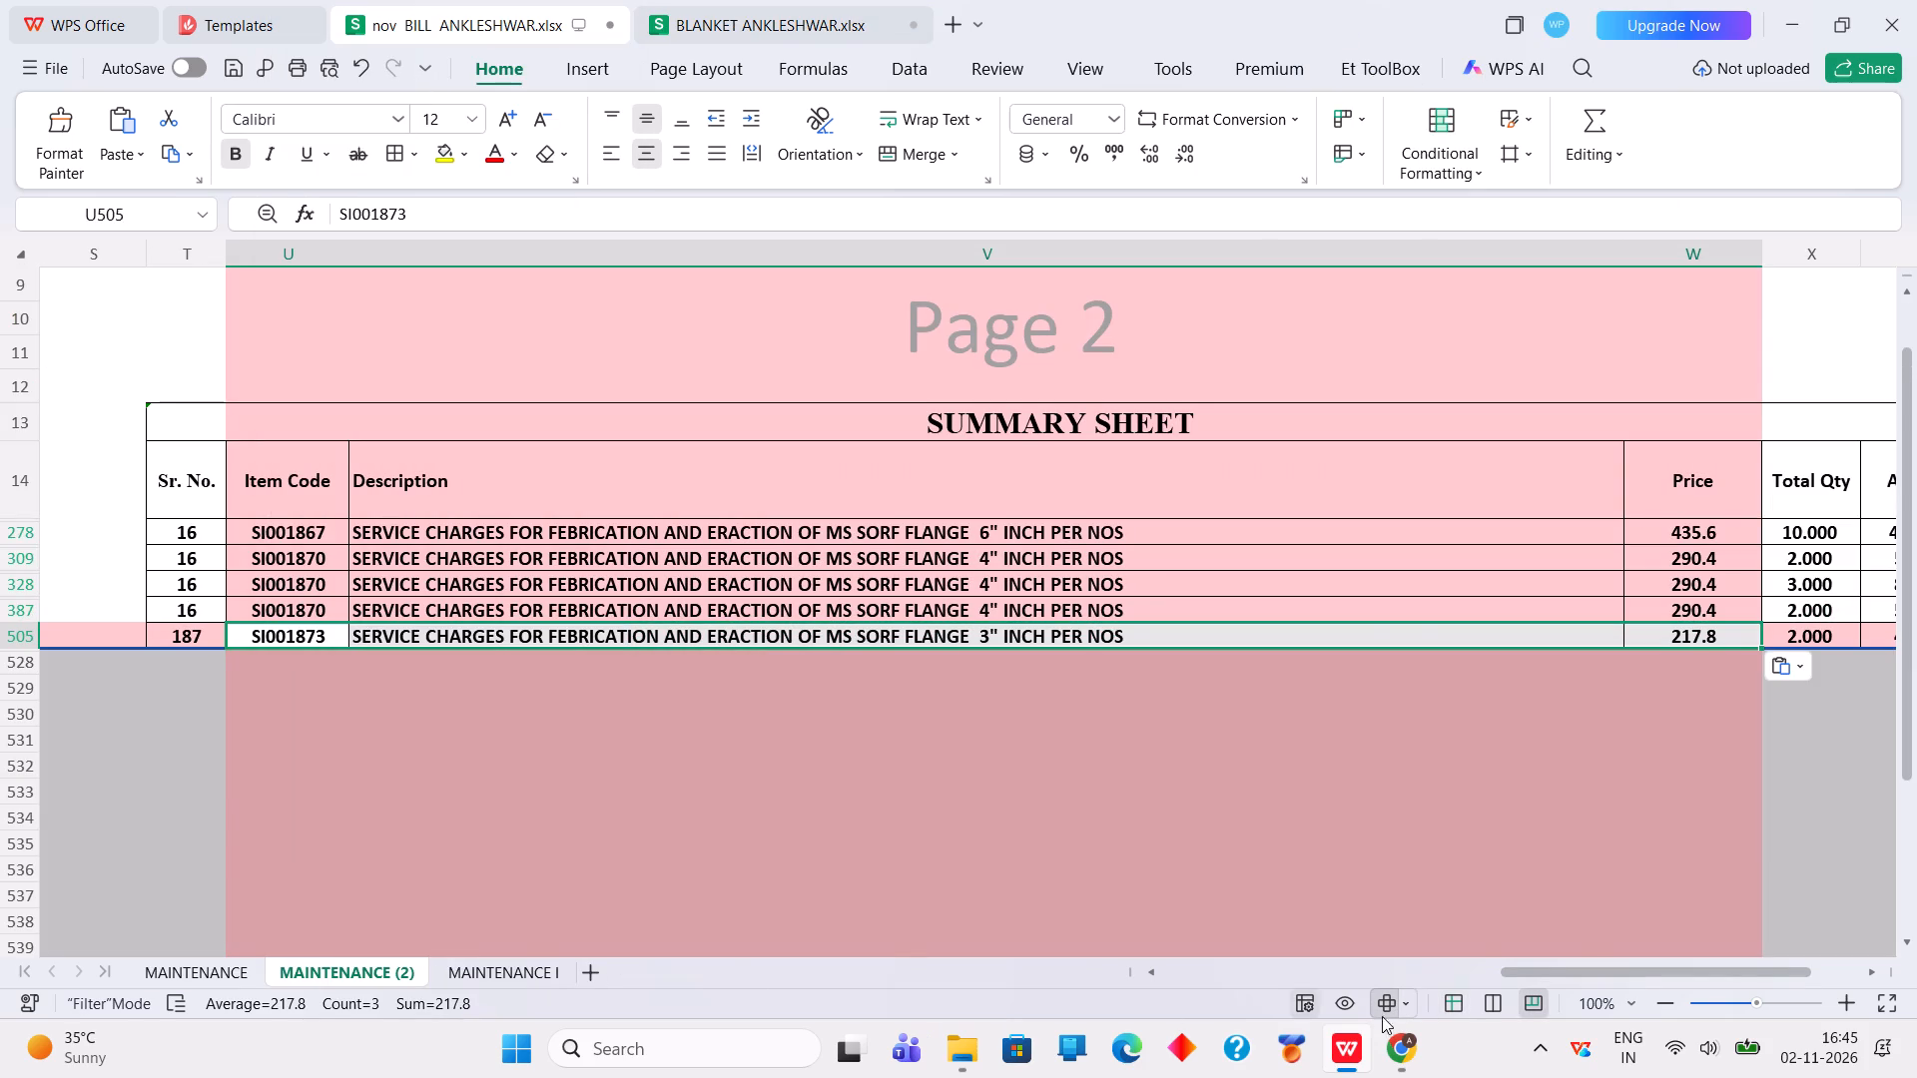
Set the bill's Size filter to show all sizes of the arc code 3 flanges.
{"action": "left_click_drag", "start_coordinate": [1552, 966], "coordinate": [1304, 1010]}
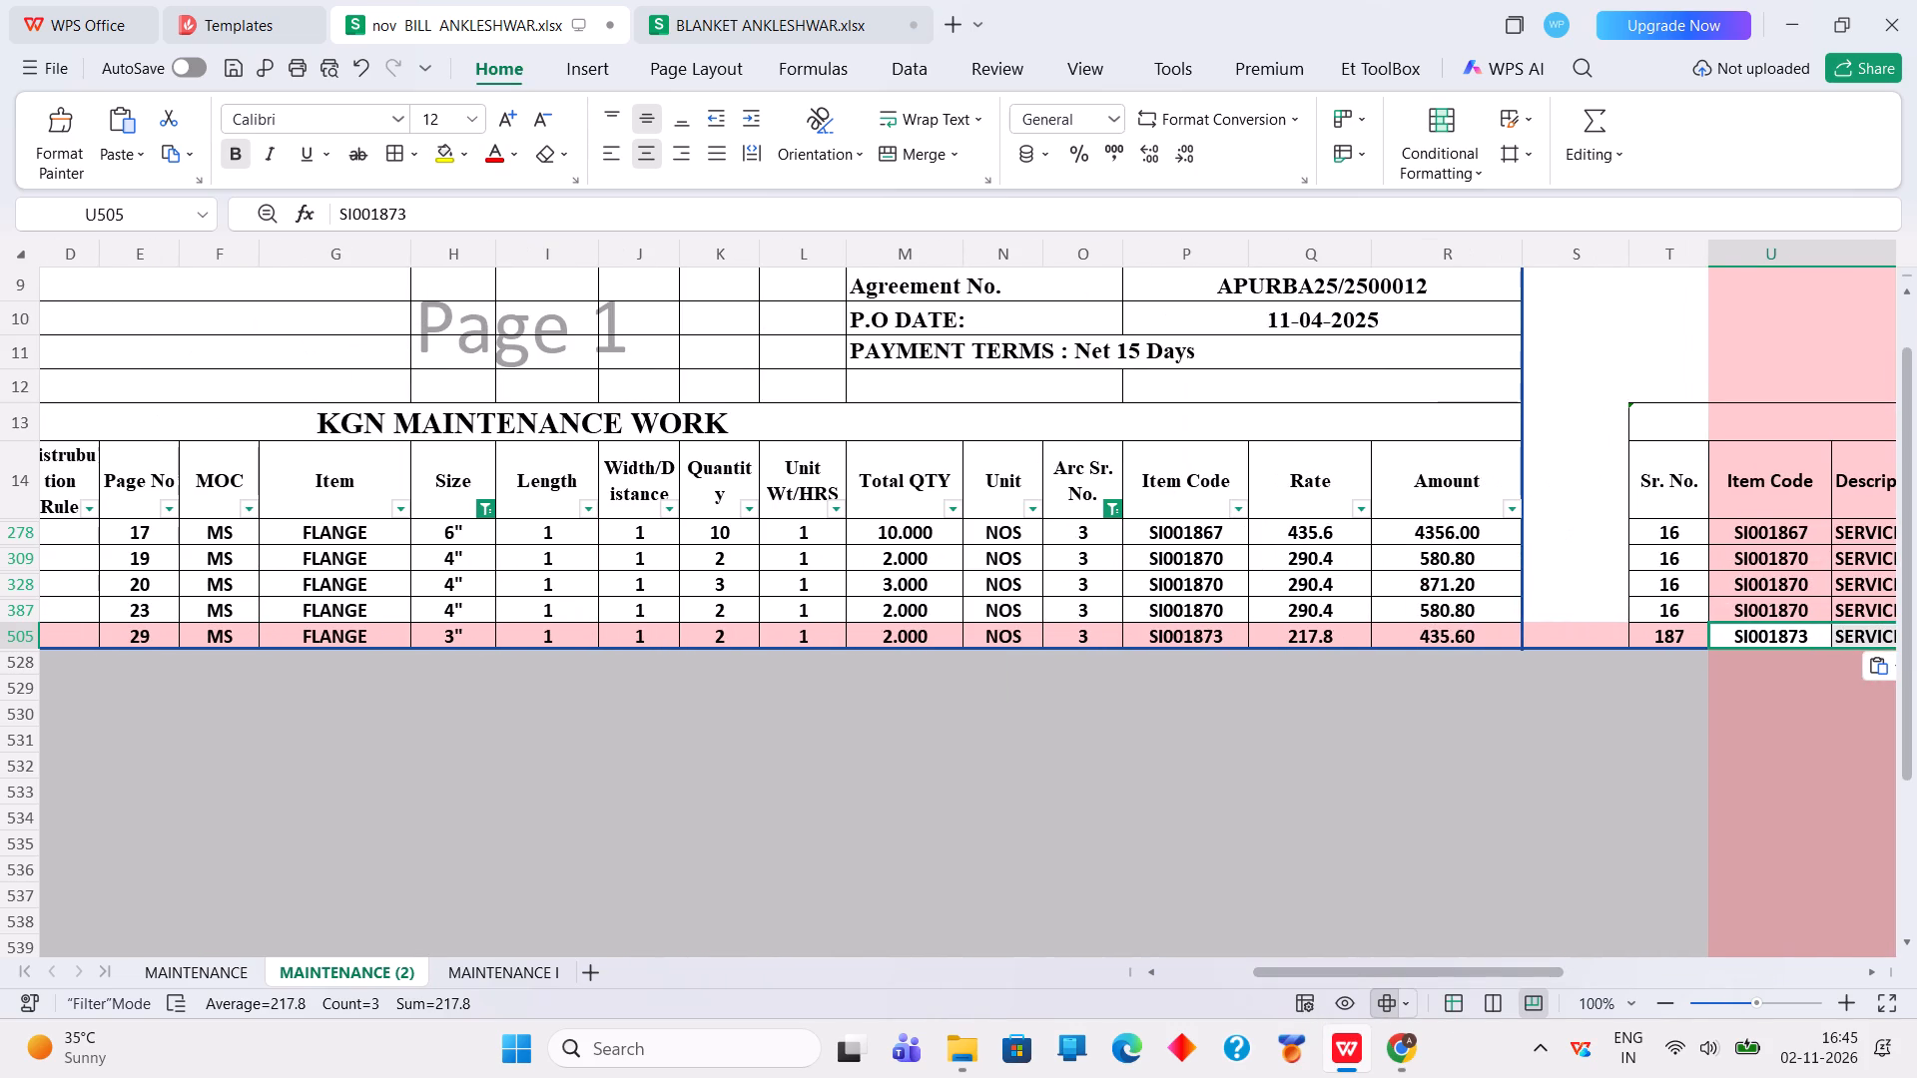
{"action": "left_click", "coordinate": [490, 502]}
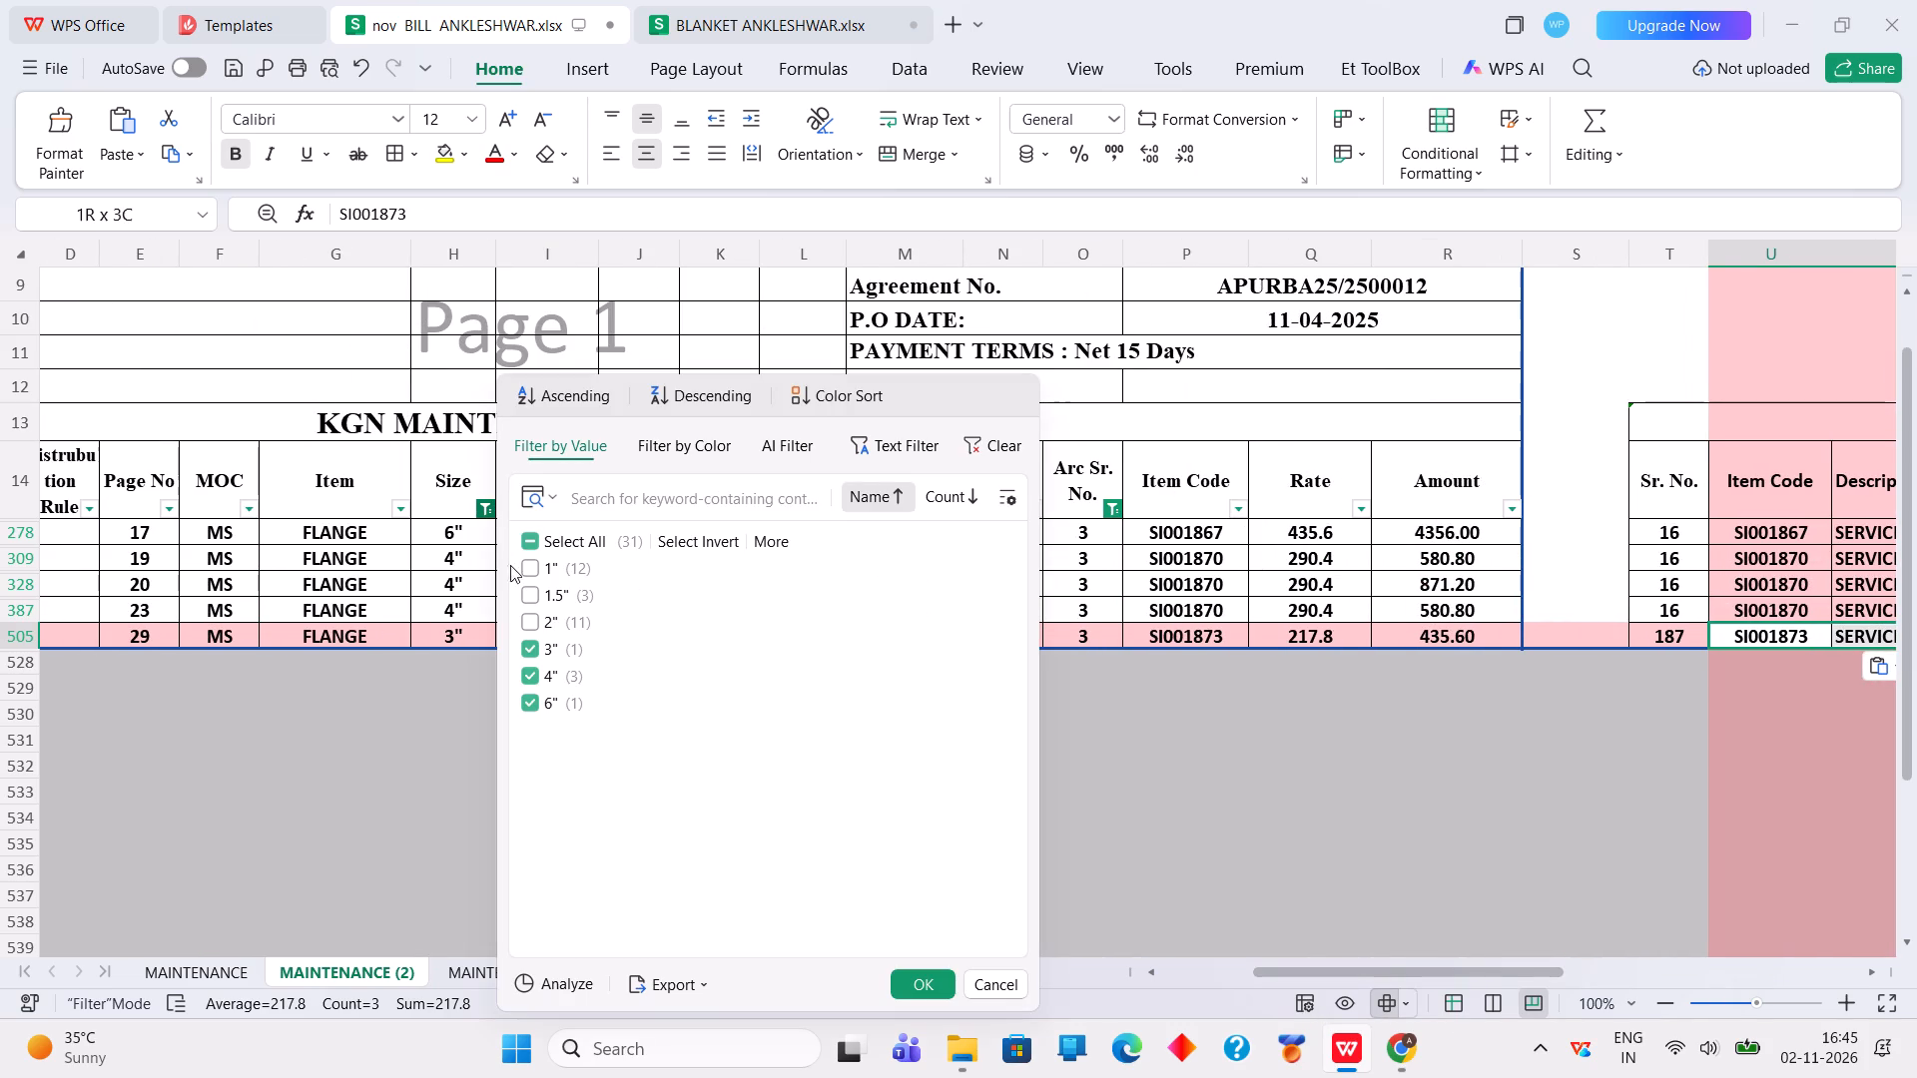
{"action": "left_click", "coordinate": [521, 547]}
{"action": "left_click", "coordinate": [916, 990]}
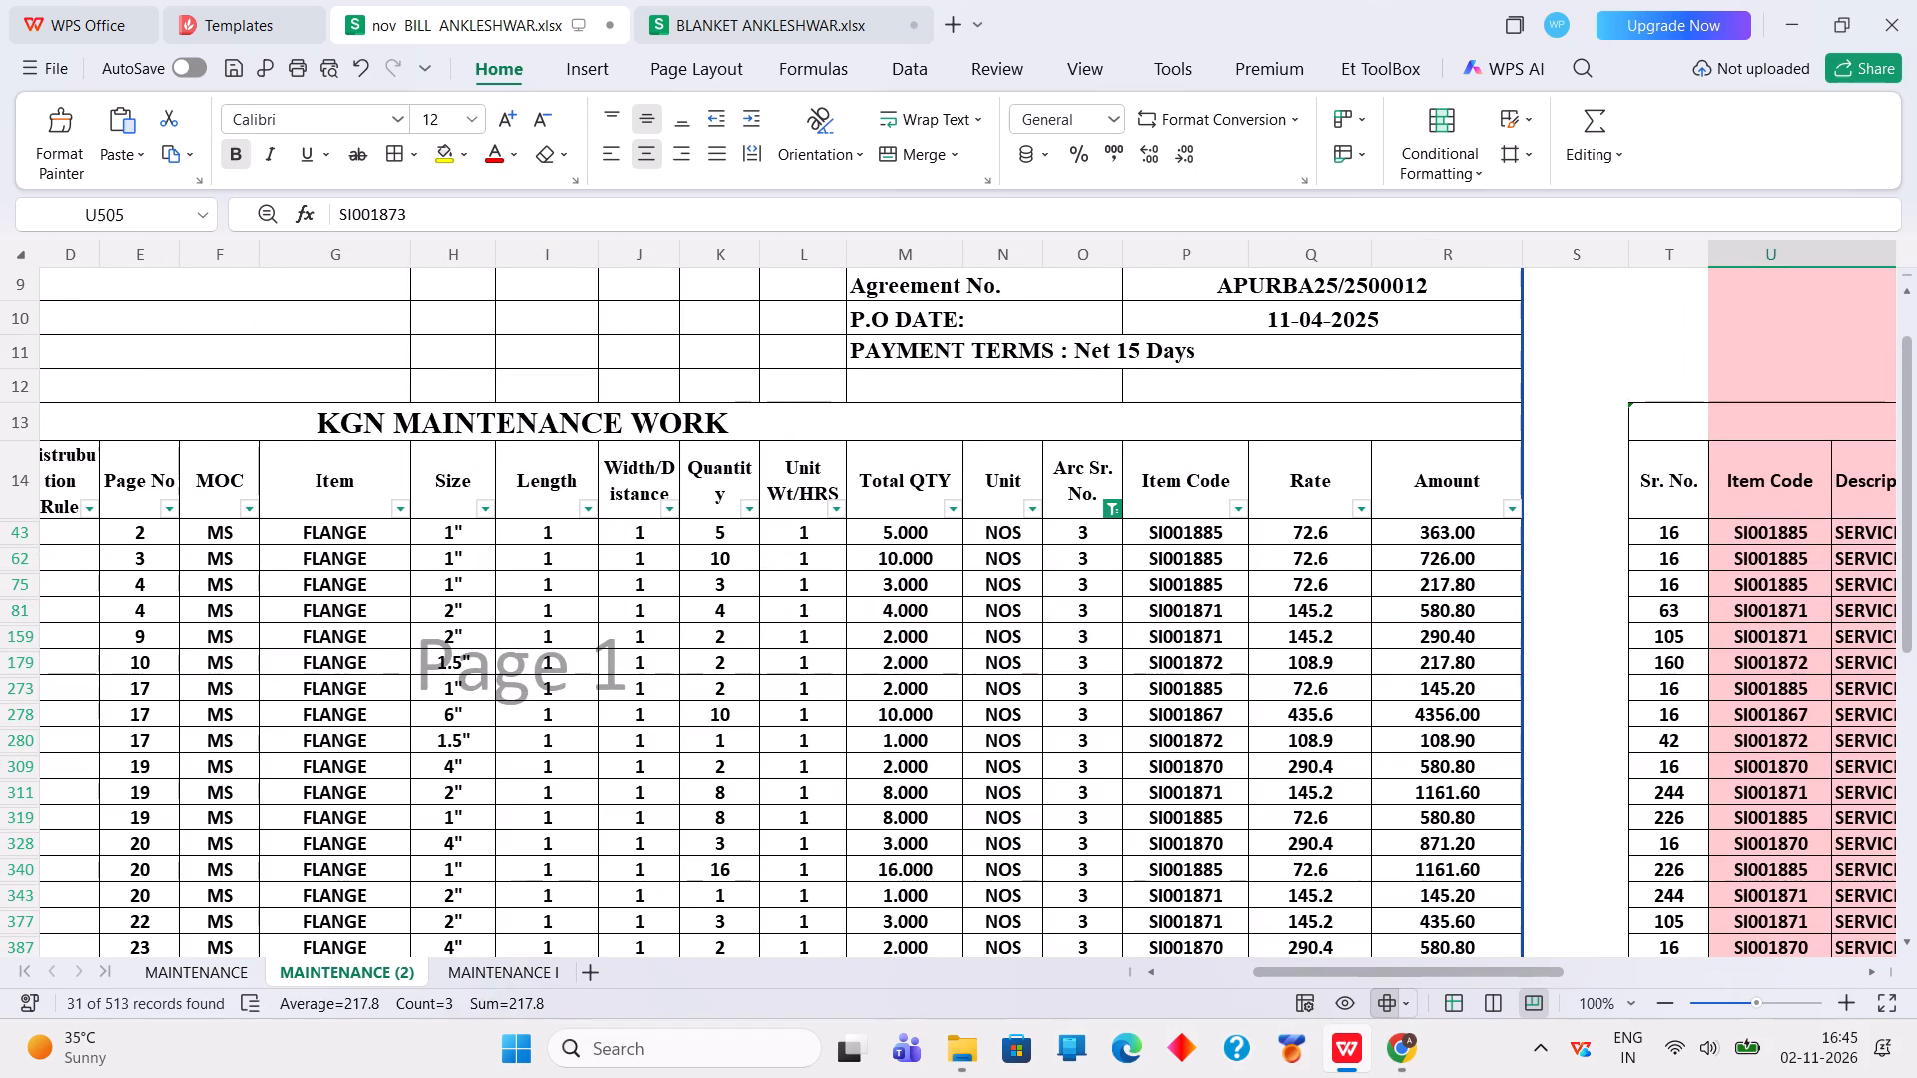
Change the bill's Arc Sr. No. filter from 3 to show only code 4.
{"action": "left_click", "coordinate": [1116, 504]}
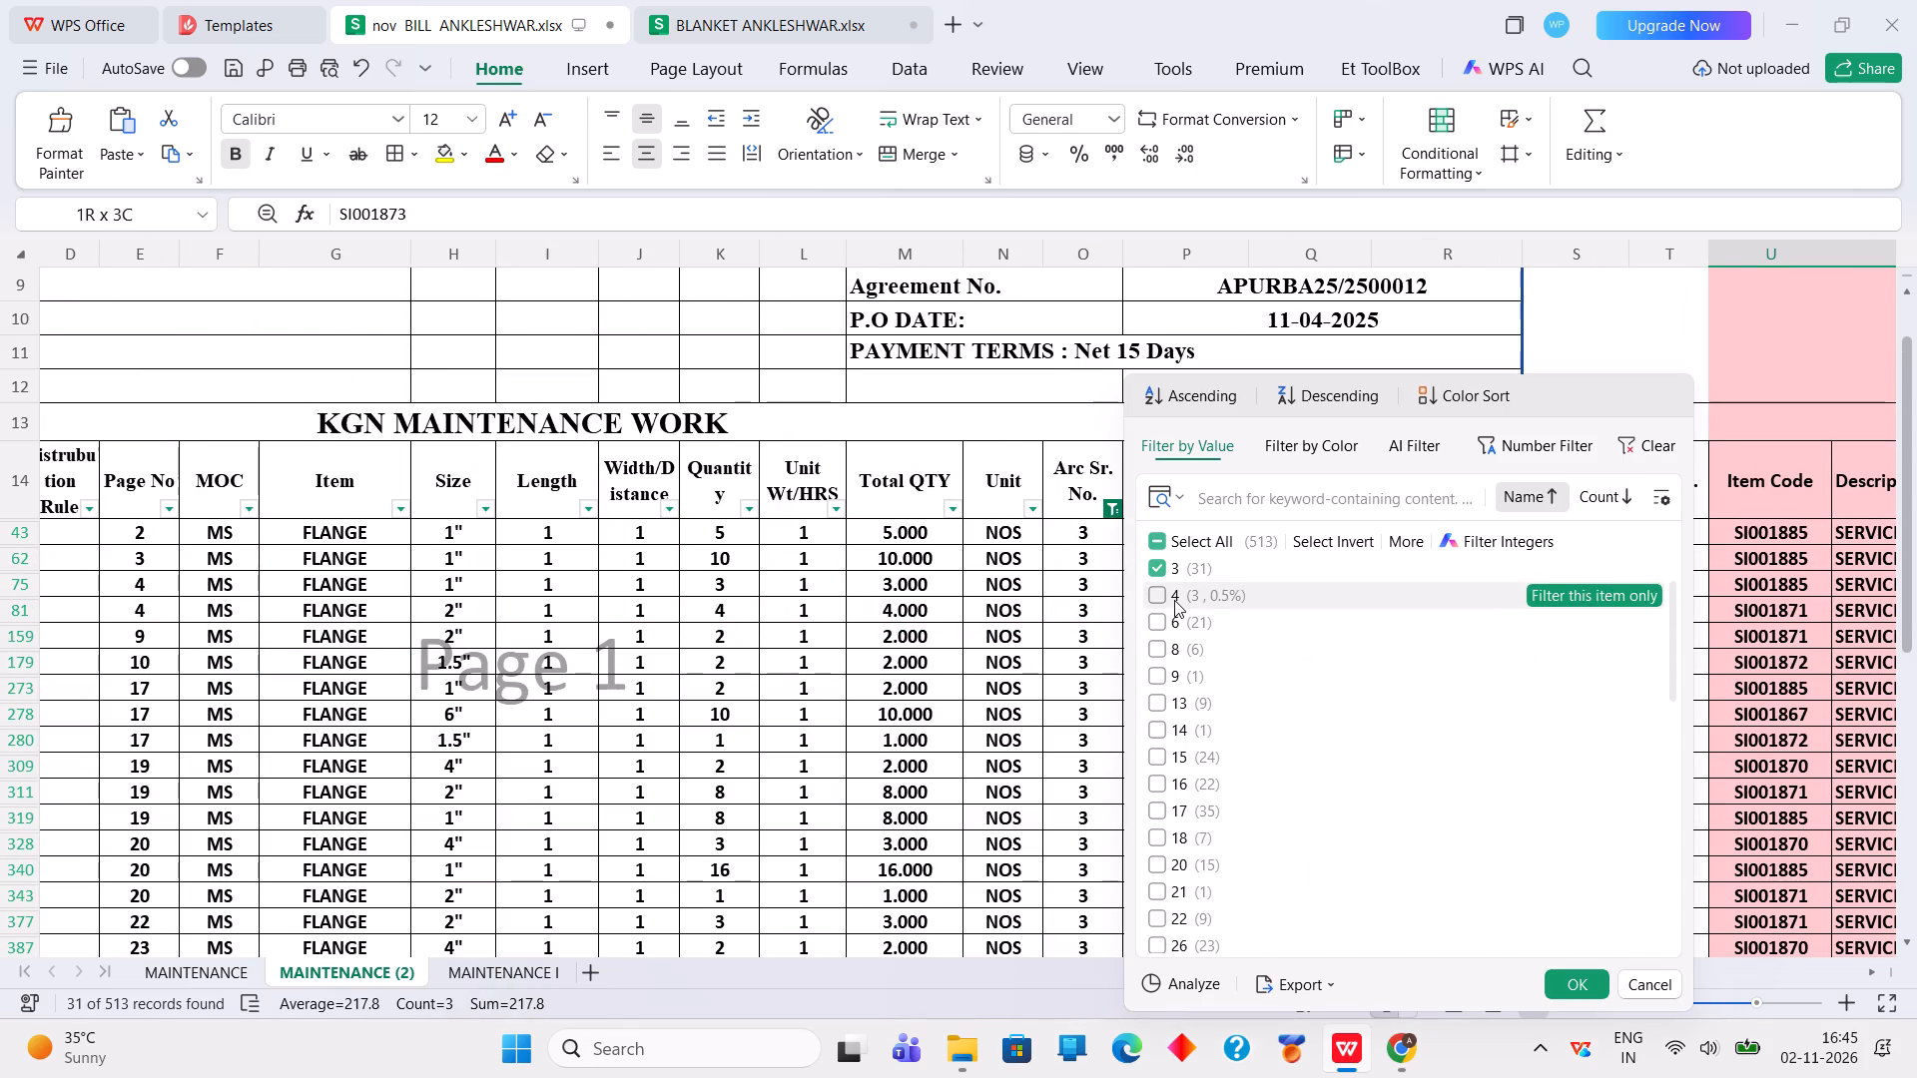
{"action": "left_click", "coordinate": [1174, 600]}
{"action": "left_click", "coordinate": [1158, 575]}
{"action": "left_click", "coordinate": [1602, 982]}
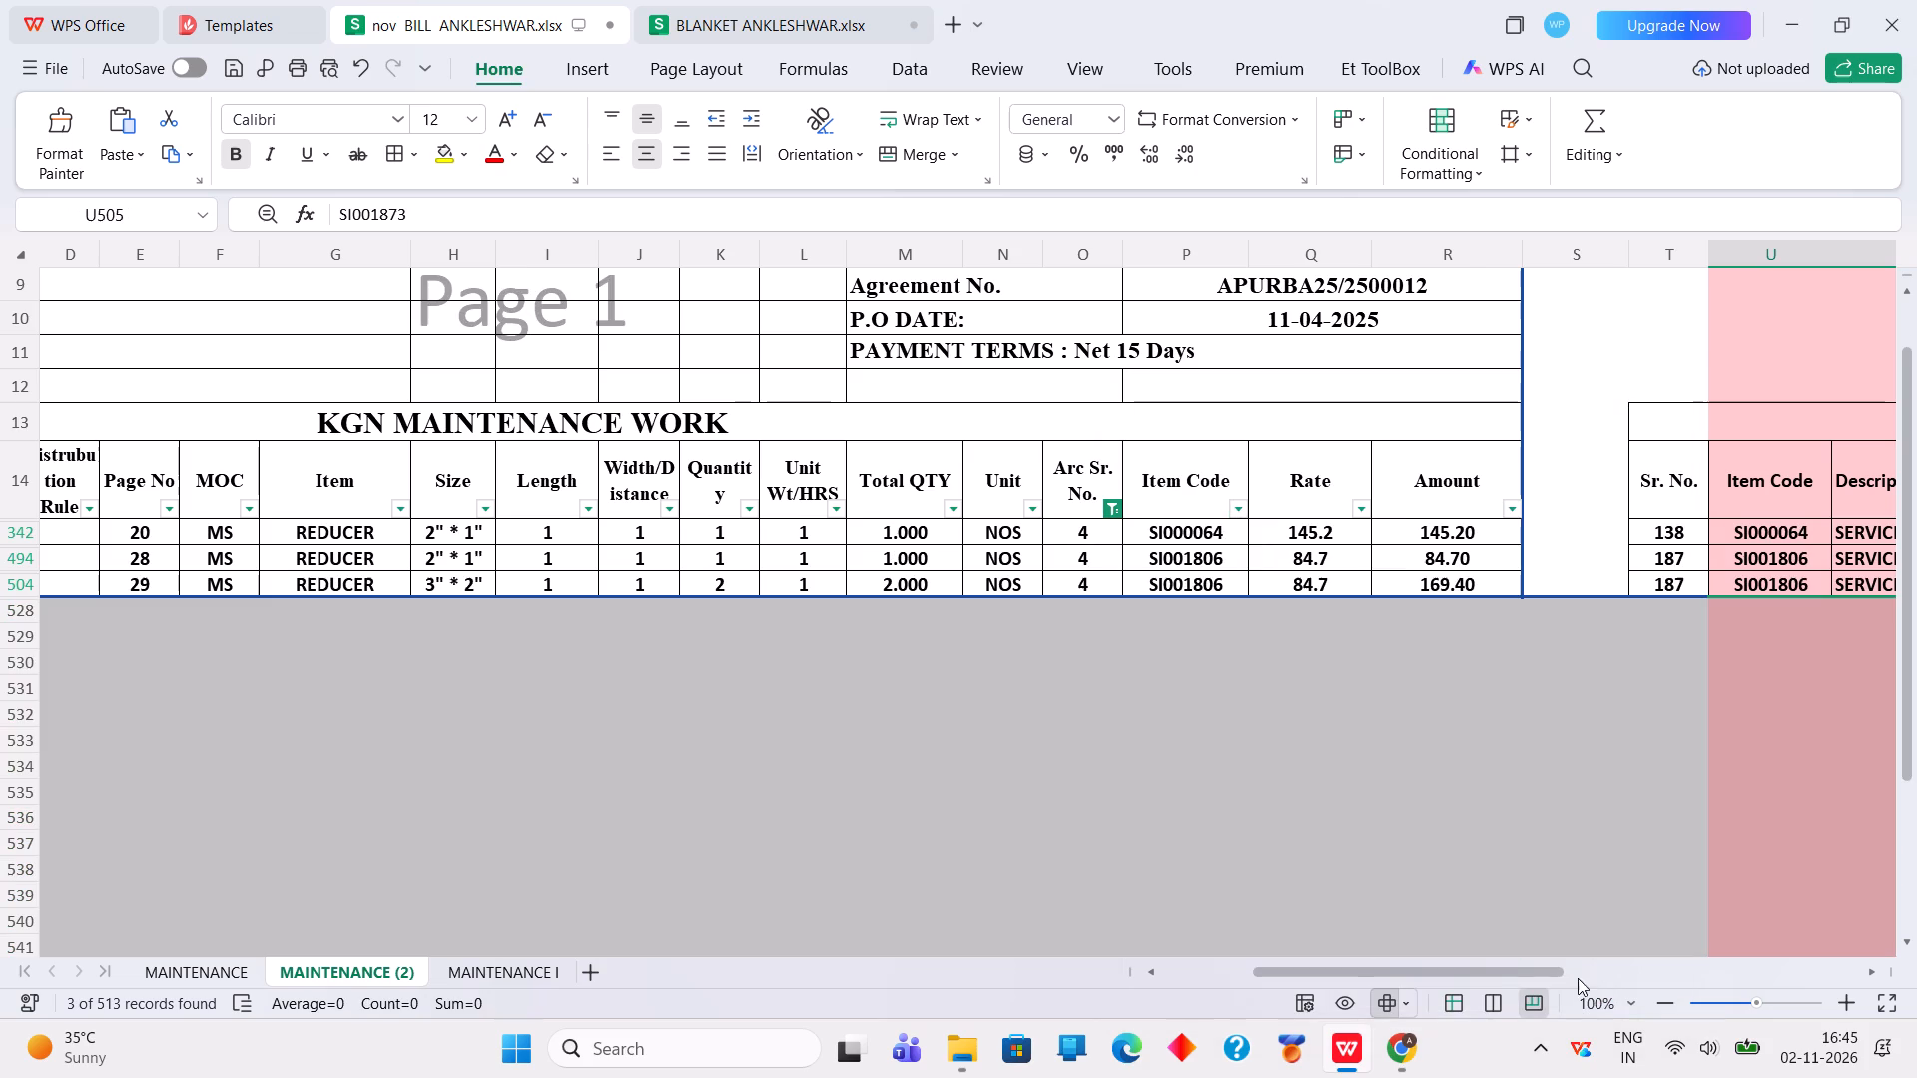
Switch to the blanket rate workbook and change its arc code filter from 3 to show only code 4.
{"action": "left_click", "coordinate": [775, 3]}
{"action": "left_click", "coordinate": [132, 253]}
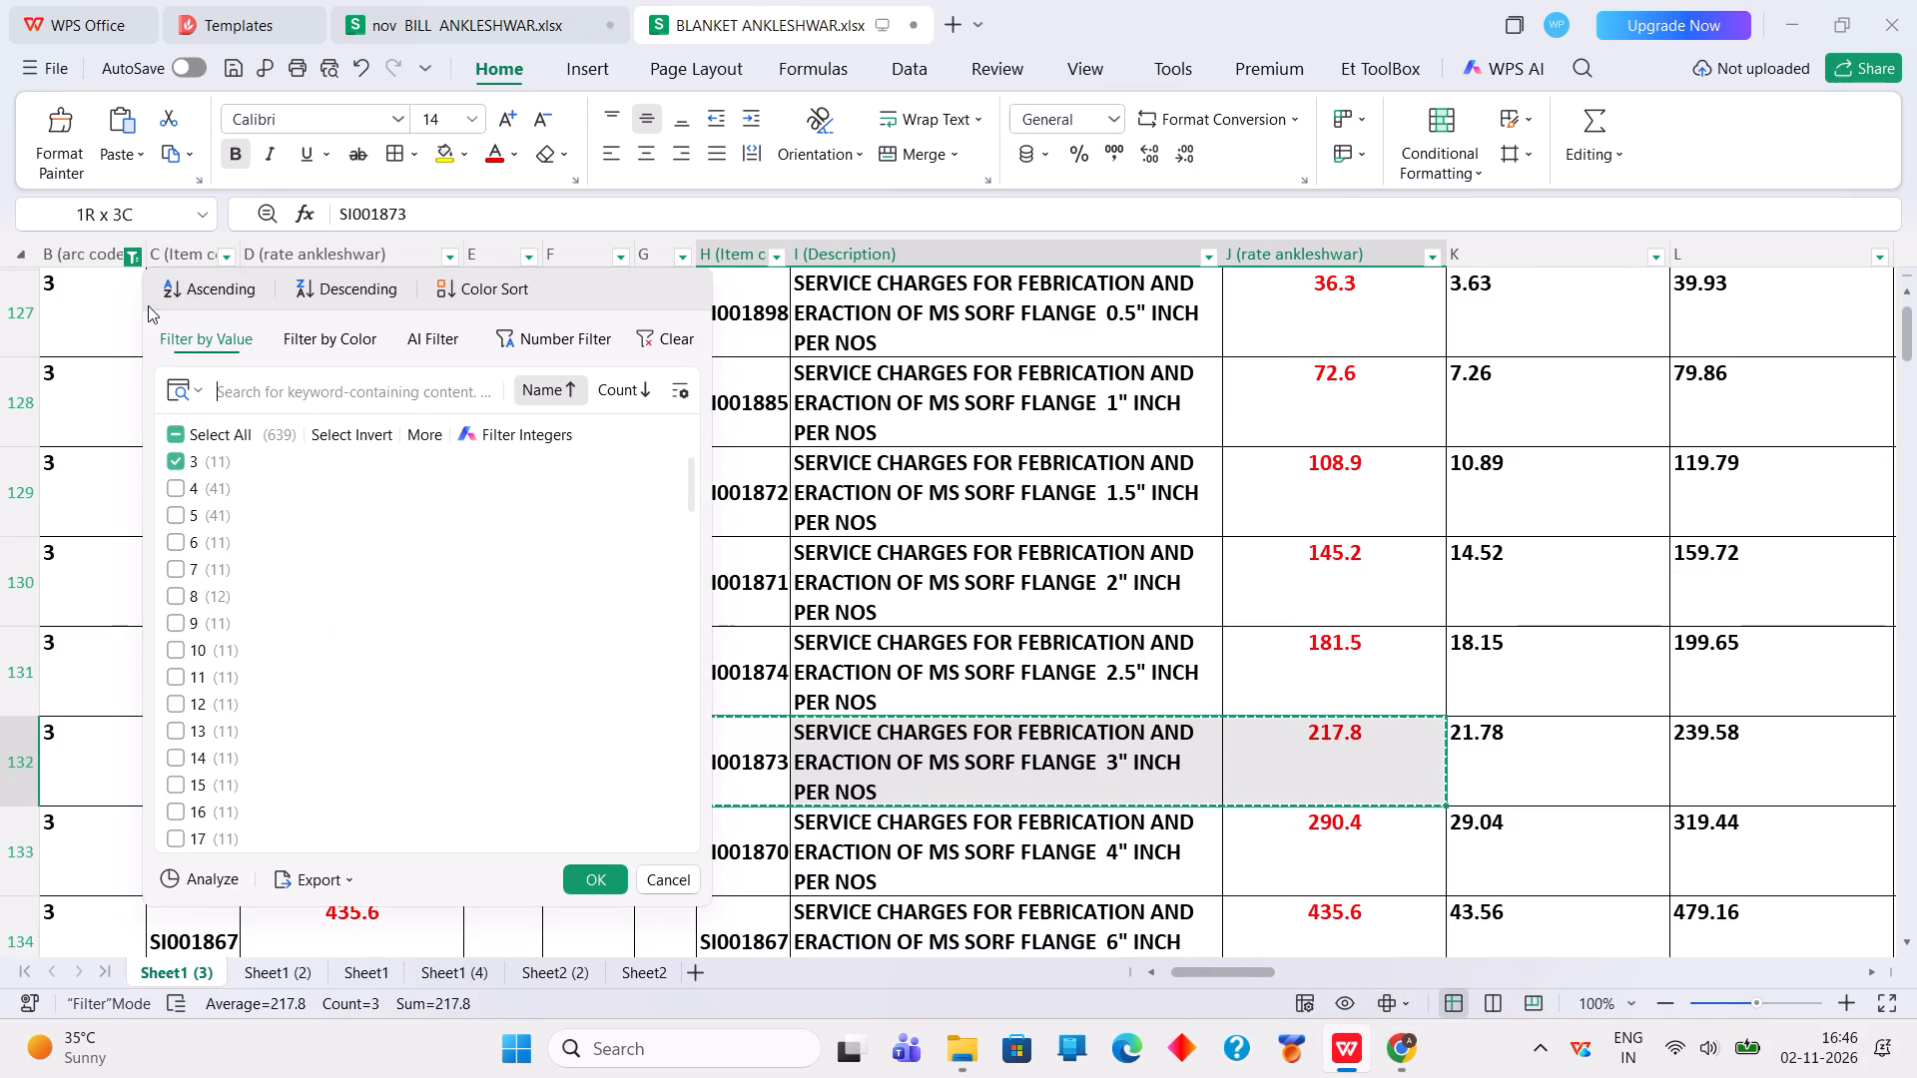
{"action": "left_click", "coordinate": [182, 456]}
{"action": "left_click", "coordinate": [177, 485]}
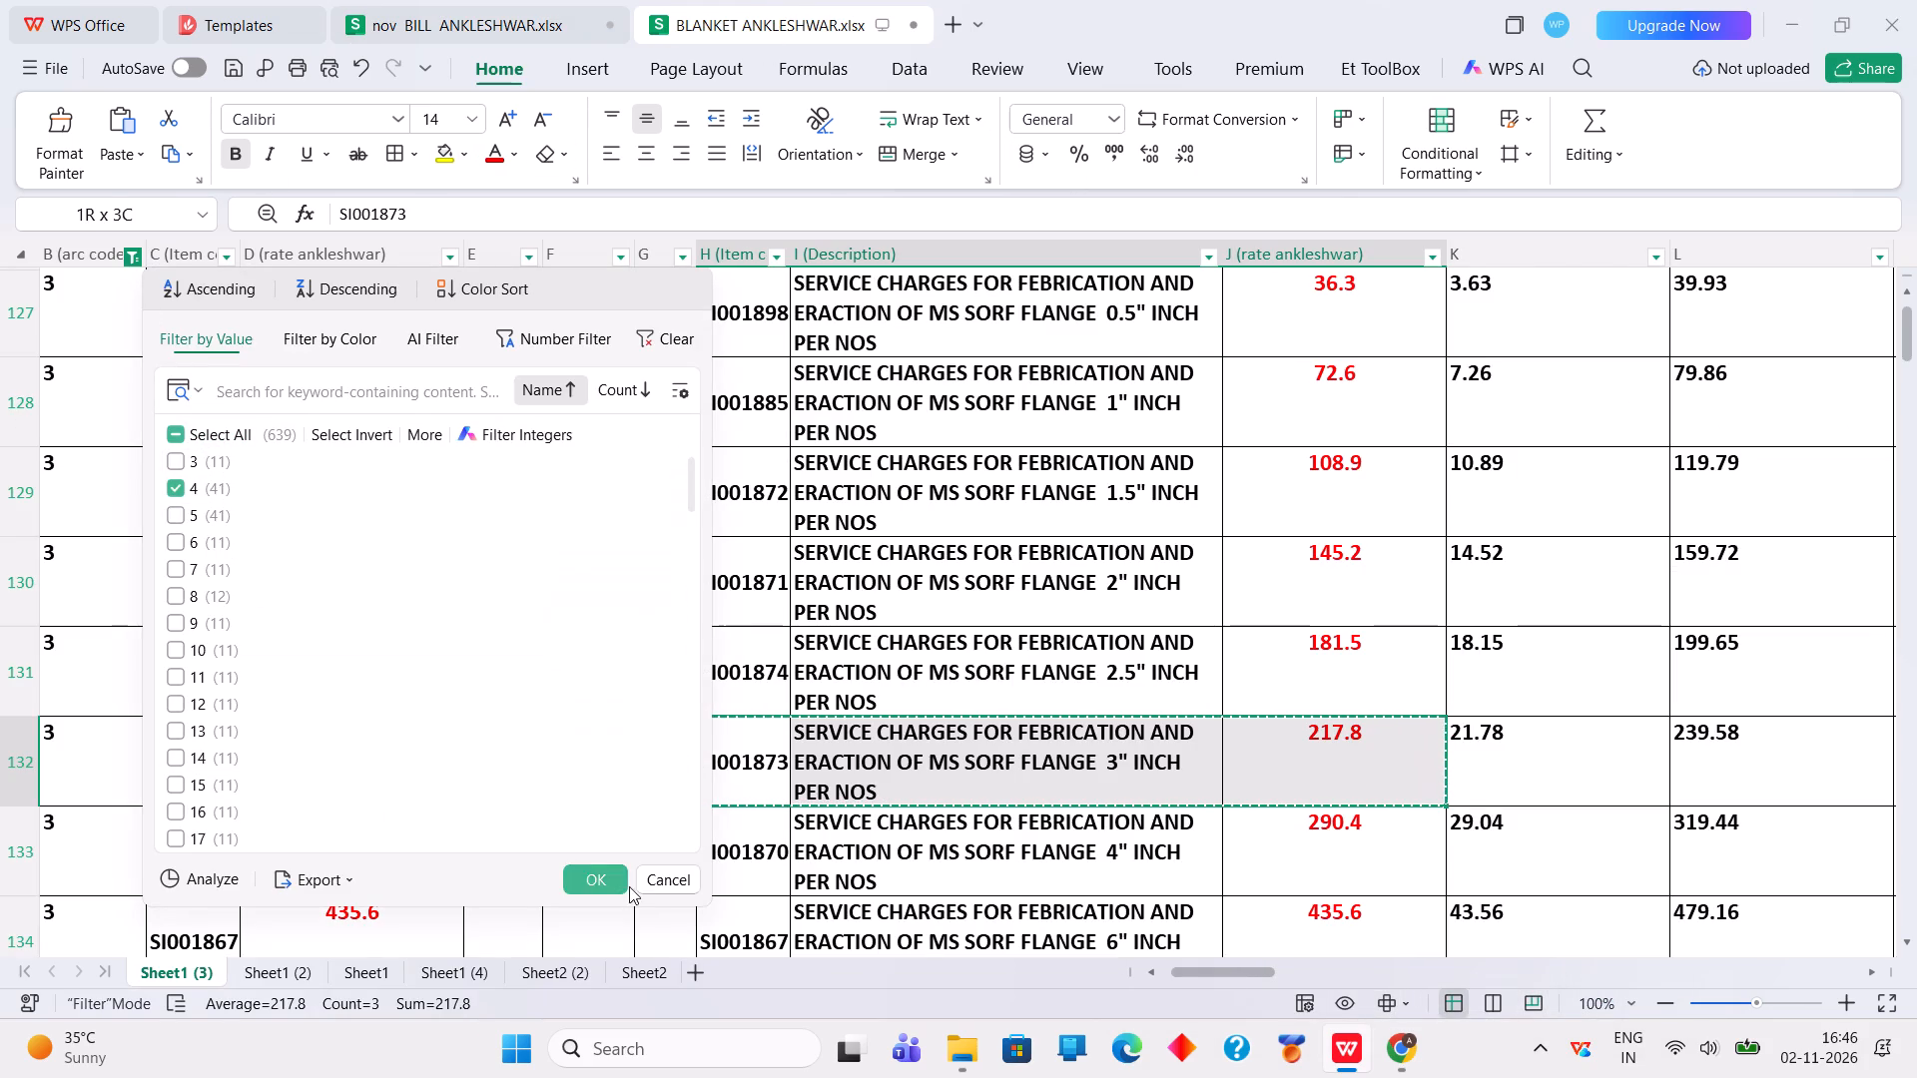
{"action": "left_click", "coordinate": [630, 894]}
{"action": "left_click", "coordinate": [608, 888]}
{"action": "left_click", "coordinate": [519, 603]}
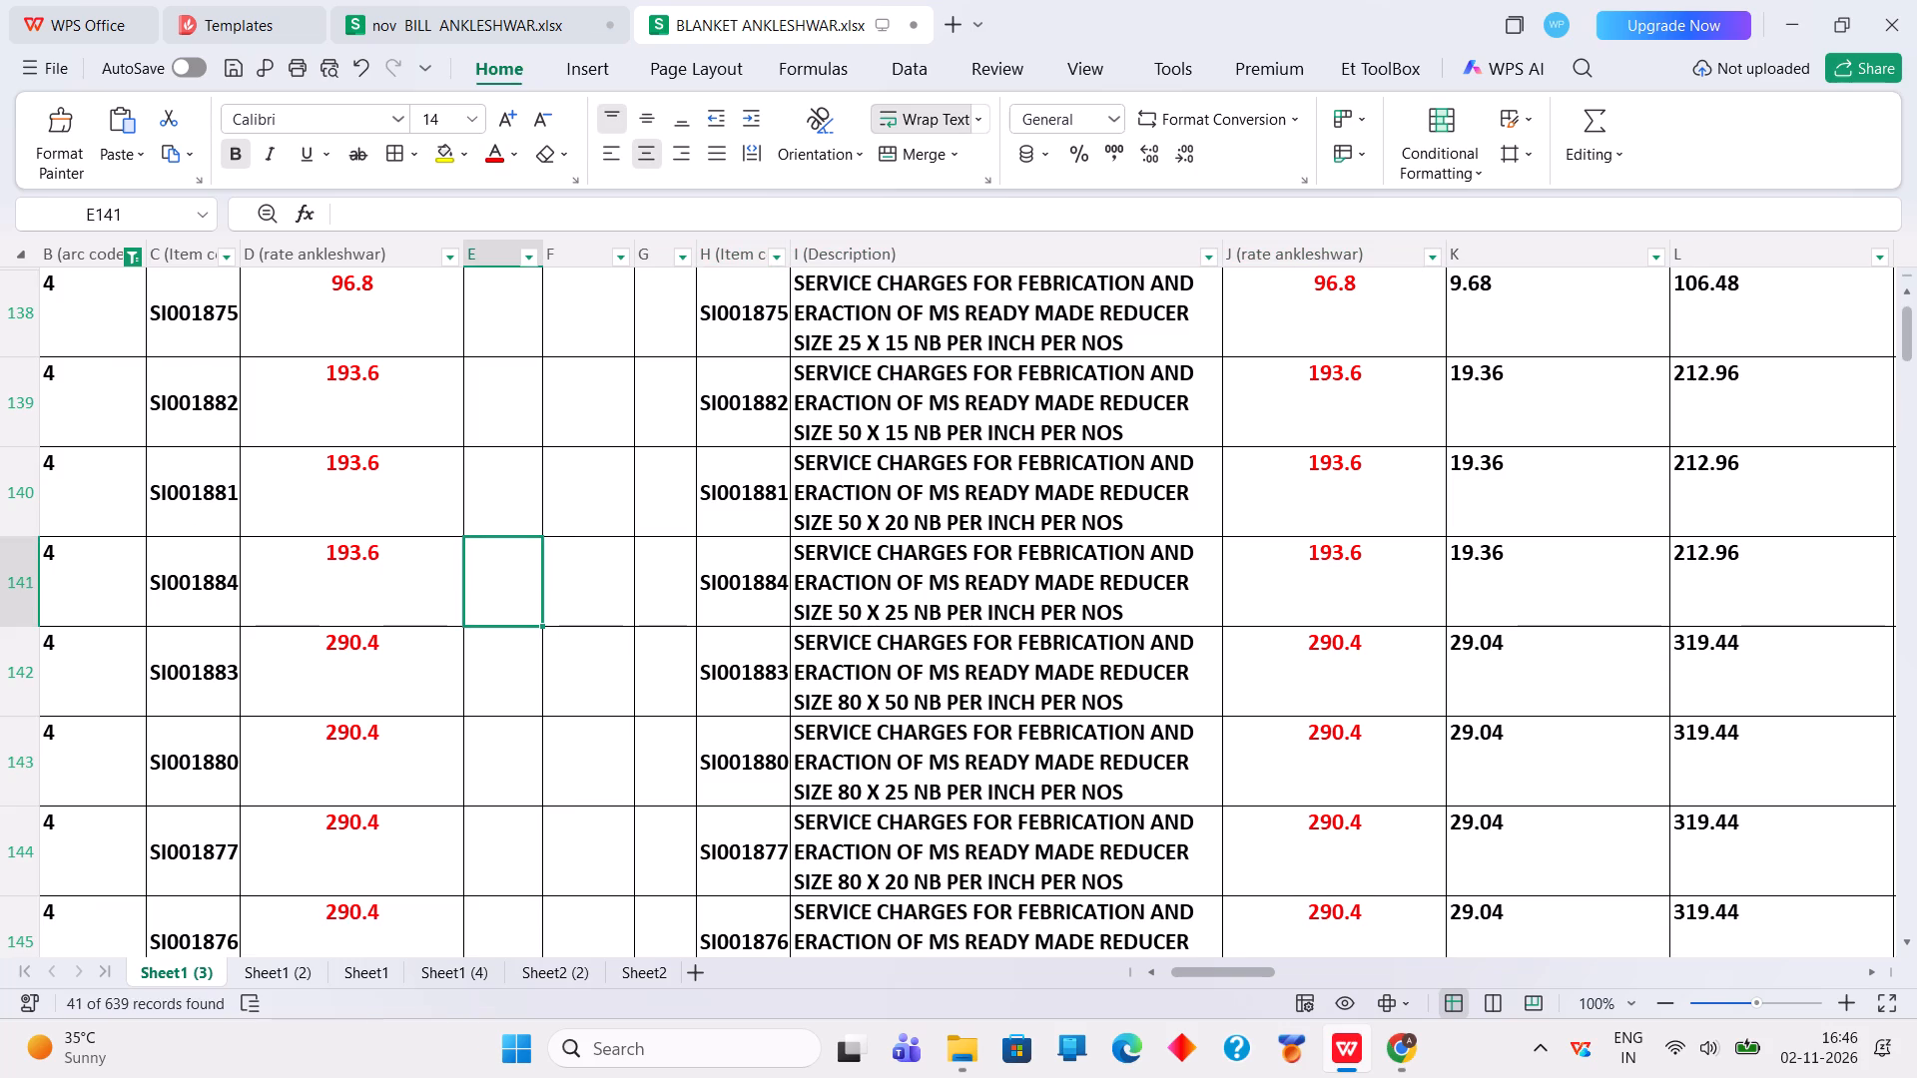
Copy the 50 x 25 NB reducer's item code and rate (C141:D141) and paste them as values into the bill at P342 and P494.
{"action": "left_click_drag", "start_coordinate": [194, 587], "coordinate": [363, 577]}
{"action": "right_click", "coordinate": [365, 584]}
{"action": "left_click", "coordinate": [400, 20]}
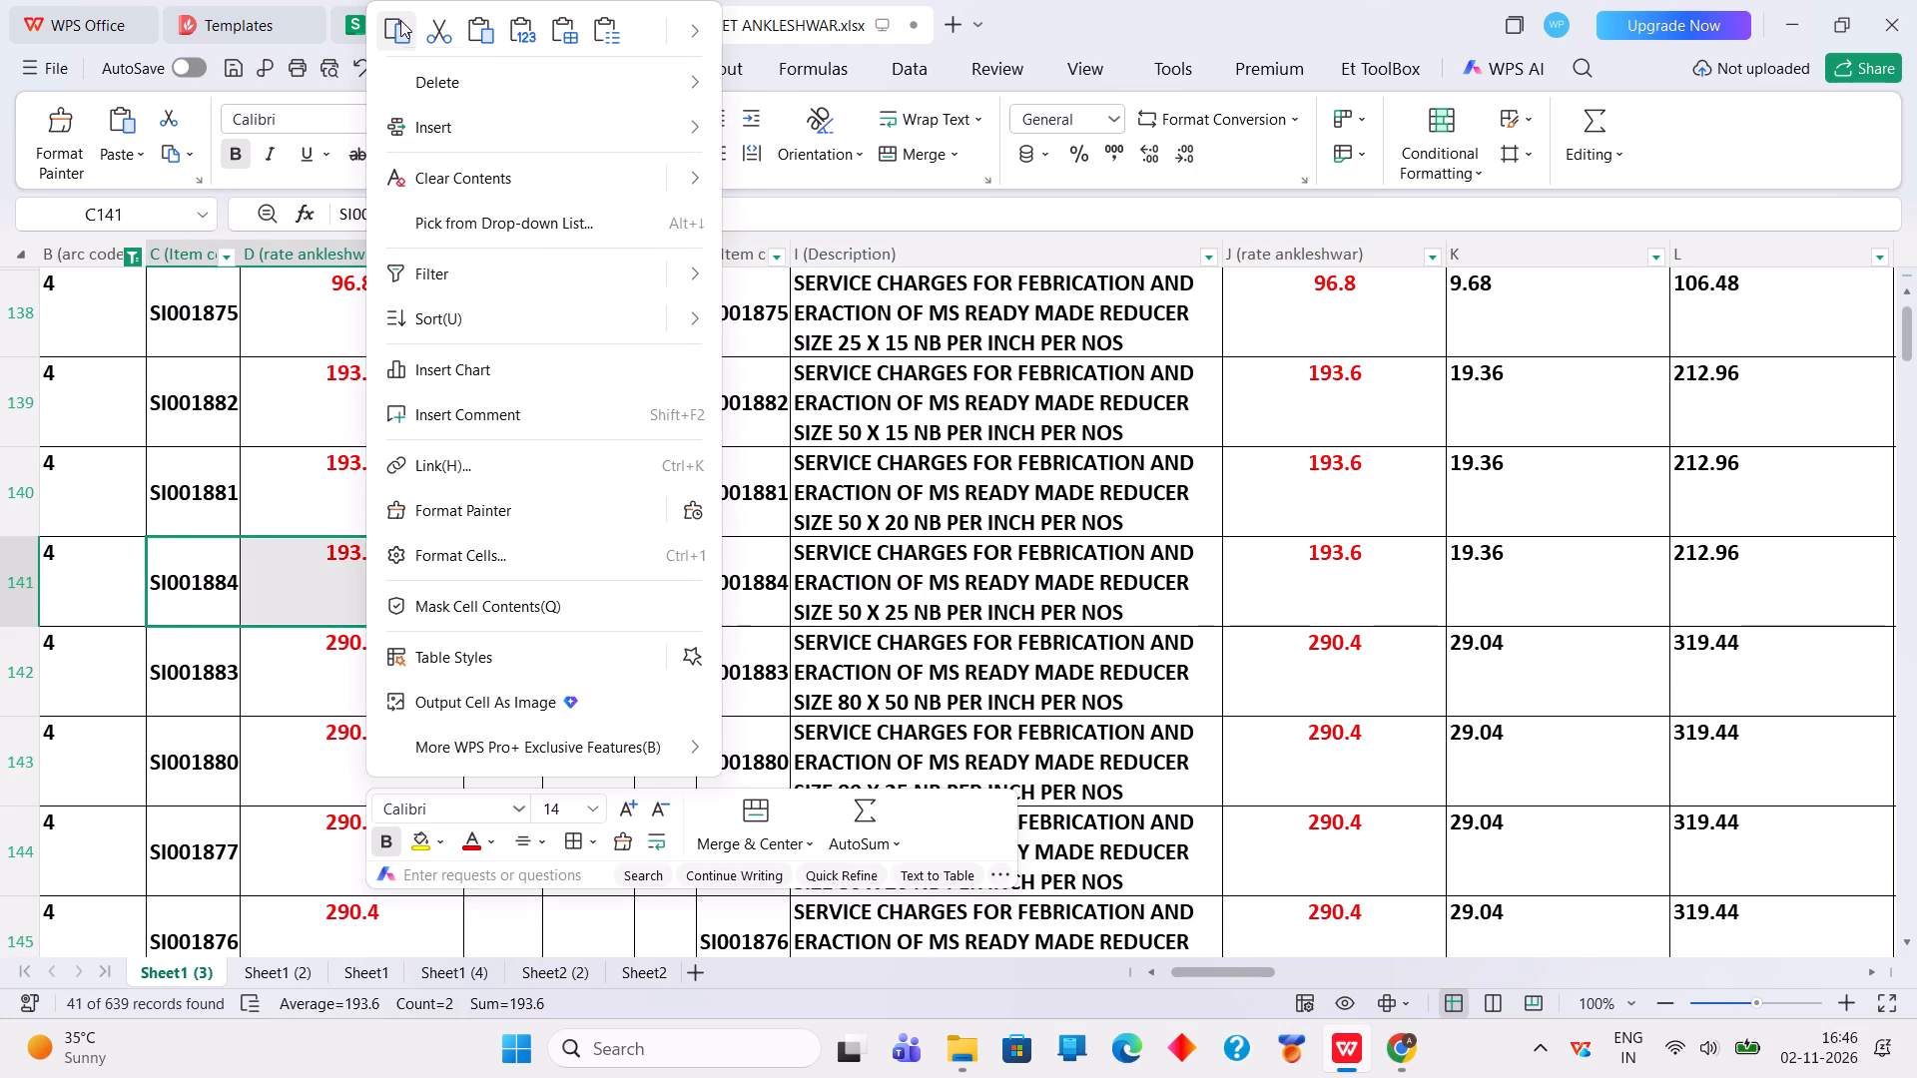
{"action": "left_click", "coordinate": [411, 14]}
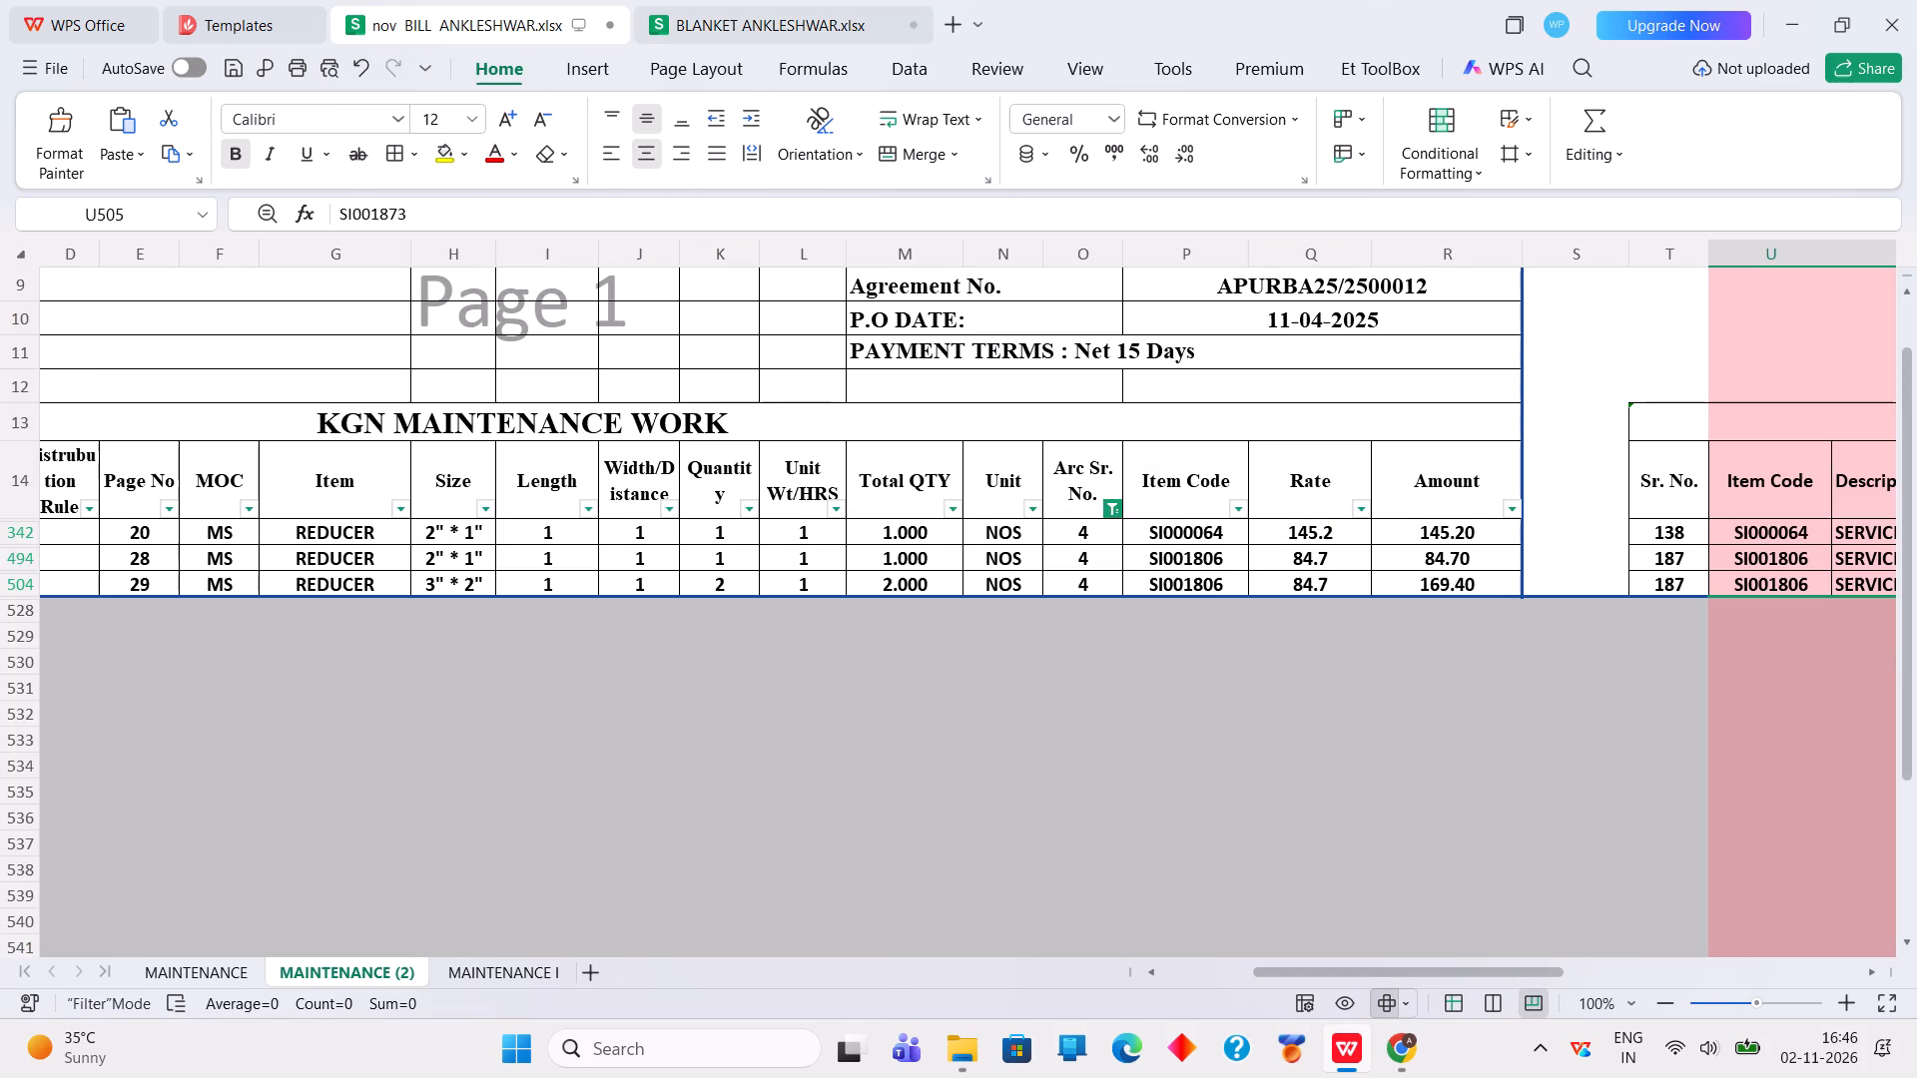
{"action": "right_click", "coordinate": [1169, 535]}
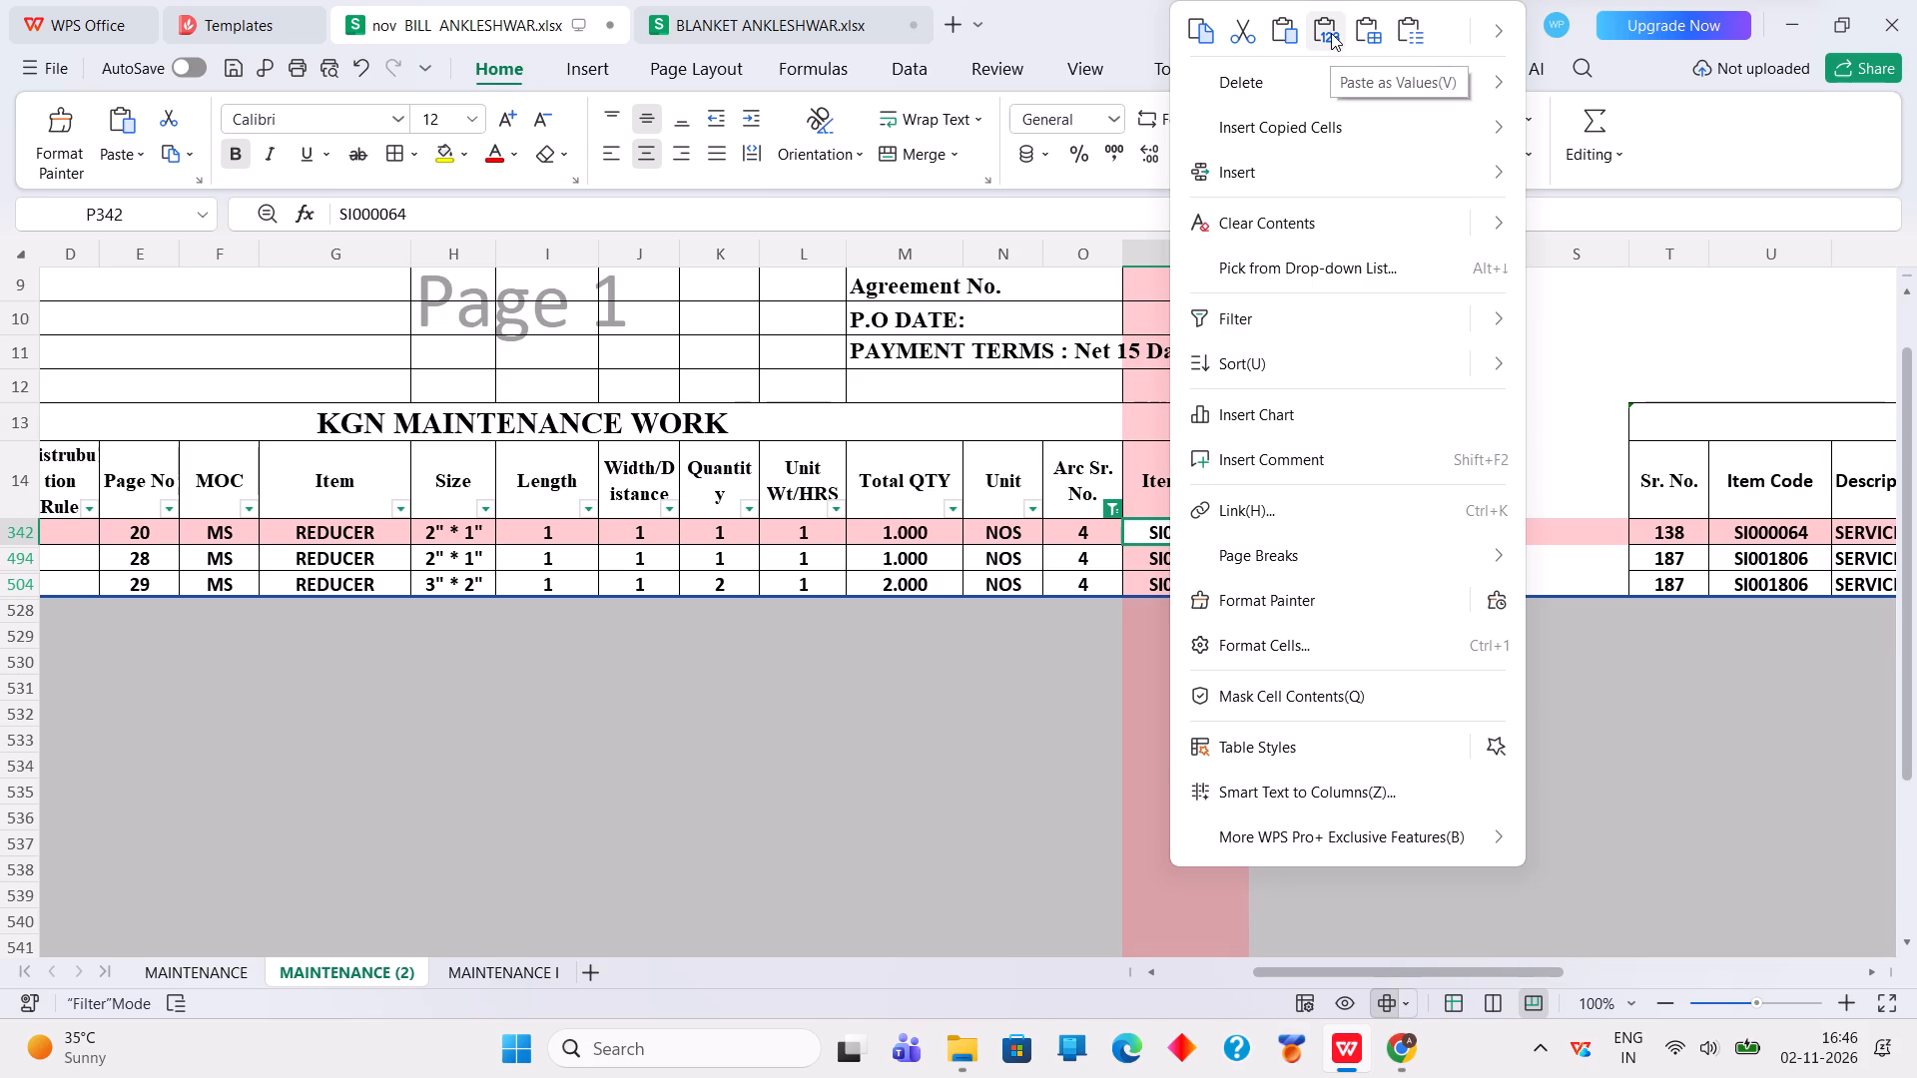
{"action": "left_click", "coordinate": [1331, 31]}
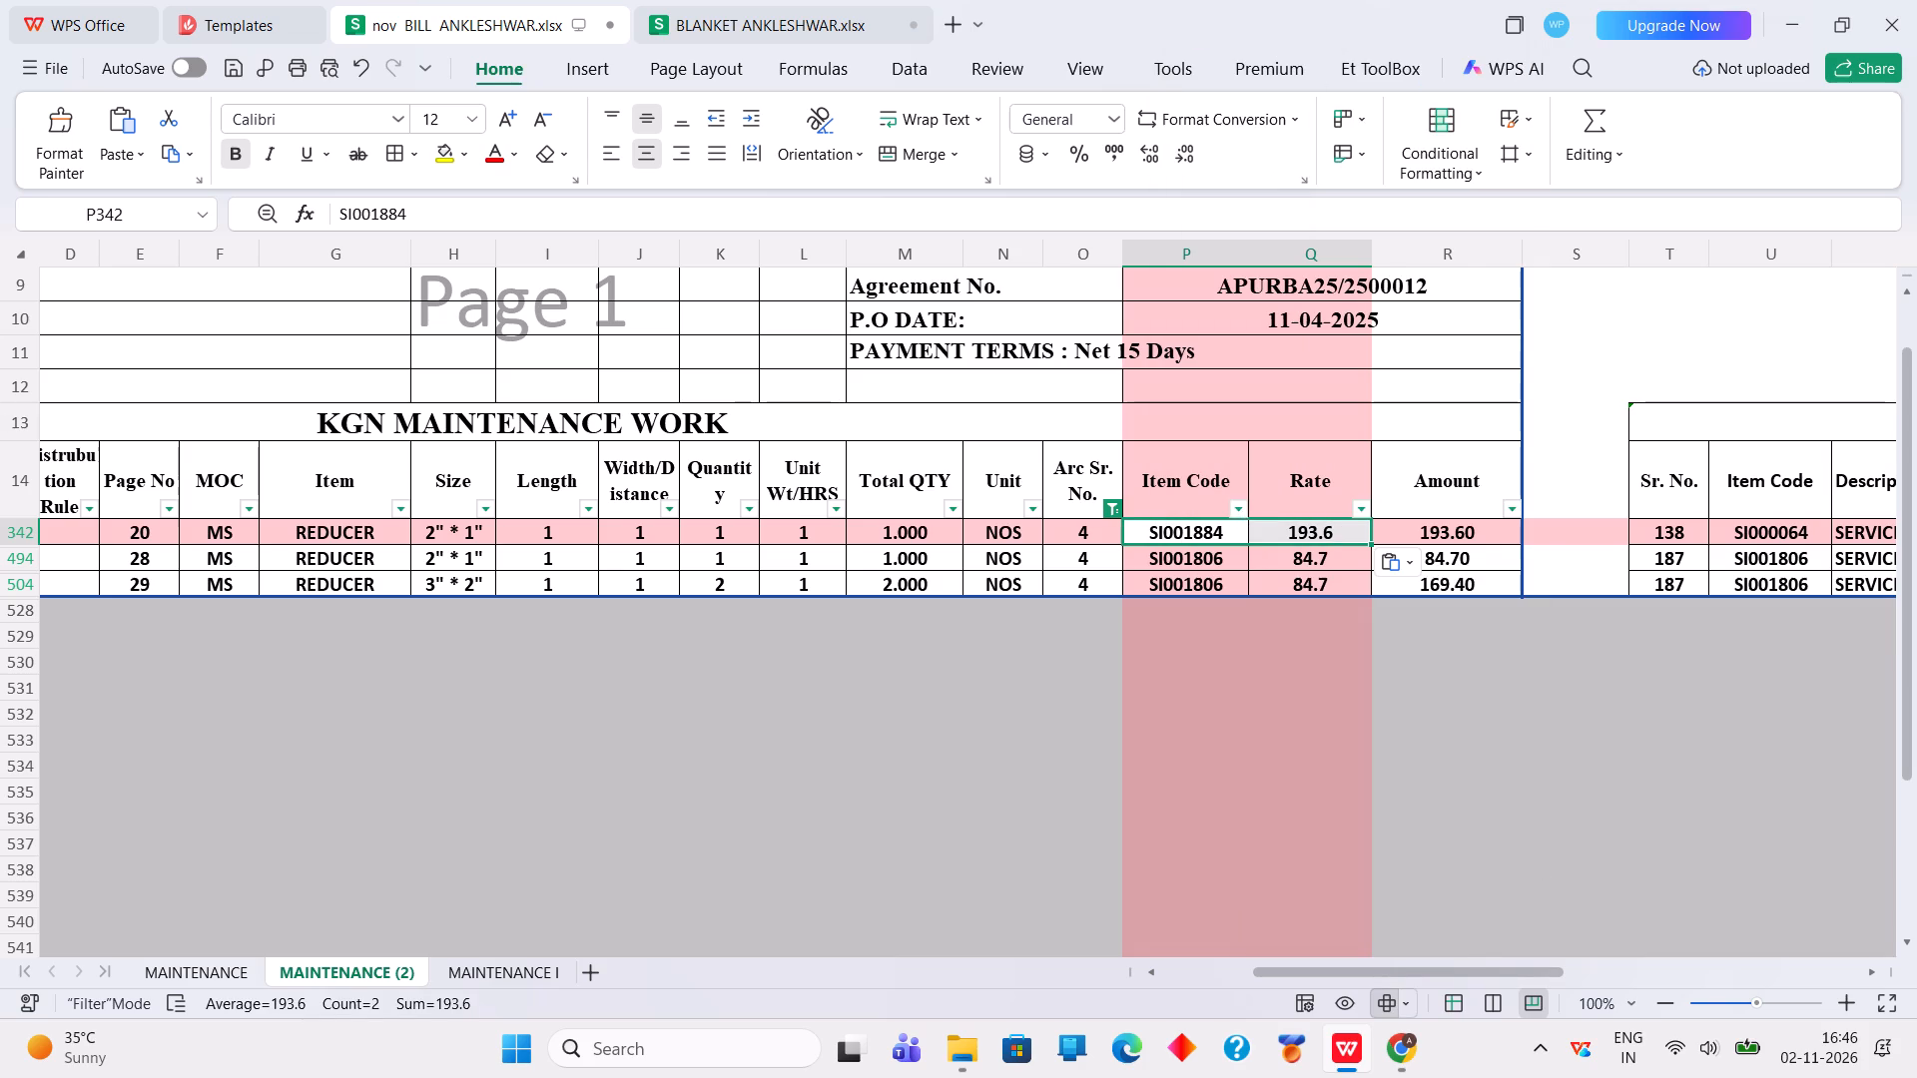
{"action": "left_click", "coordinate": [1204, 558]}
{"action": "right_click", "coordinate": [1202, 558]}
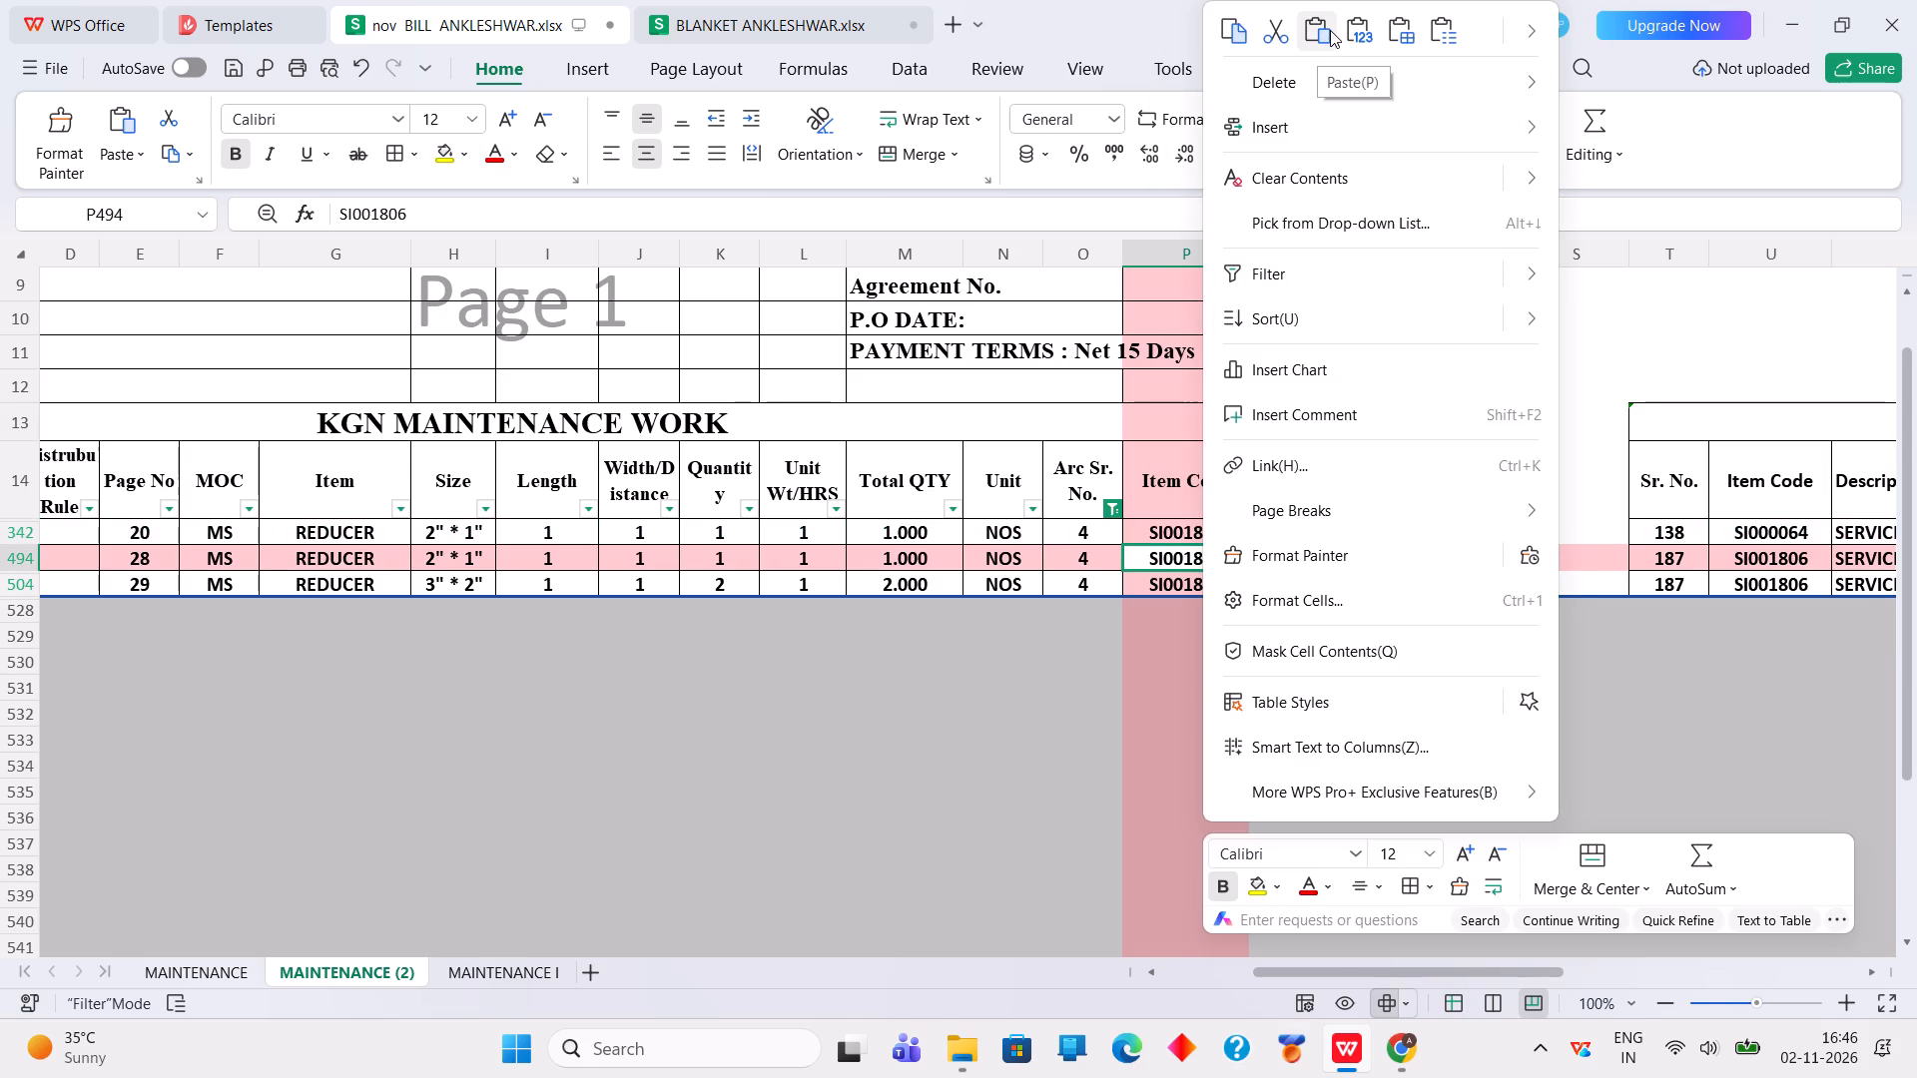
{"action": "left_click", "coordinate": [1366, 33]}
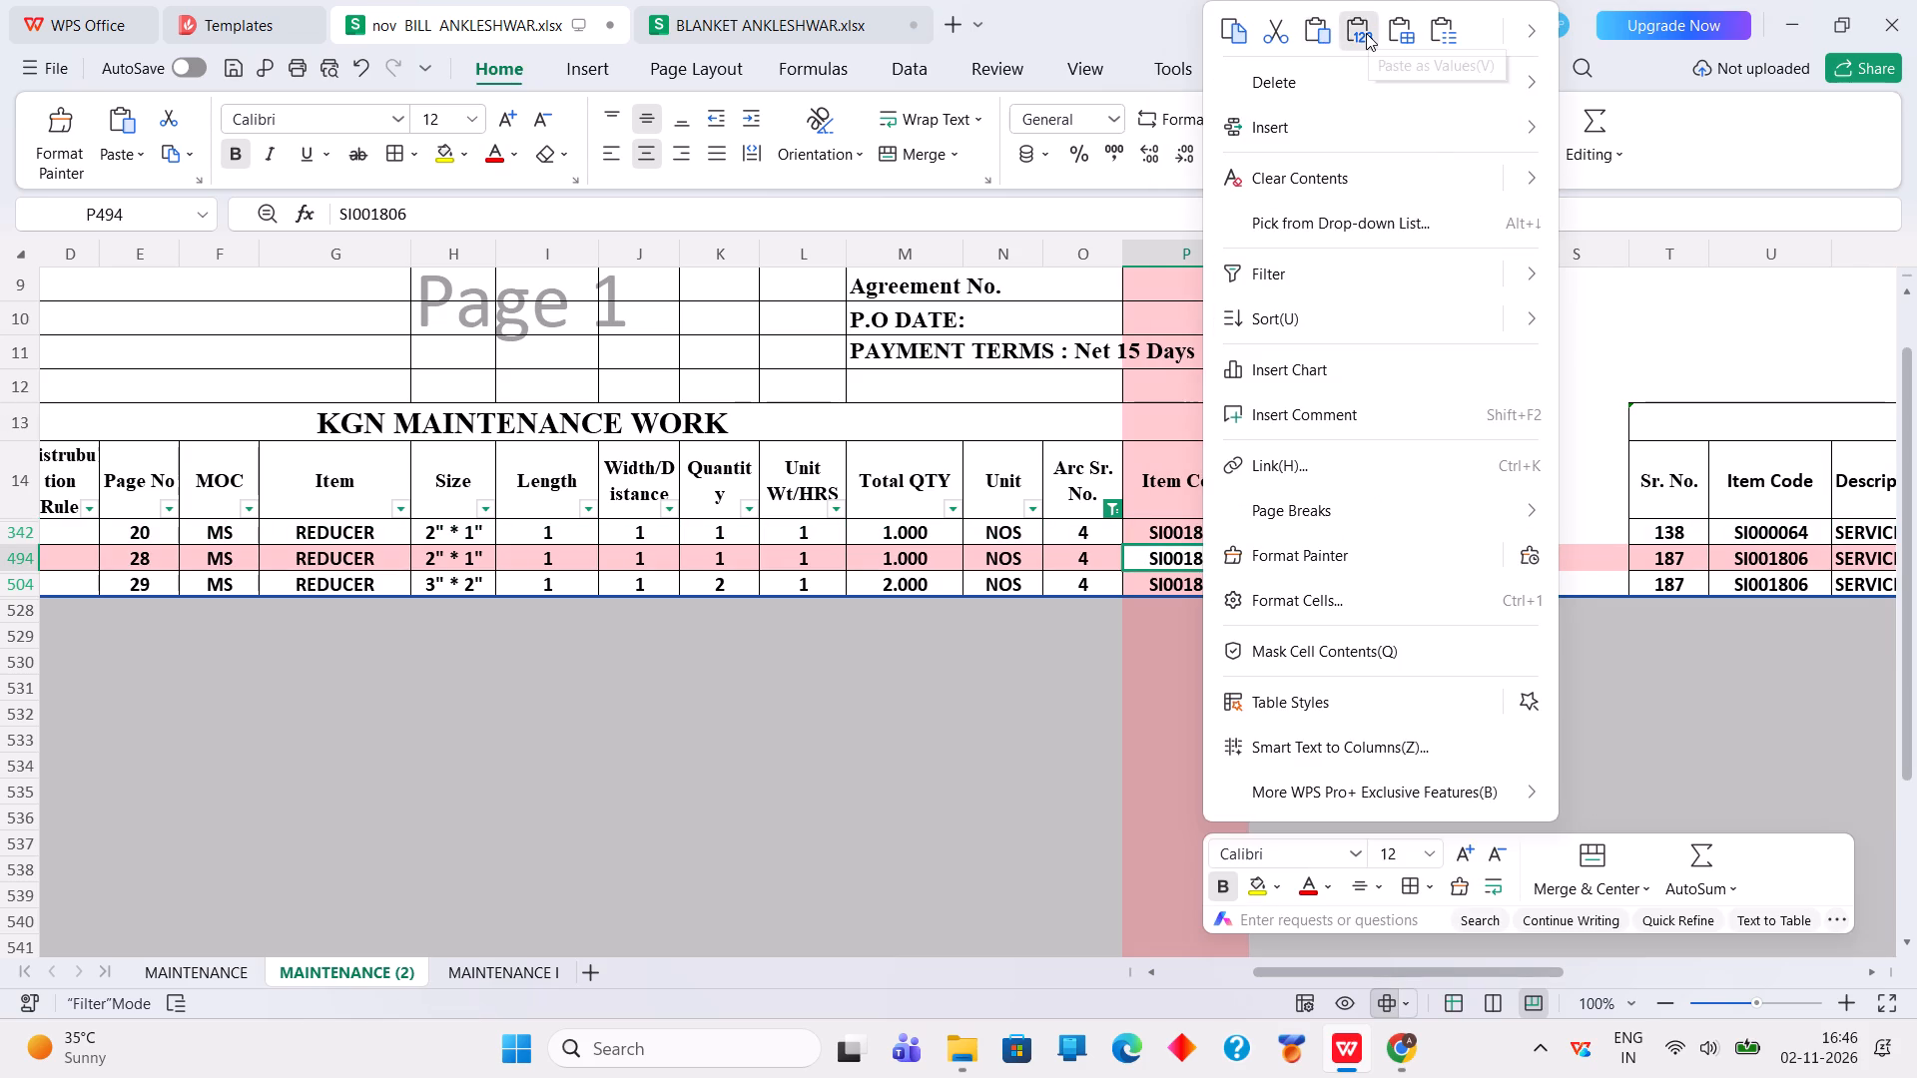
Copy the 80 x 50 NB reducer's item code and rate (C142:D142) from the blanket workbook and paste them as values into the bill at P504.
{"action": "left_click", "coordinate": [768, 20]}
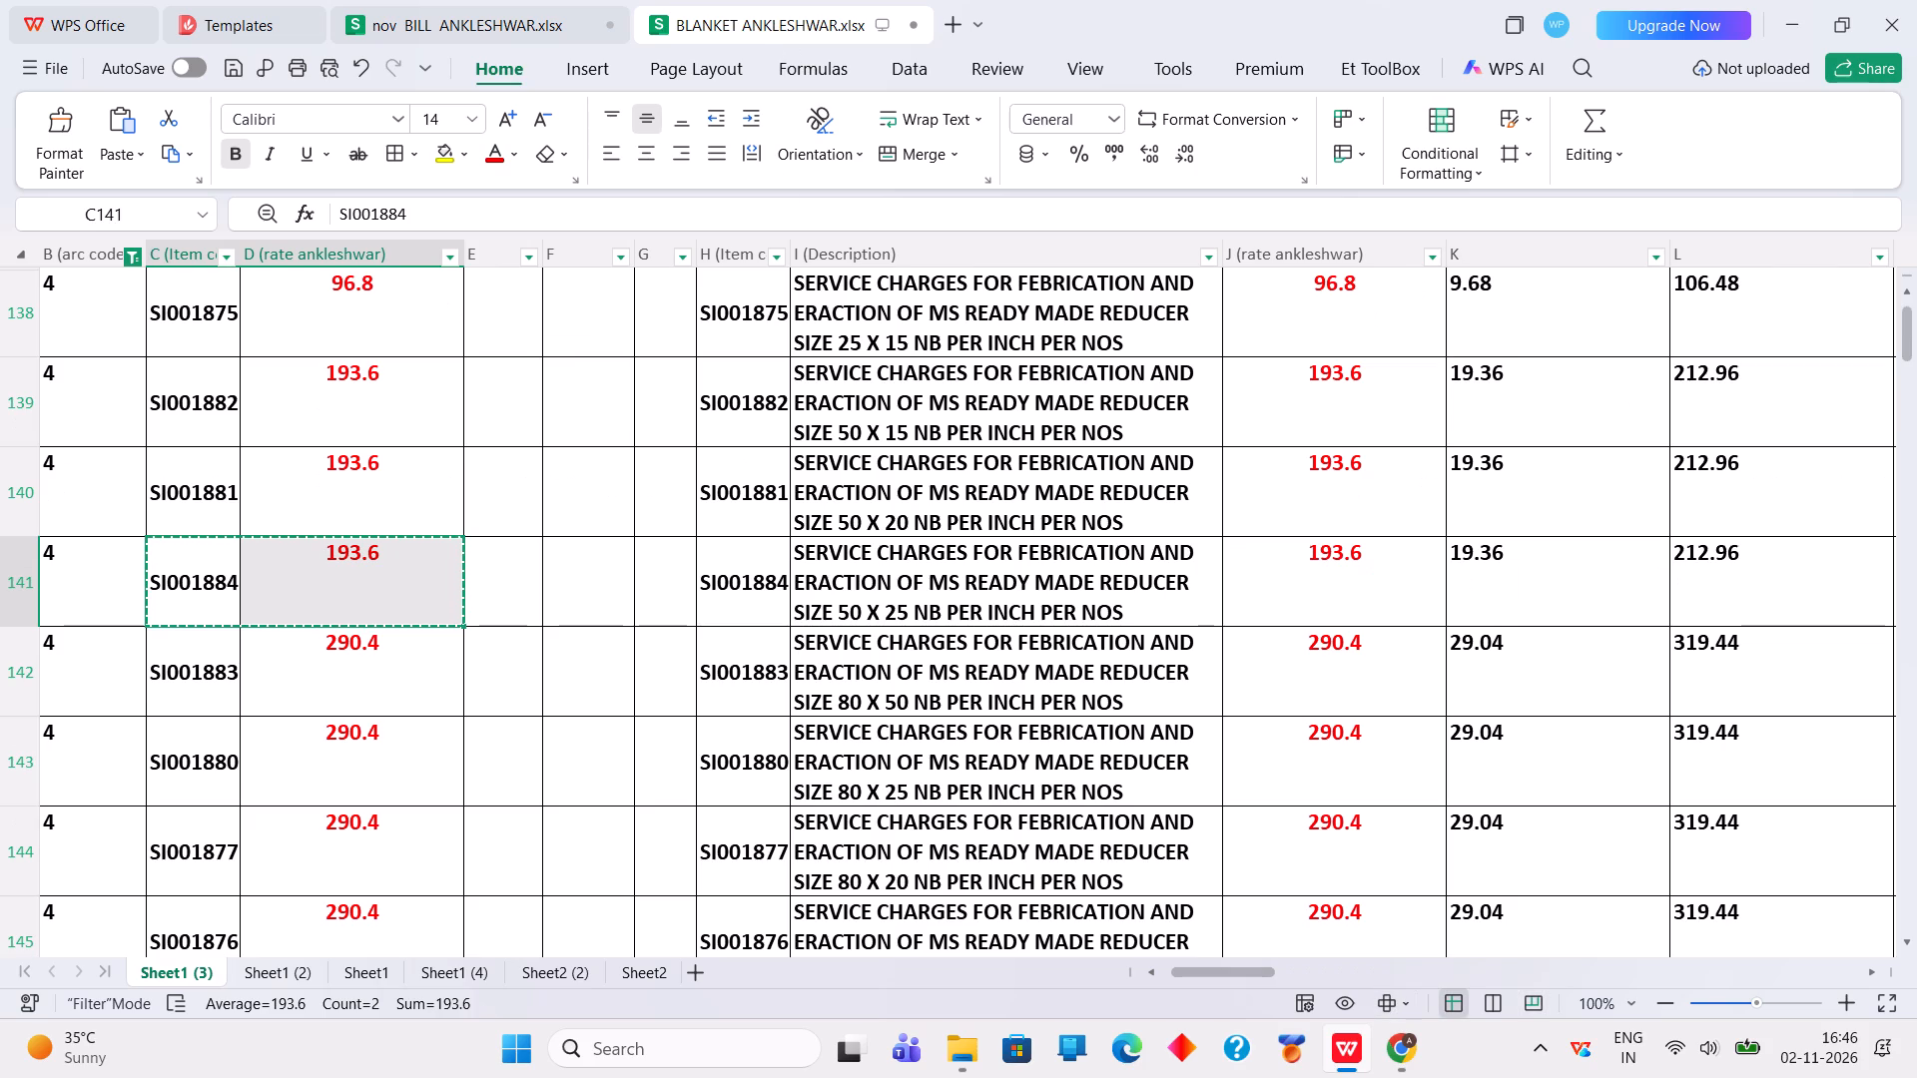
{"action": "scroll", "coordinate": [664, 795], "scroll_direction": "down", "scroll_amount": 1}
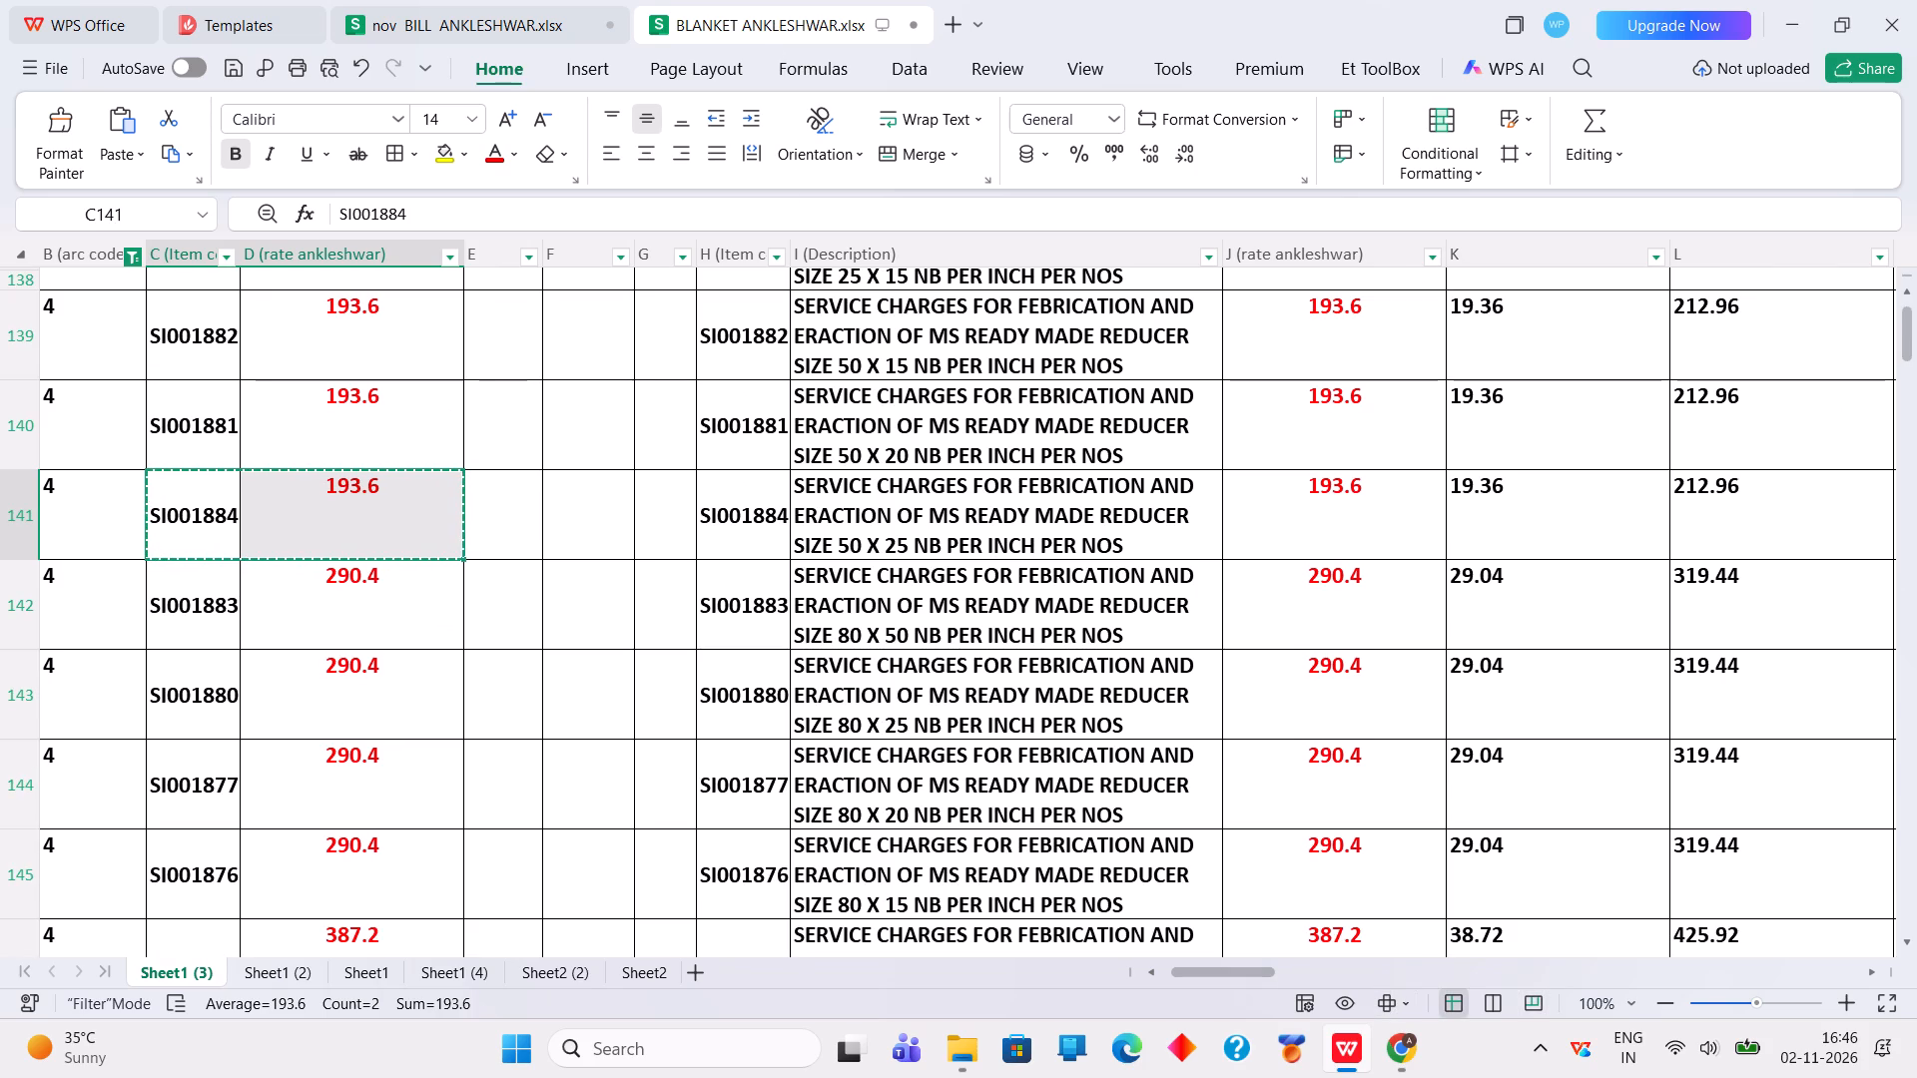
{"action": "left_click_drag", "start_coordinate": [216, 617], "coordinate": [310, 614]}
{"action": "right_click", "coordinate": [310, 614]}
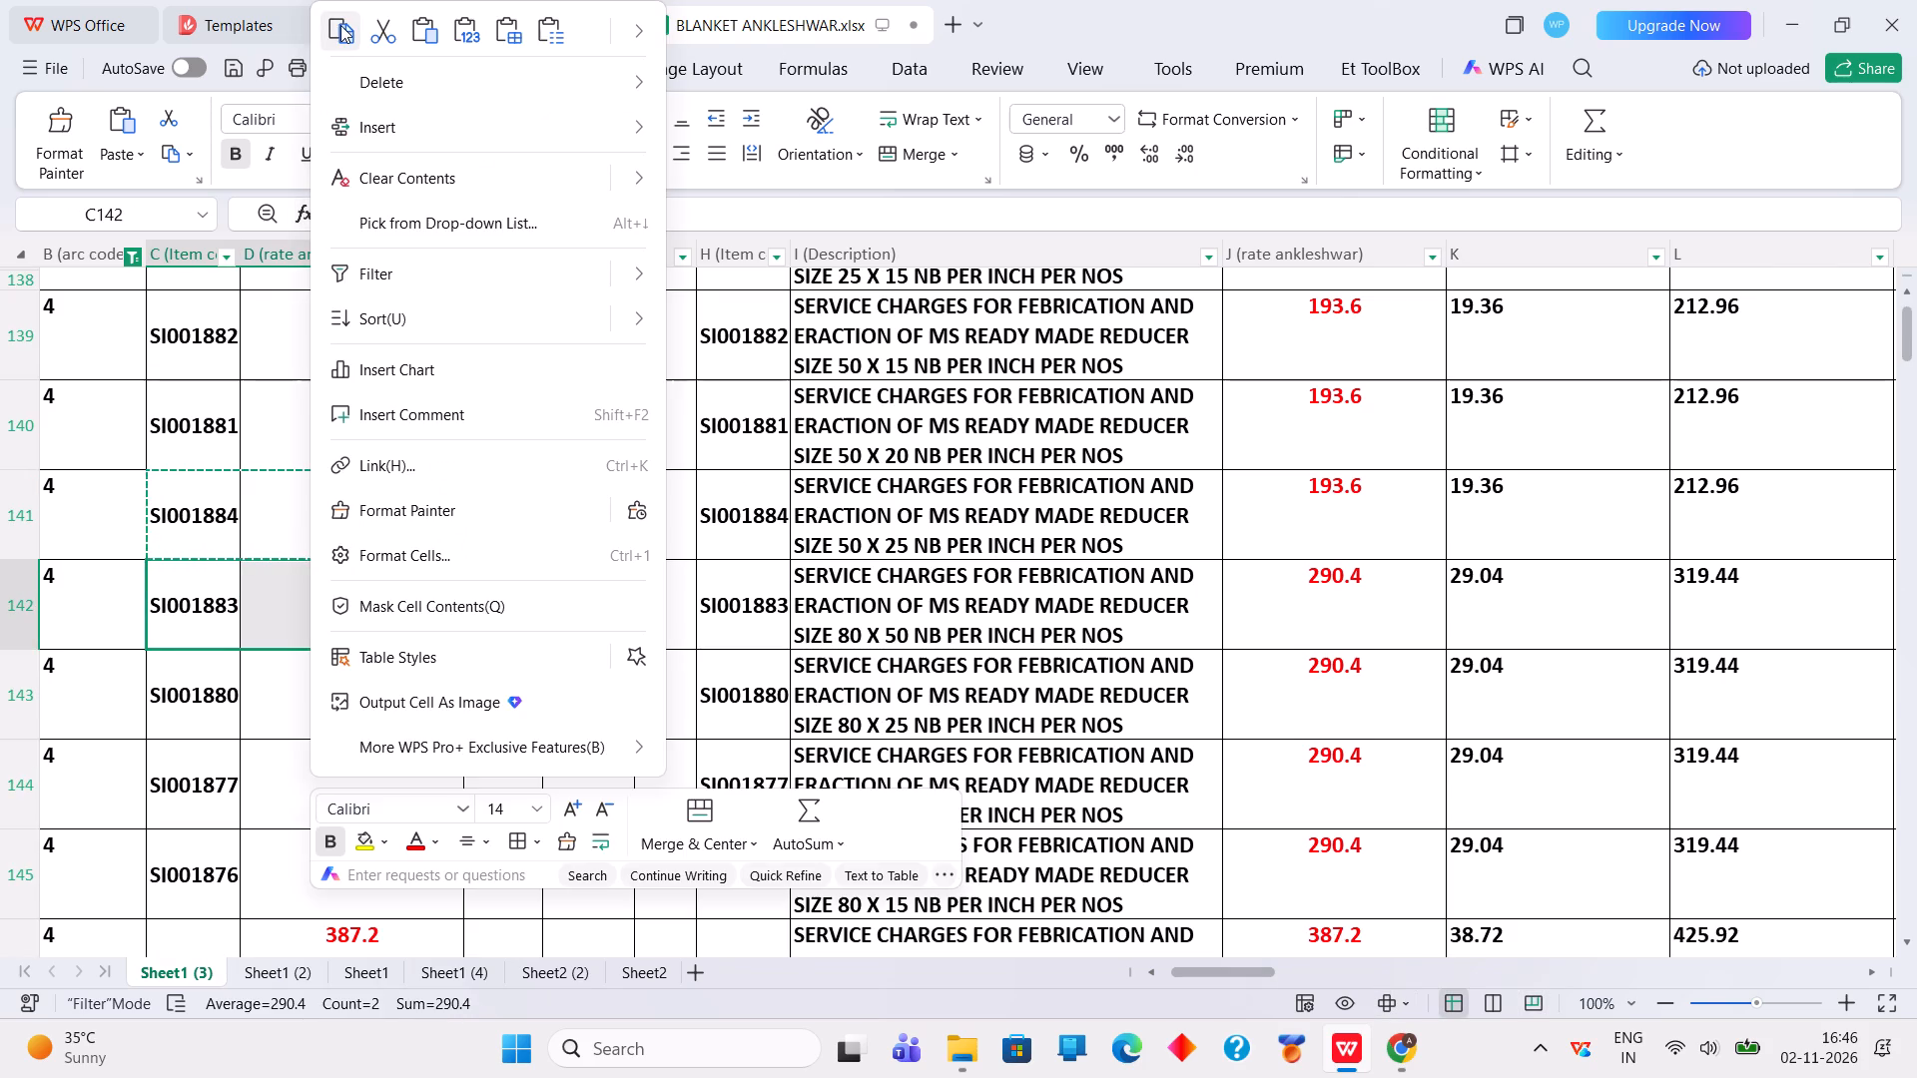
{"action": "left_click", "coordinate": [340, 25]}
{"action": "left_click", "coordinate": [500, 21]}
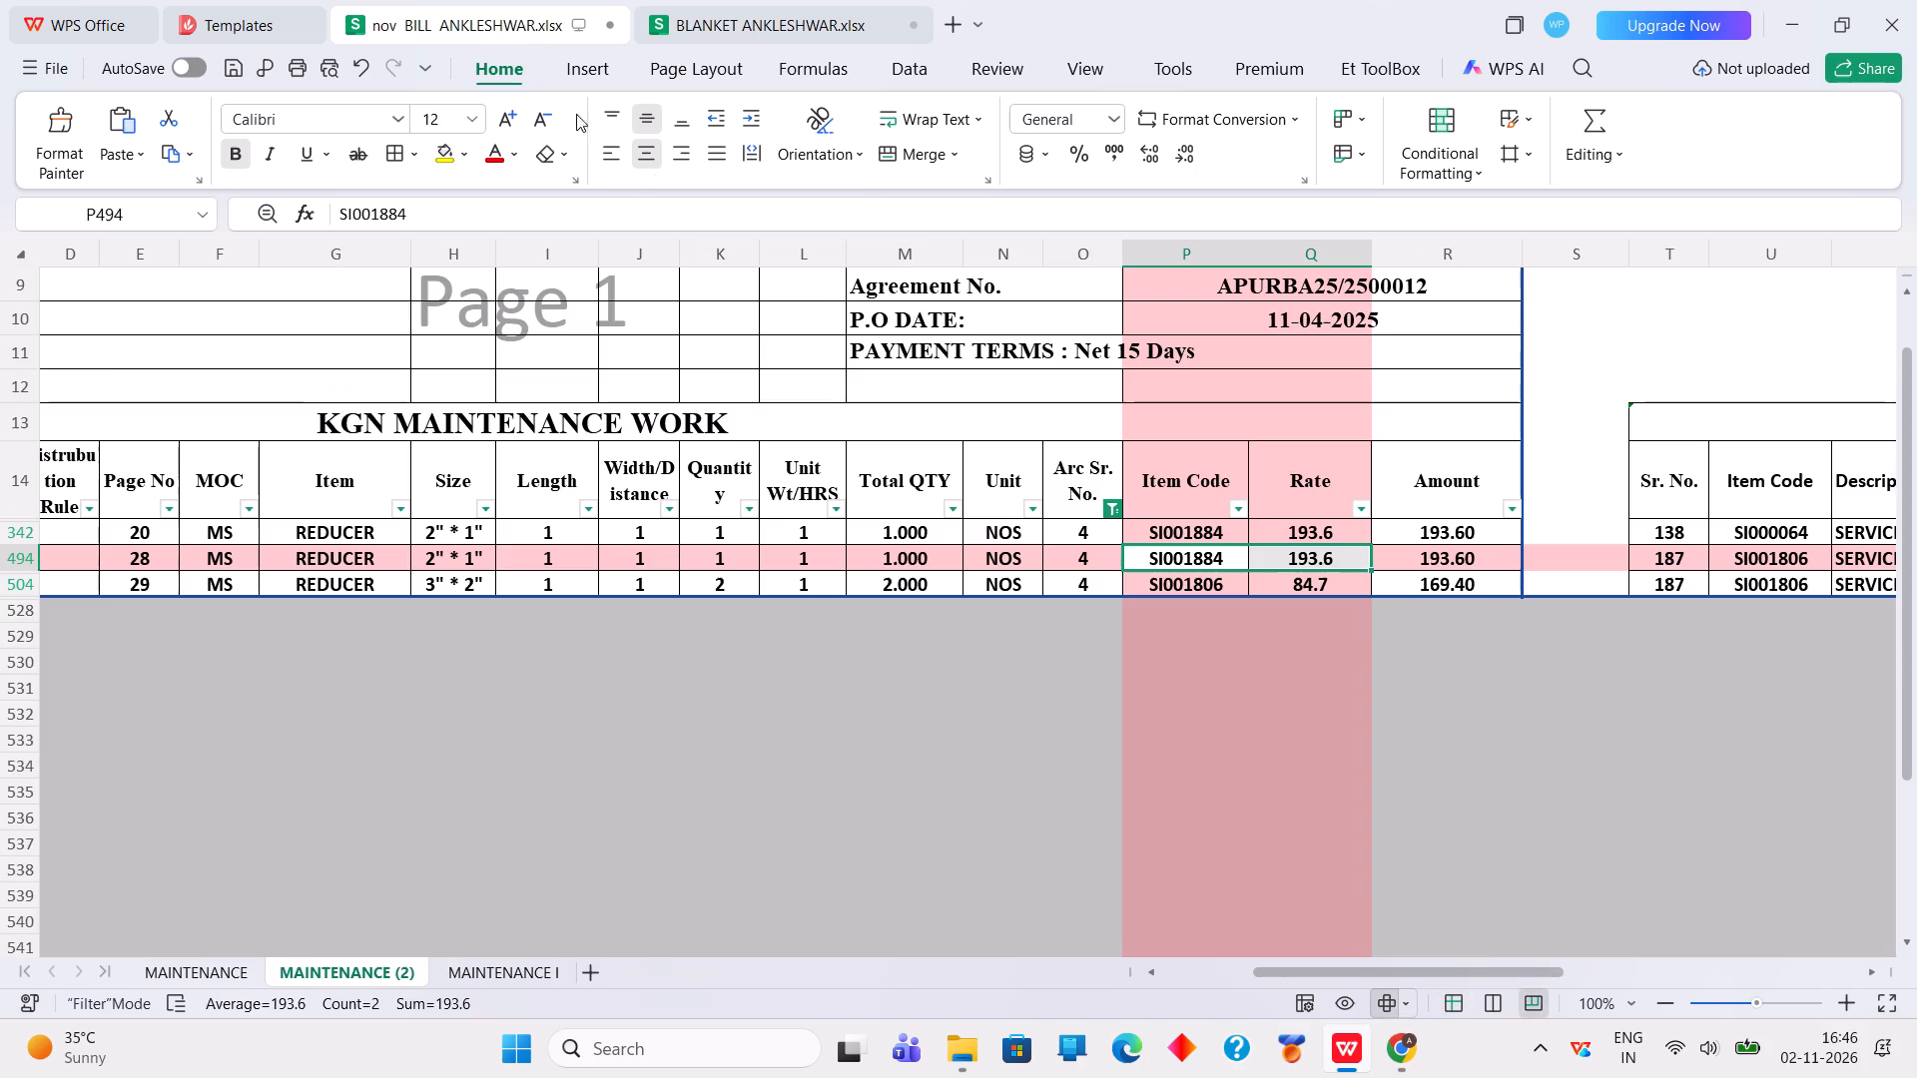
{"action": "left_click", "coordinate": [1156, 585]}
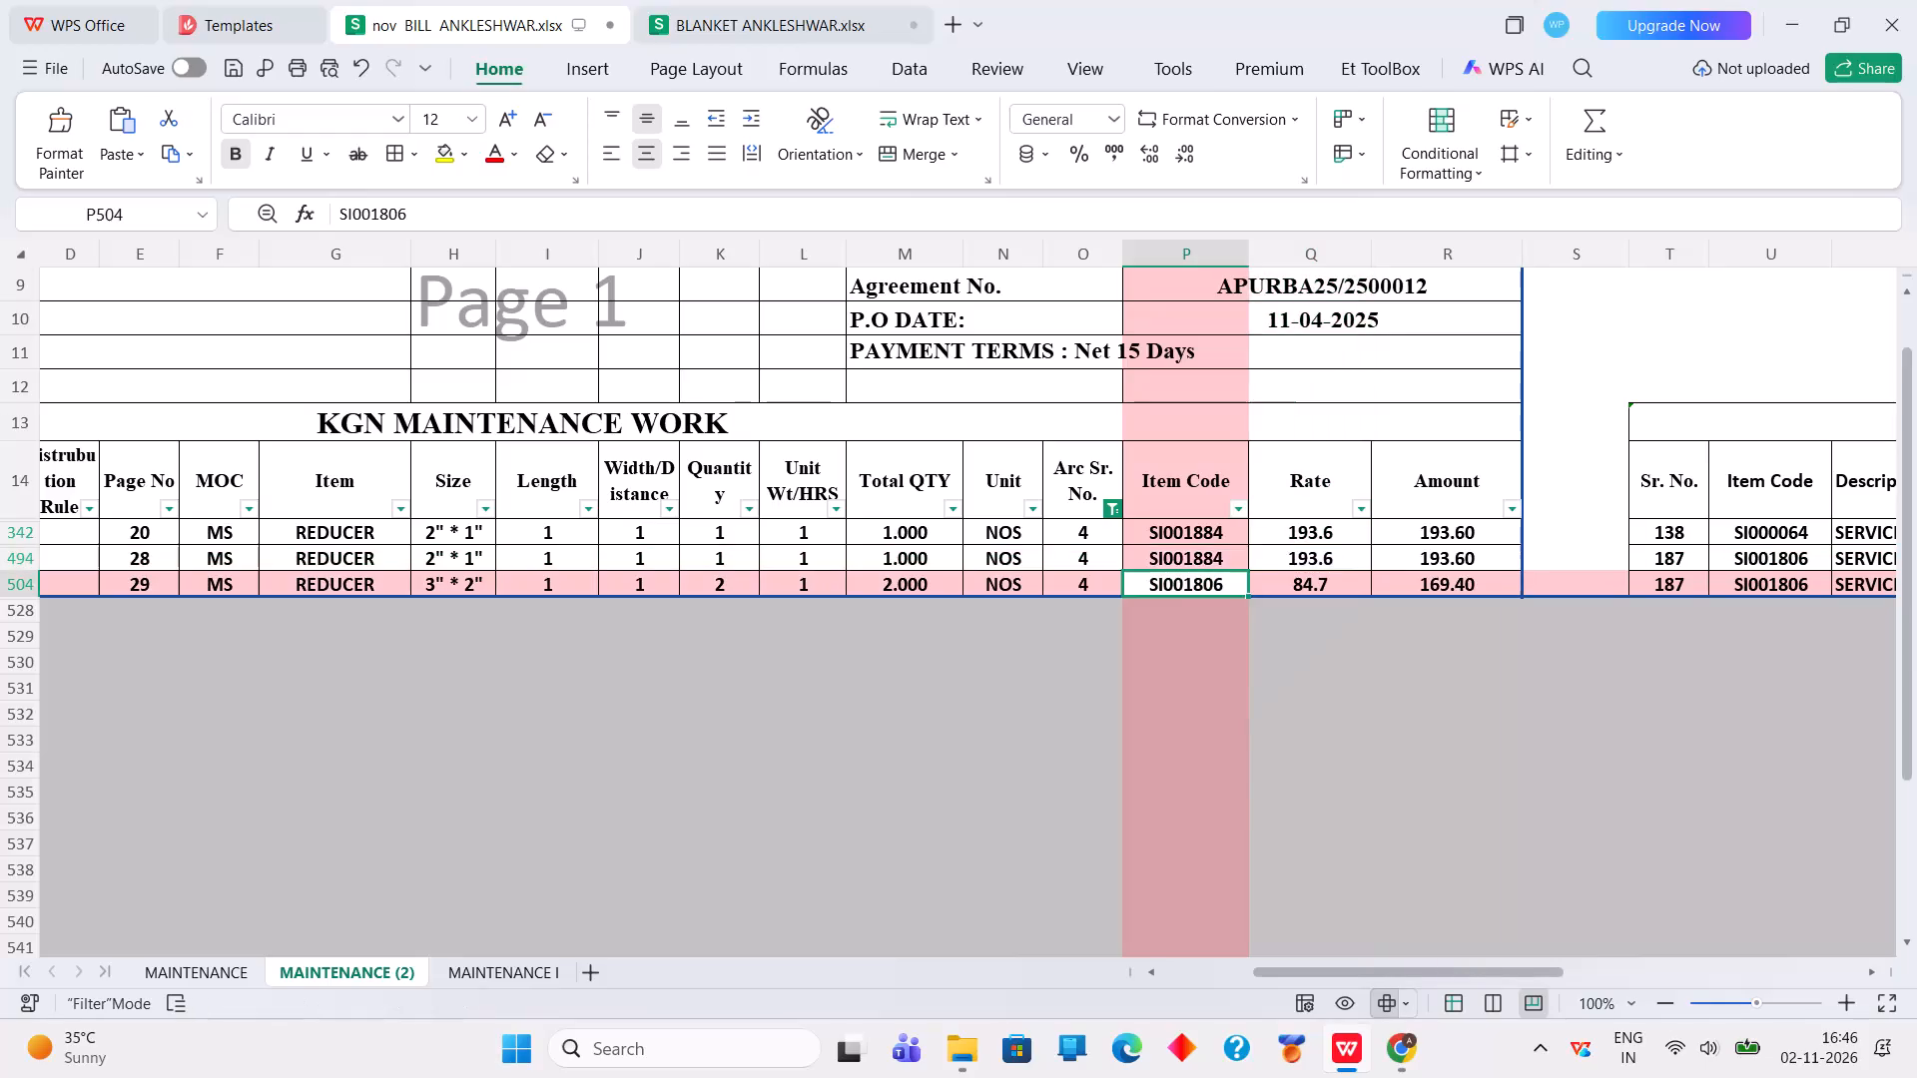
{"action": "right_click", "coordinate": [1158, 585]}
{"action": "left_click", "coordinate": [1317, 42]}
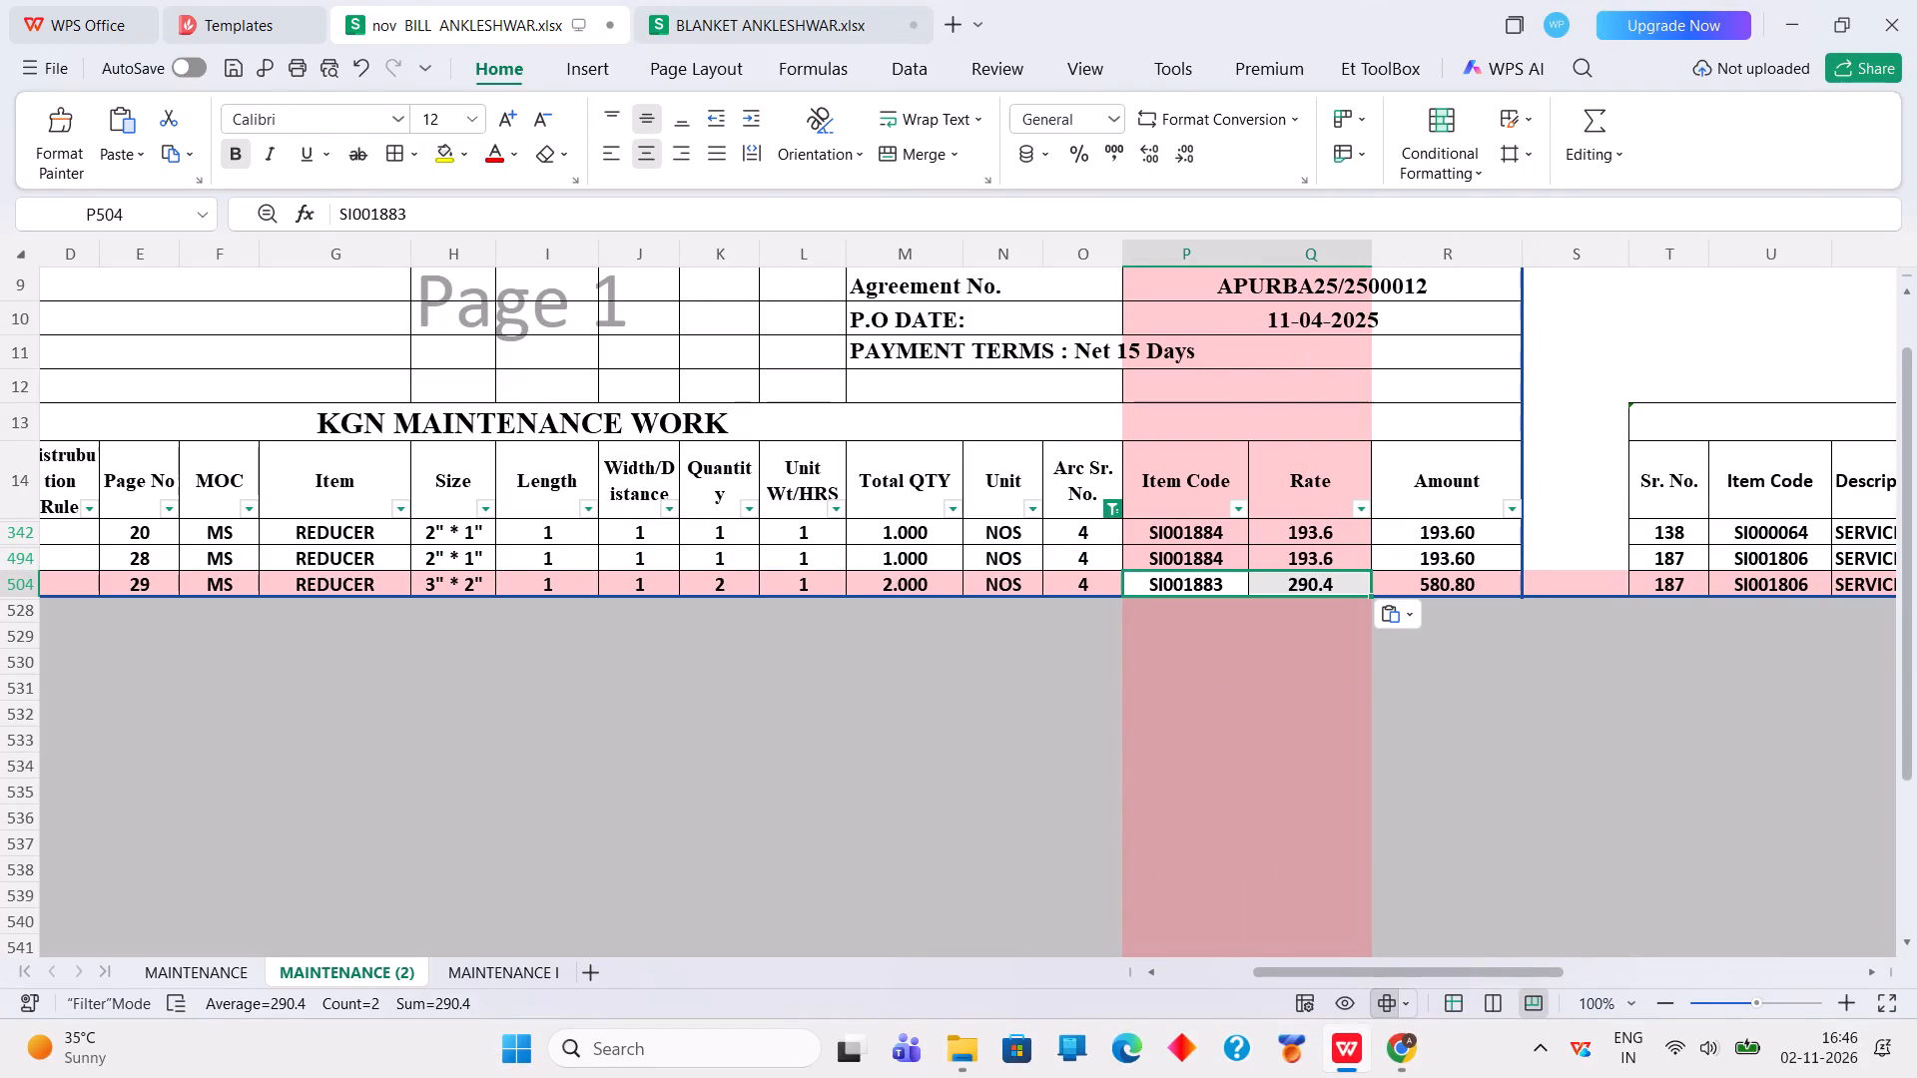
Copy the 80 x 50 NB reducer's code, description and rate (H142:J142) from the blanket workbook and paste them as values into the summary at U504.
{"action": "left_click_drag", "start_coordinate": [1364, 976], "coordinate": [1531, 968]}
{"action": "left_click", "coordinate": [800, 5]}
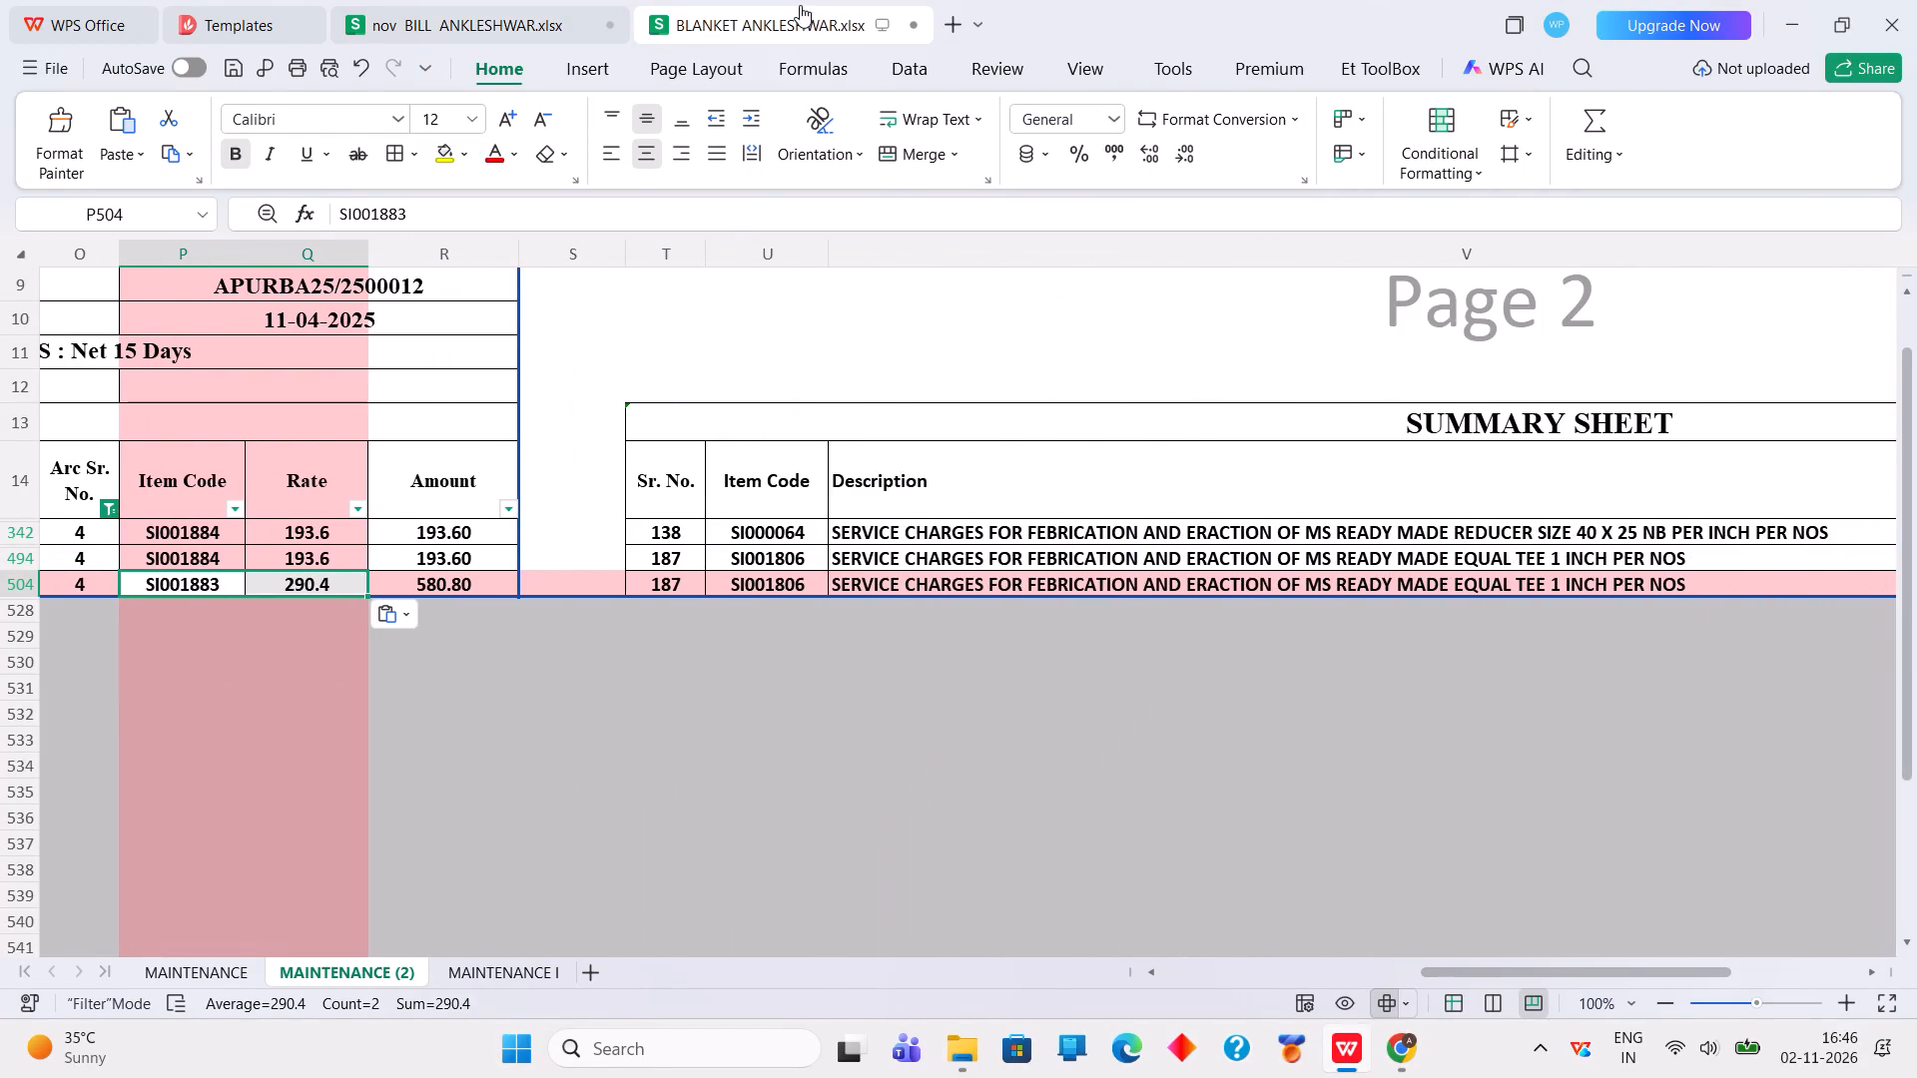
{"action": "left_click_drag", "start_coordinate": [758, 592], "coordinate": [1287, 585]}
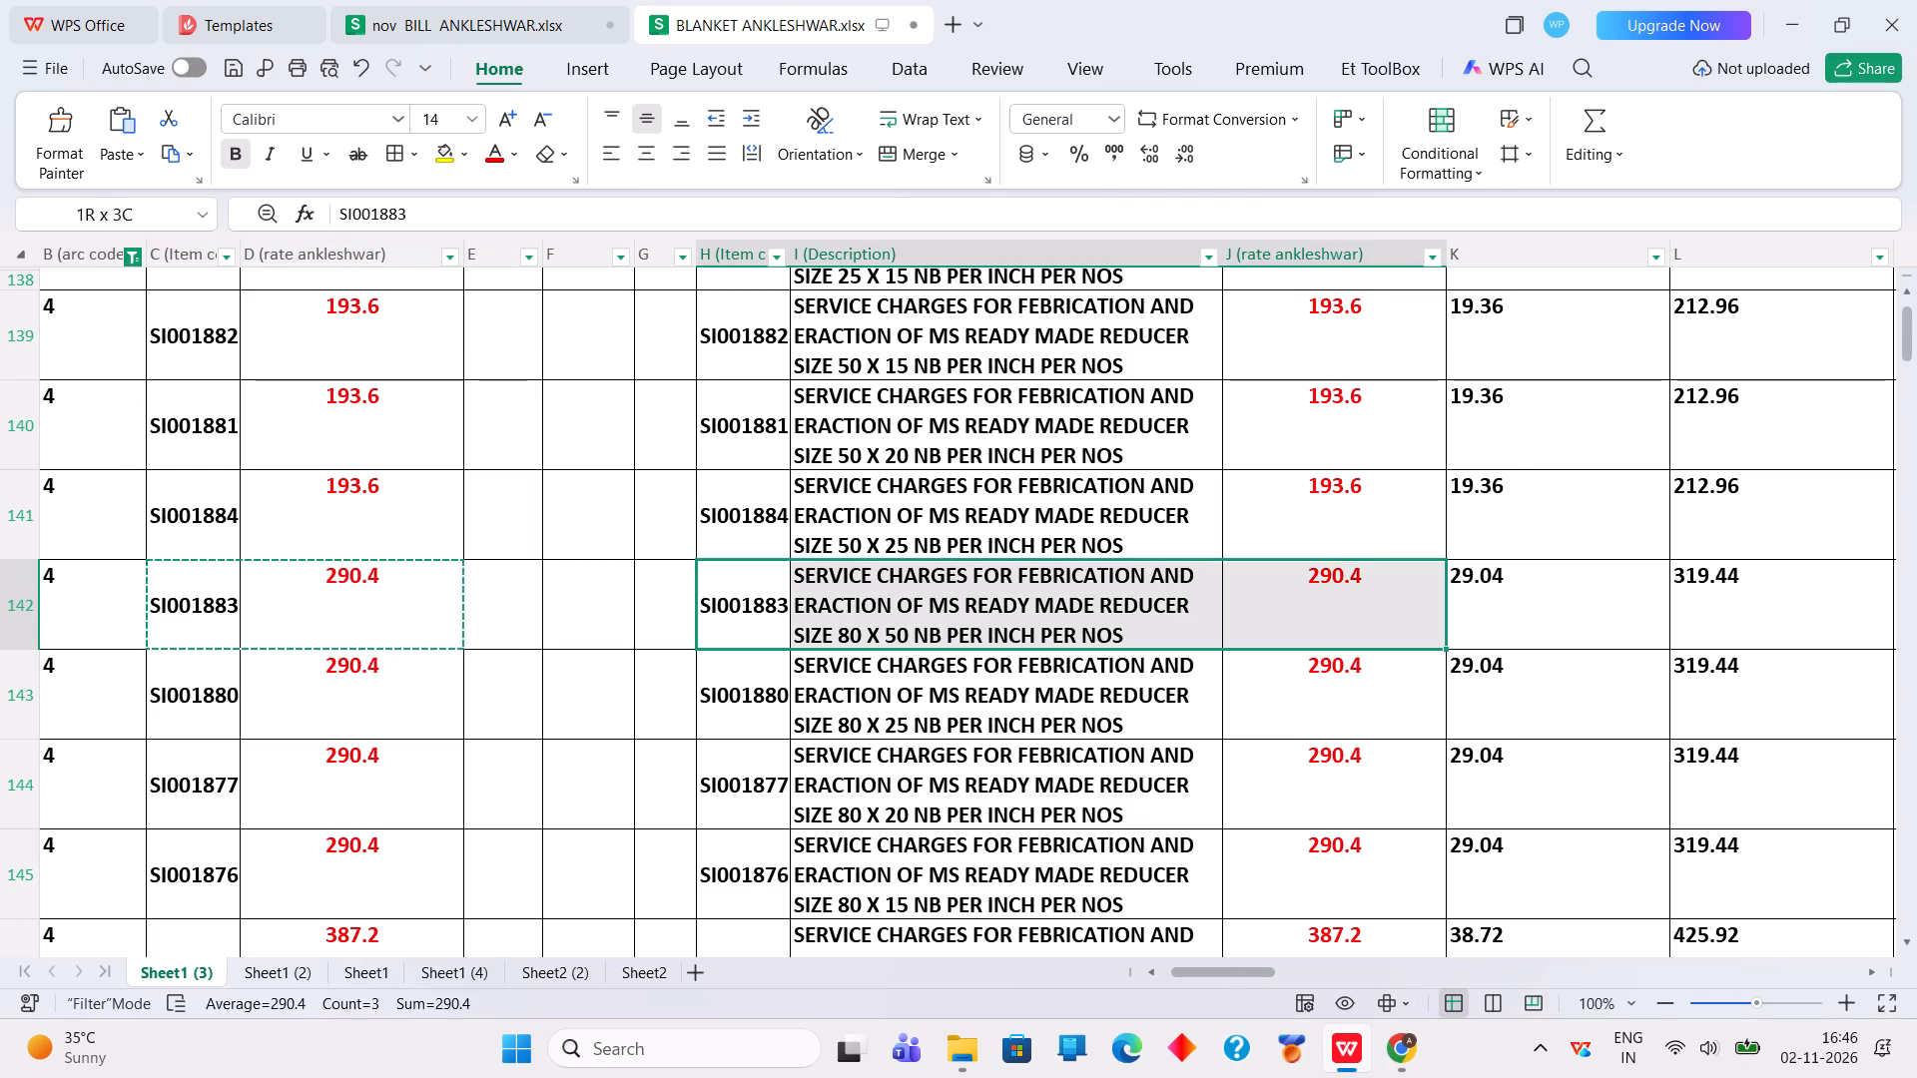
{"action": "left_click_drag", "start_coordinate": [1287, 585], "coordinate": [1312, 585]}
{"action": "right_click", "coordinate": [1313, 586]}
{"action": "left_click", "coordinate": [1338, 27]}
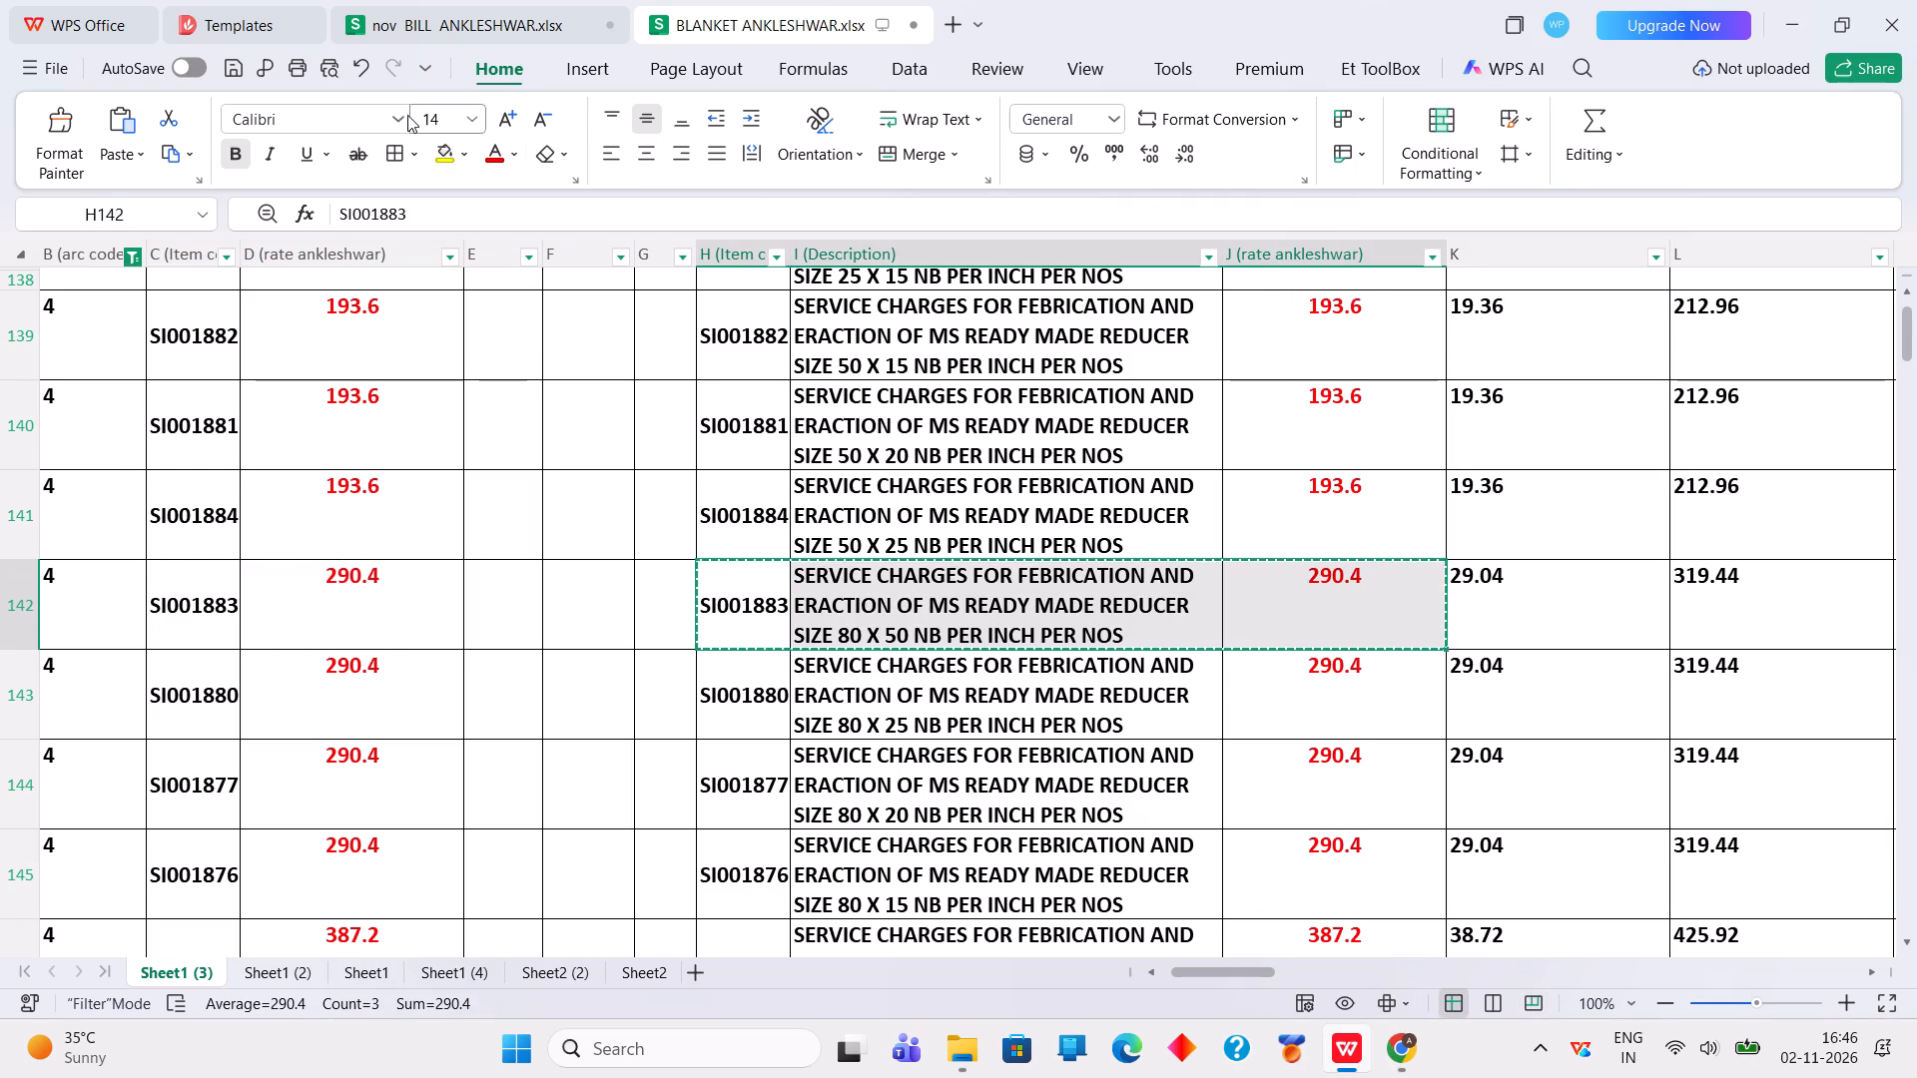
{"action": "left_click", "coordinate": [431, 31]}
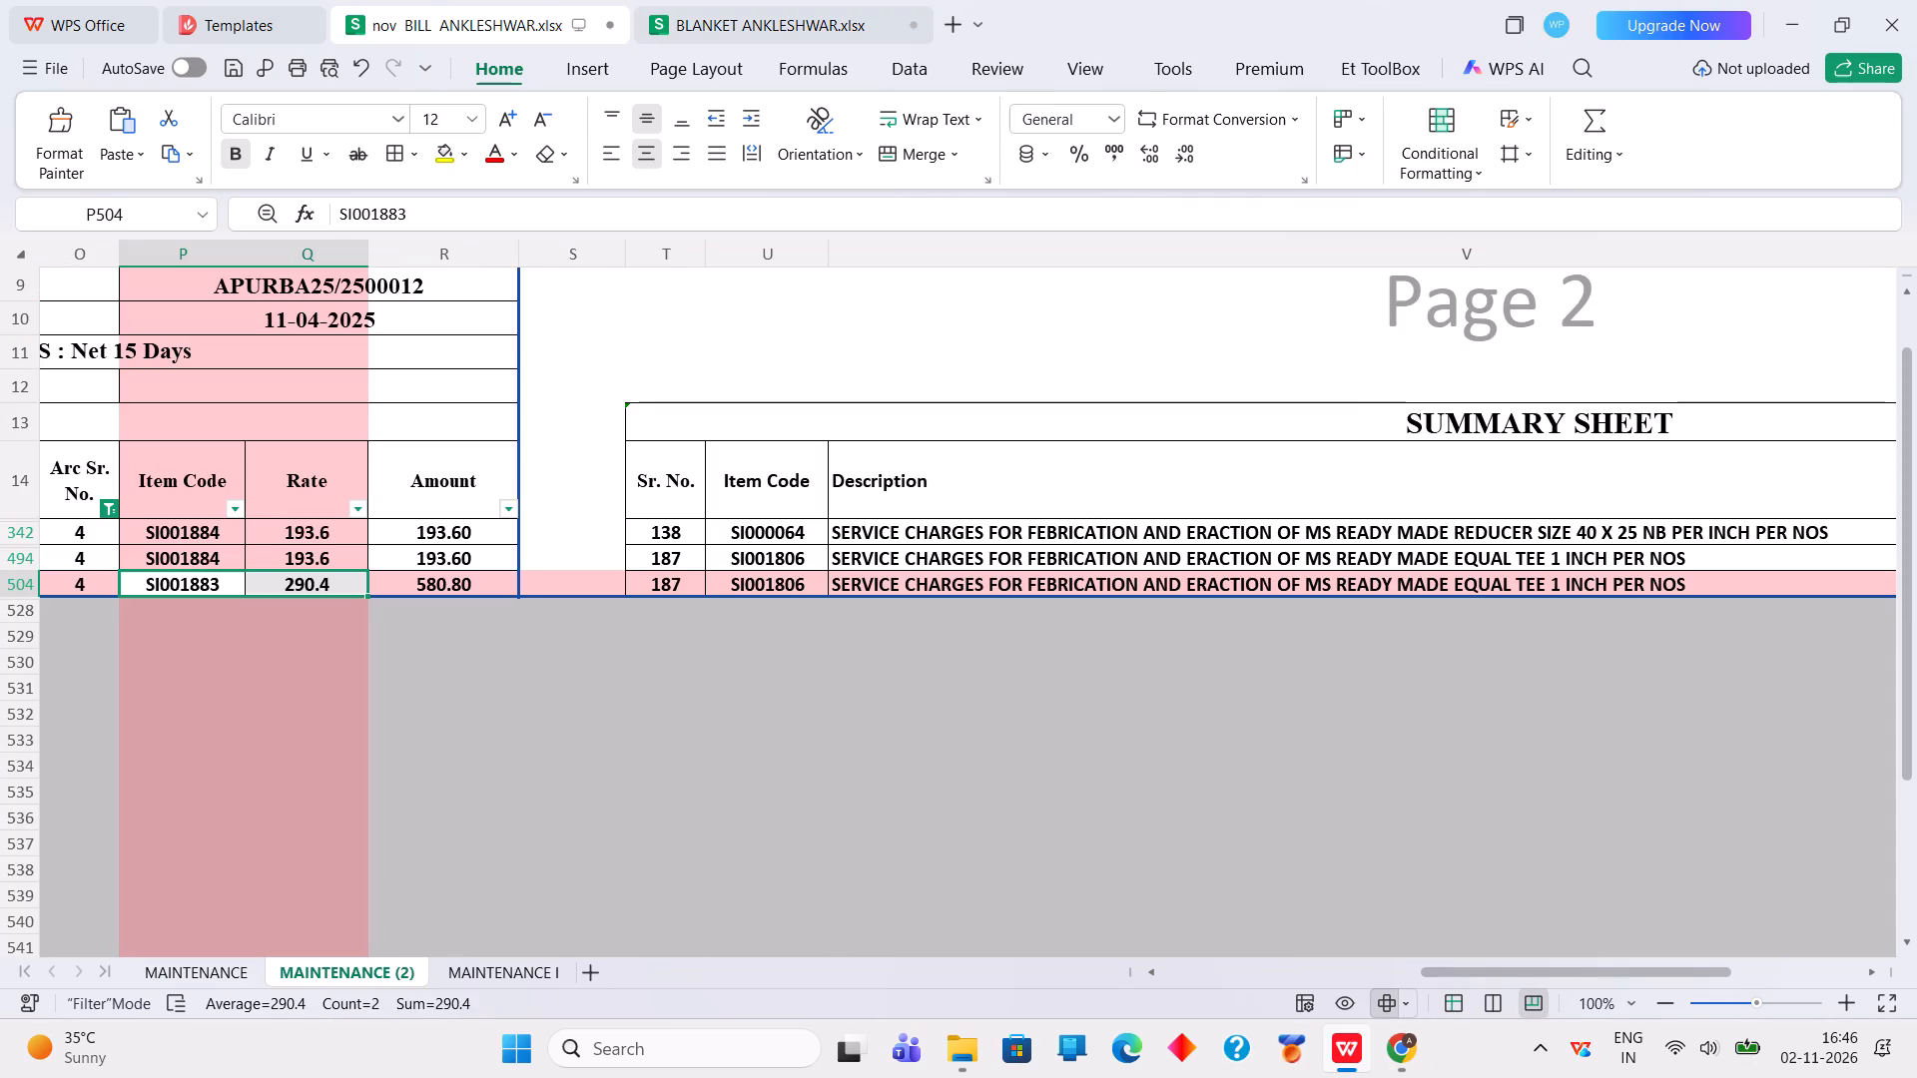
{"action": "right_click", "coordinate": [775, 589]}
{"action": "left_click", "coordinate": [935, 34]}
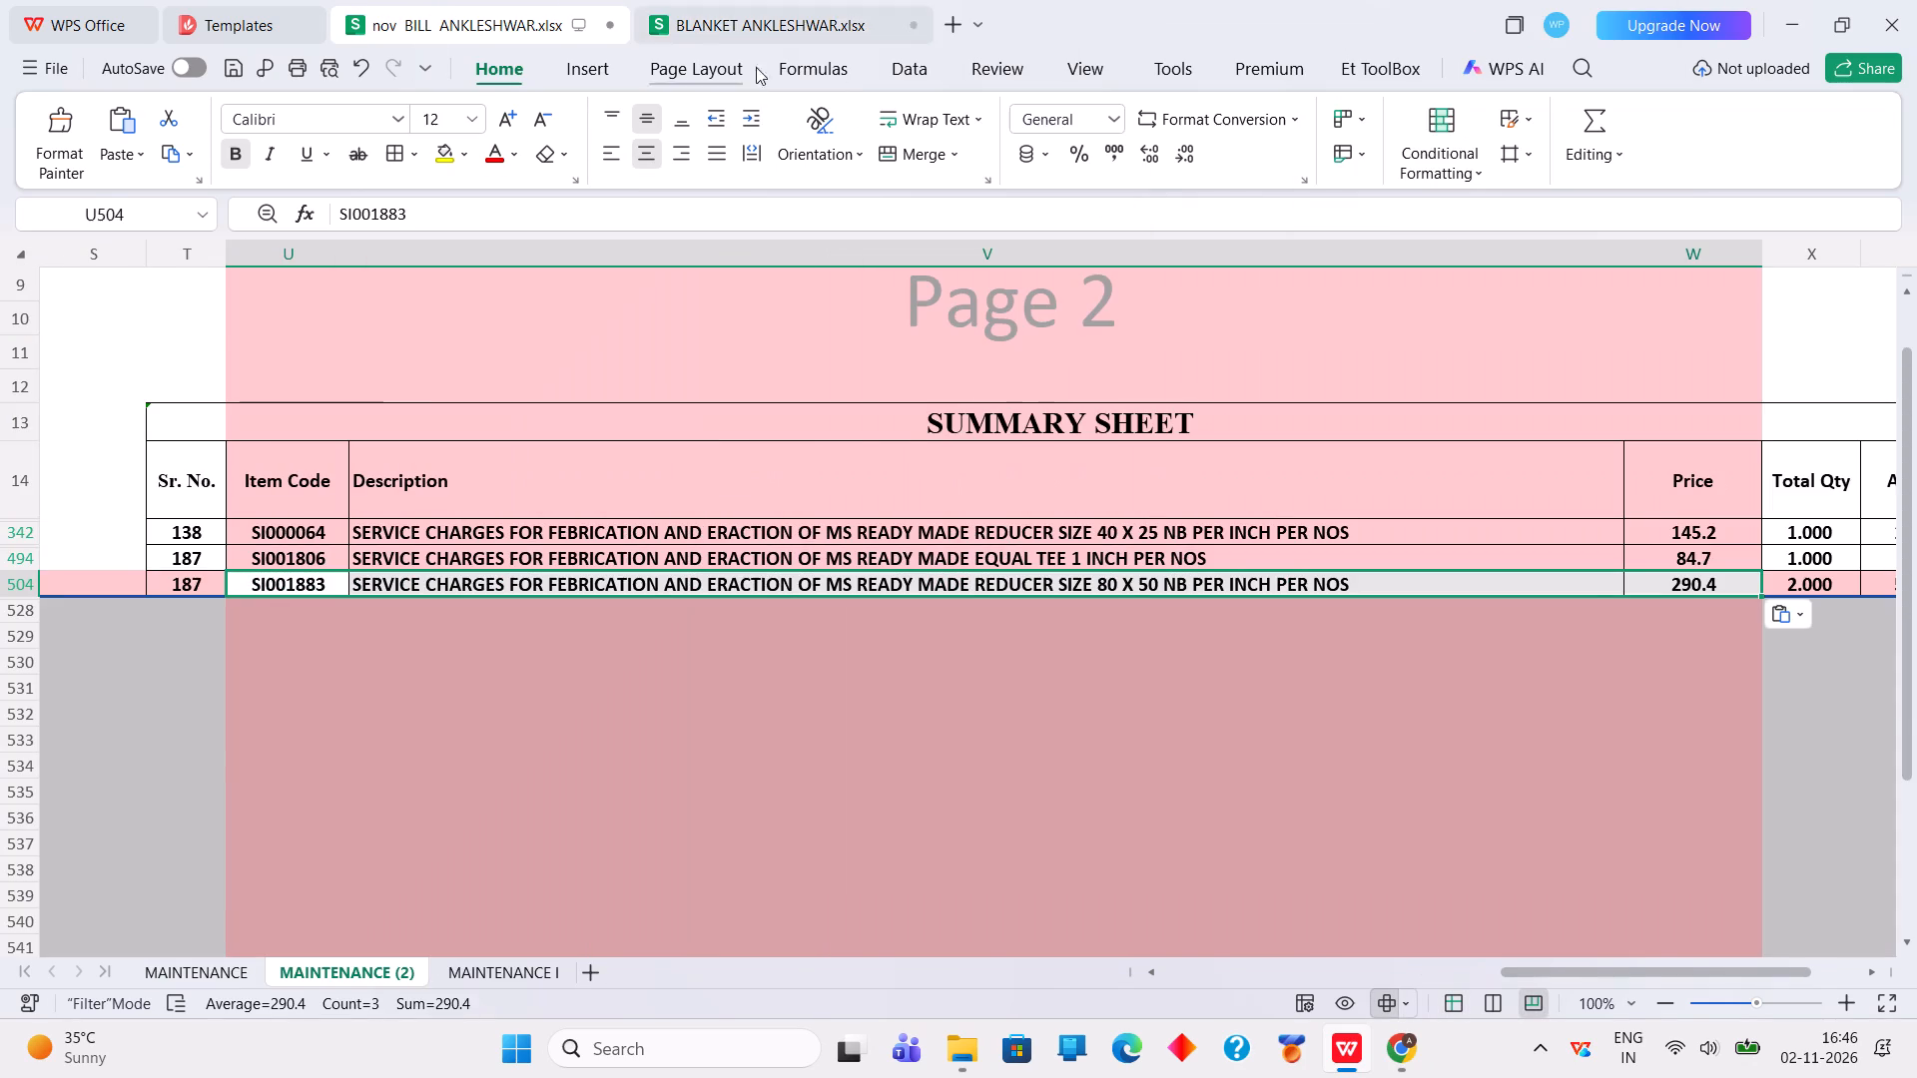
Copy the 50 x 25 NB reducer's code, description and rate (H141:J141) and paste them as values into the bill's summary at U342 and U494.
{"action": "left_click", "coordinate": [719, 17]}
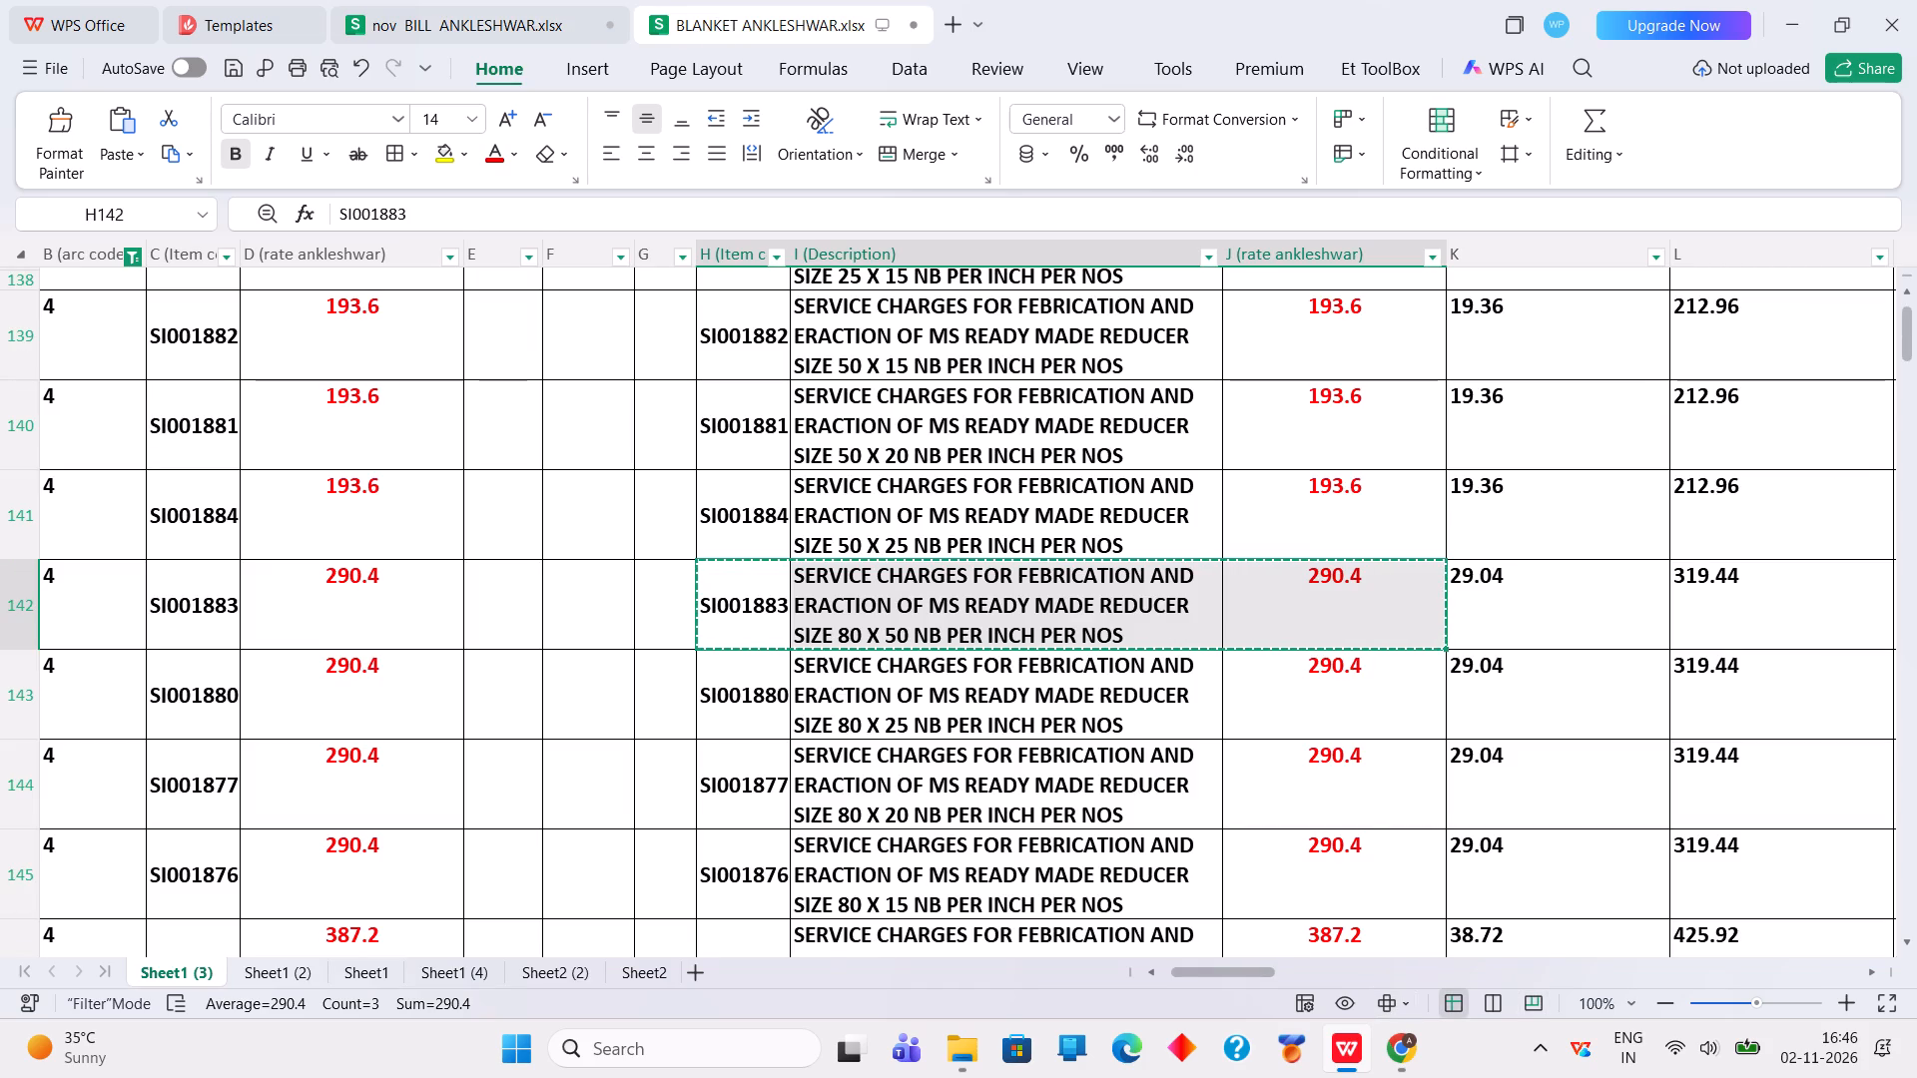
{"action": "left_click_drag", "start_coordinate": [746, 524], "coordinate": [1319, 504]}
{"action": "right_click", "coordinate": [1320, 504]}
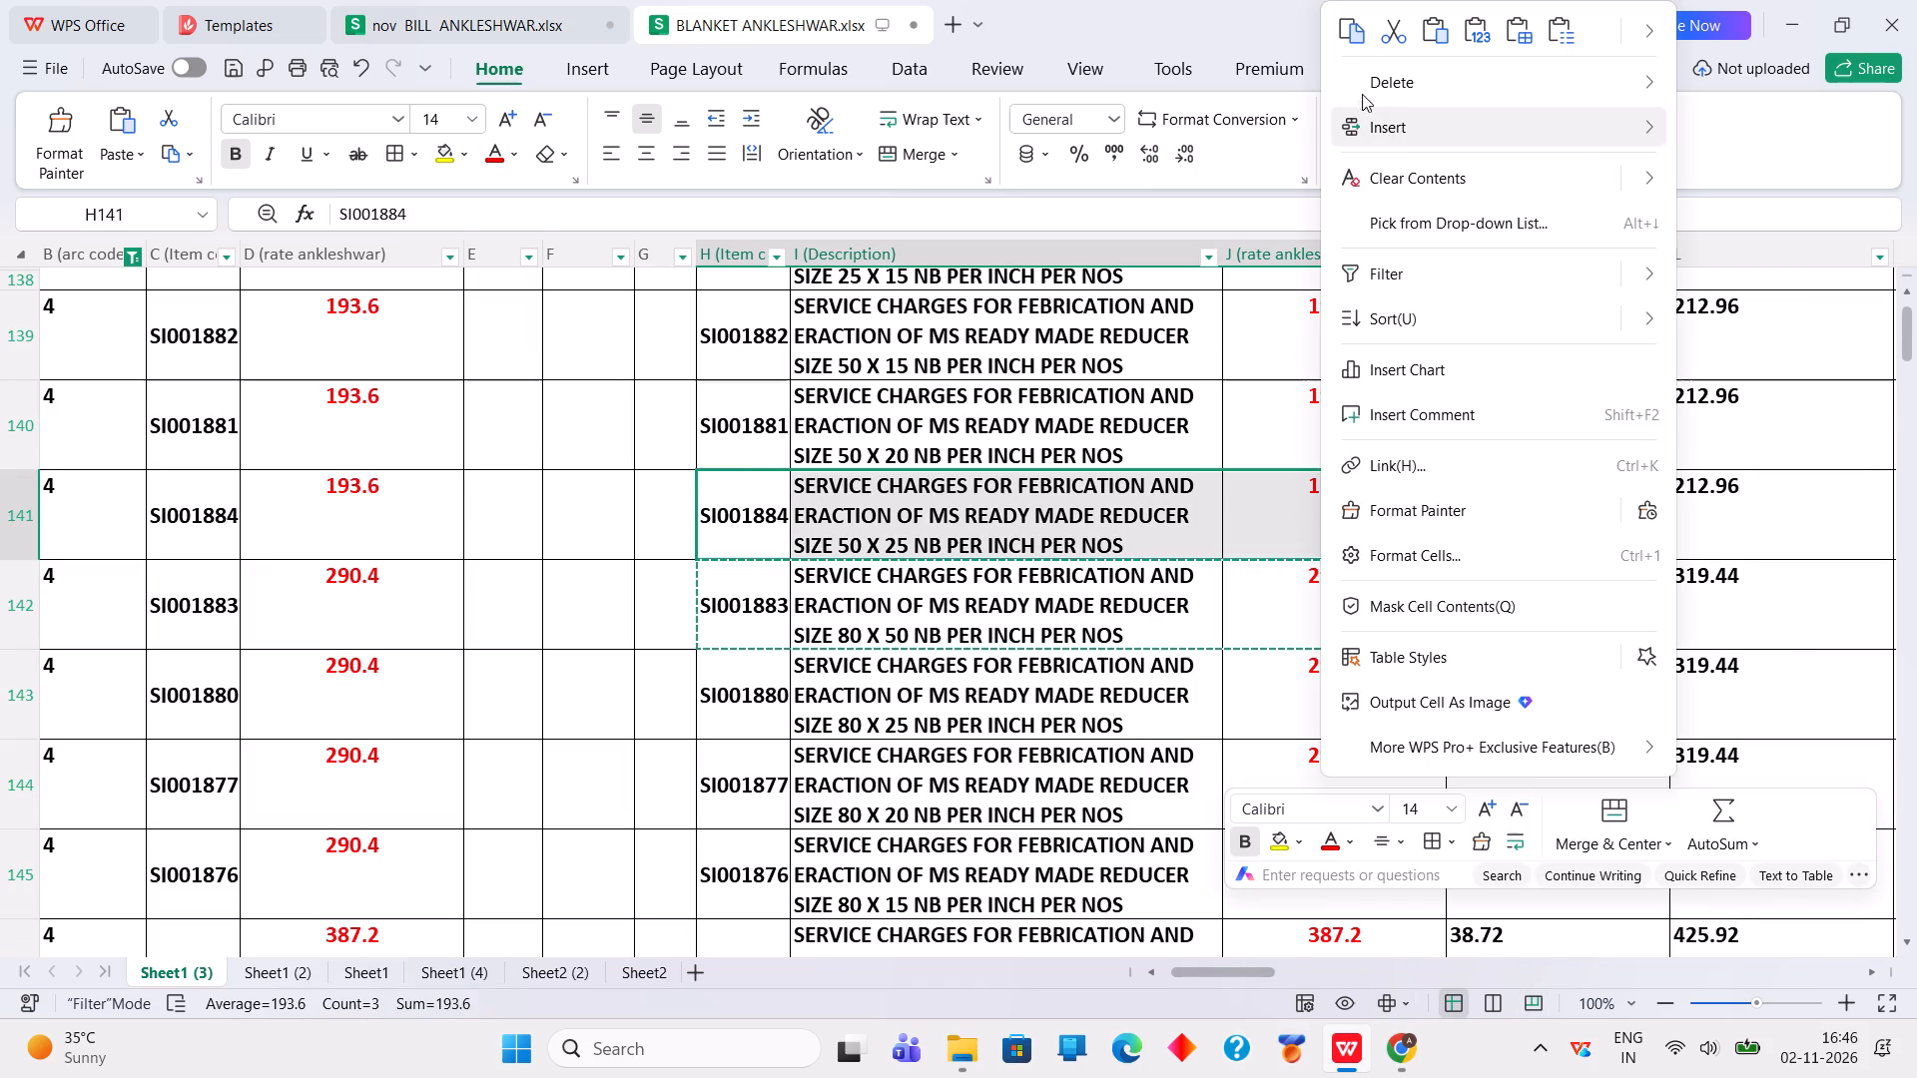
{"action": "left_click", "coordinate": [1355, 29]}
{"action": "left_click", "coordinate": [454, 18]}
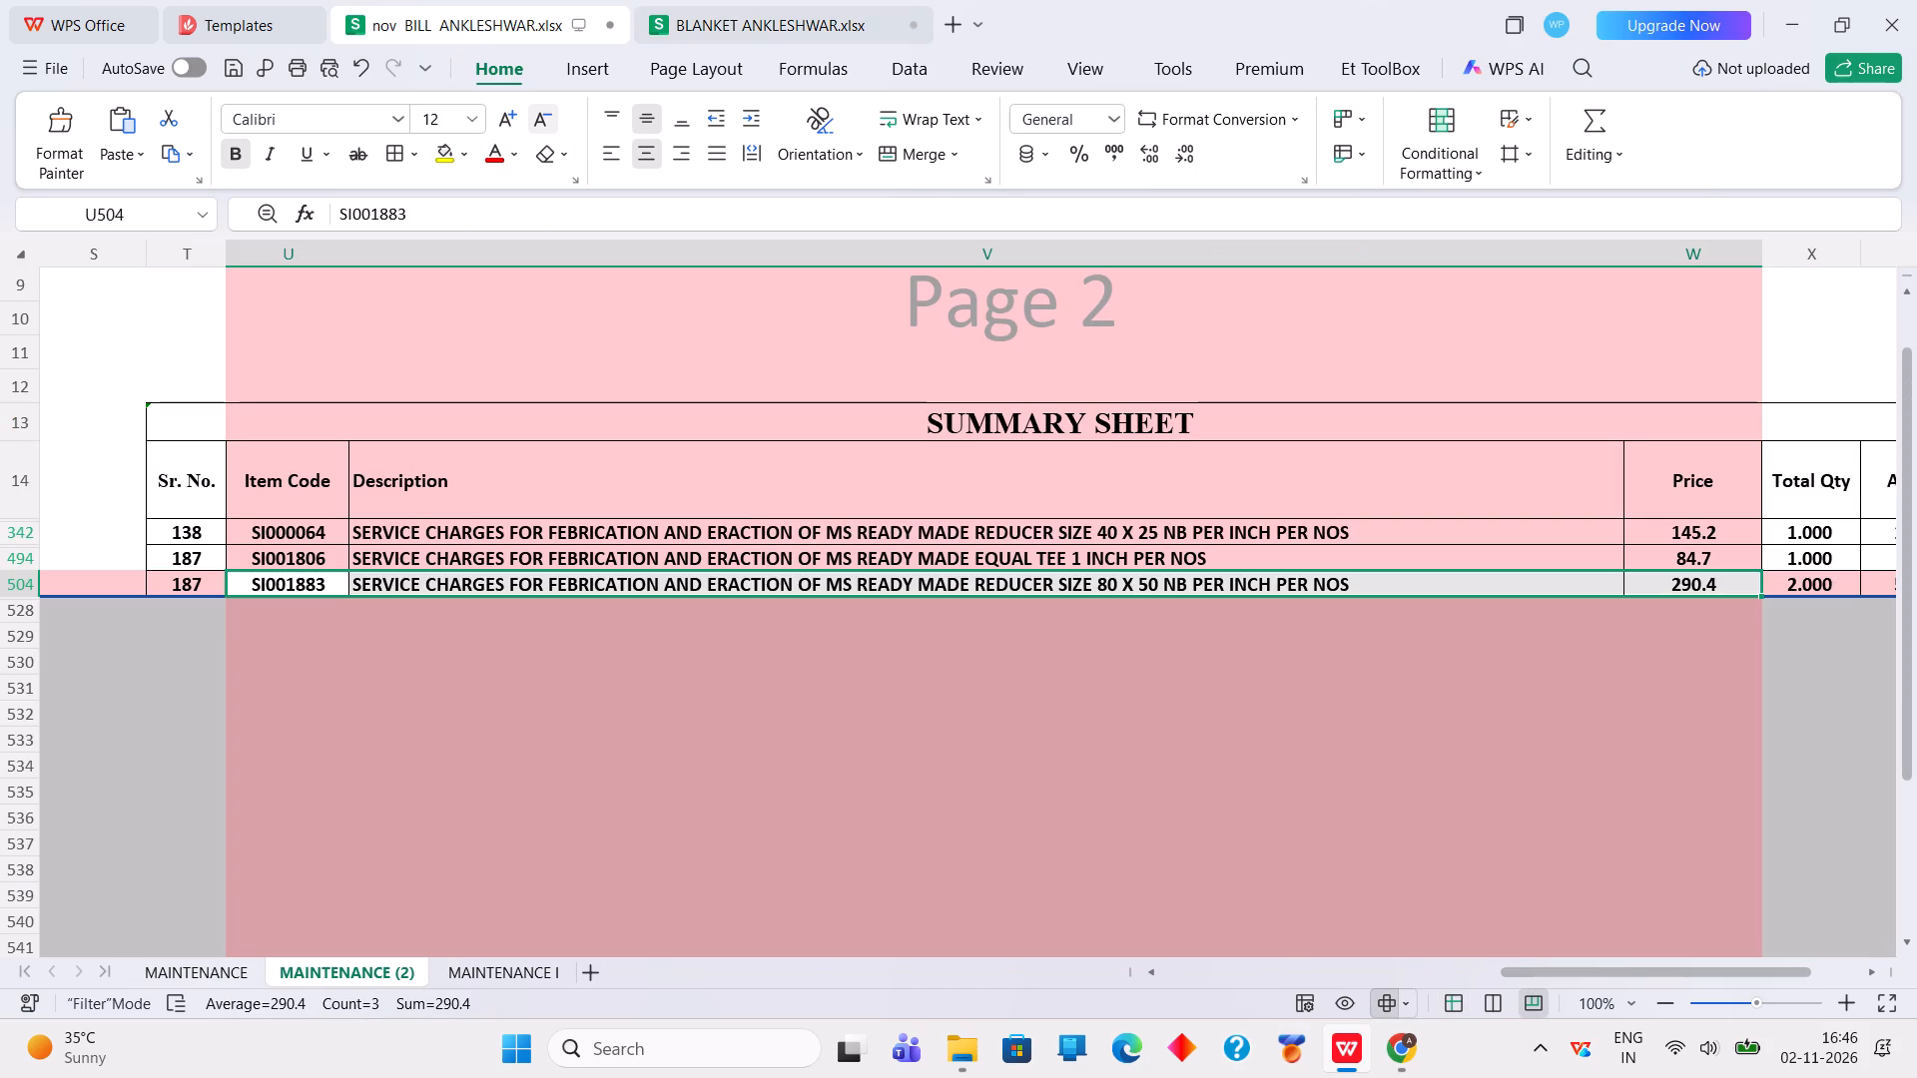
{"action": "left_click", "coordinate": [332, 529]}
{"action": "right_click", "coordinate": [332, 529]}
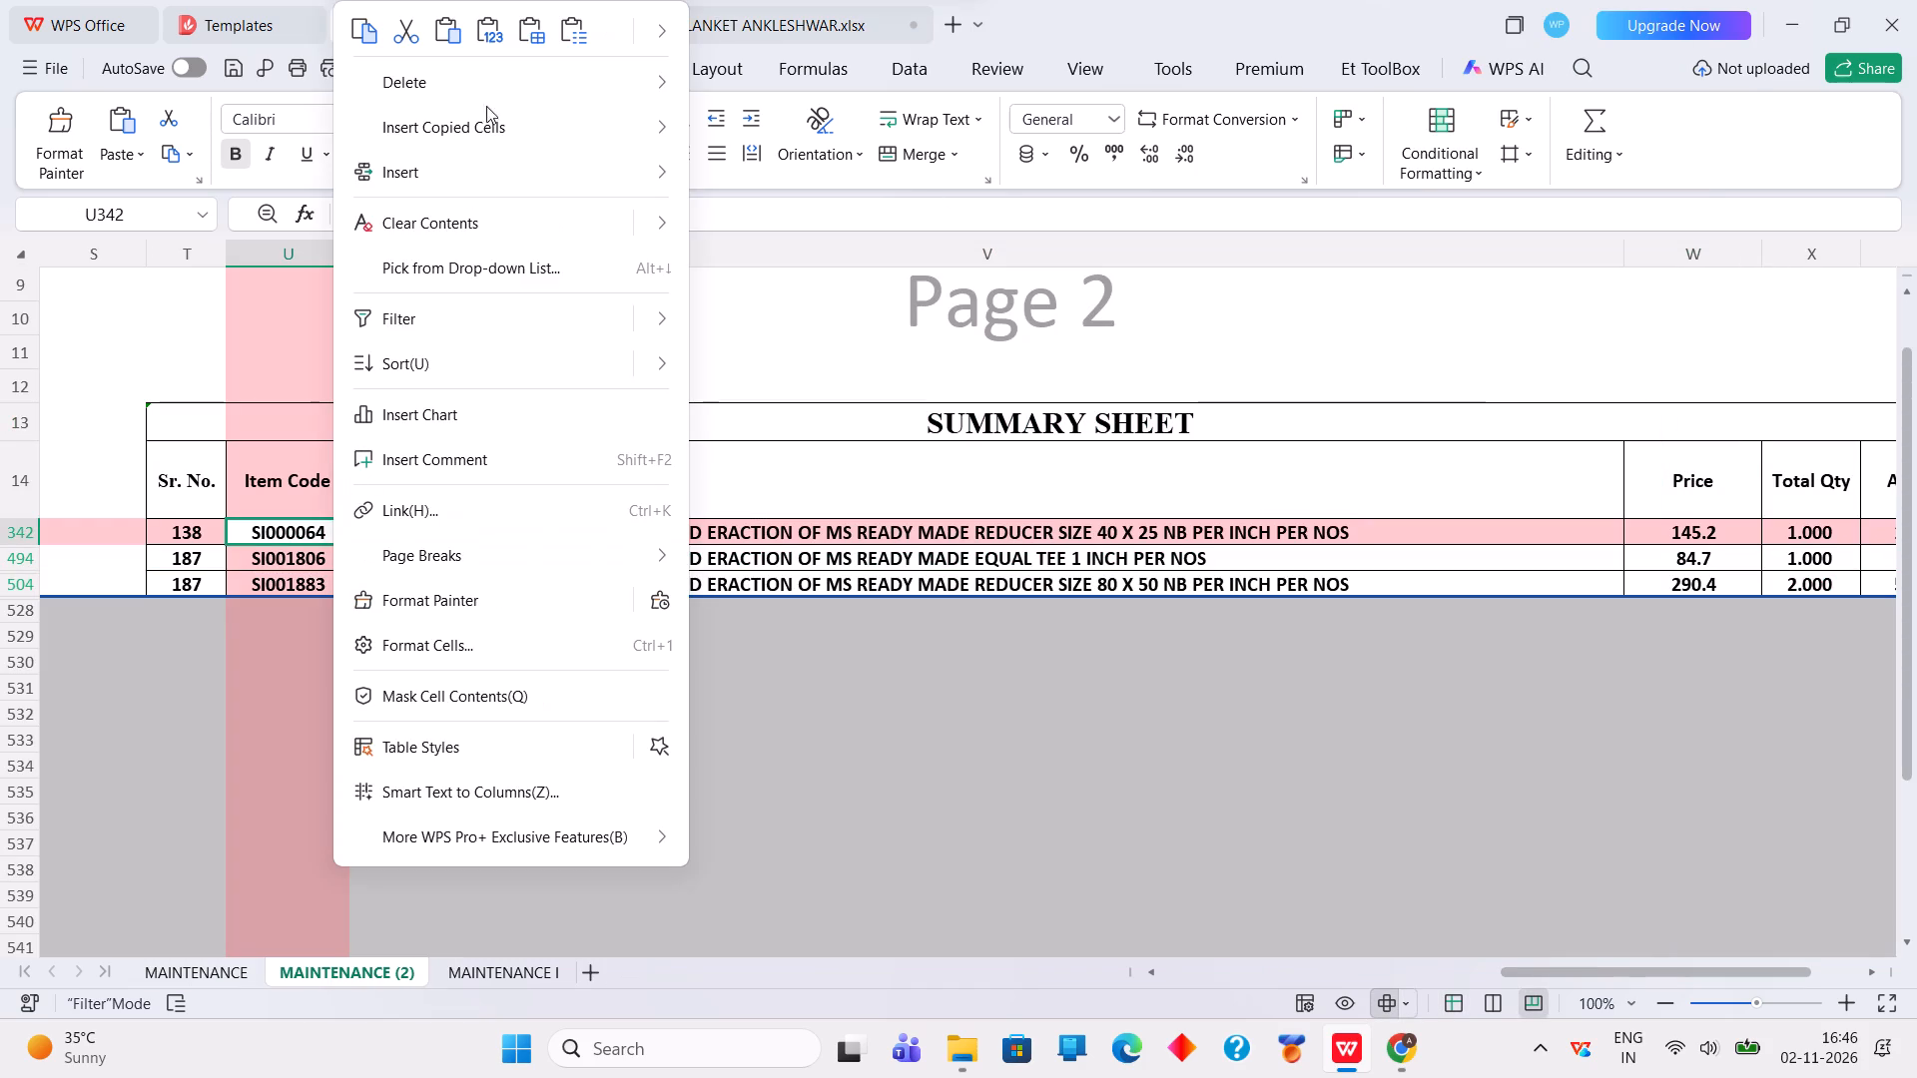
{"action": "left_click", "coordinate": [500, 29]}
{"action": "left_click", "coordinate": [321, 552]}
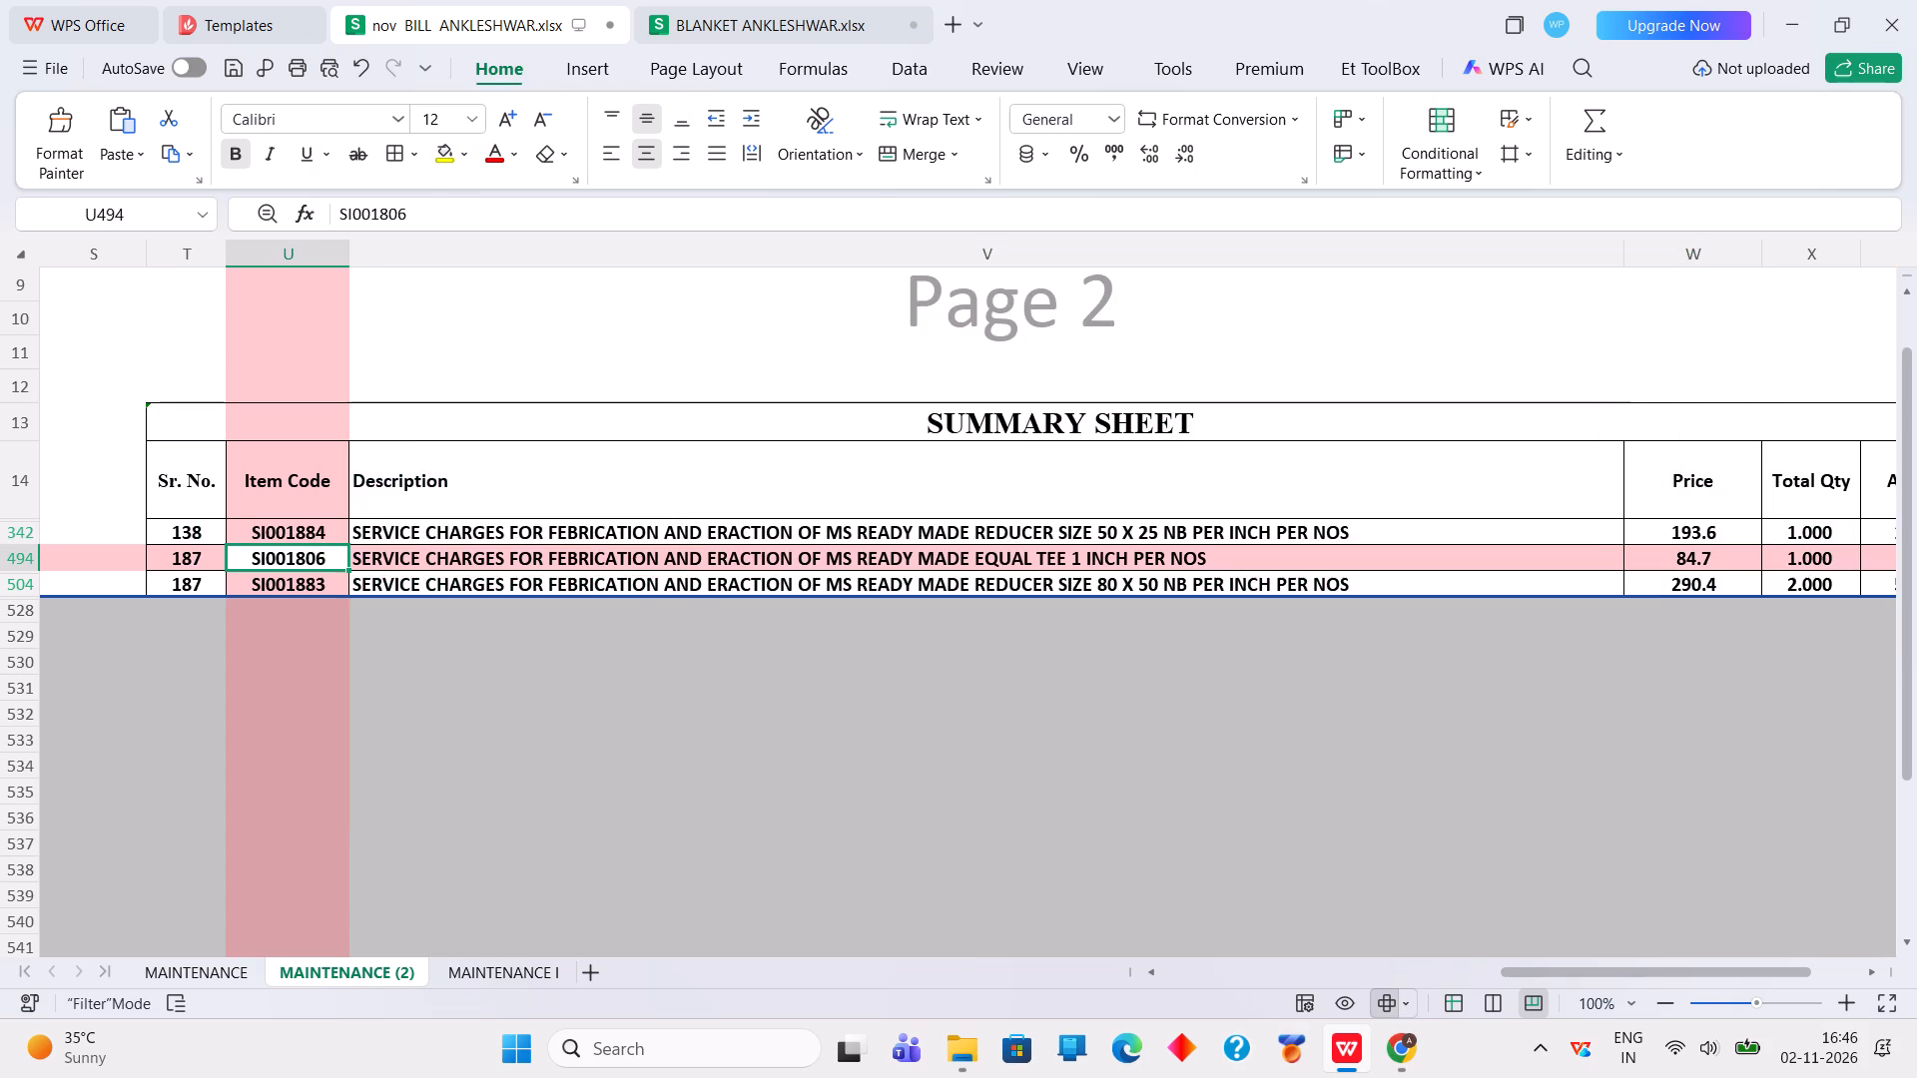
{"action": "right_click", "coordinate": [321, 553]}
{"action": "left_click", "coordinate": [489, 37]}
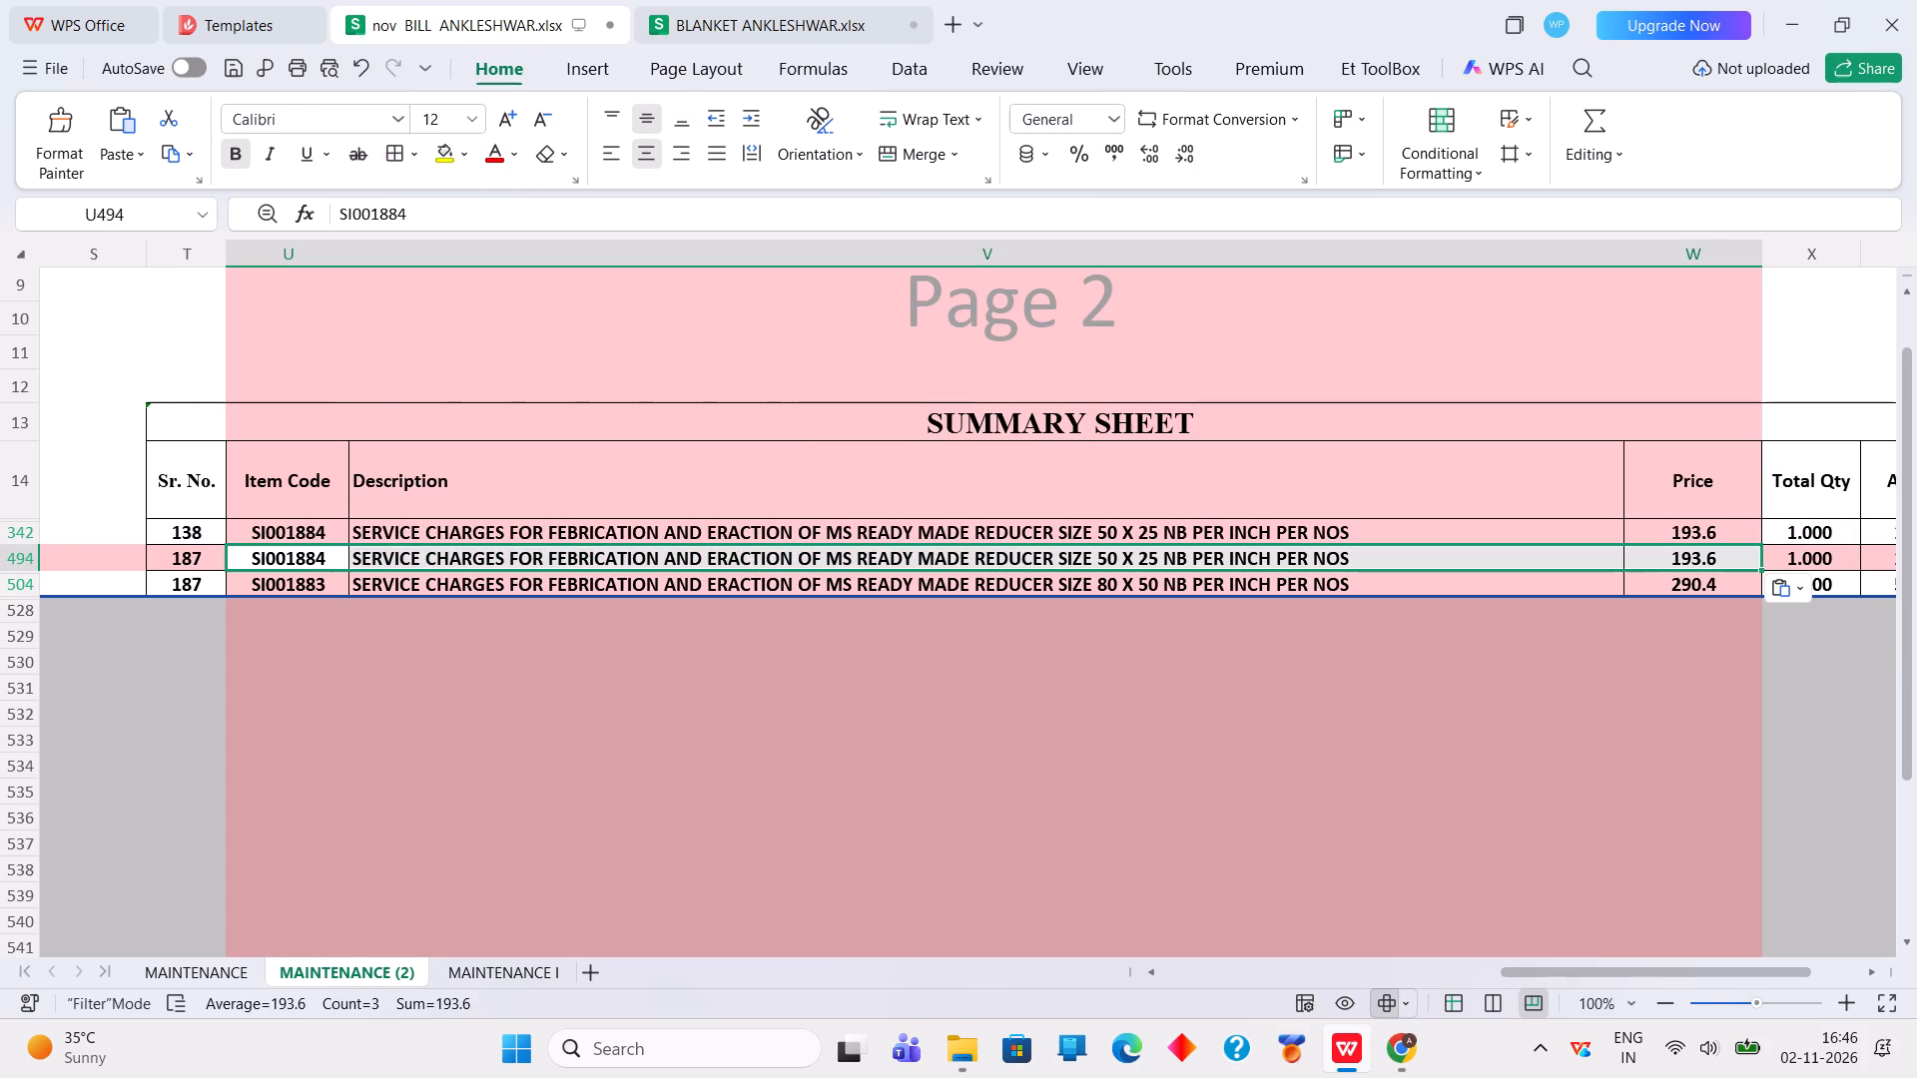
Change the bill's Arc Sr. No. filter from 4 to show only code 6.
{"action": "left_click_drag", "start_coordinate": [1517, 970], "coordinate": [1376, 998]}
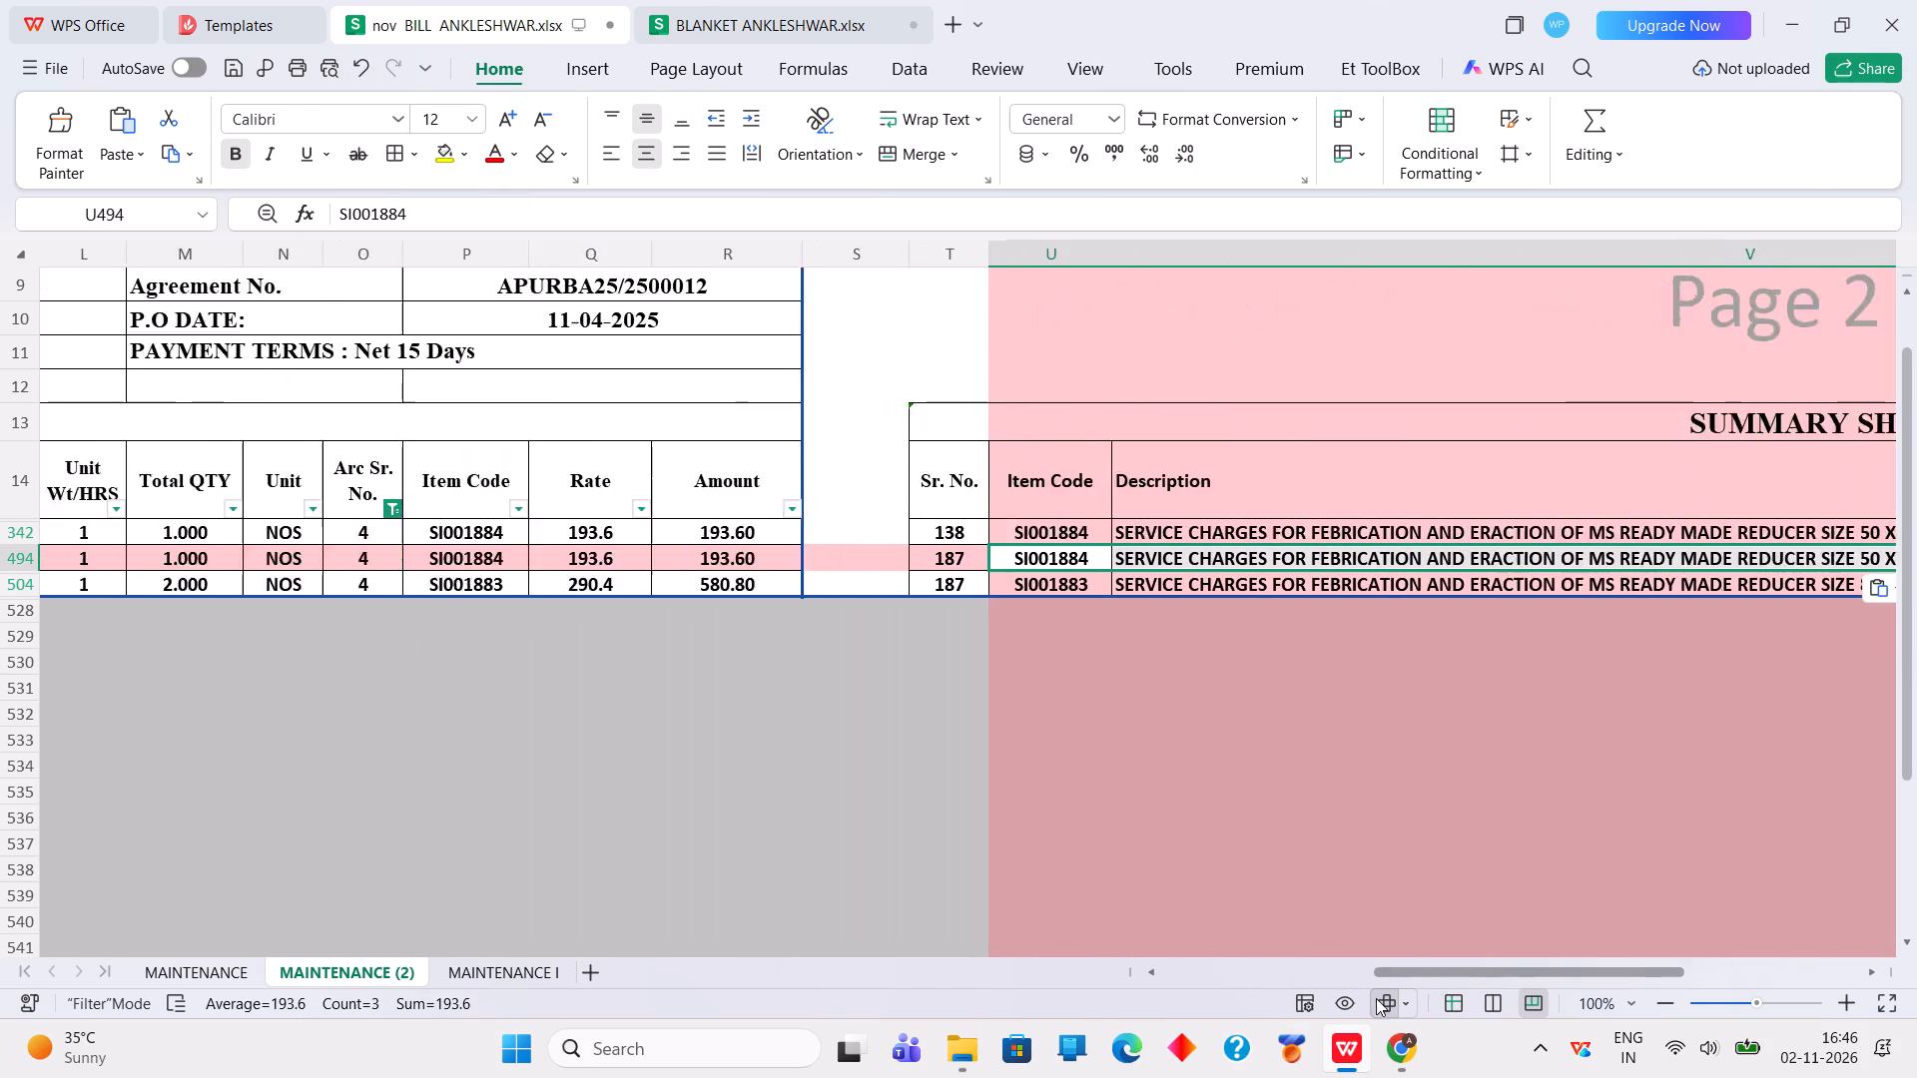
{"action": "left_click_drag", "start_coordinate": [1376, 998], "coordinate": [1235, 1019]}
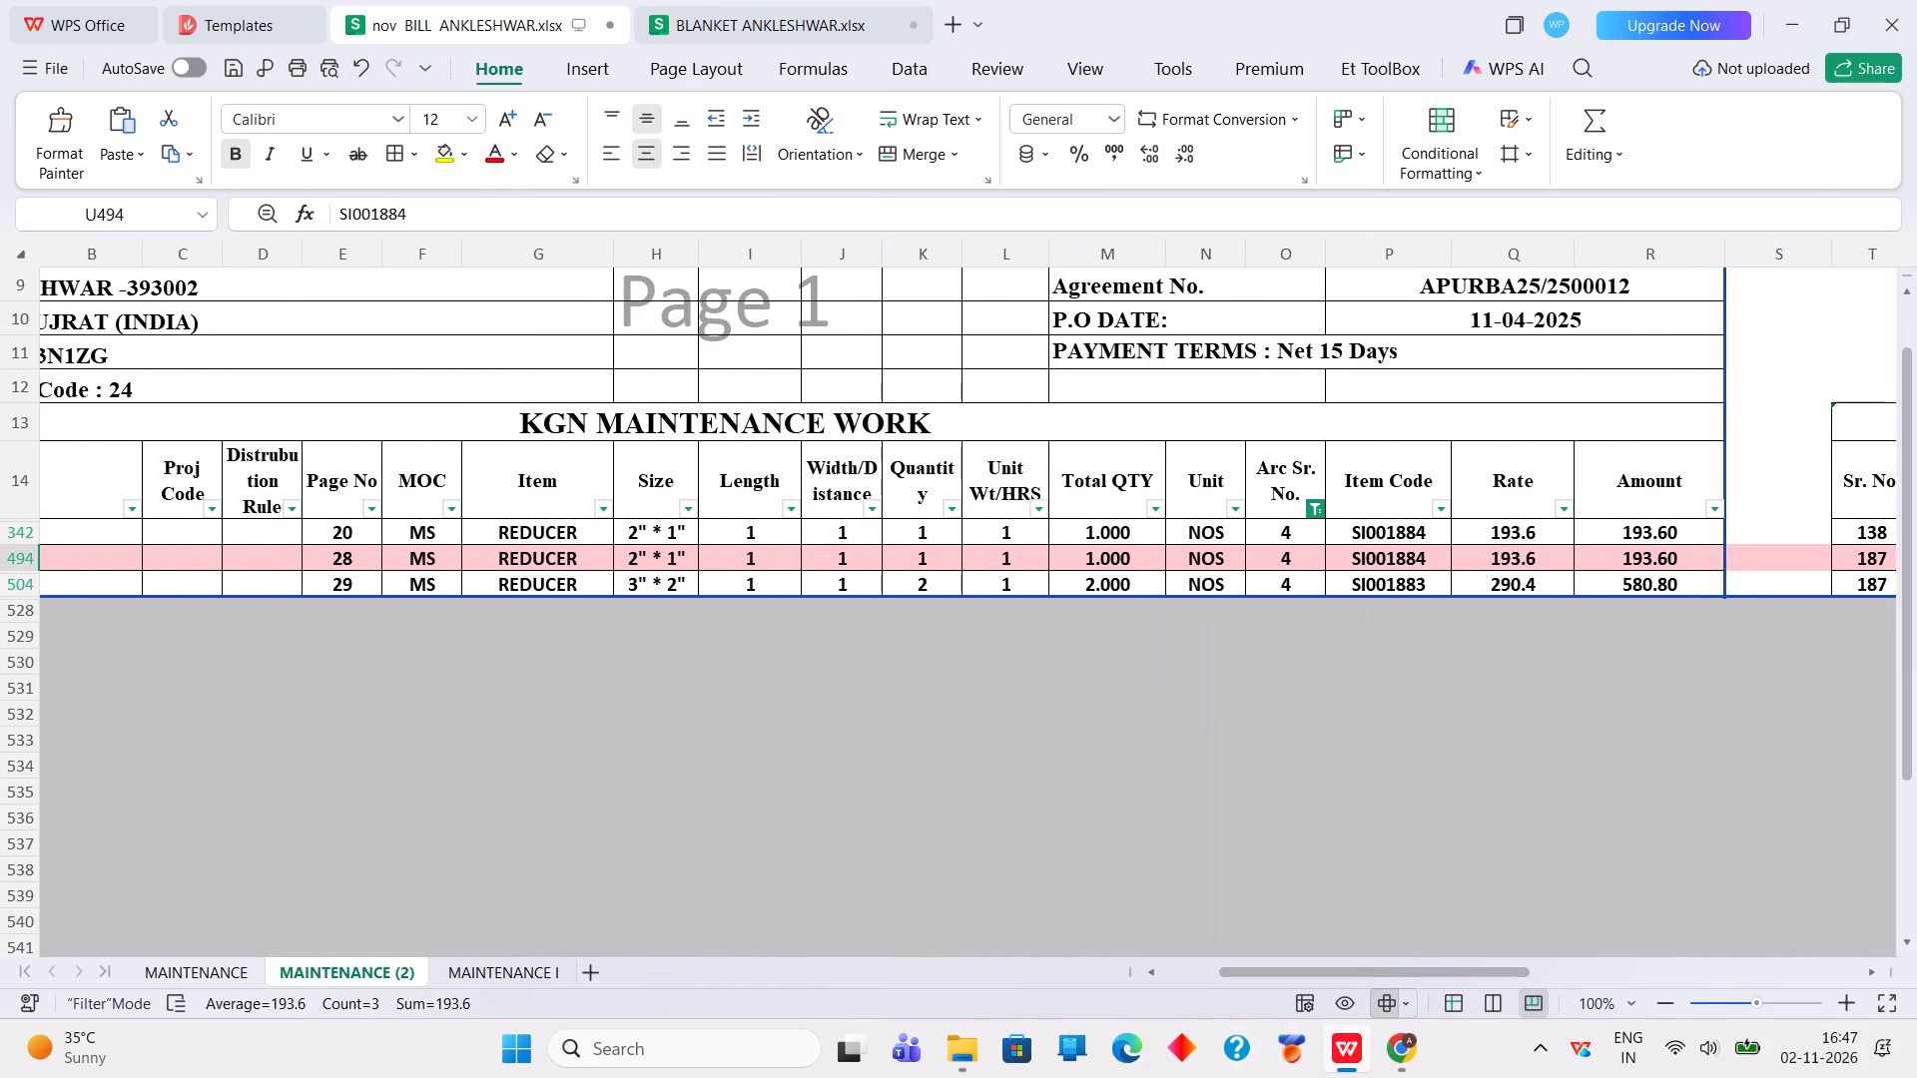
{"action": "left_click", "coordinate": [1322, 515]}
{"action": "left_click", "coordinate": [1369, 599]}
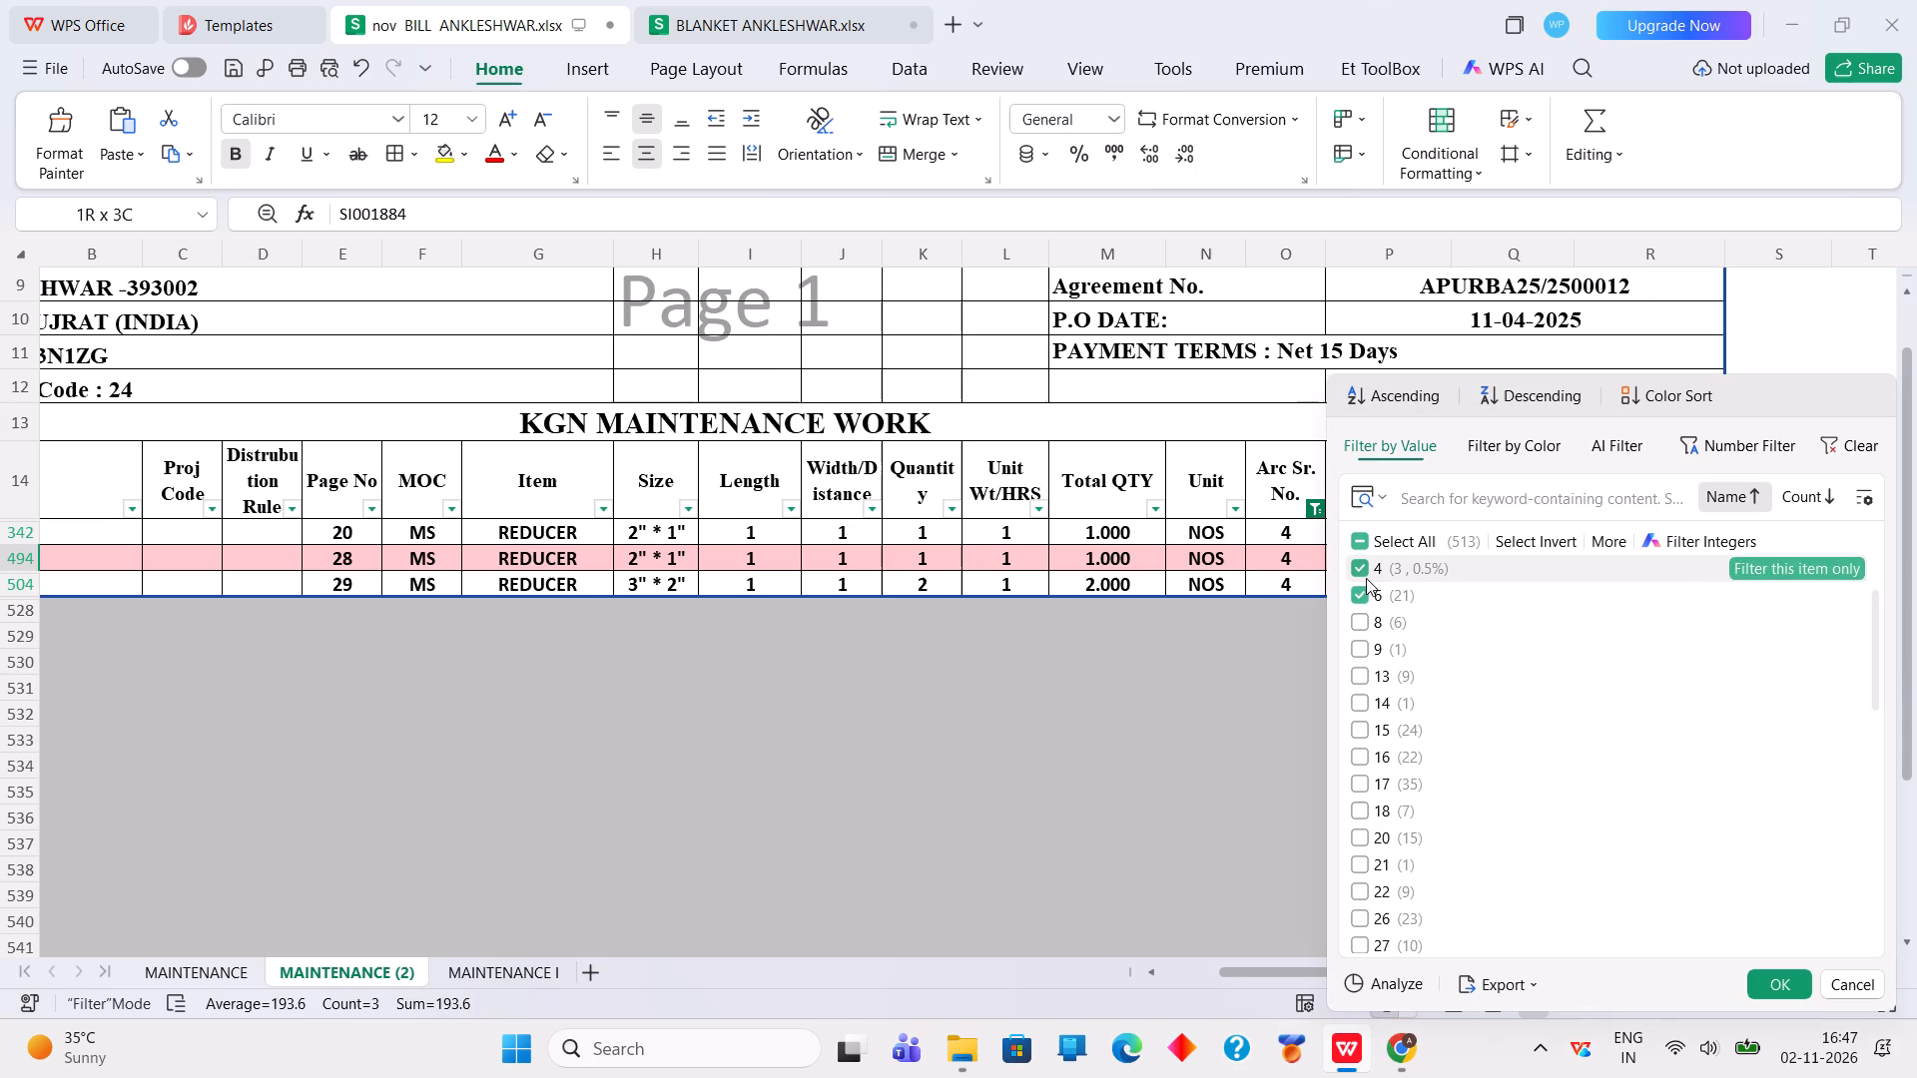
{"action": "left_click", "coordinate": [1365, 578]}
{"action": "left_click", "coordinate": [1785, 986]}
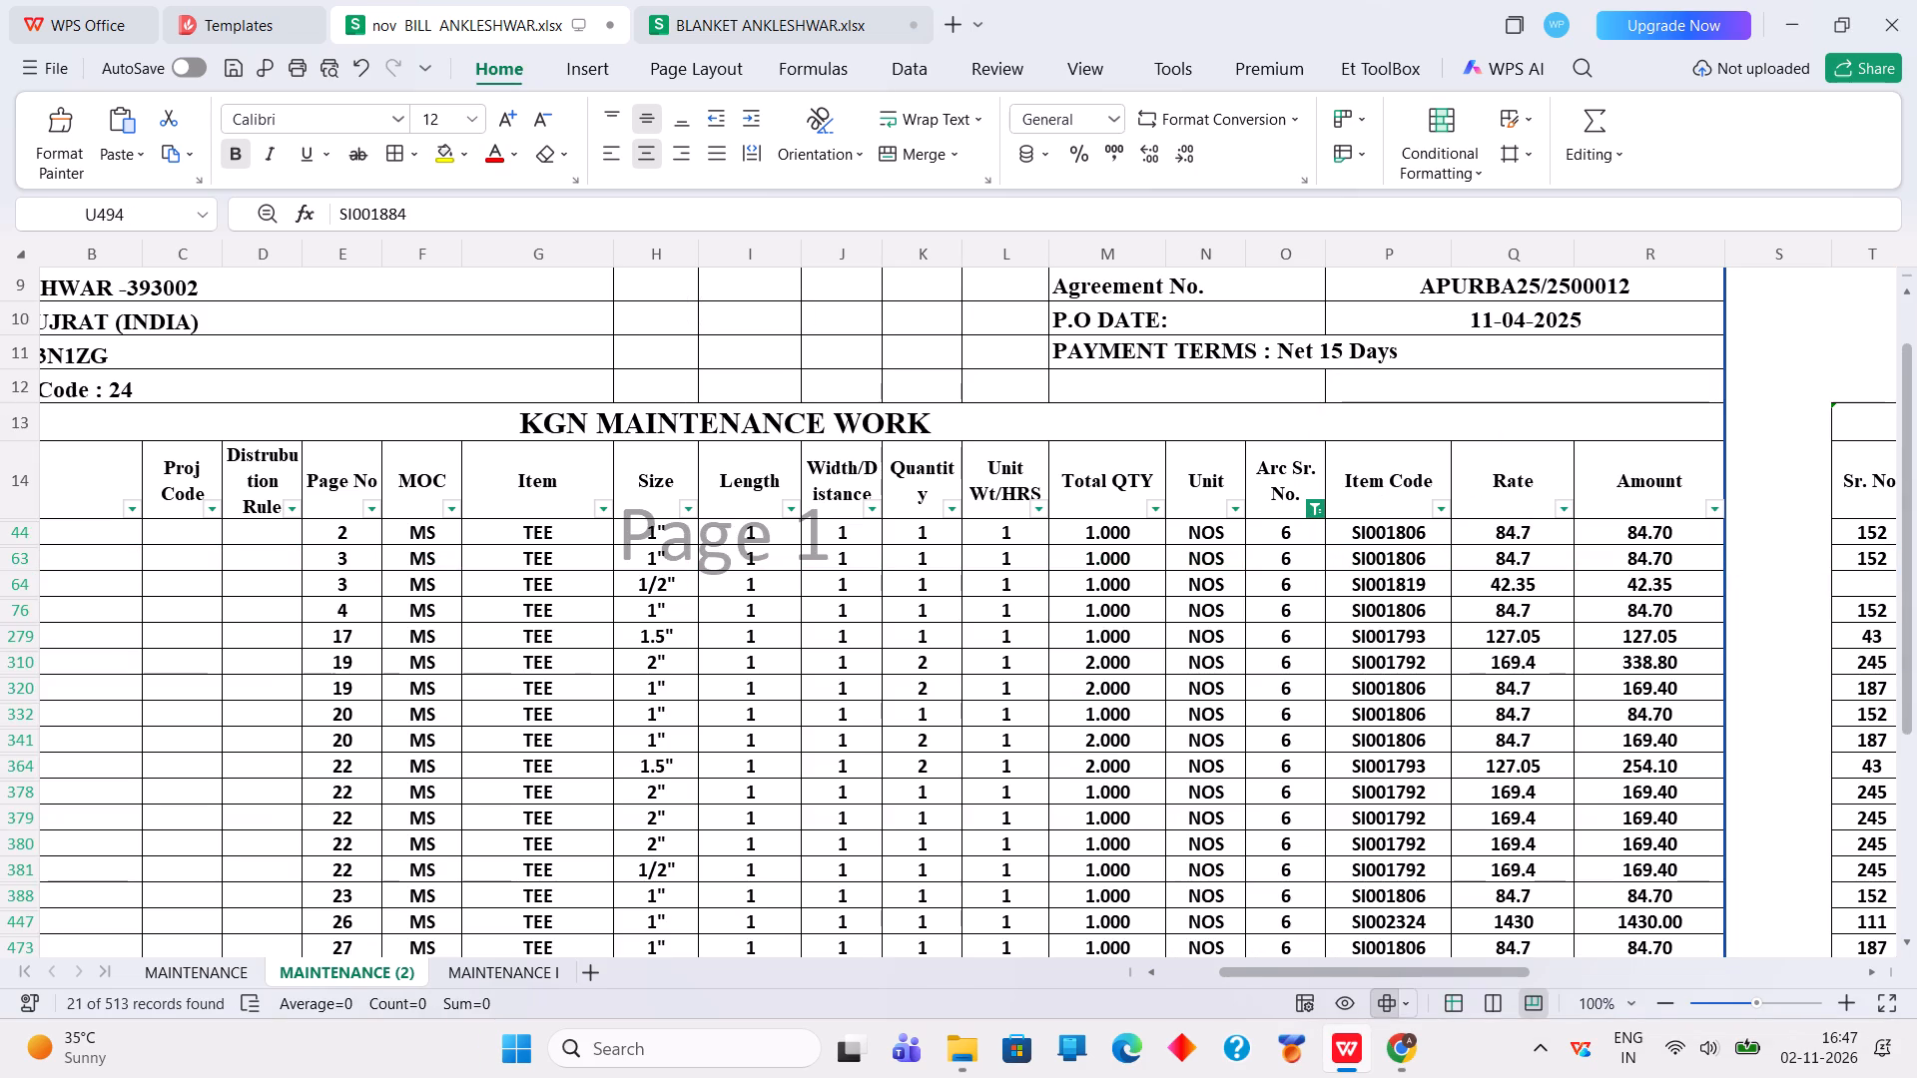
Filter the bill's Size column to show only the 1" tees.
{"action": "left_click", "coordinate": [692, 509]}
{"action": "left_click", "coordinate": [739, 547]}
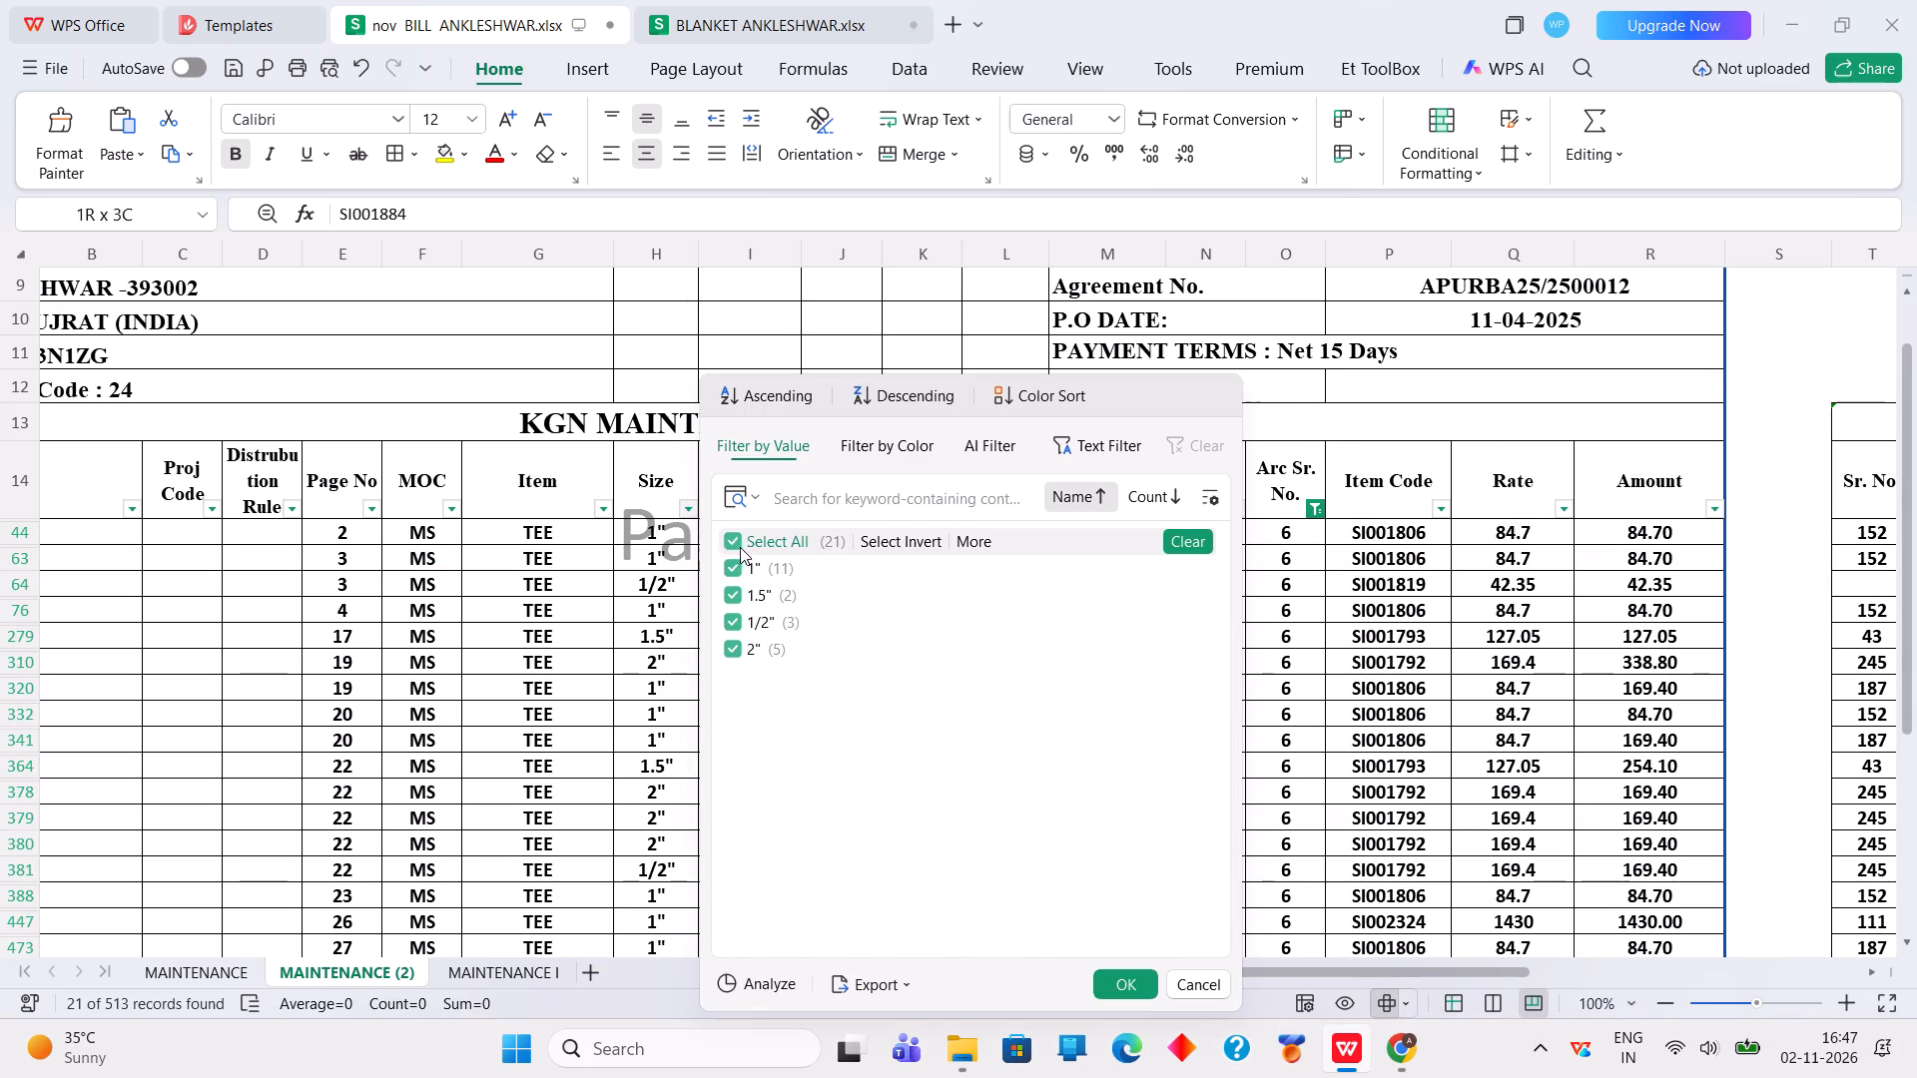
{"action": "left_click", "coordinate": [738, 574]}
{"action": "left_click", "coordinate": [1108, 985]}
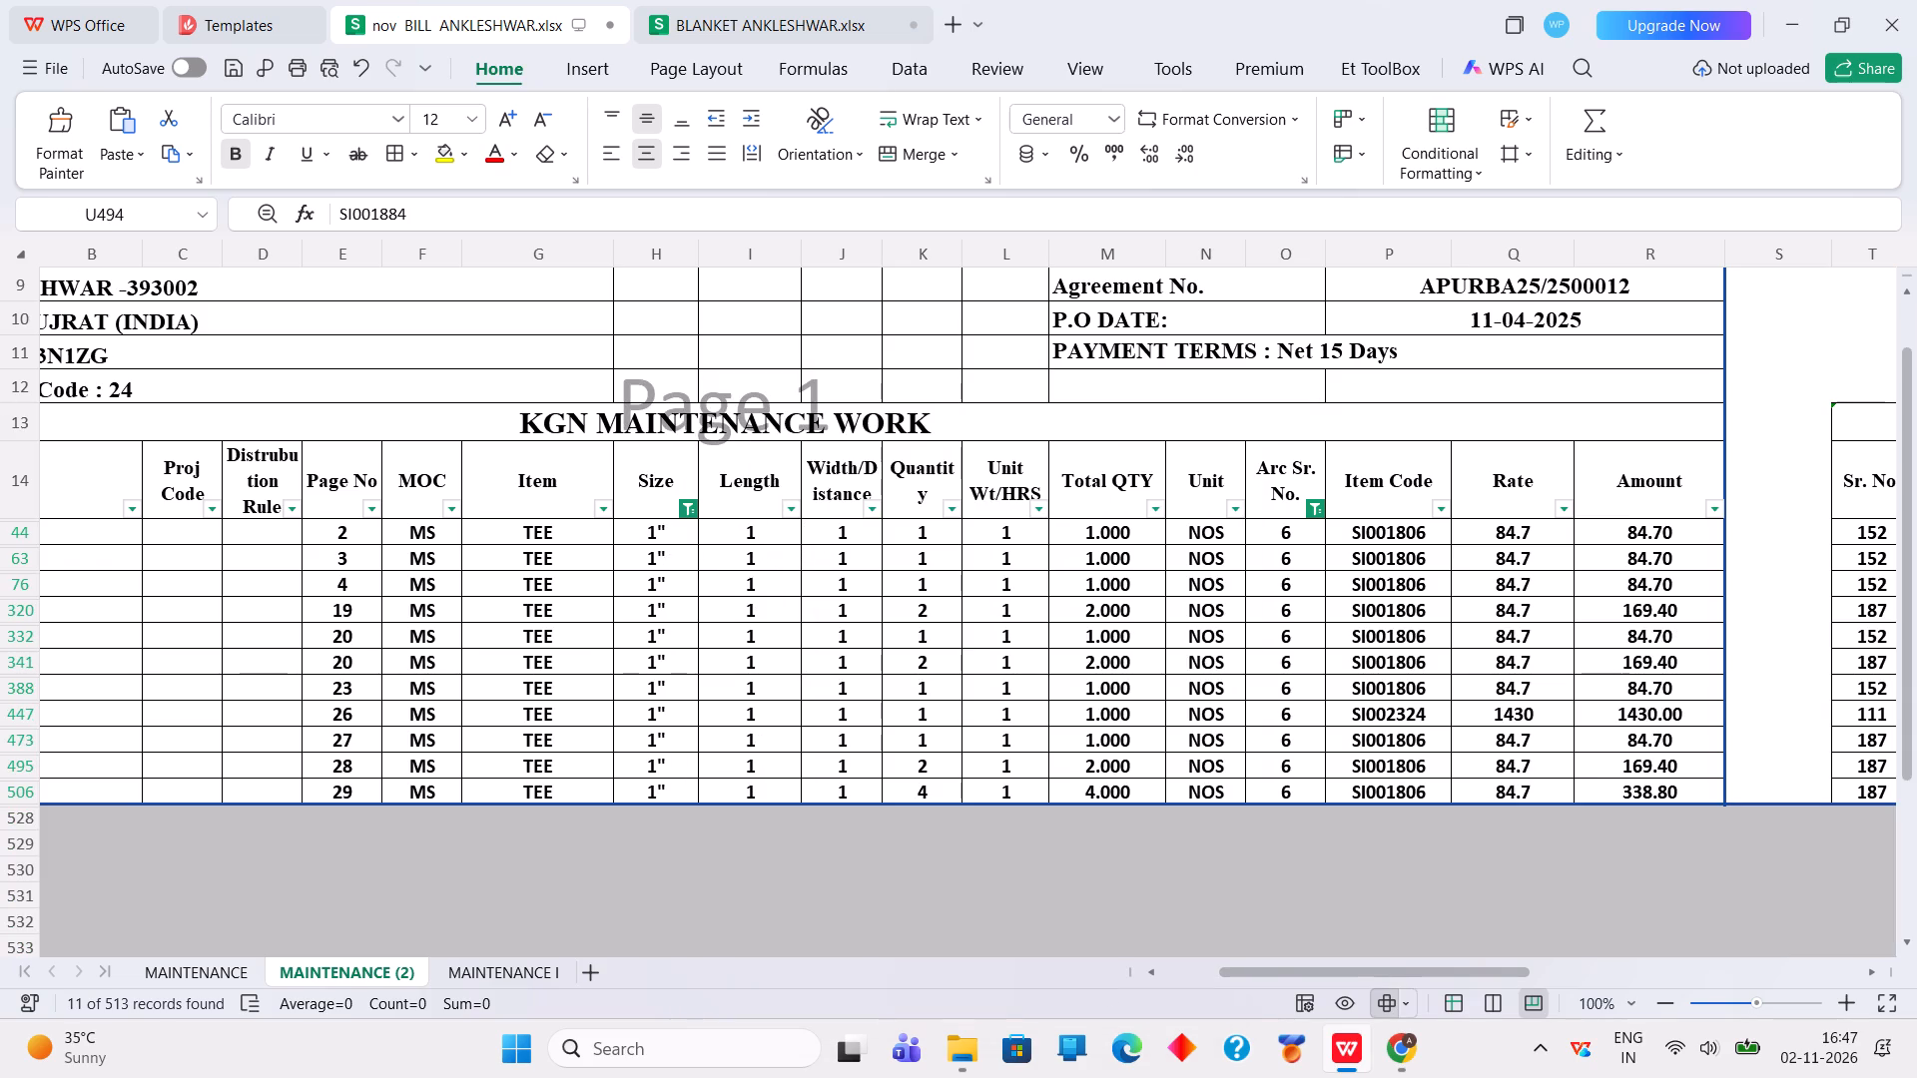
Copy the 1" tee entry from arc number through price (O341:W341) and paste it over the mismatched 1" tee entry at O447.
{"action": "left_click_drag", "start_coordinate": [1291, 663], "coordinate": [1916, 652]}
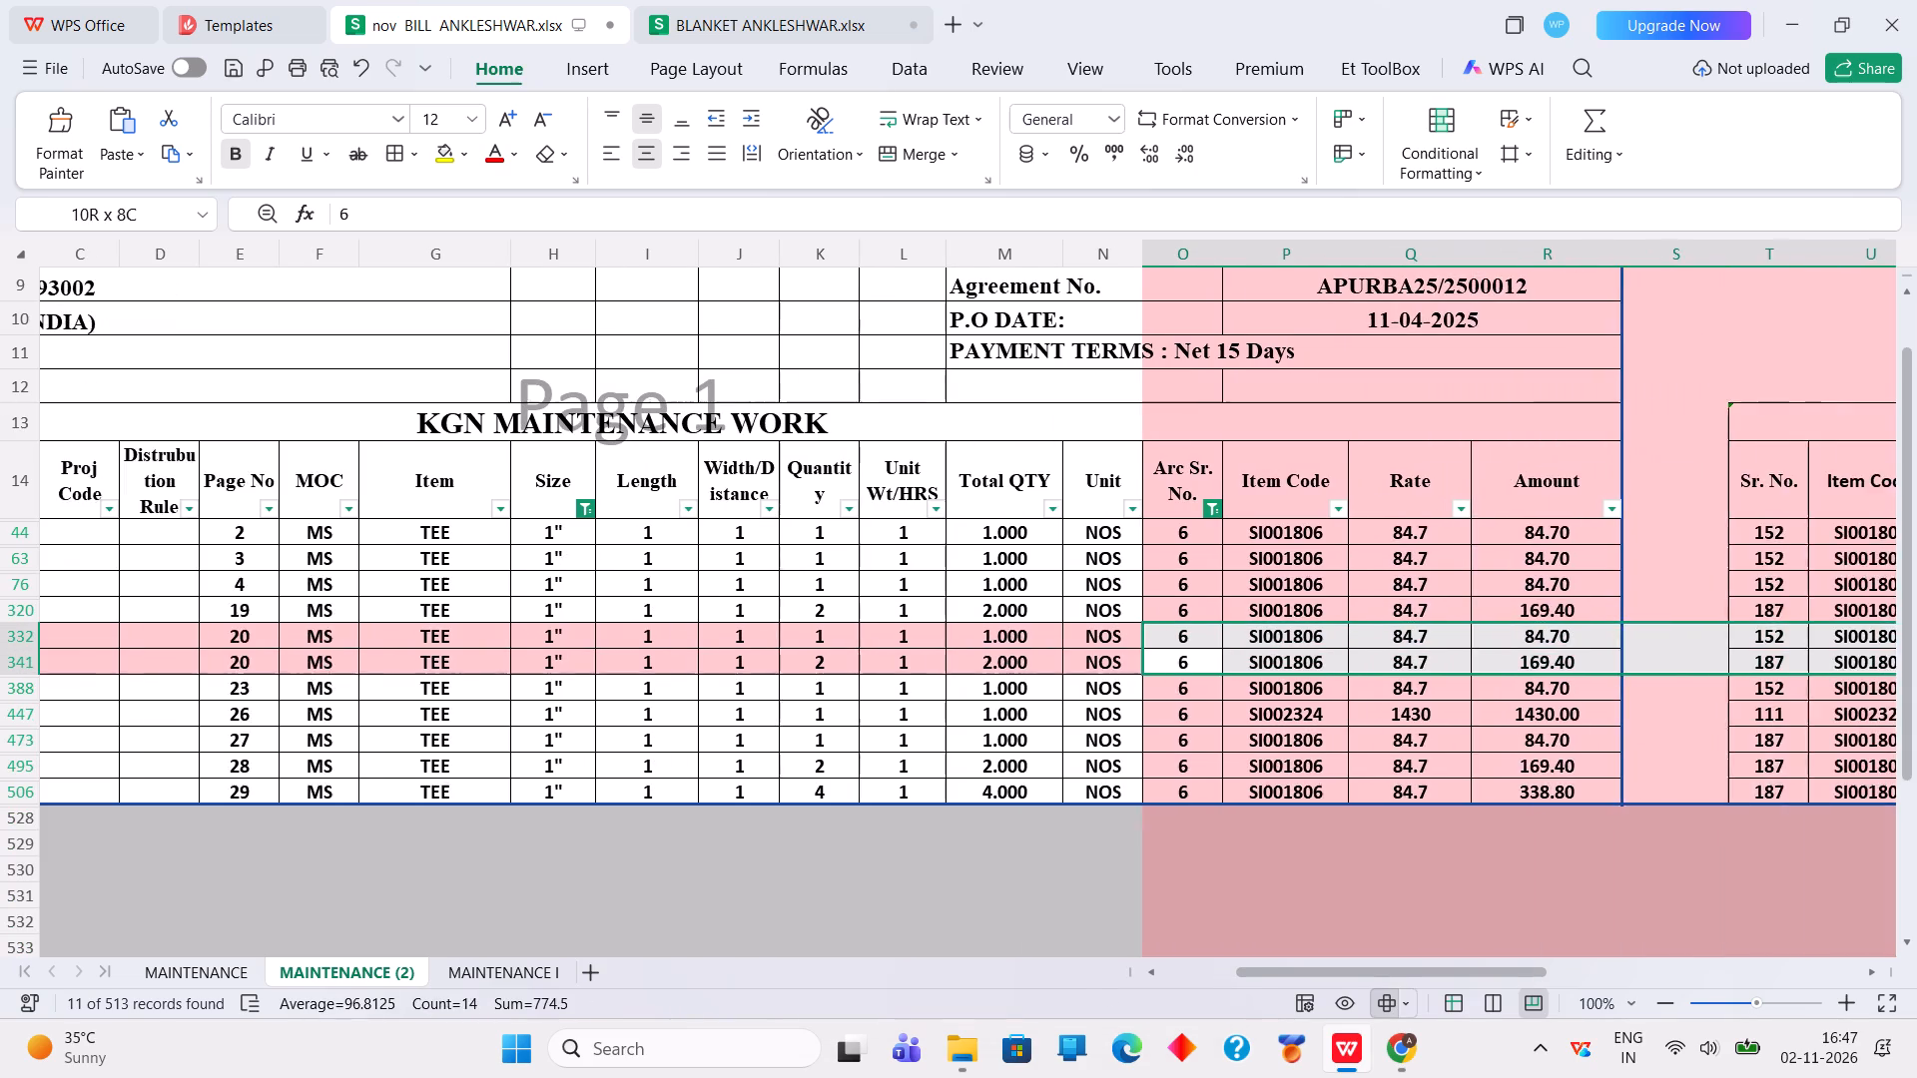
{"action": "left_click_drag", "start_coordinate": [1916, 652], "coordinate": [1916, 651]}
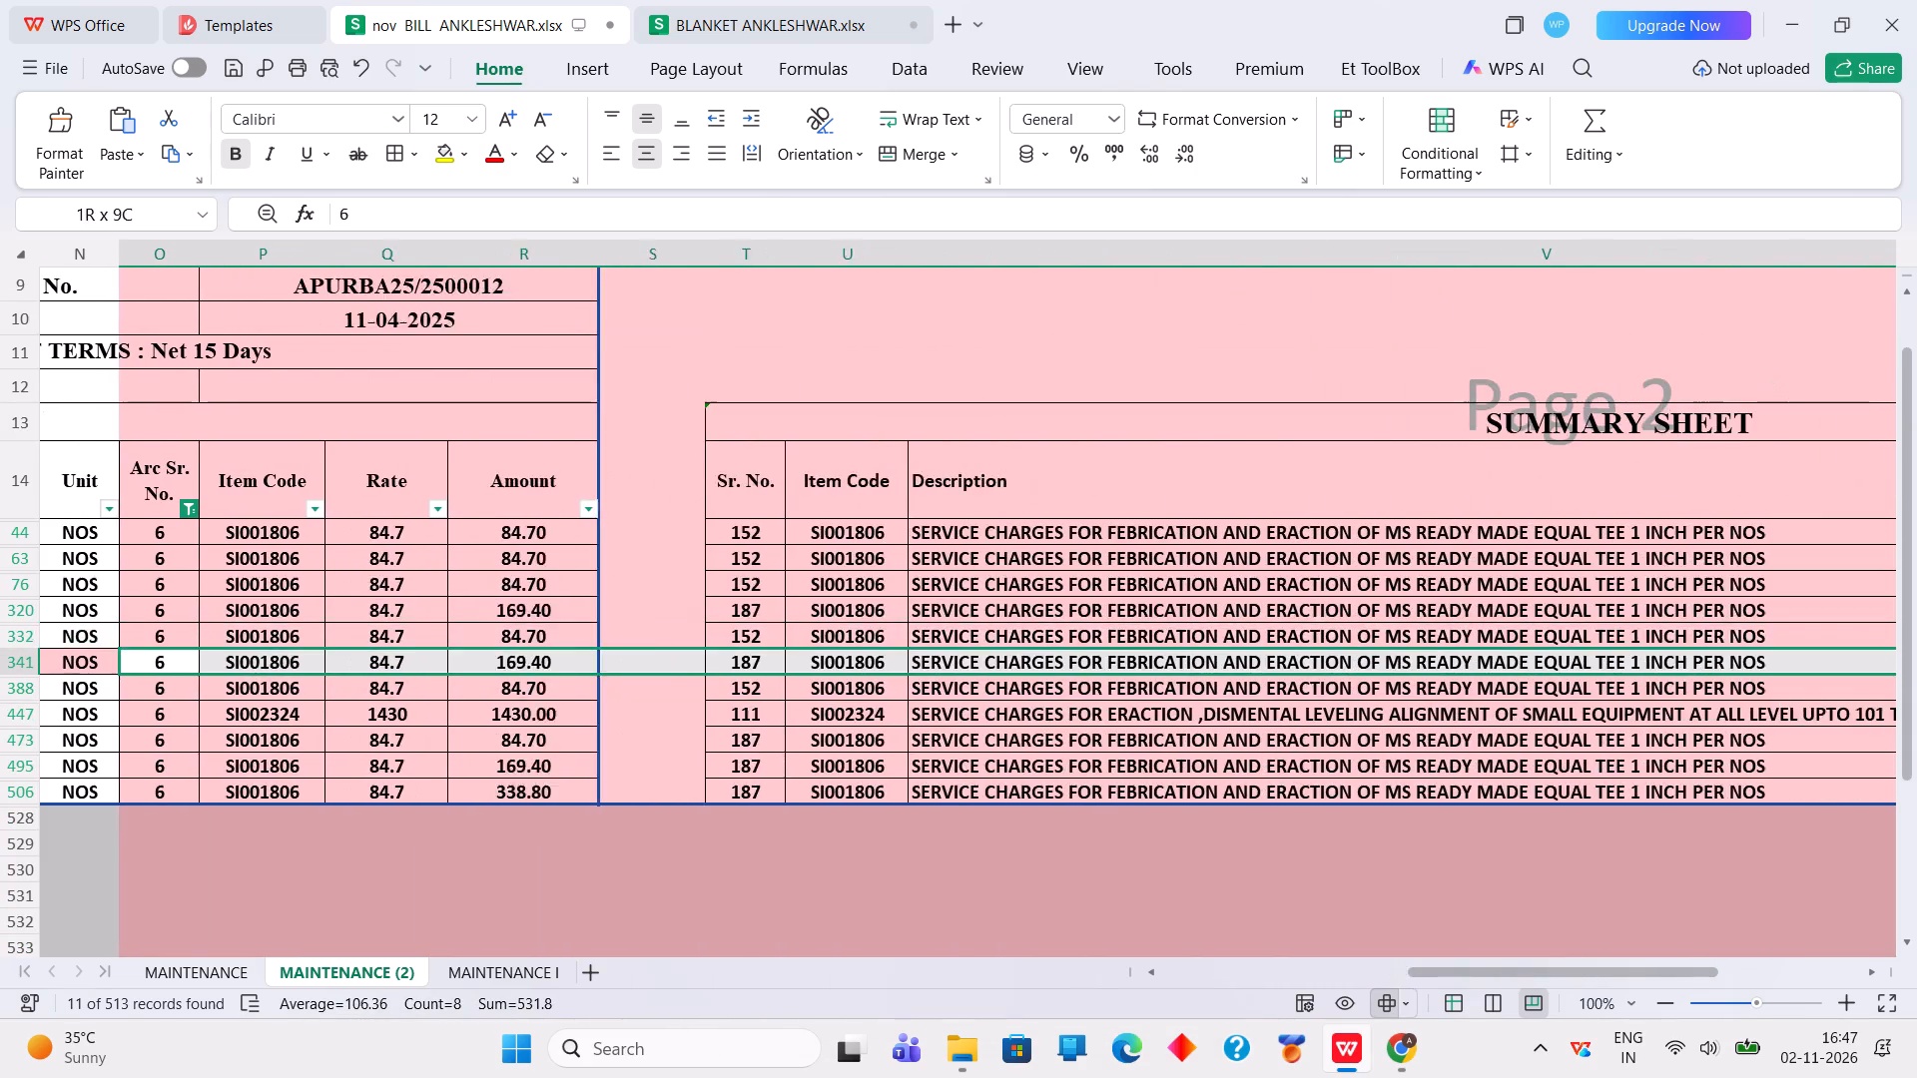
{"action": "left_click_drag", "start_coordinate": [1916, 651], "coordinate": [1686, 671]}
{"action": "right_click", "coordinate": [1686, 671]}
{"action": "left_click", "coordinate": [1367, 29]}
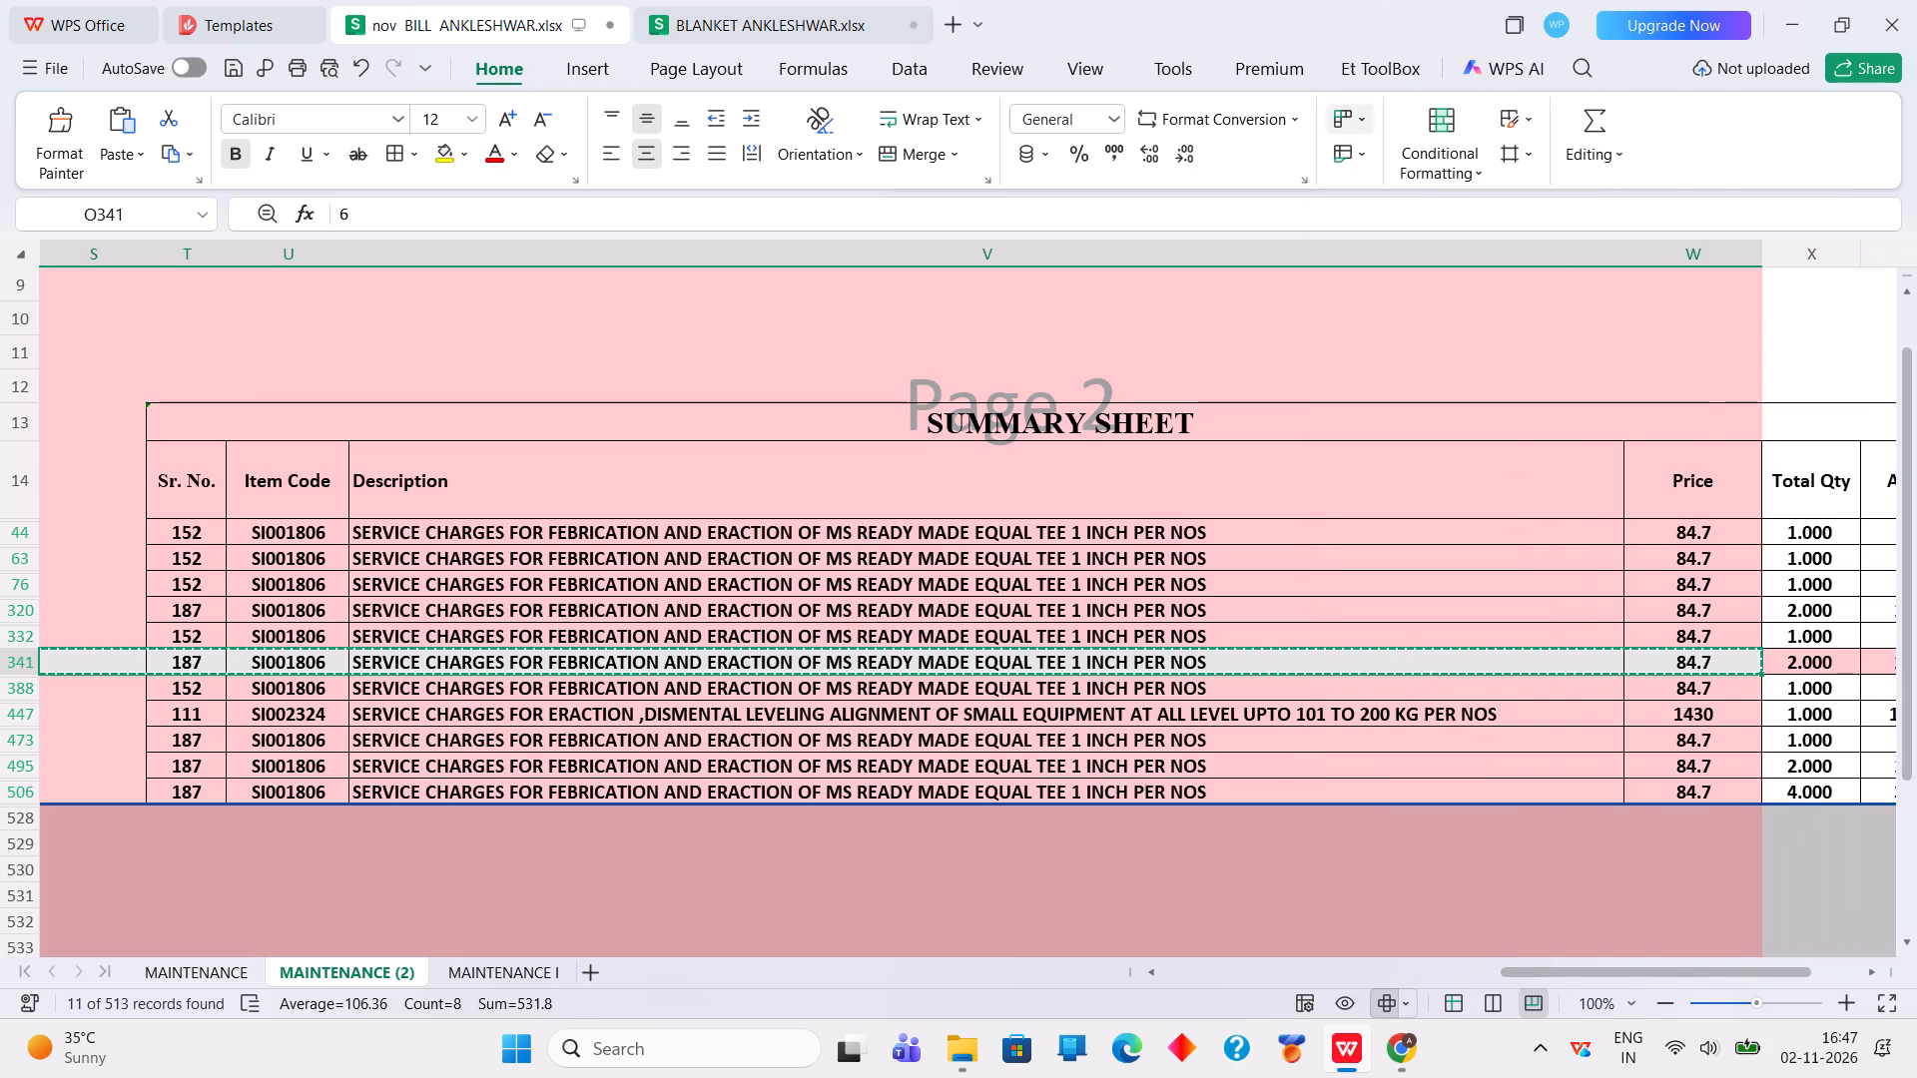
{"action": "left_click_drag", "start_coordinate": [1578, 972], "coordinate": [1330, 976]}
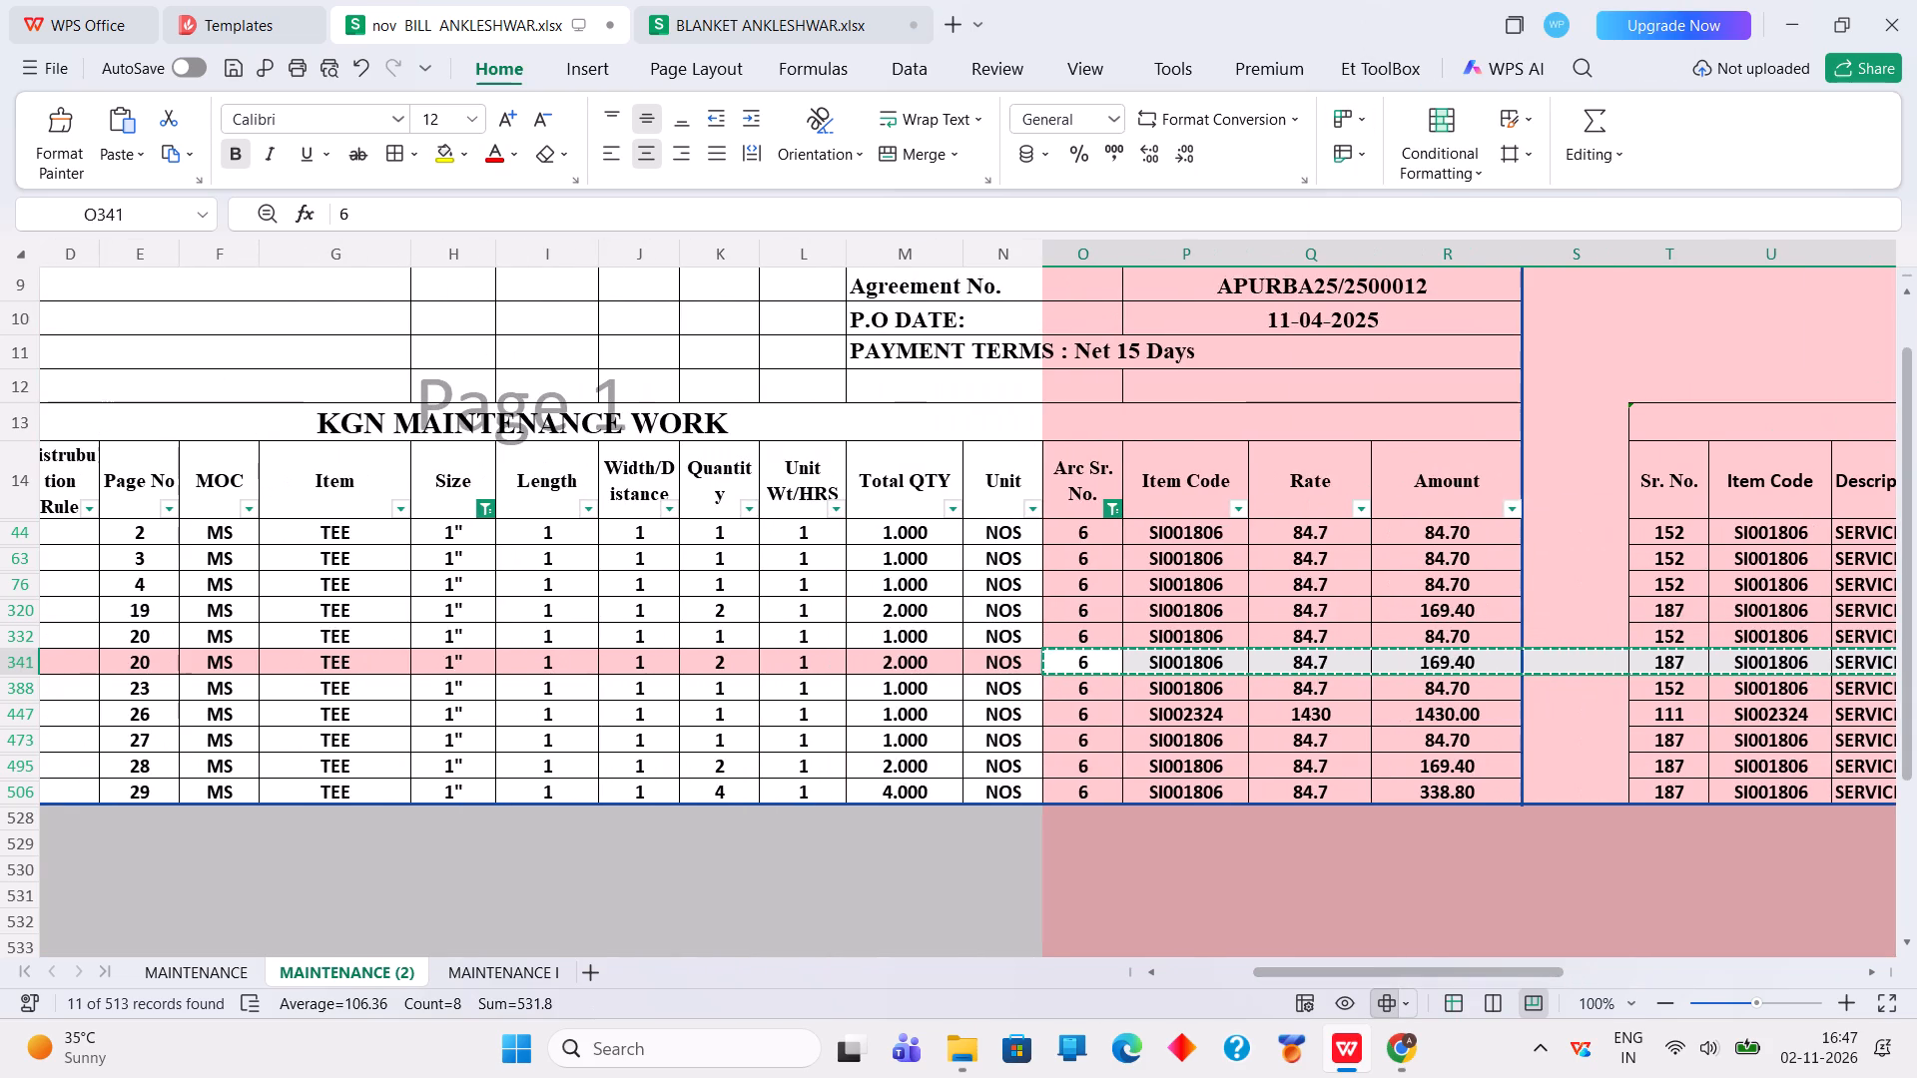
{"action": "left_click", "coordinate": [1088, 716]}
{"action": "right_click", "coordinate": [1088, 716]}
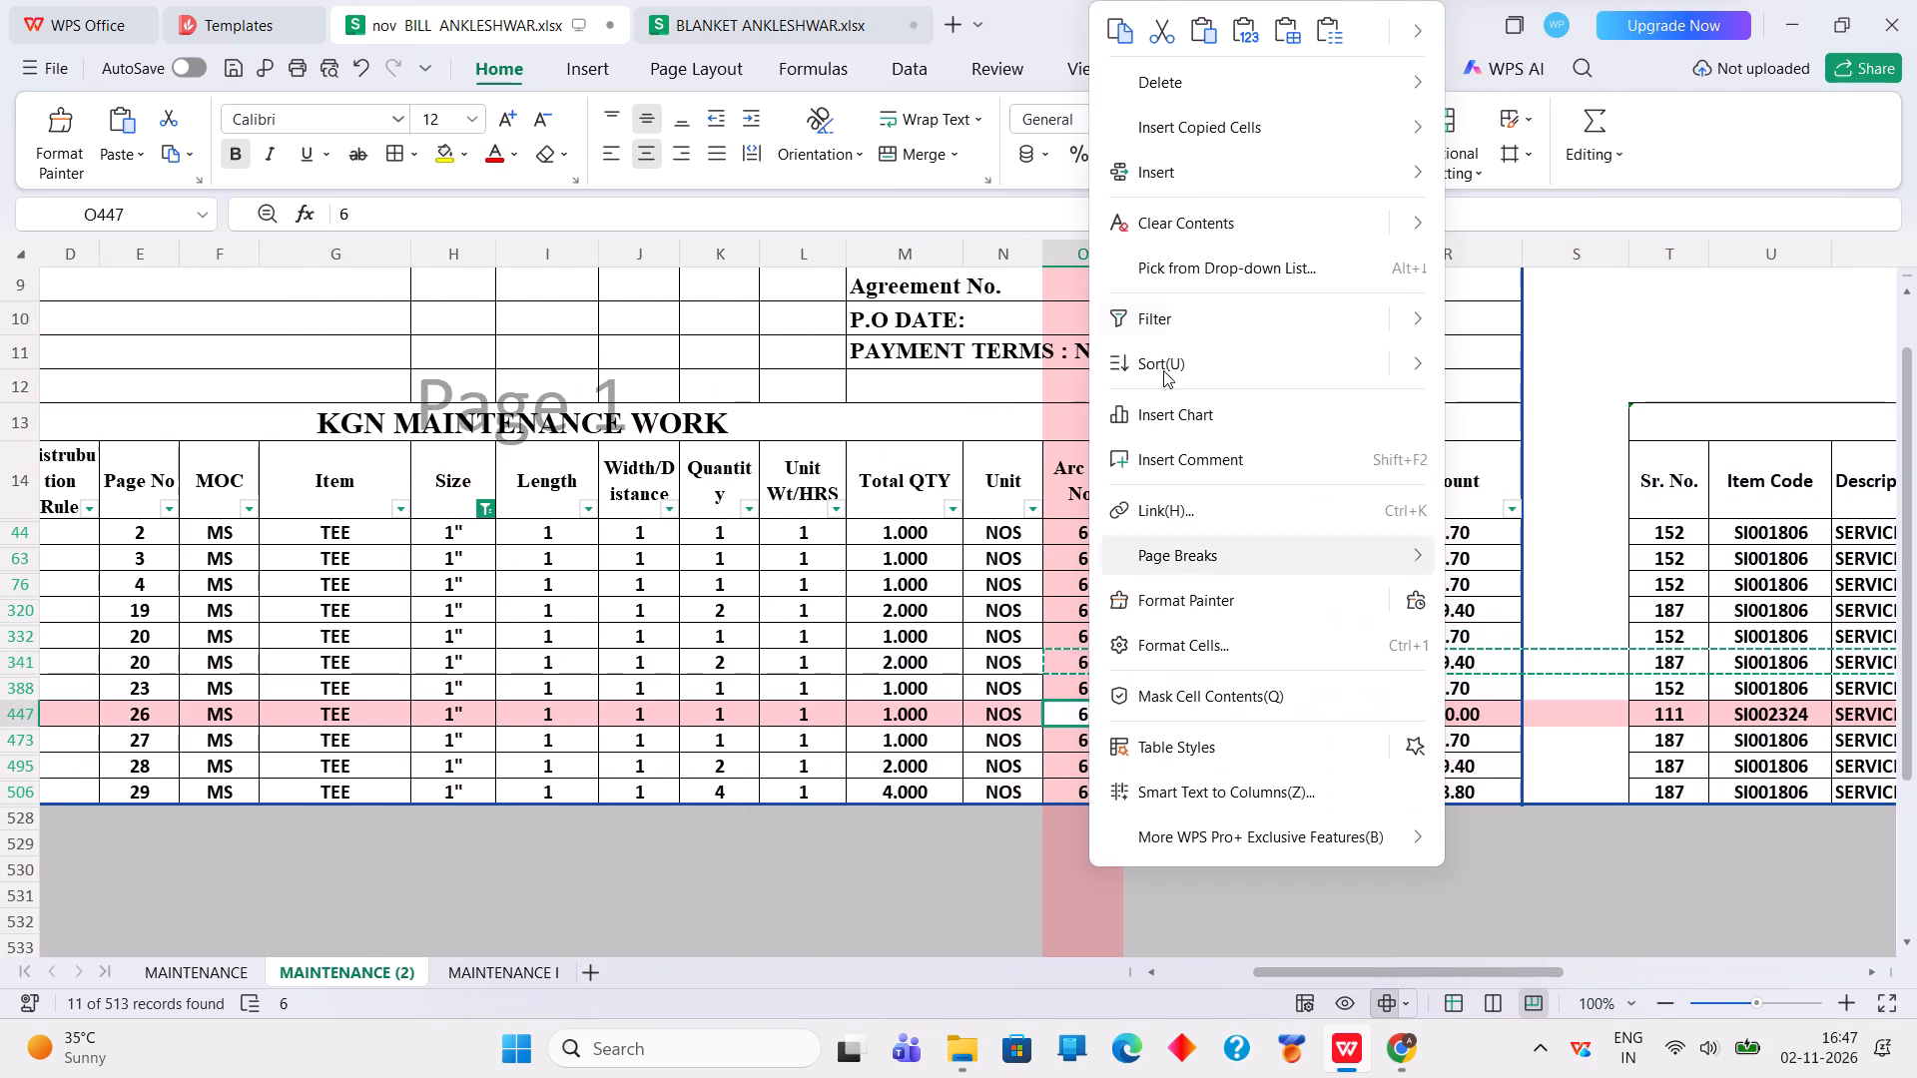
{"action": "left_click", "coordinate": [1208, 30]}
{"action": "left_click", "coordinate": [1177, 702]}
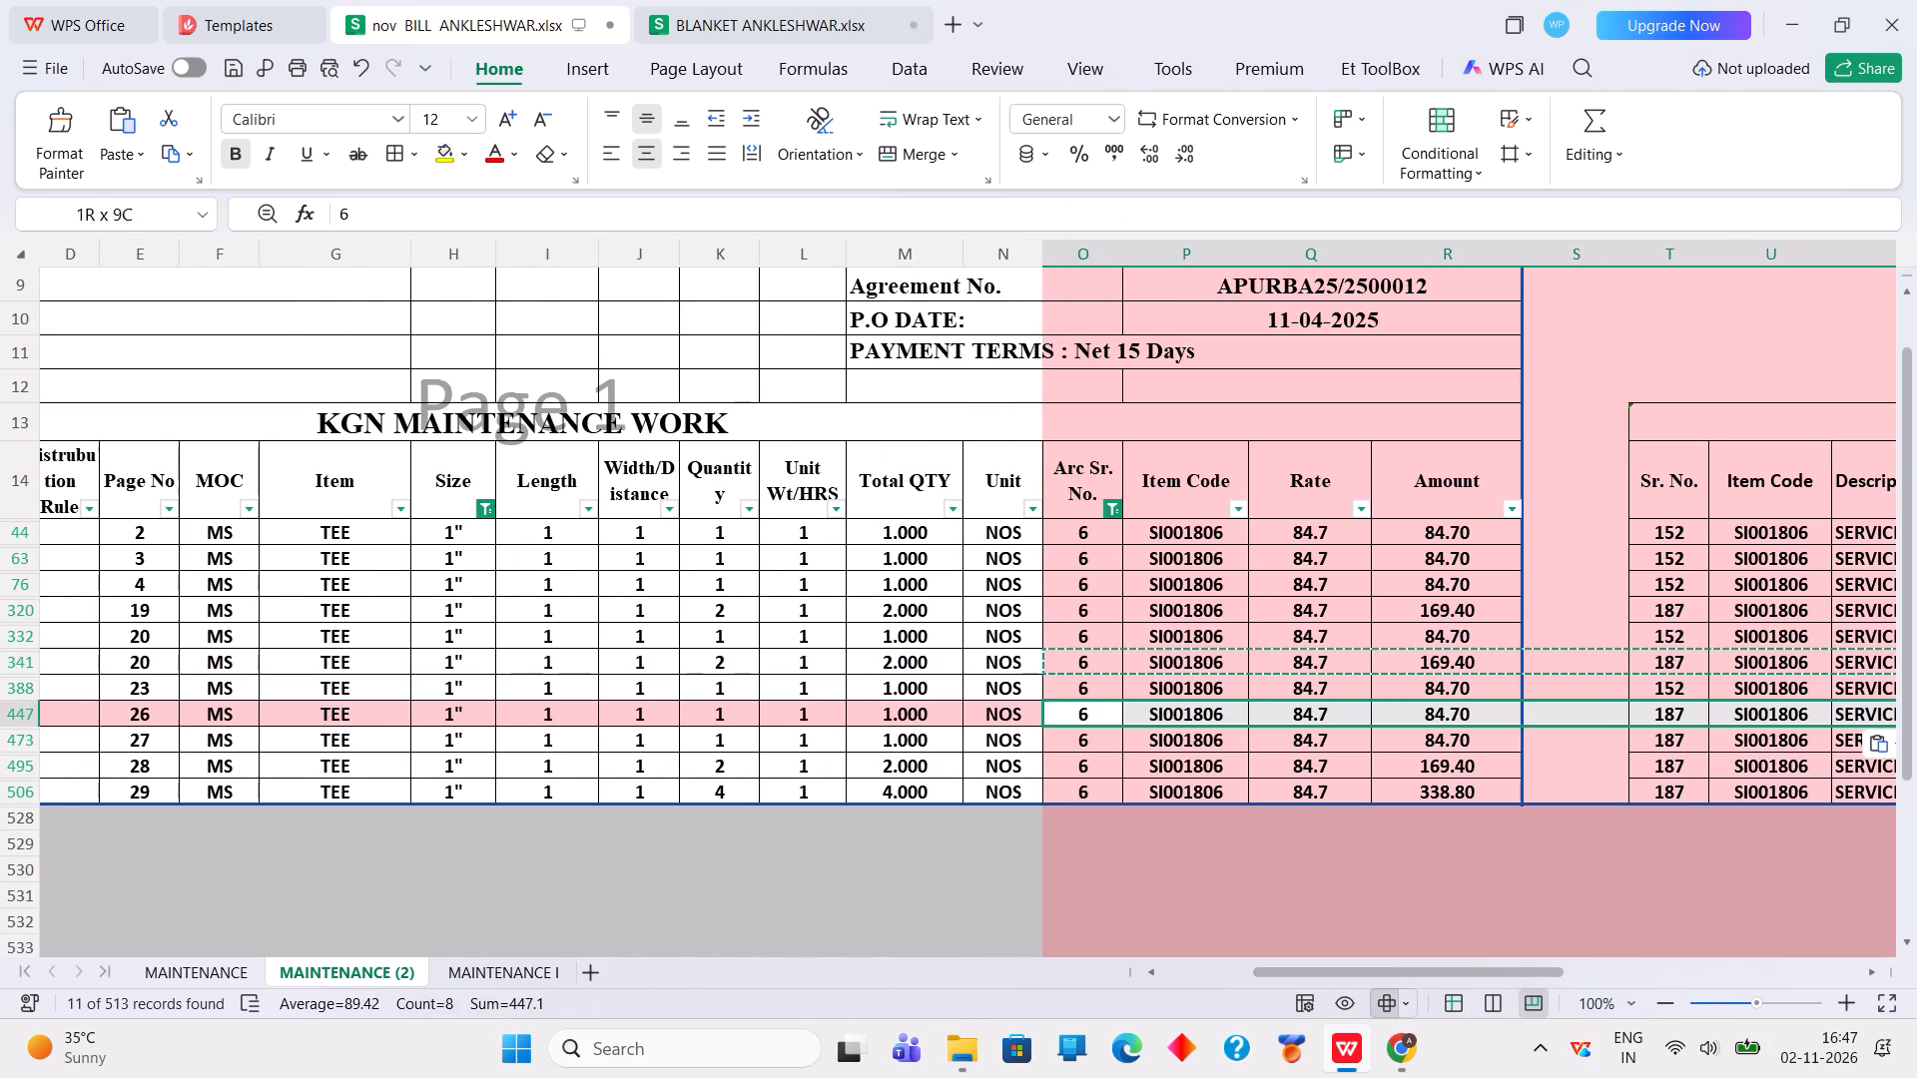
Filter the bill's Size column to show only the 1.5" tees and check their item codes, descriptions and prices.
{"action": "left_click", "coordinate": [485, 506]}
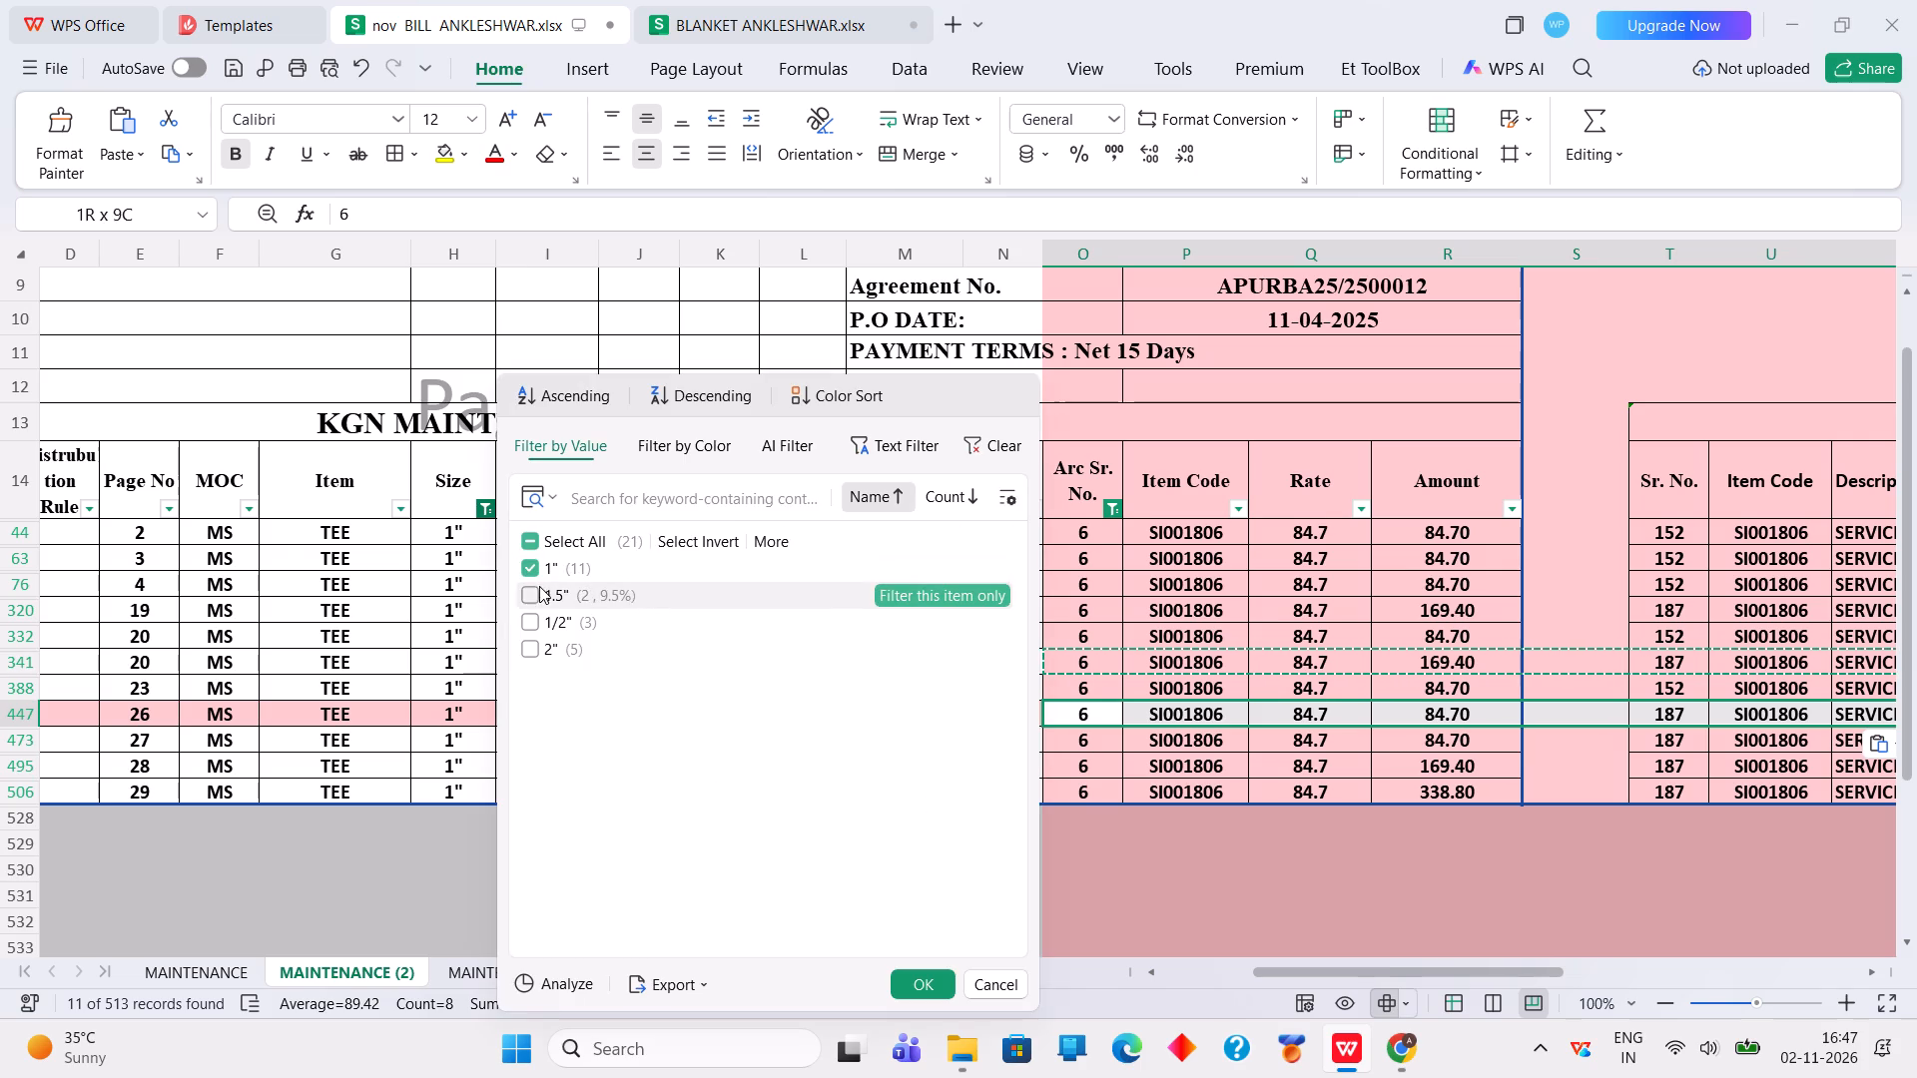
{"action": "left_click", "coordinate": [535, 597]}
{"action": "left_click", "coordinate": [529, 572]}
{"action": "left_click", "coordinate": [923, 983]}
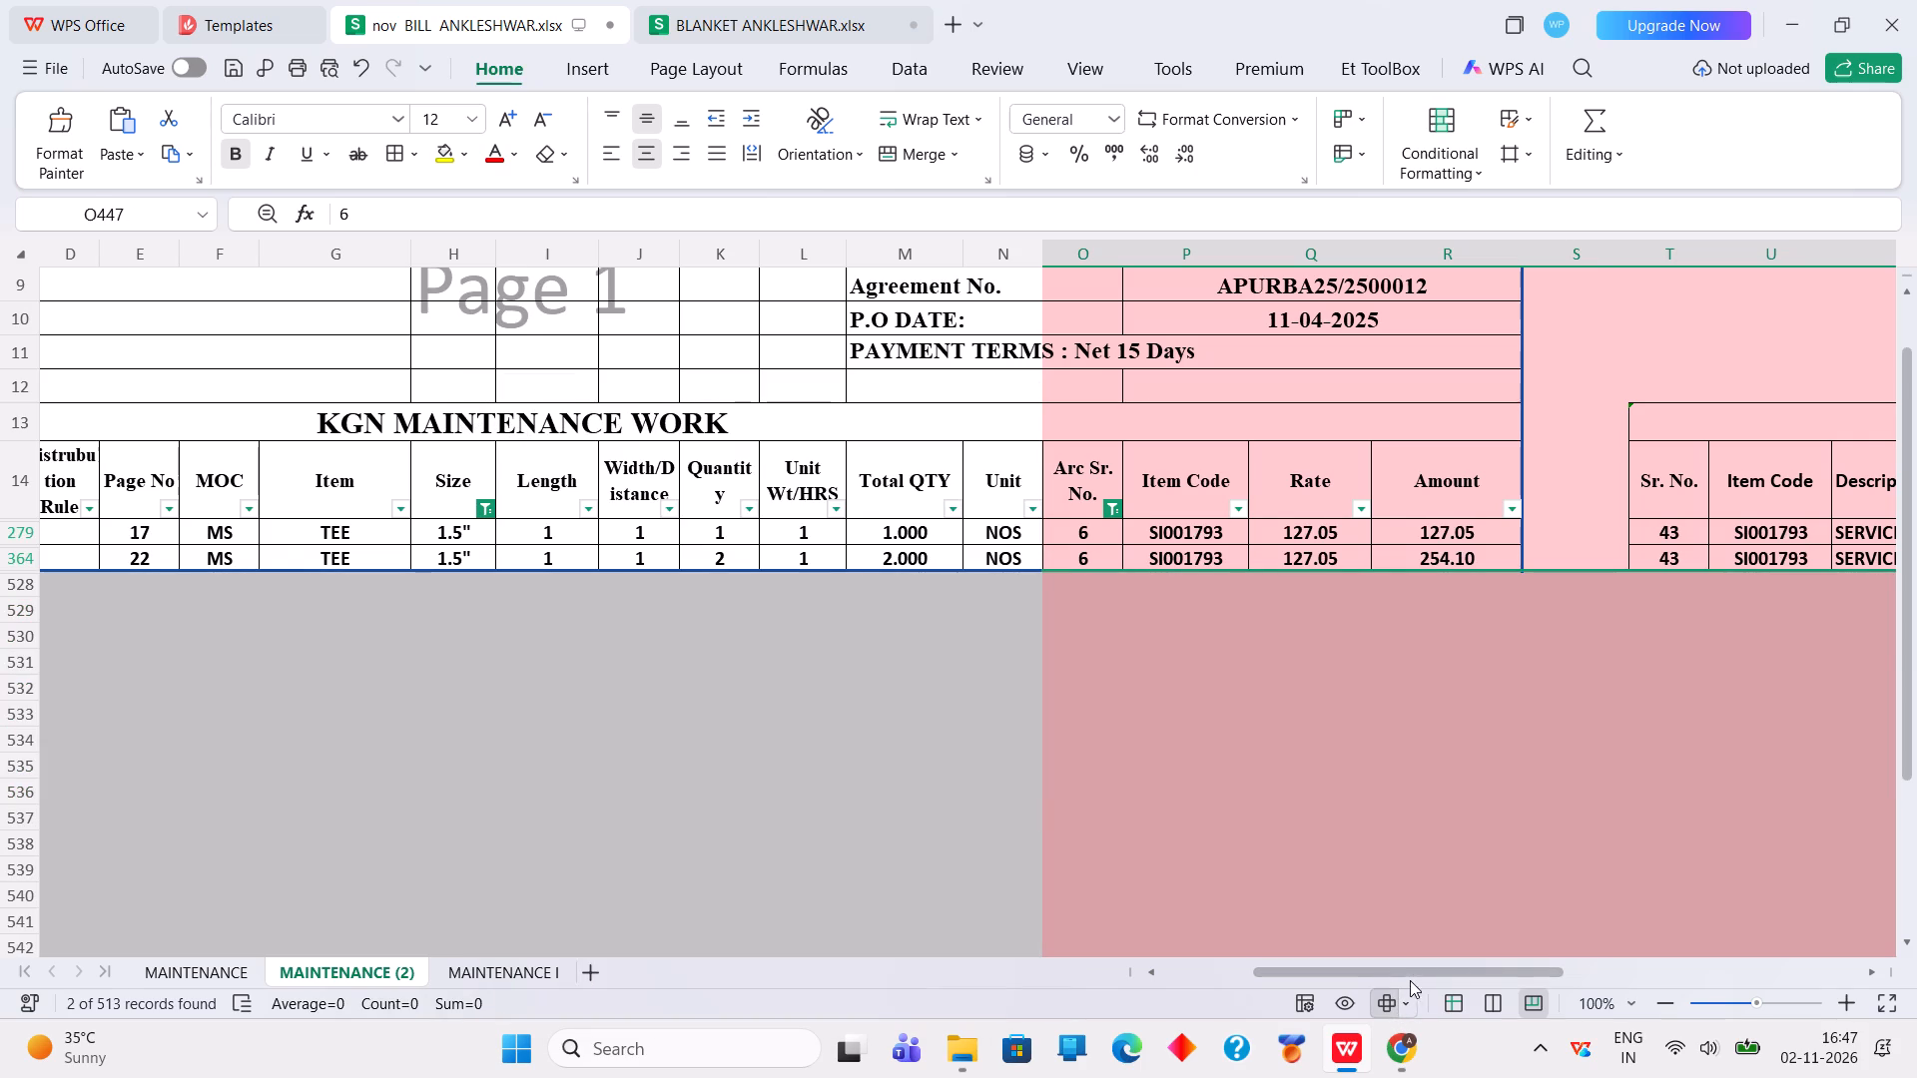
{"action": "left_click_drag", "start_coordinate": [1415, 970], "coordinate": [1548, 969]}
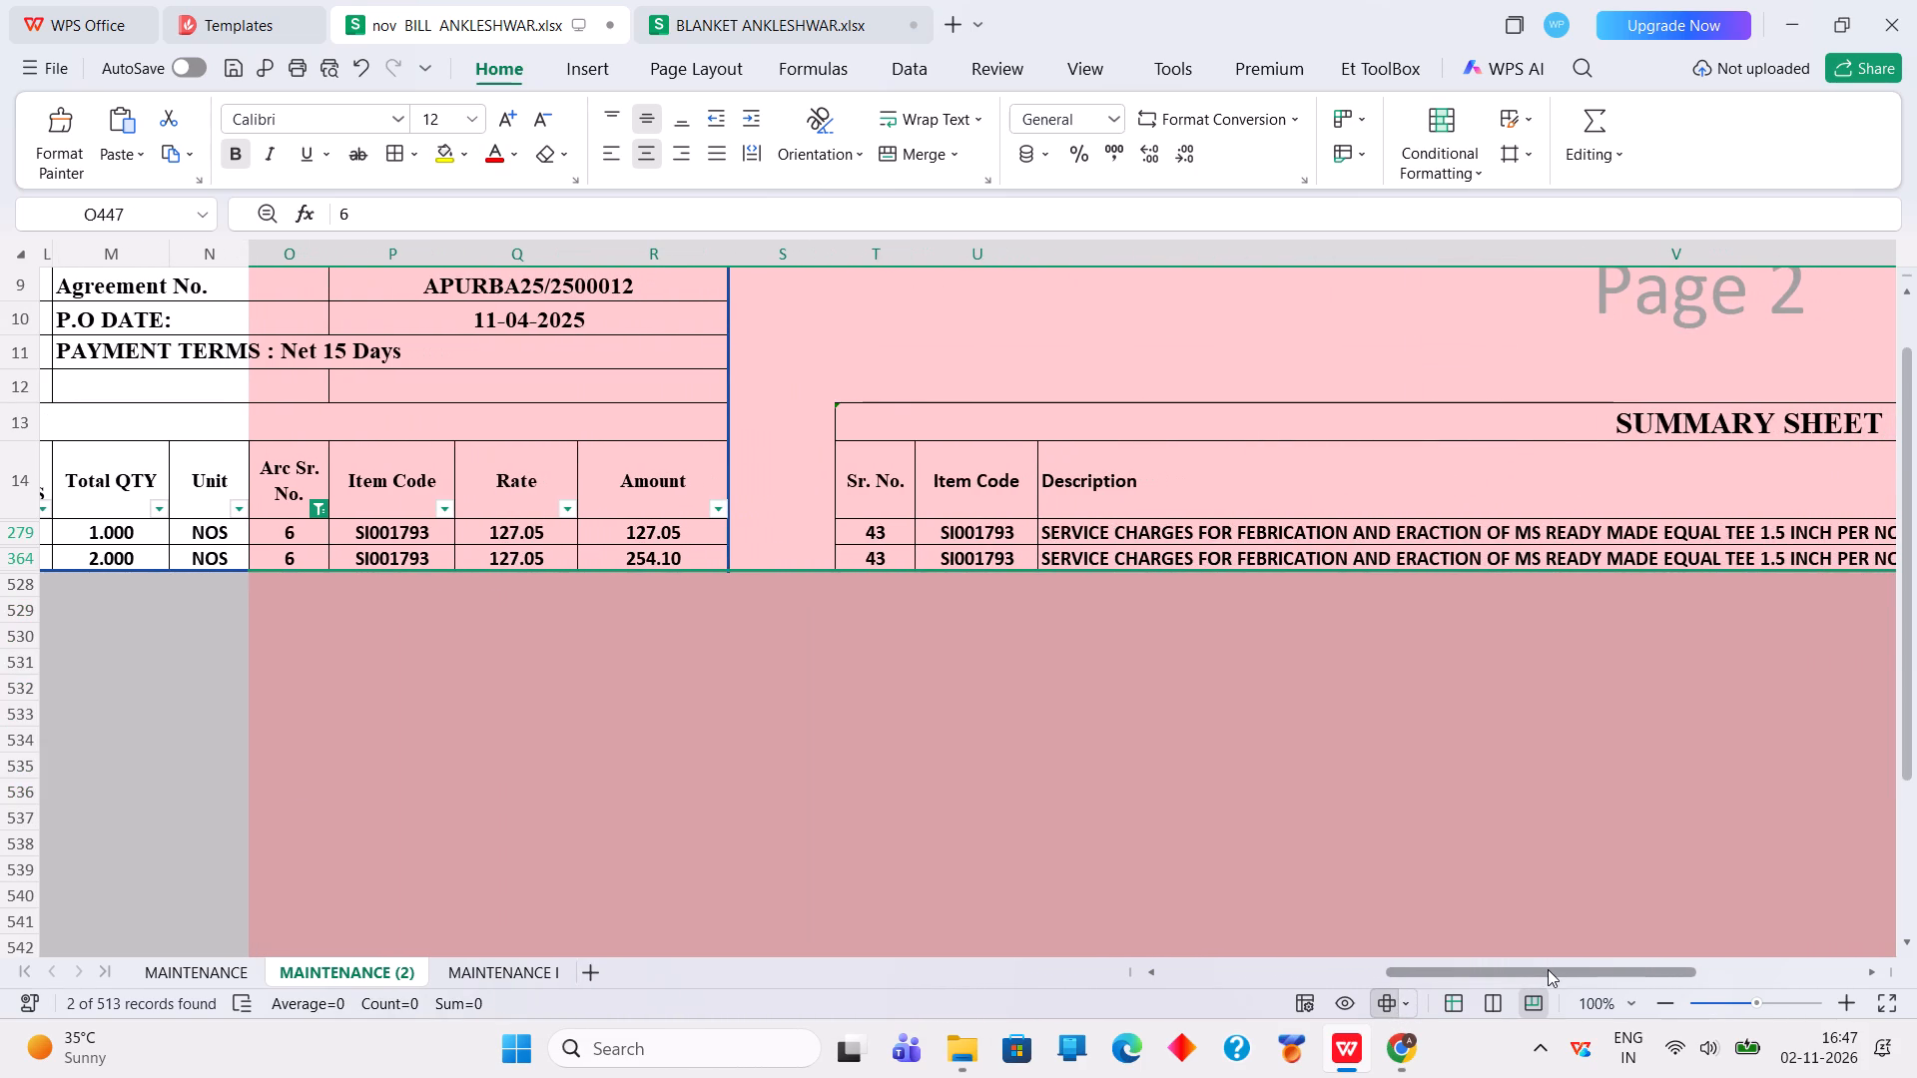
{"action": "left_click_drag", "start_coordinate": [1548, 969], "coordinate": [1657, 967]}
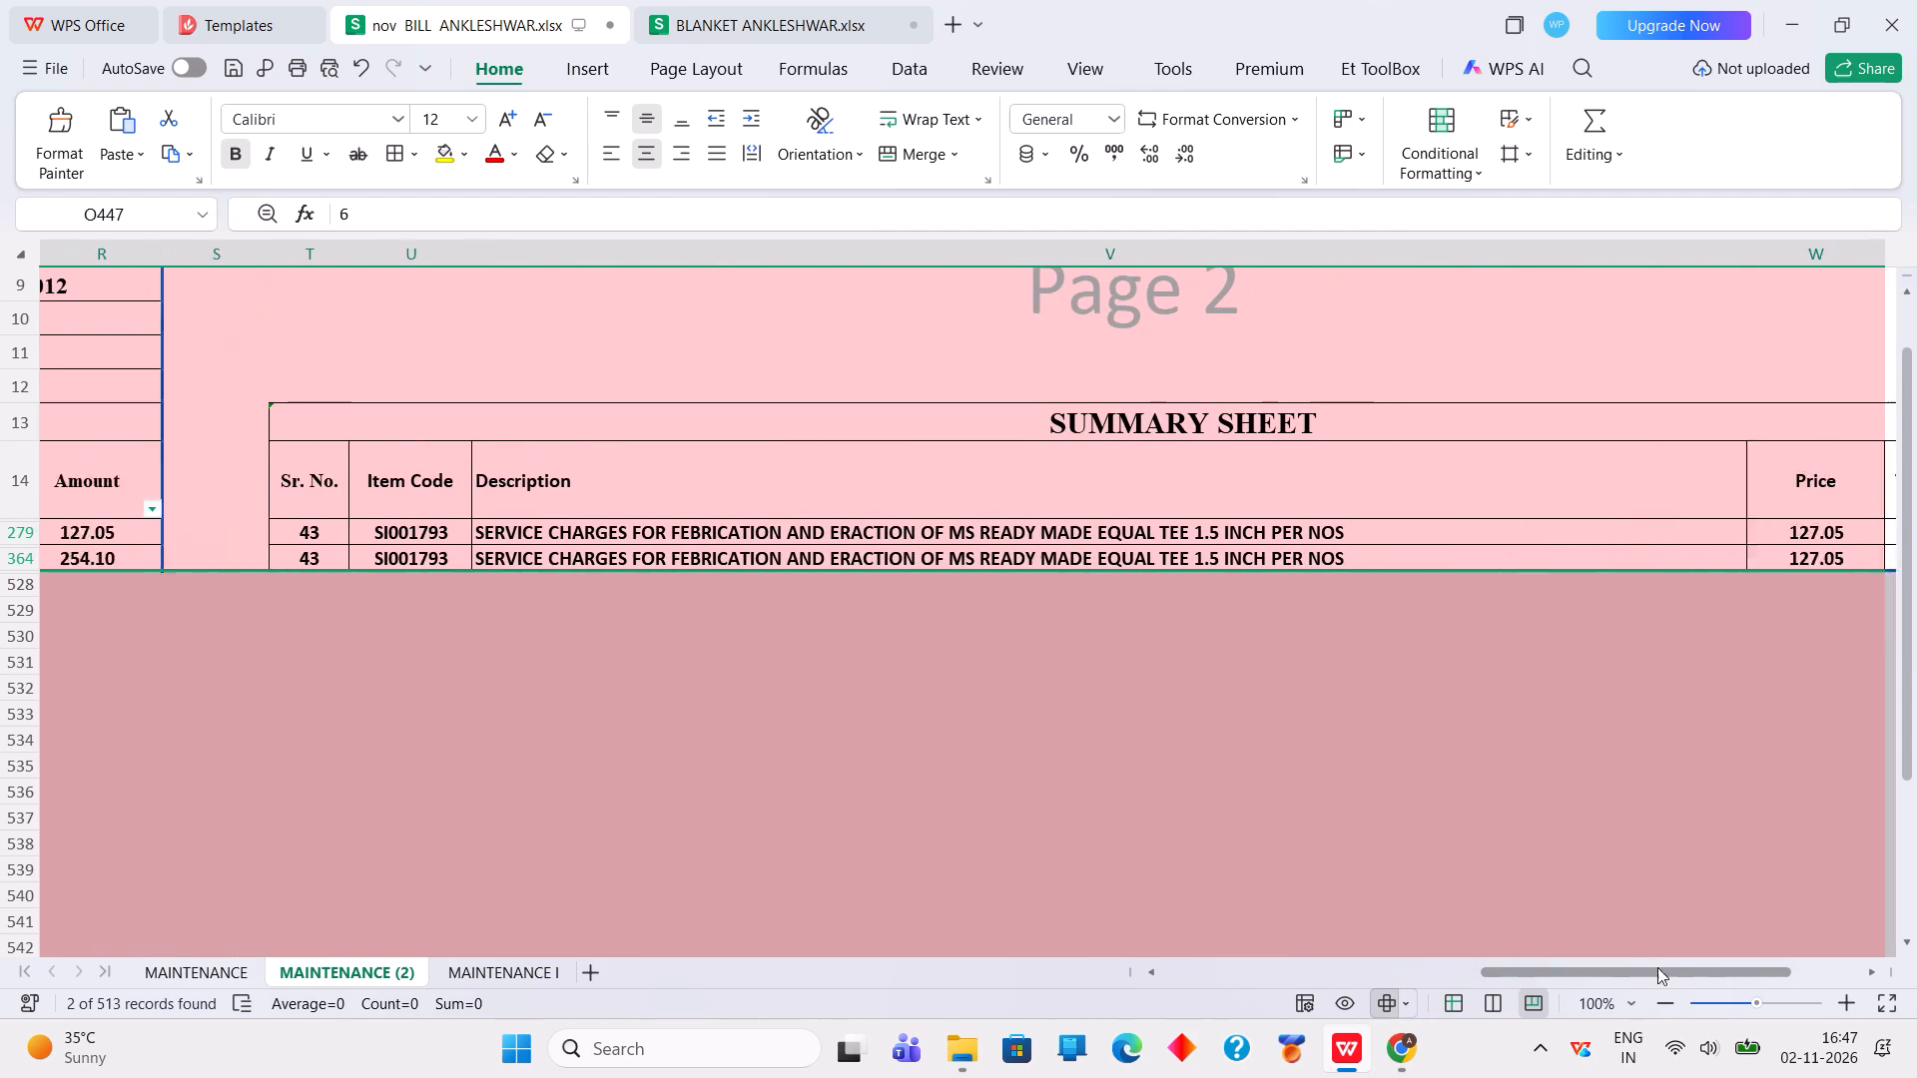
{"action": "left_click_drag", "start_coordinate": [1657, 967], "coordinate": [1436, 1004]}
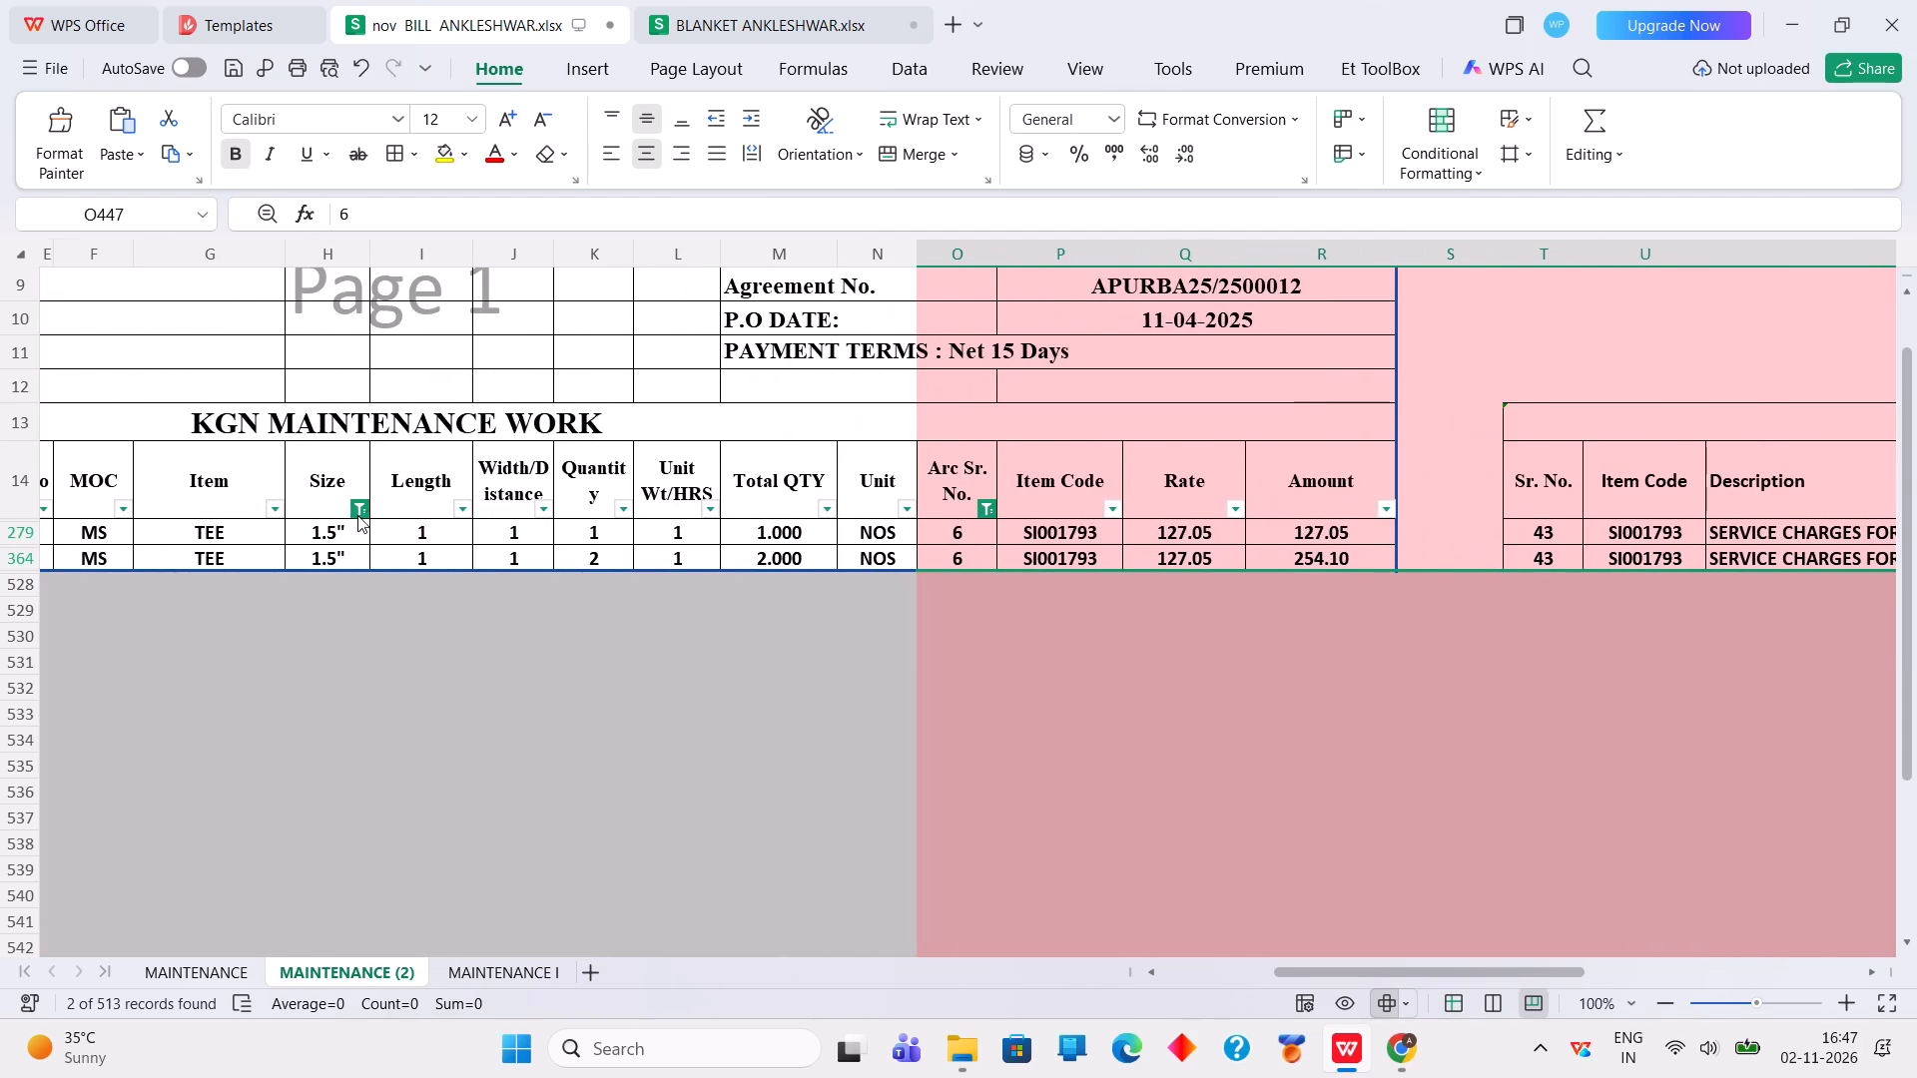
Change the bill's Size filter to show only the 1/2" tees.
{"action": "left_click", "coordinate": [360, 506]}
{"action": "left_click", "coordinate": [398, 629]}
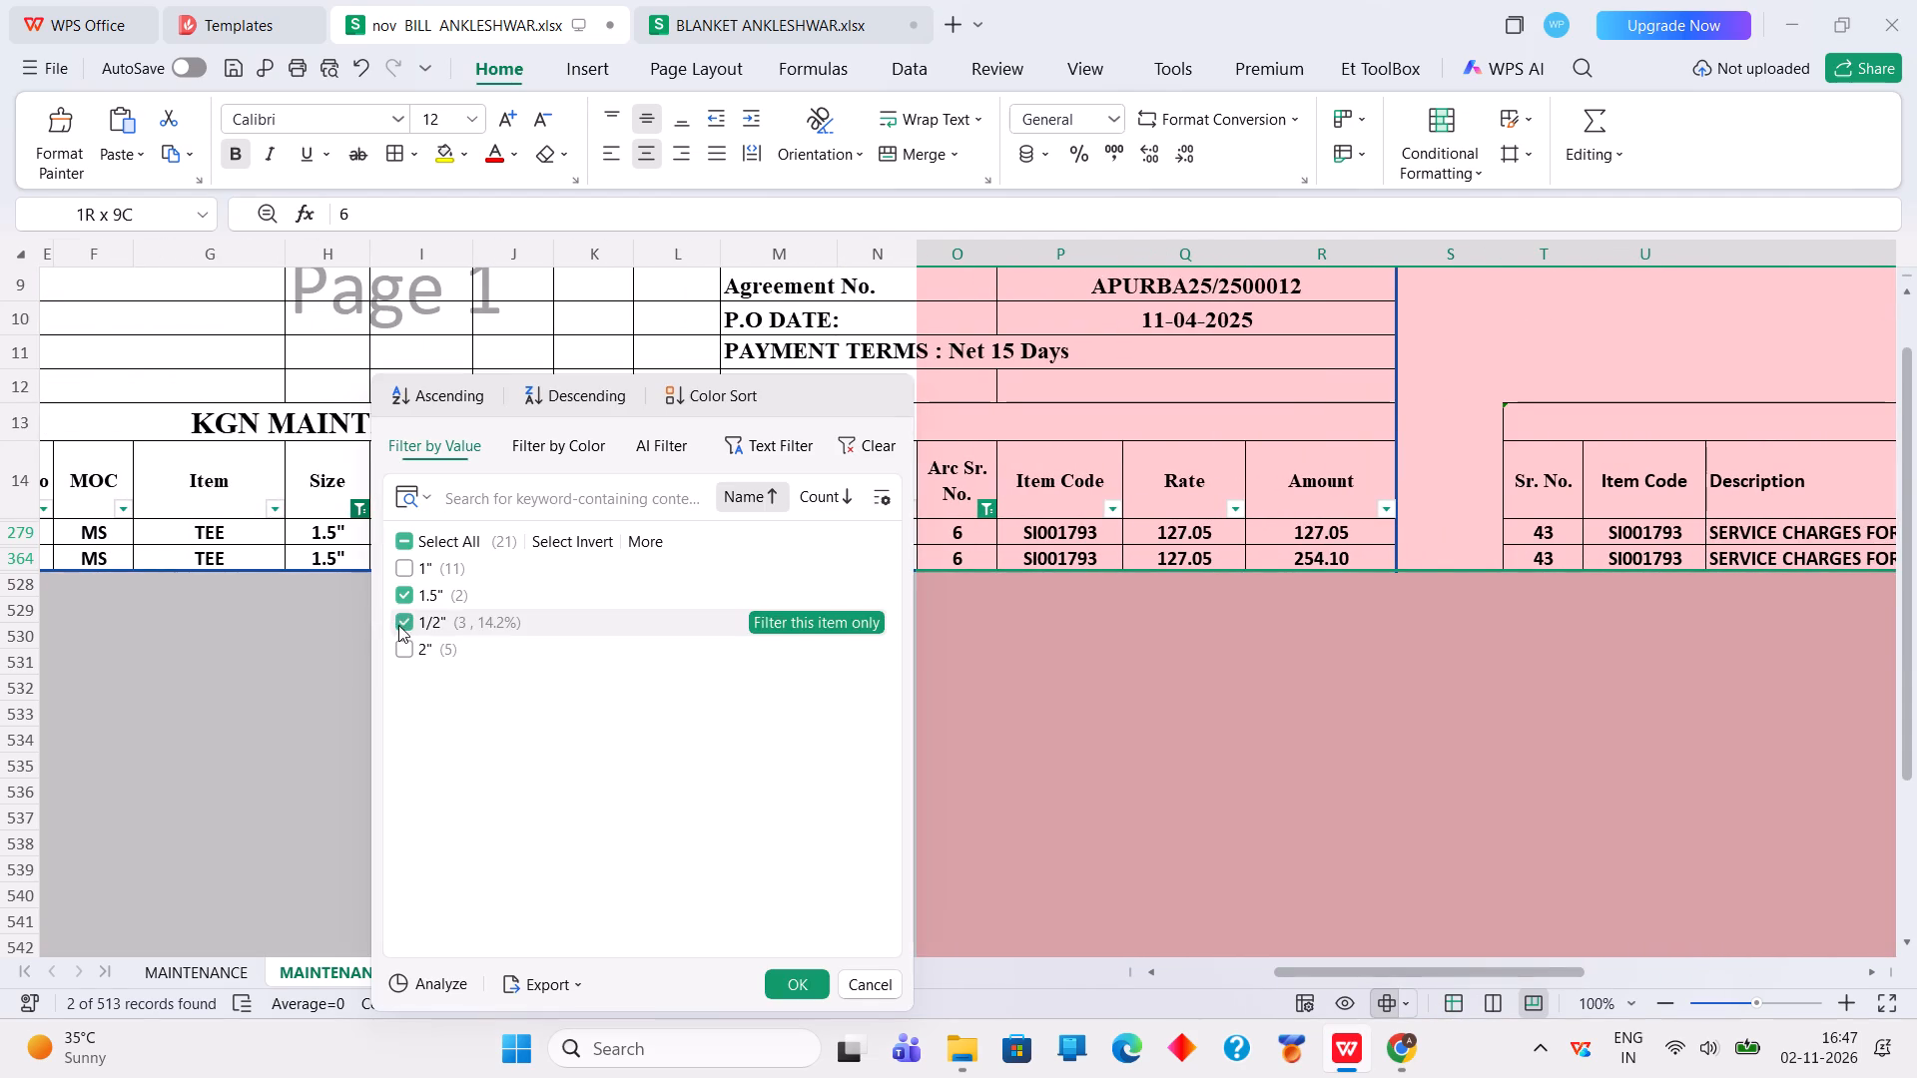
{"action": "left_click", "coordinate": [399, 585]}
{"action": "left_click", "coordinate": [807, 991]}
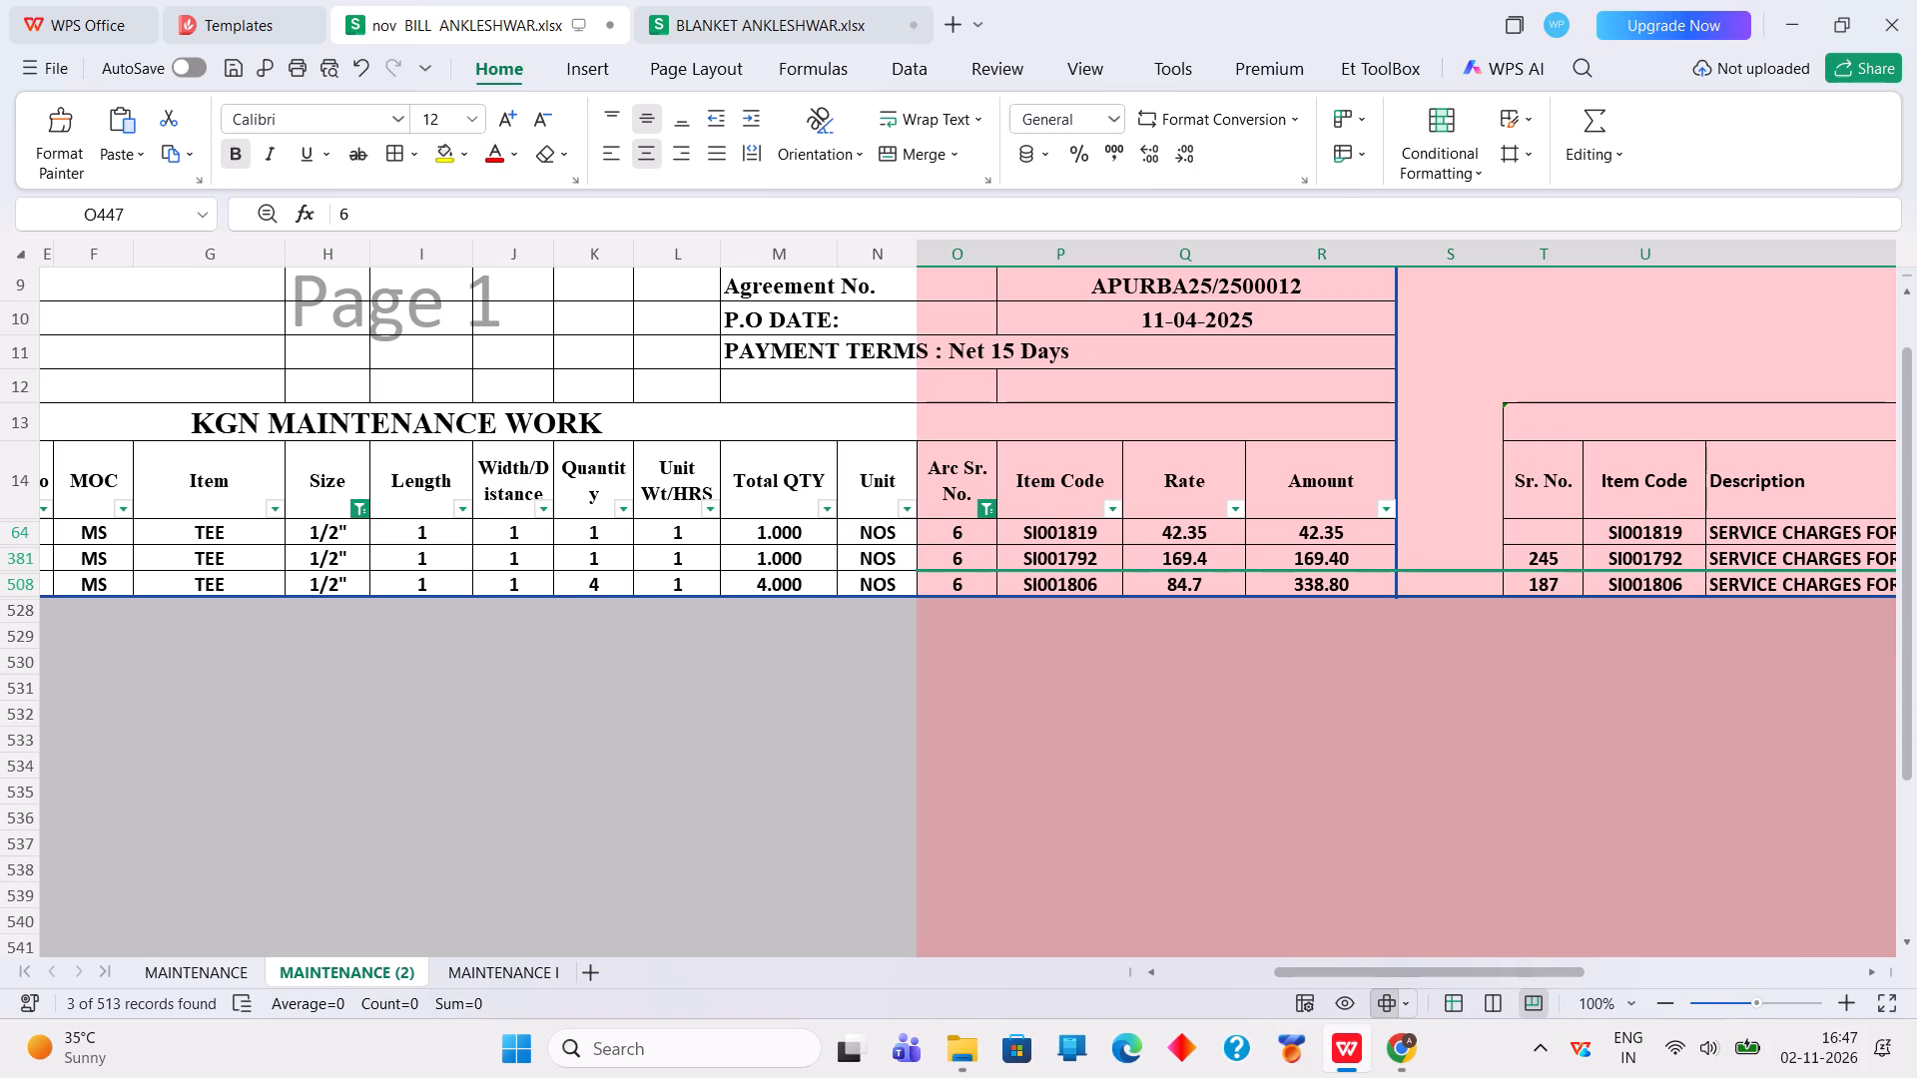
Copy the 0.5 inch equal tee entry in O64:W64 and paste it over the mismatched 1/2" tee entries at O381 and O508.
{"action": "left_click_drag", "start_coordinate": [1361, 968], "coordinate": [1549, 970]}
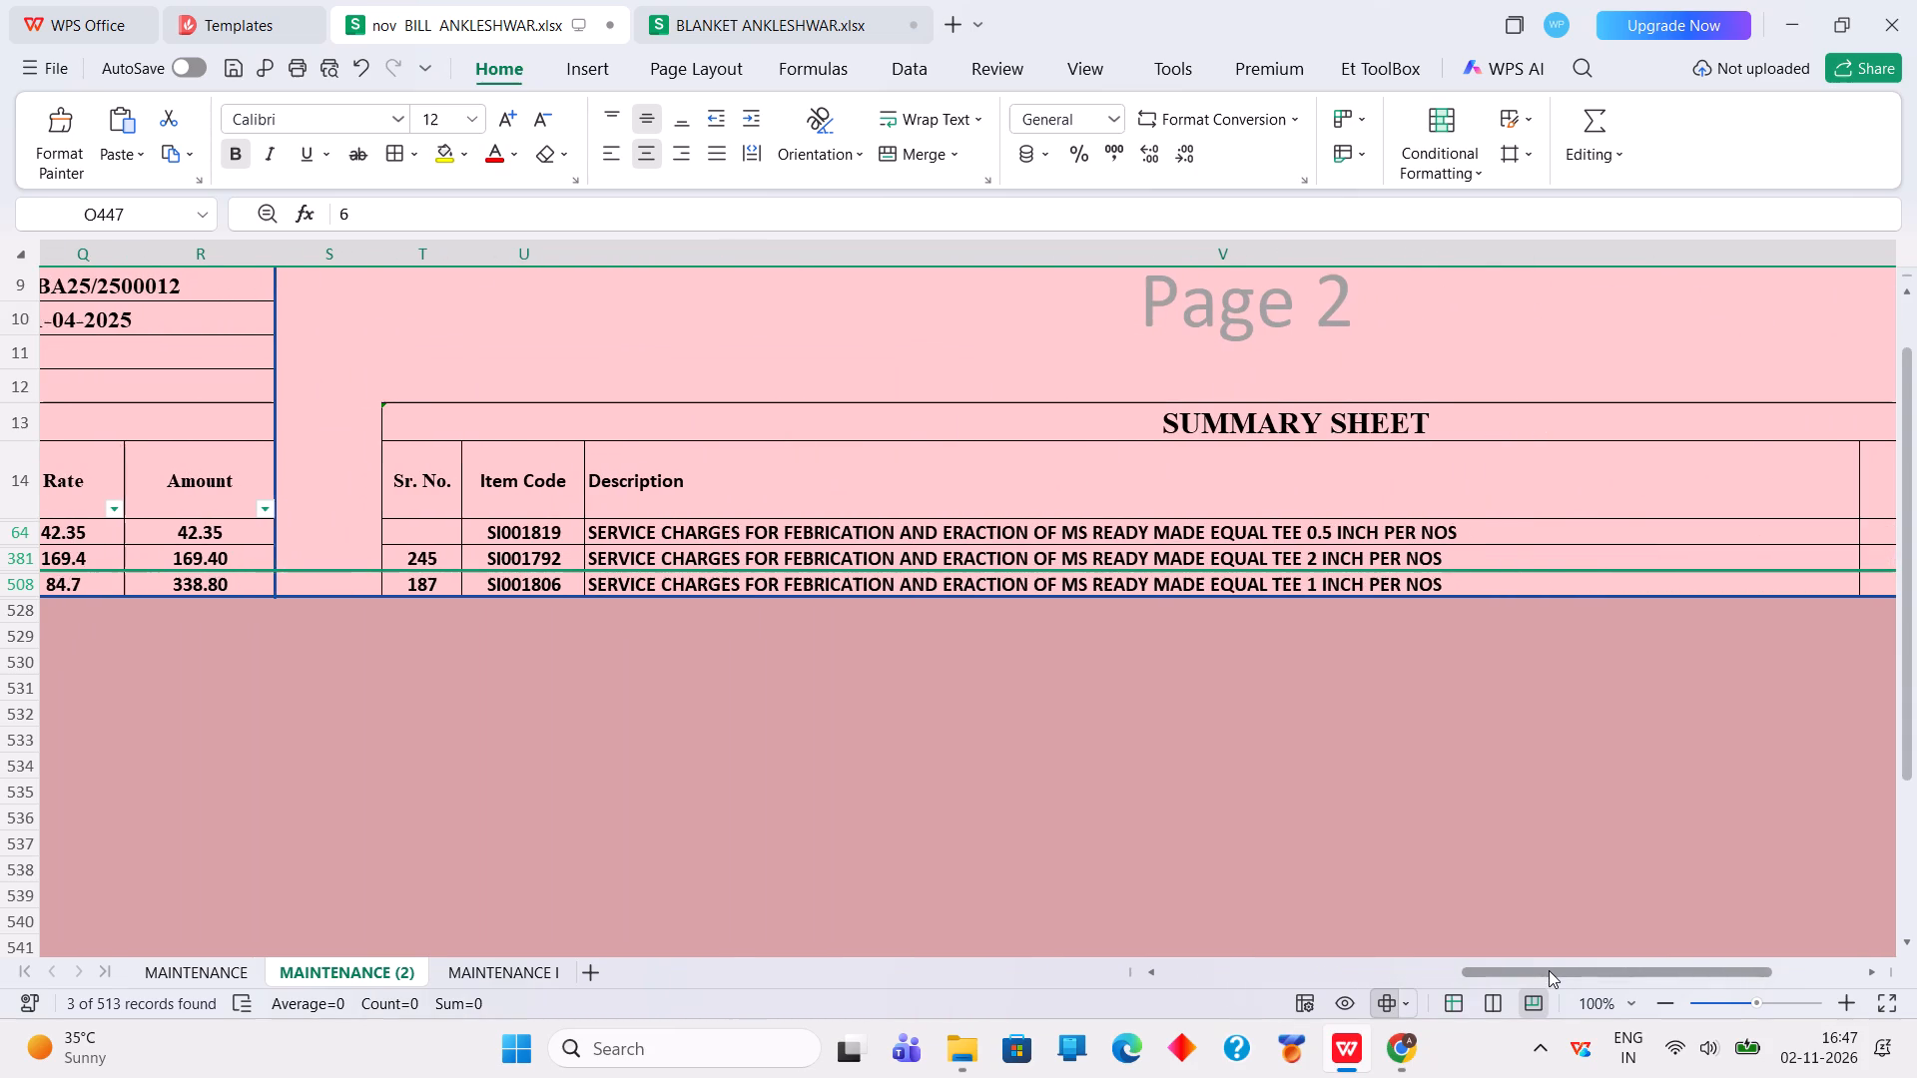
{"action": "left_click_drag", "start_coordinate": [1549, 970], "coordinate": [1456, 996]}
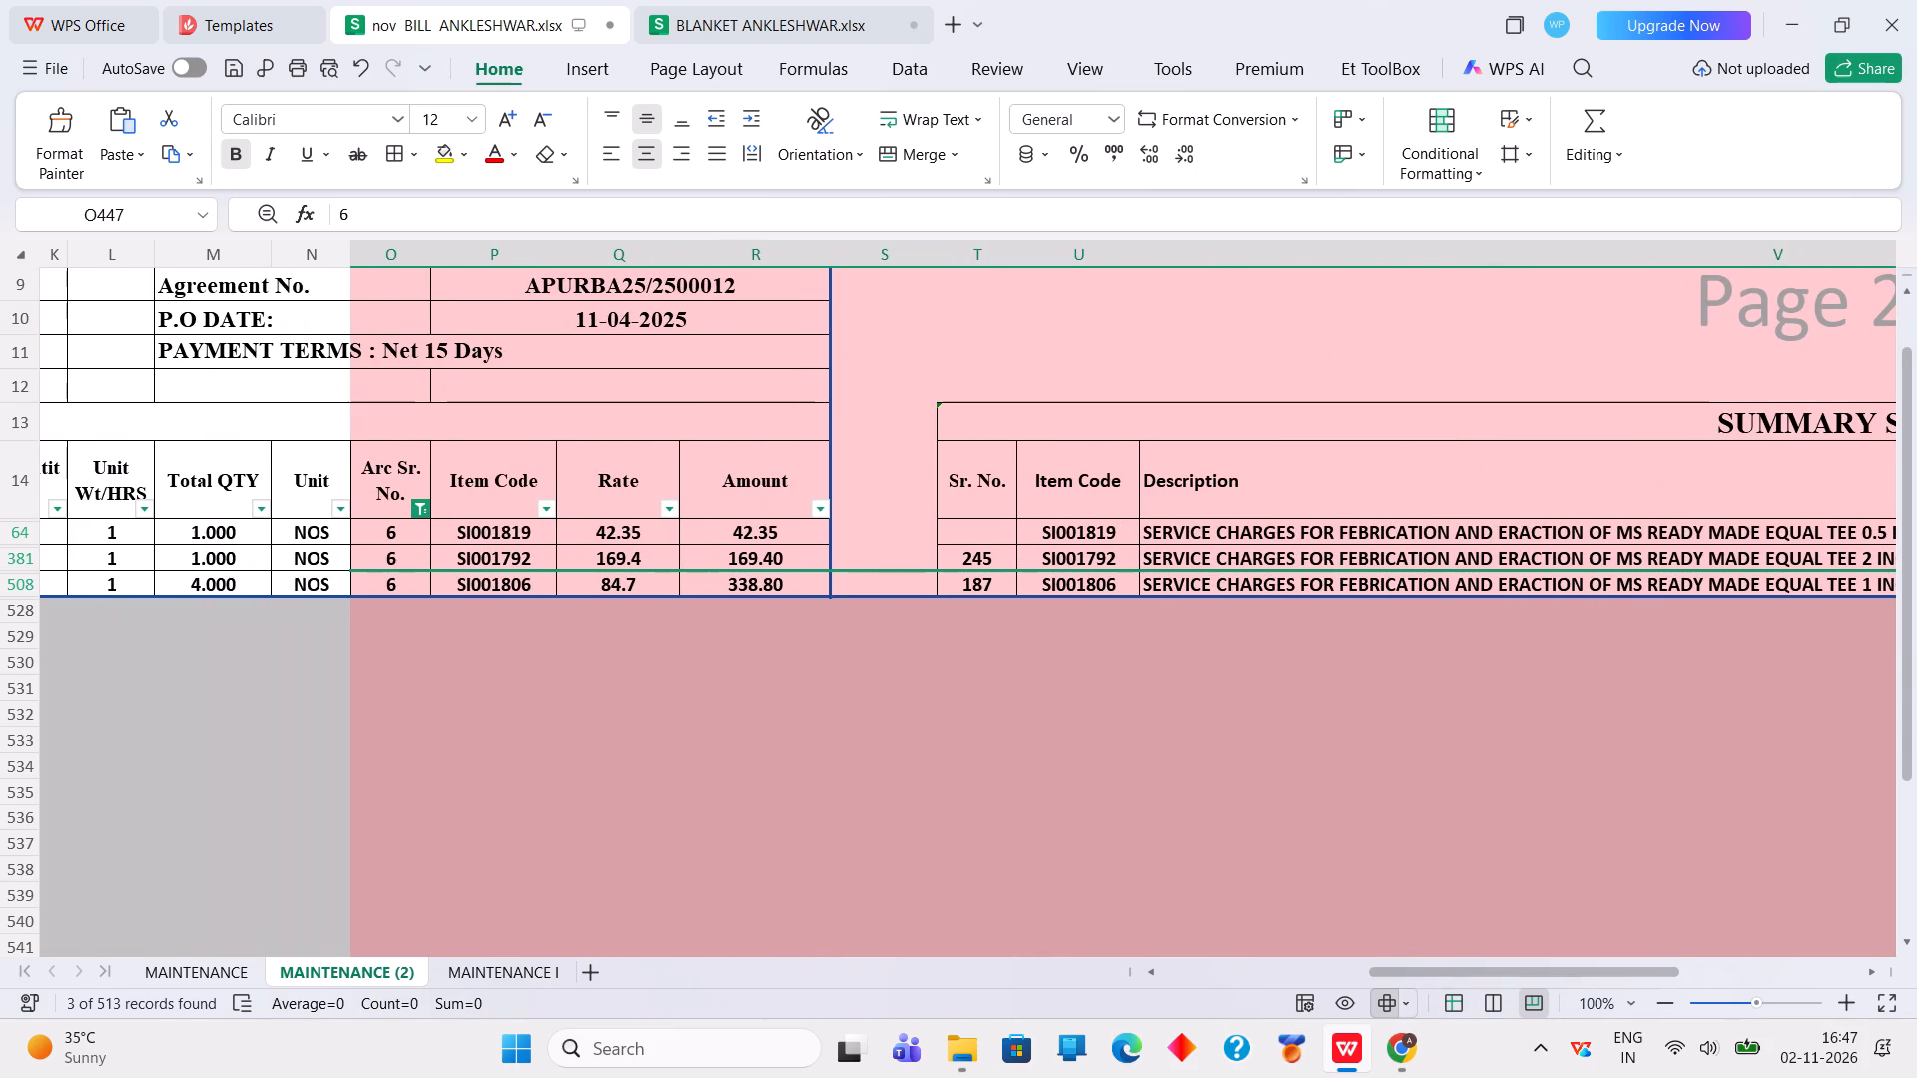
{"action": "left_click_drag", "start_coordinate": [396, 539], "coordinate": [1357, 518]}
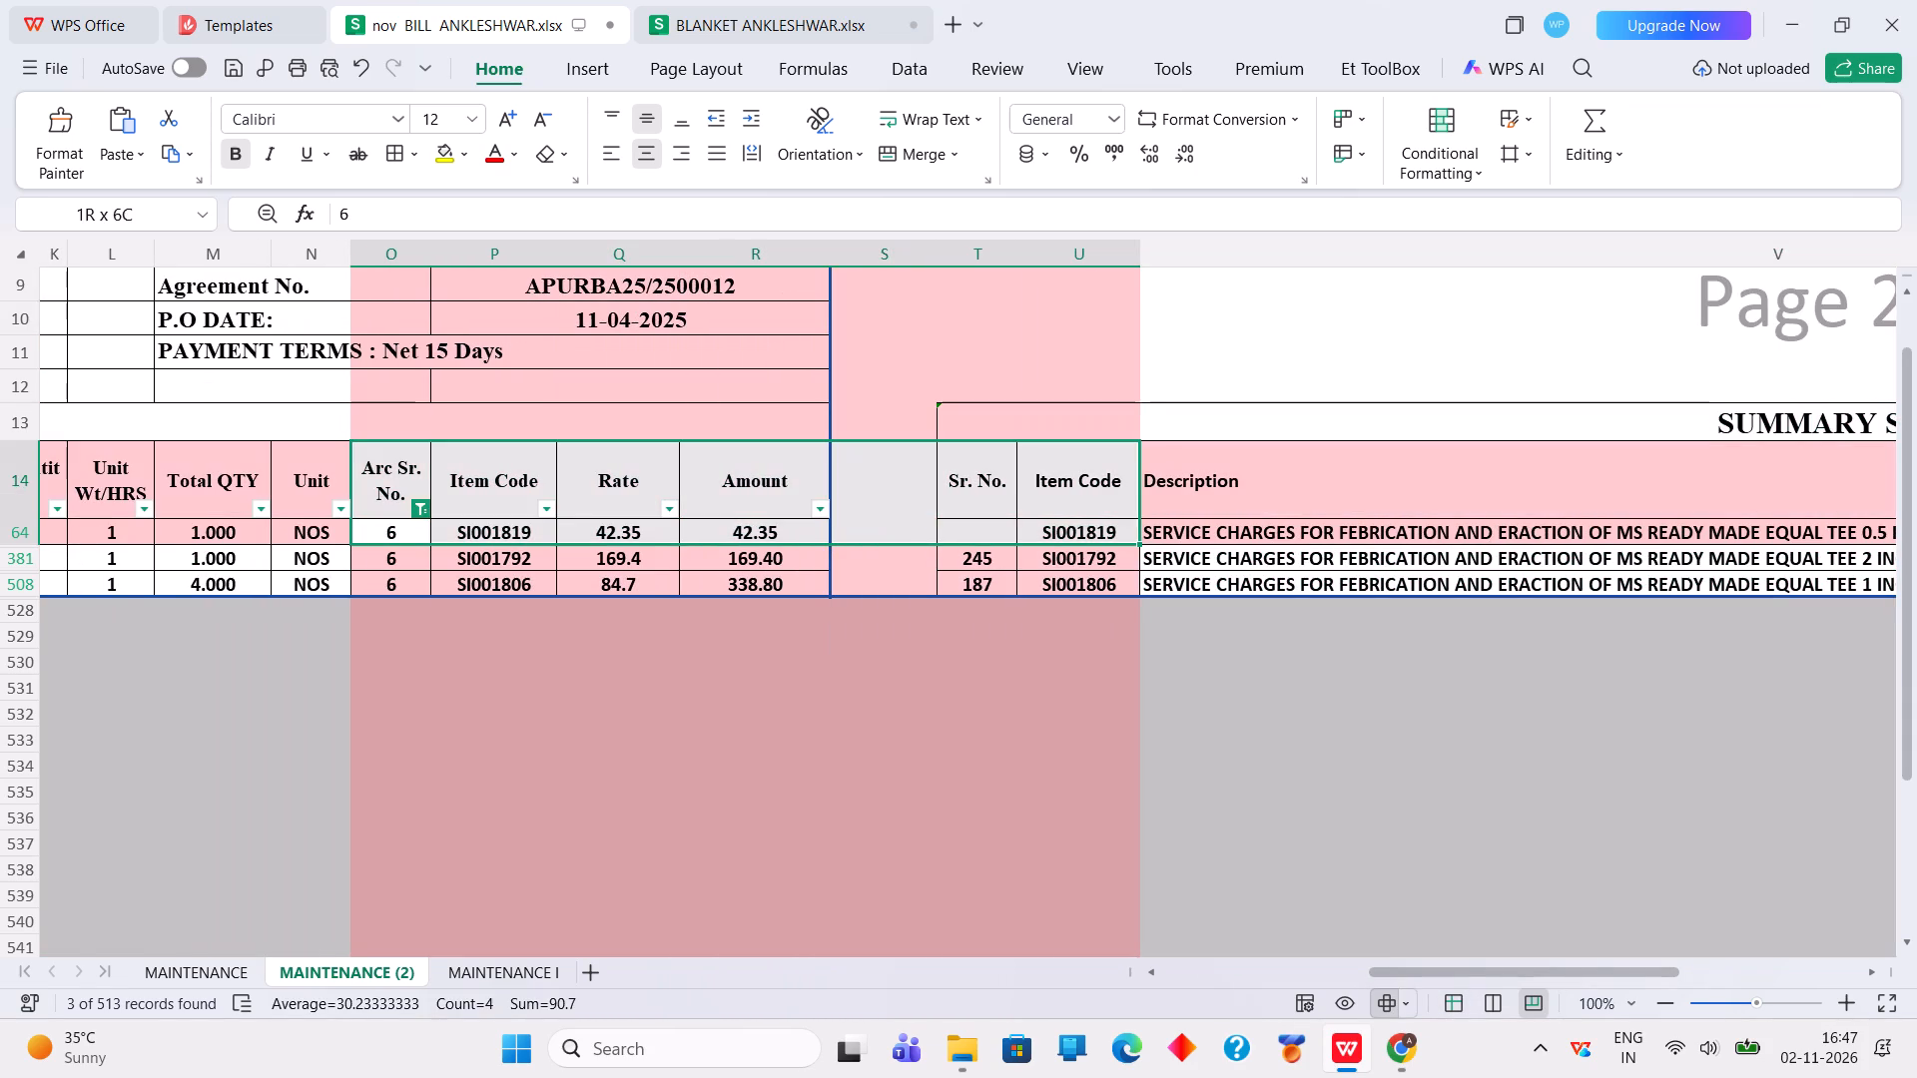
{"action": "left_click_drag", "start_coordinate": [1357, 518], "coordinate": [1914, 539]}
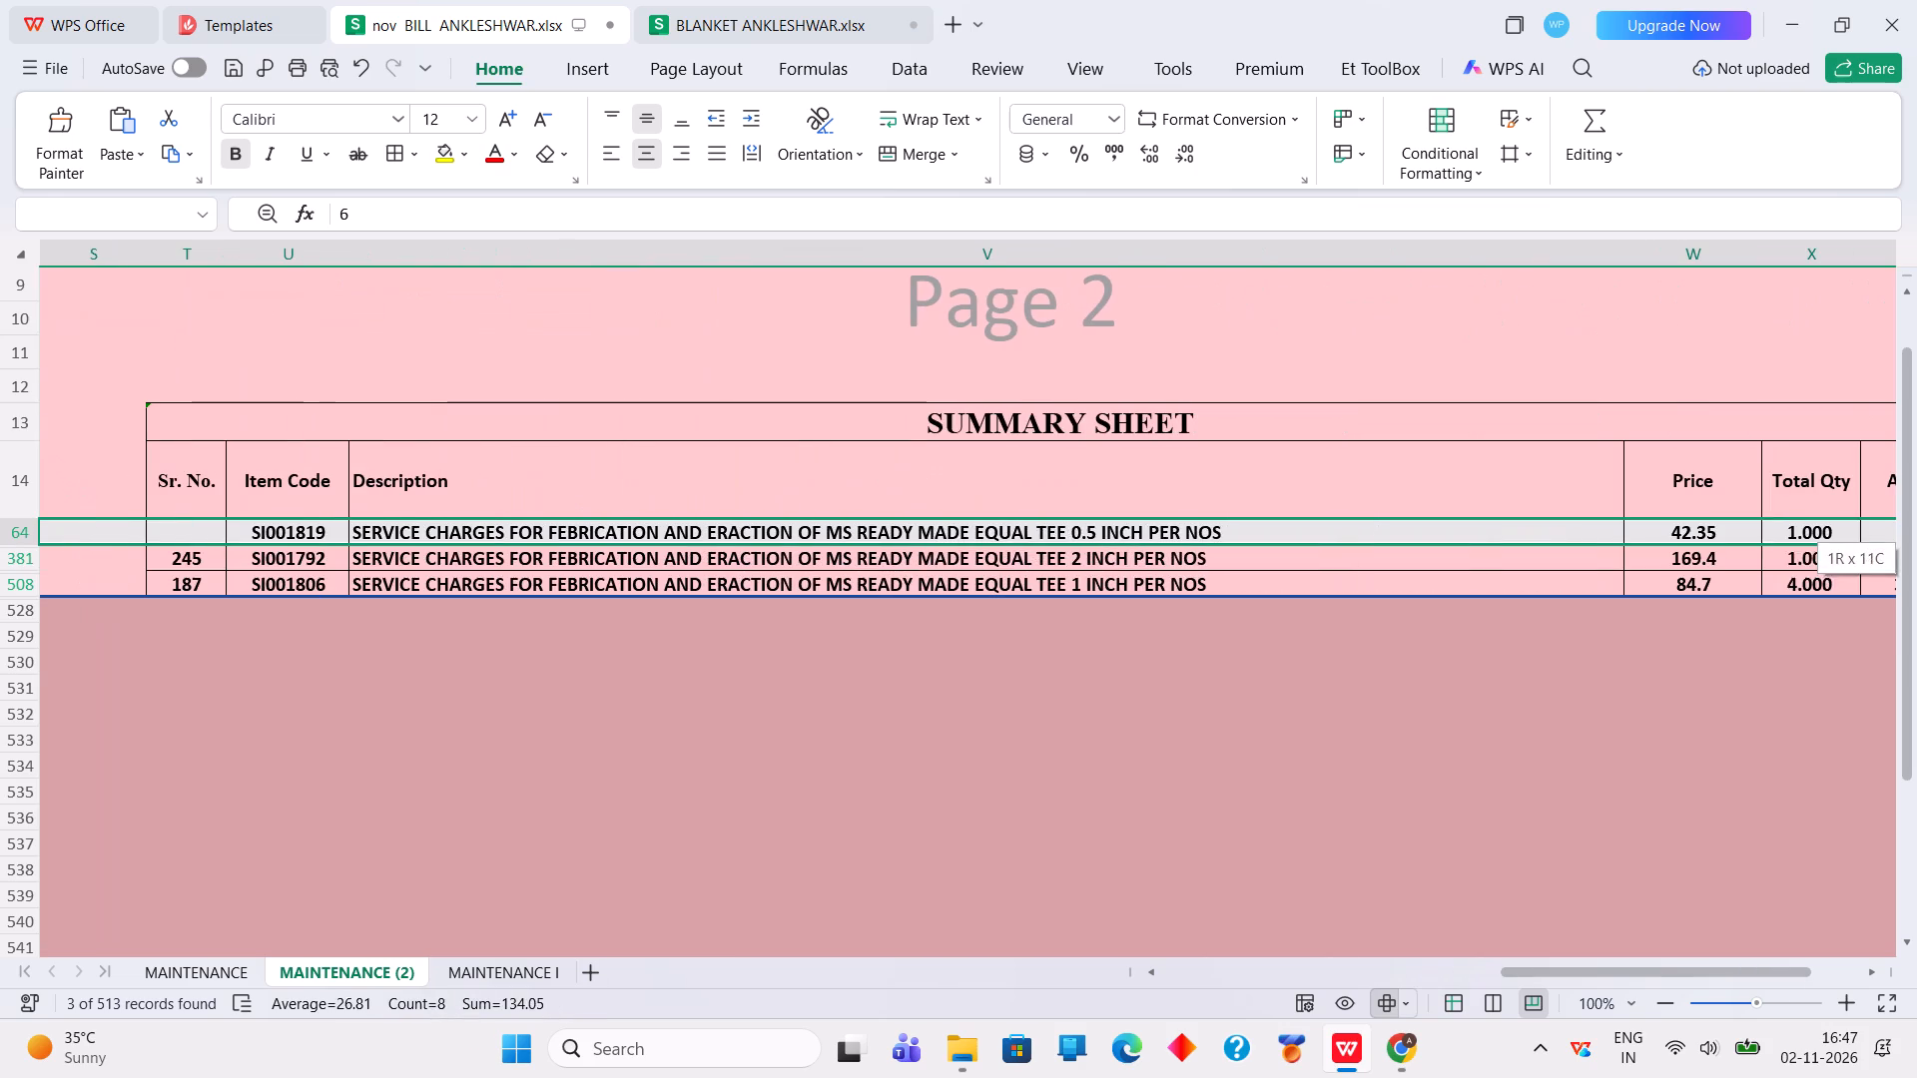
{"action": "left_click_drag", "start_coordinate": [1914, 539], "coordinate": [1717, 535]}
{"action": "right_click", "coordinate": [1717, 533]}
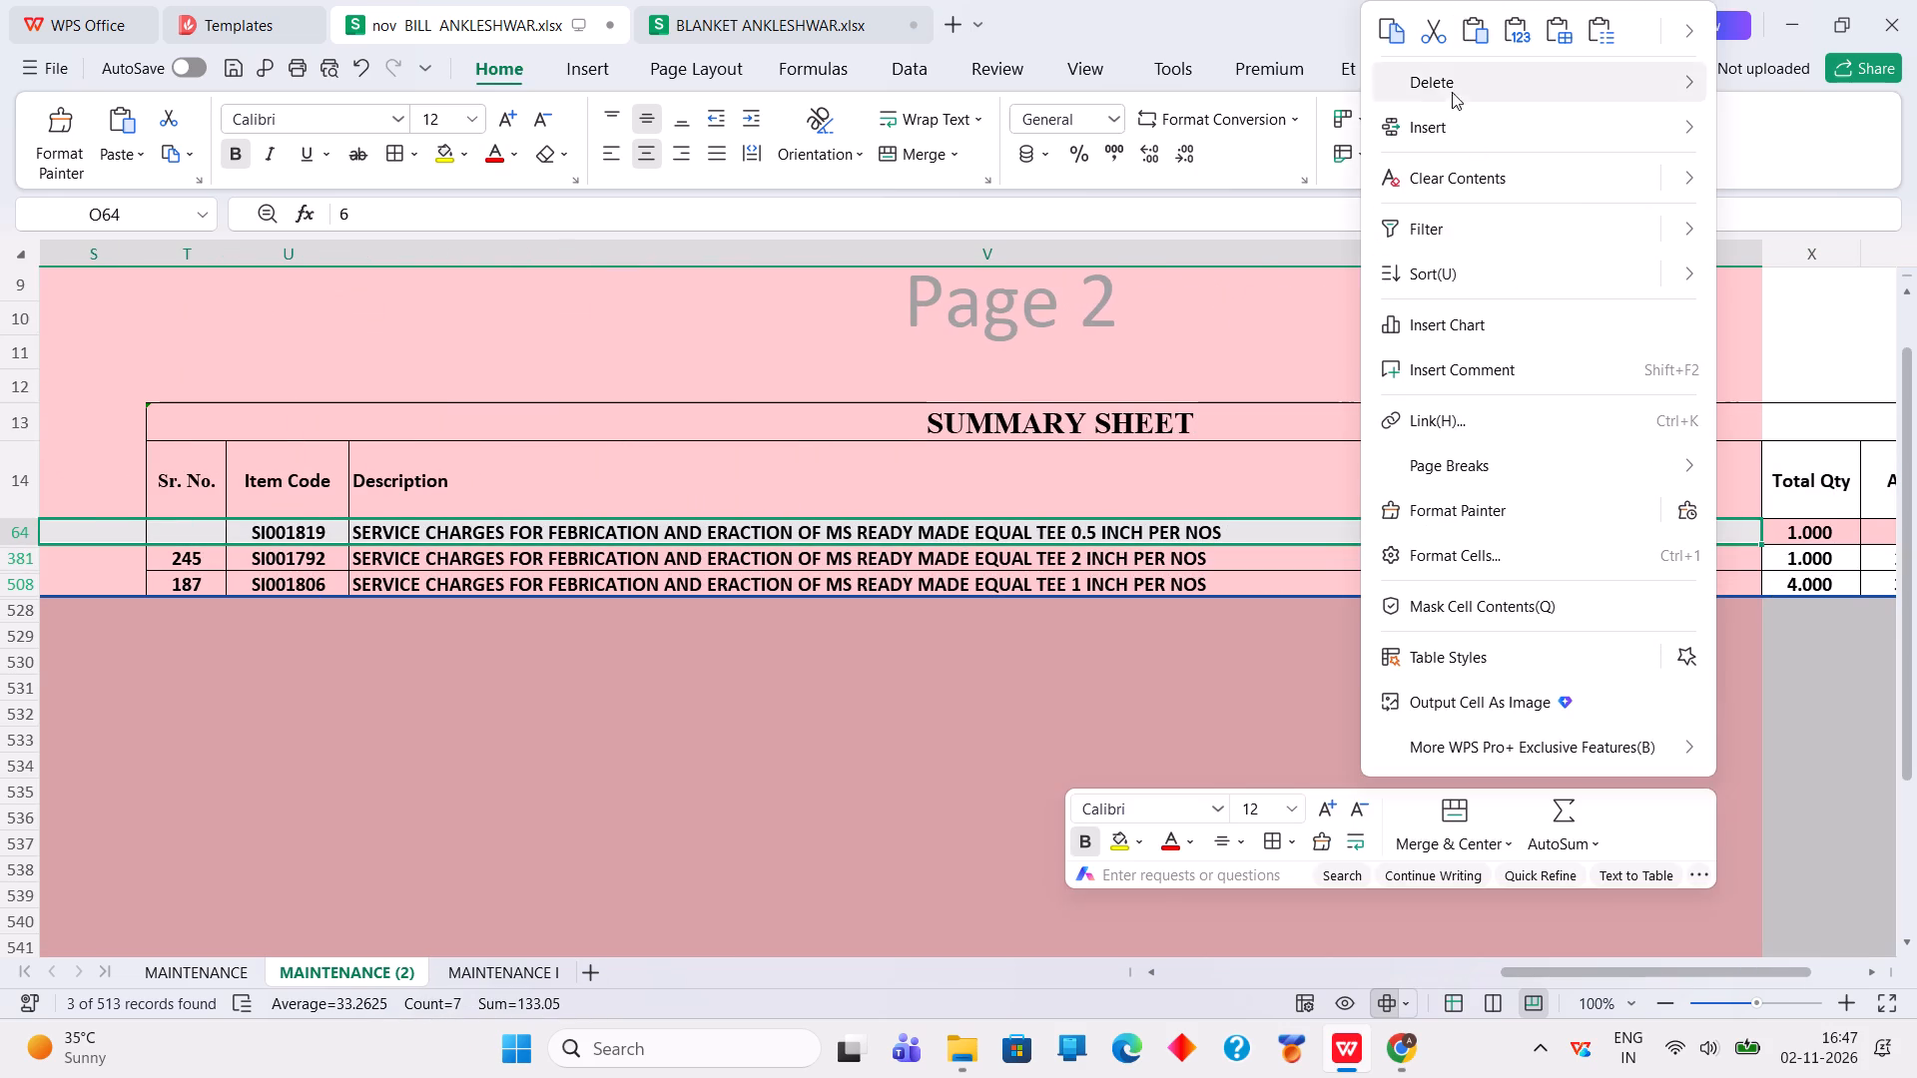
{"action": "left_click", "coordinate": [1397, 39]}
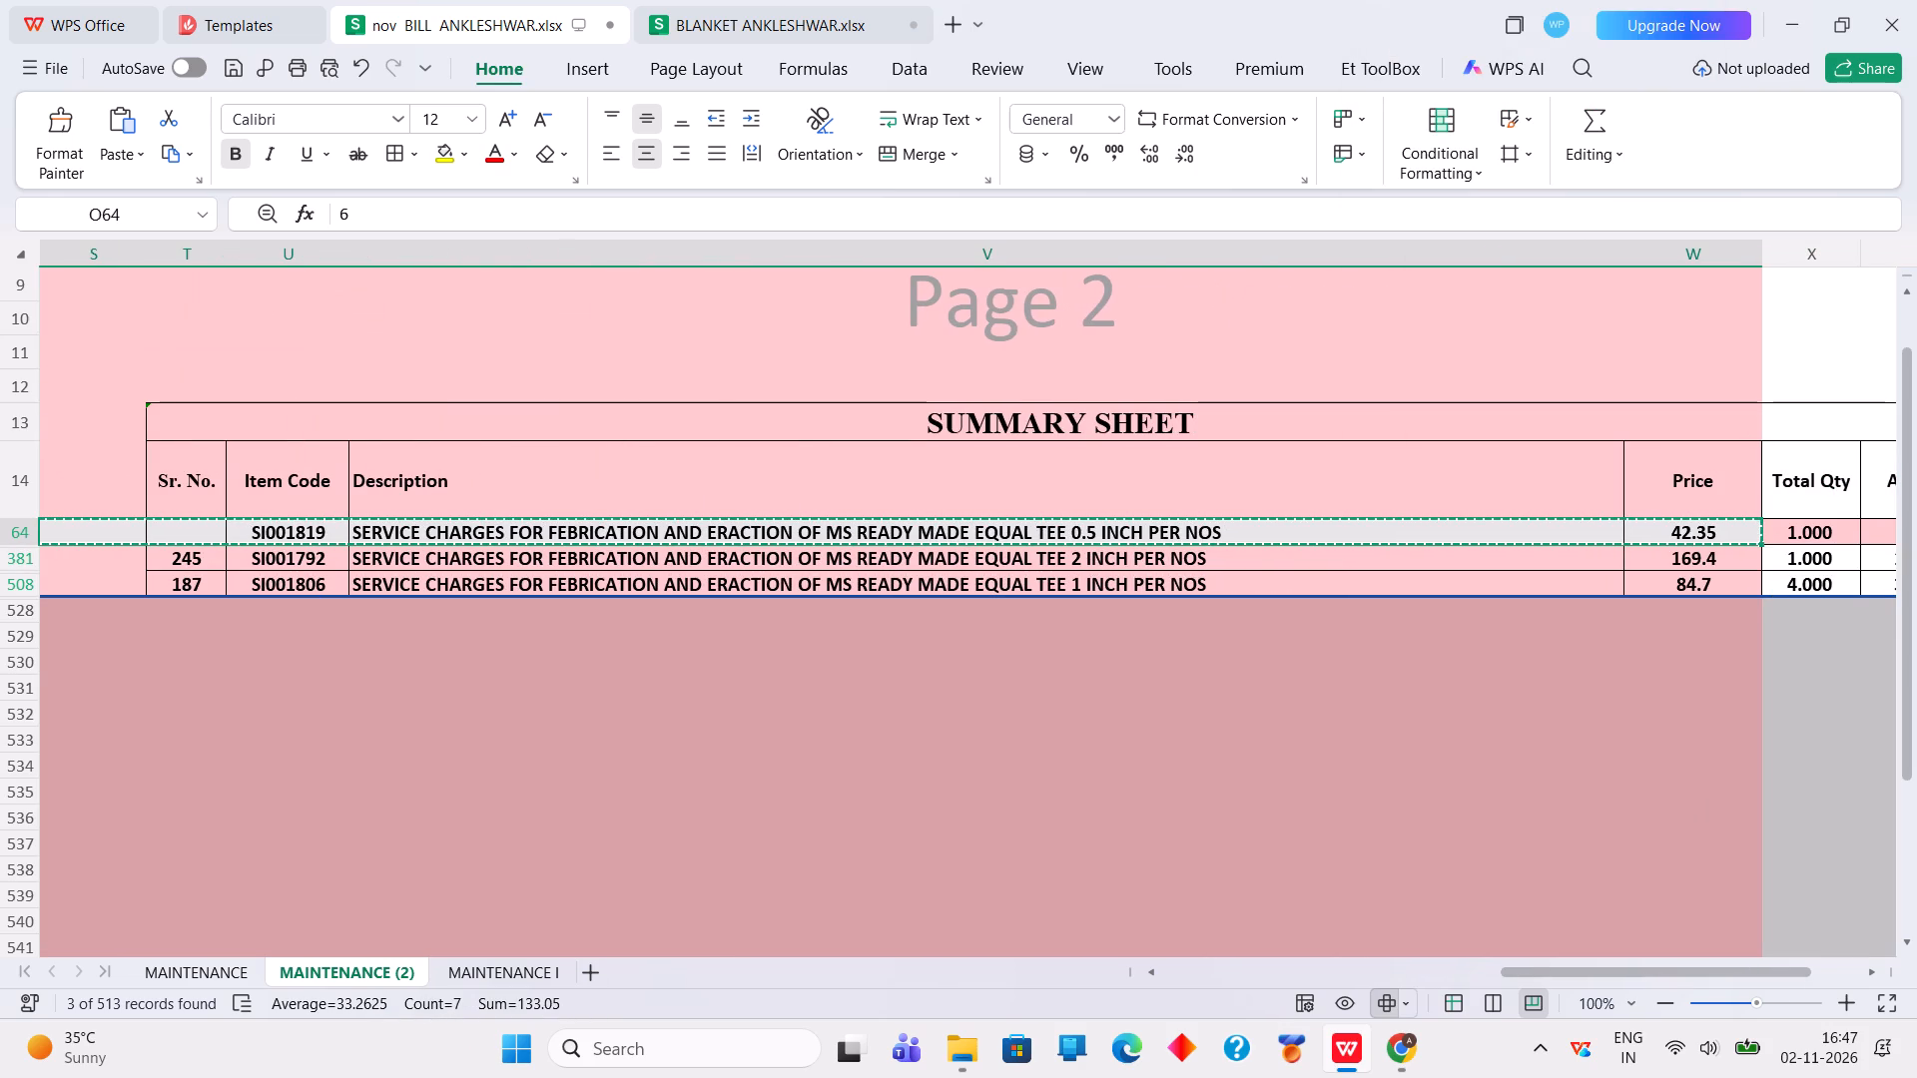
{"action": "left_click_drag", "start_coordinate": [1531, 971], "coordinate": [1276, 982]}
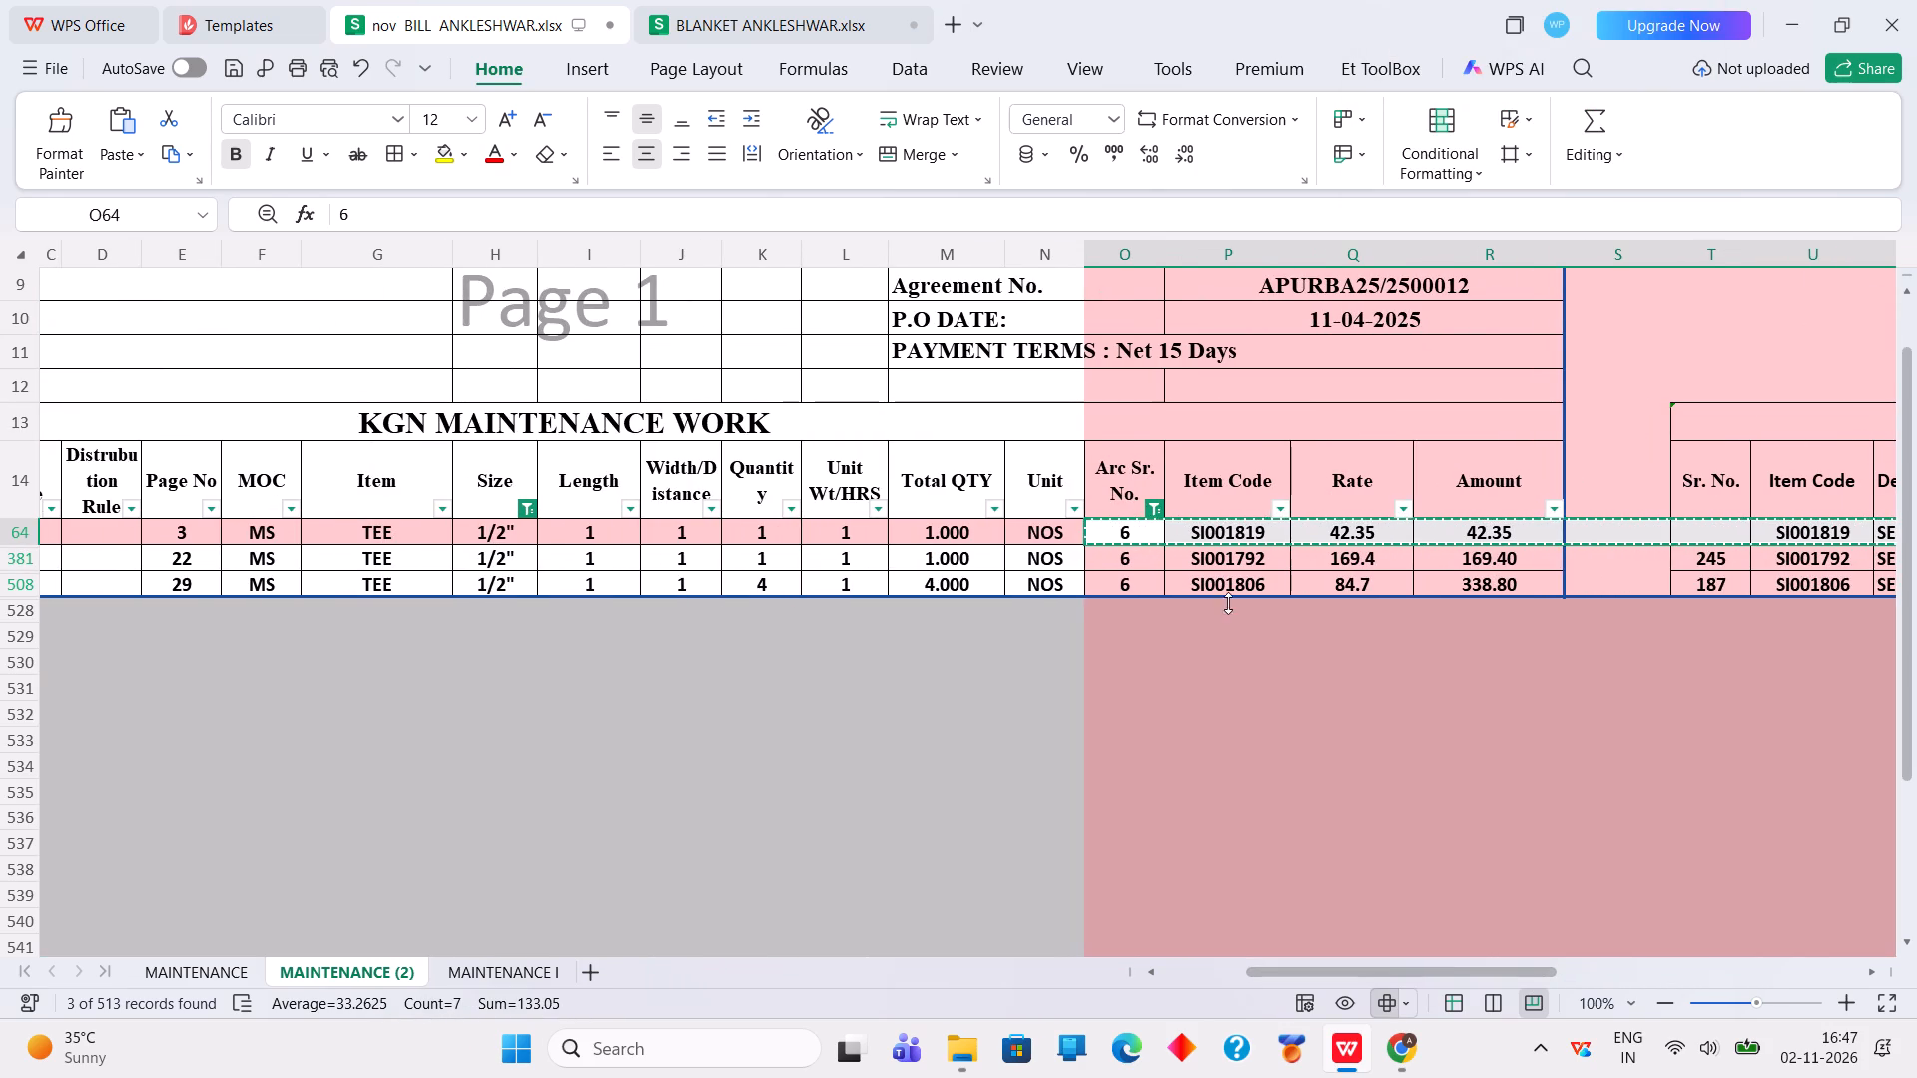
{"action": "right_click", "coordinate": [1123, 558]}
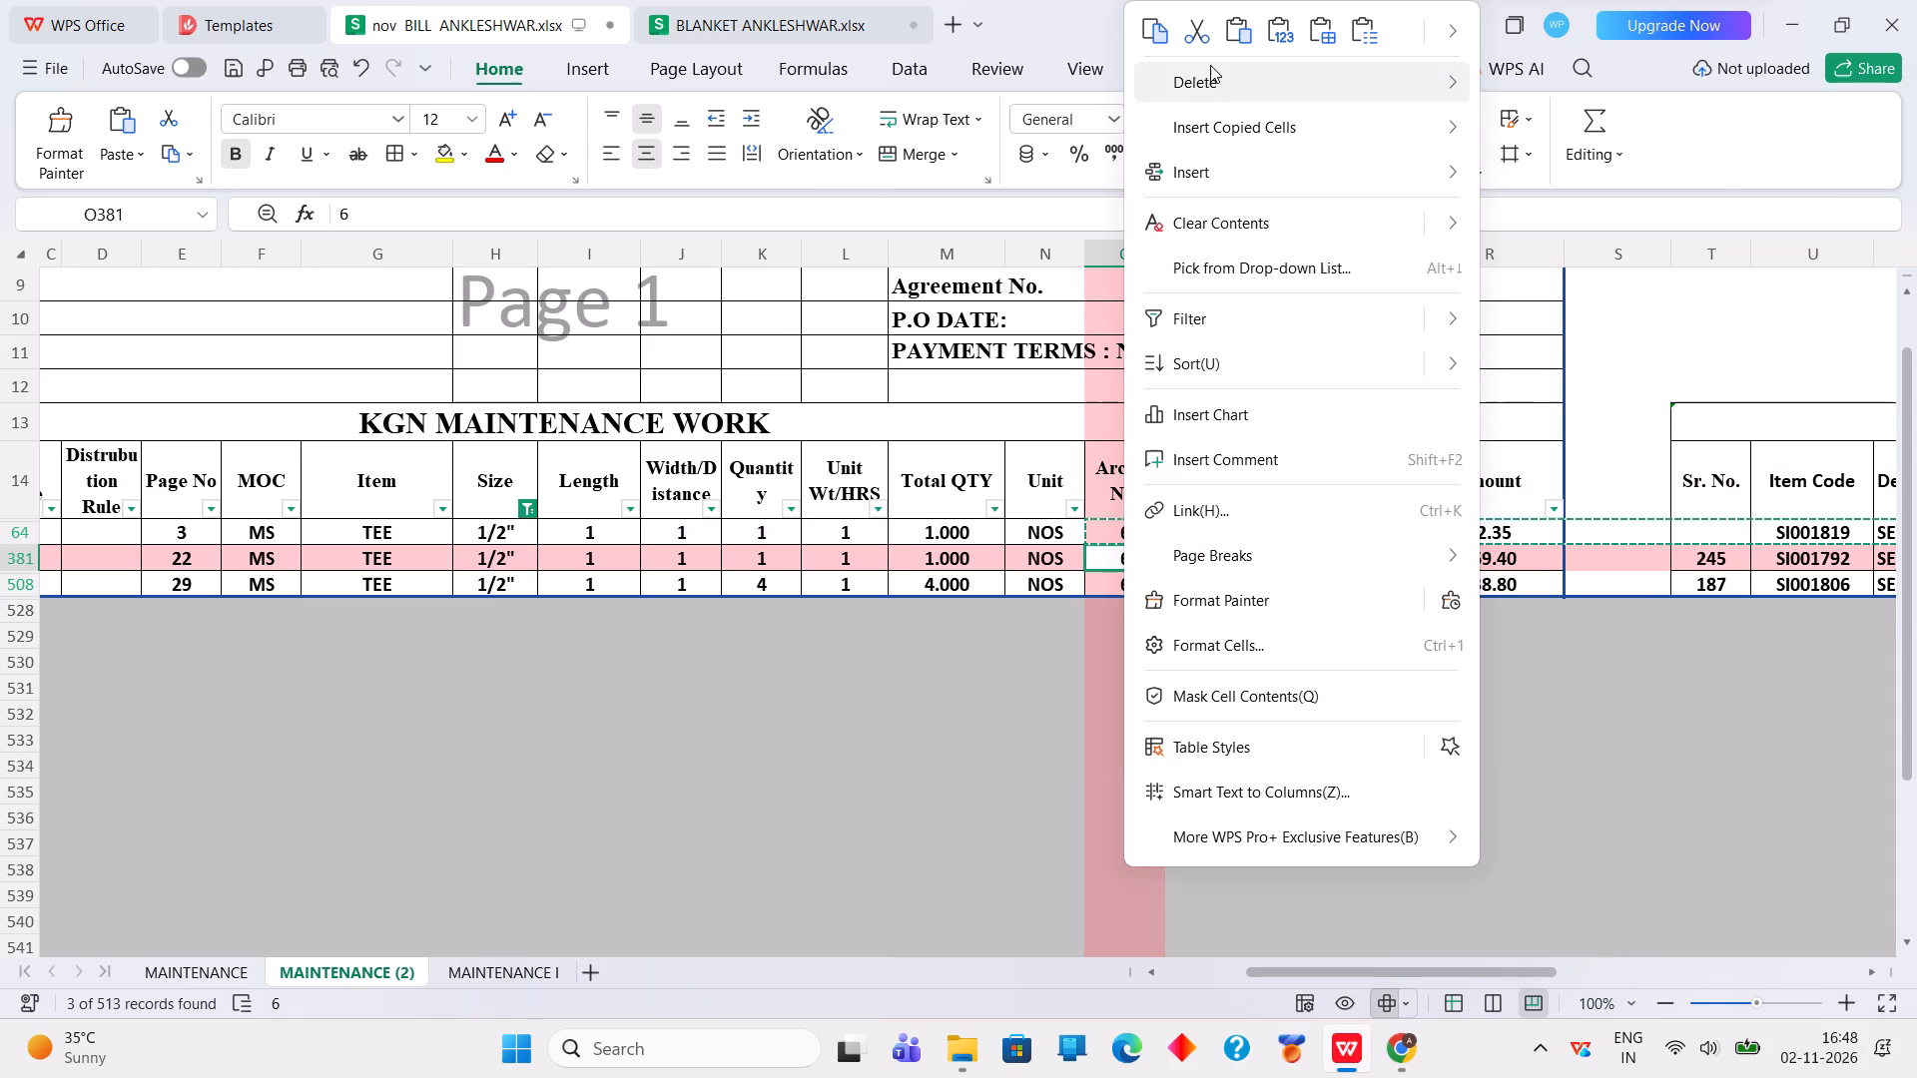
{"action": "left_click", "coordinate": [1244, 40]}
{"action": "left_click", "coordinate": [1133, 590]}
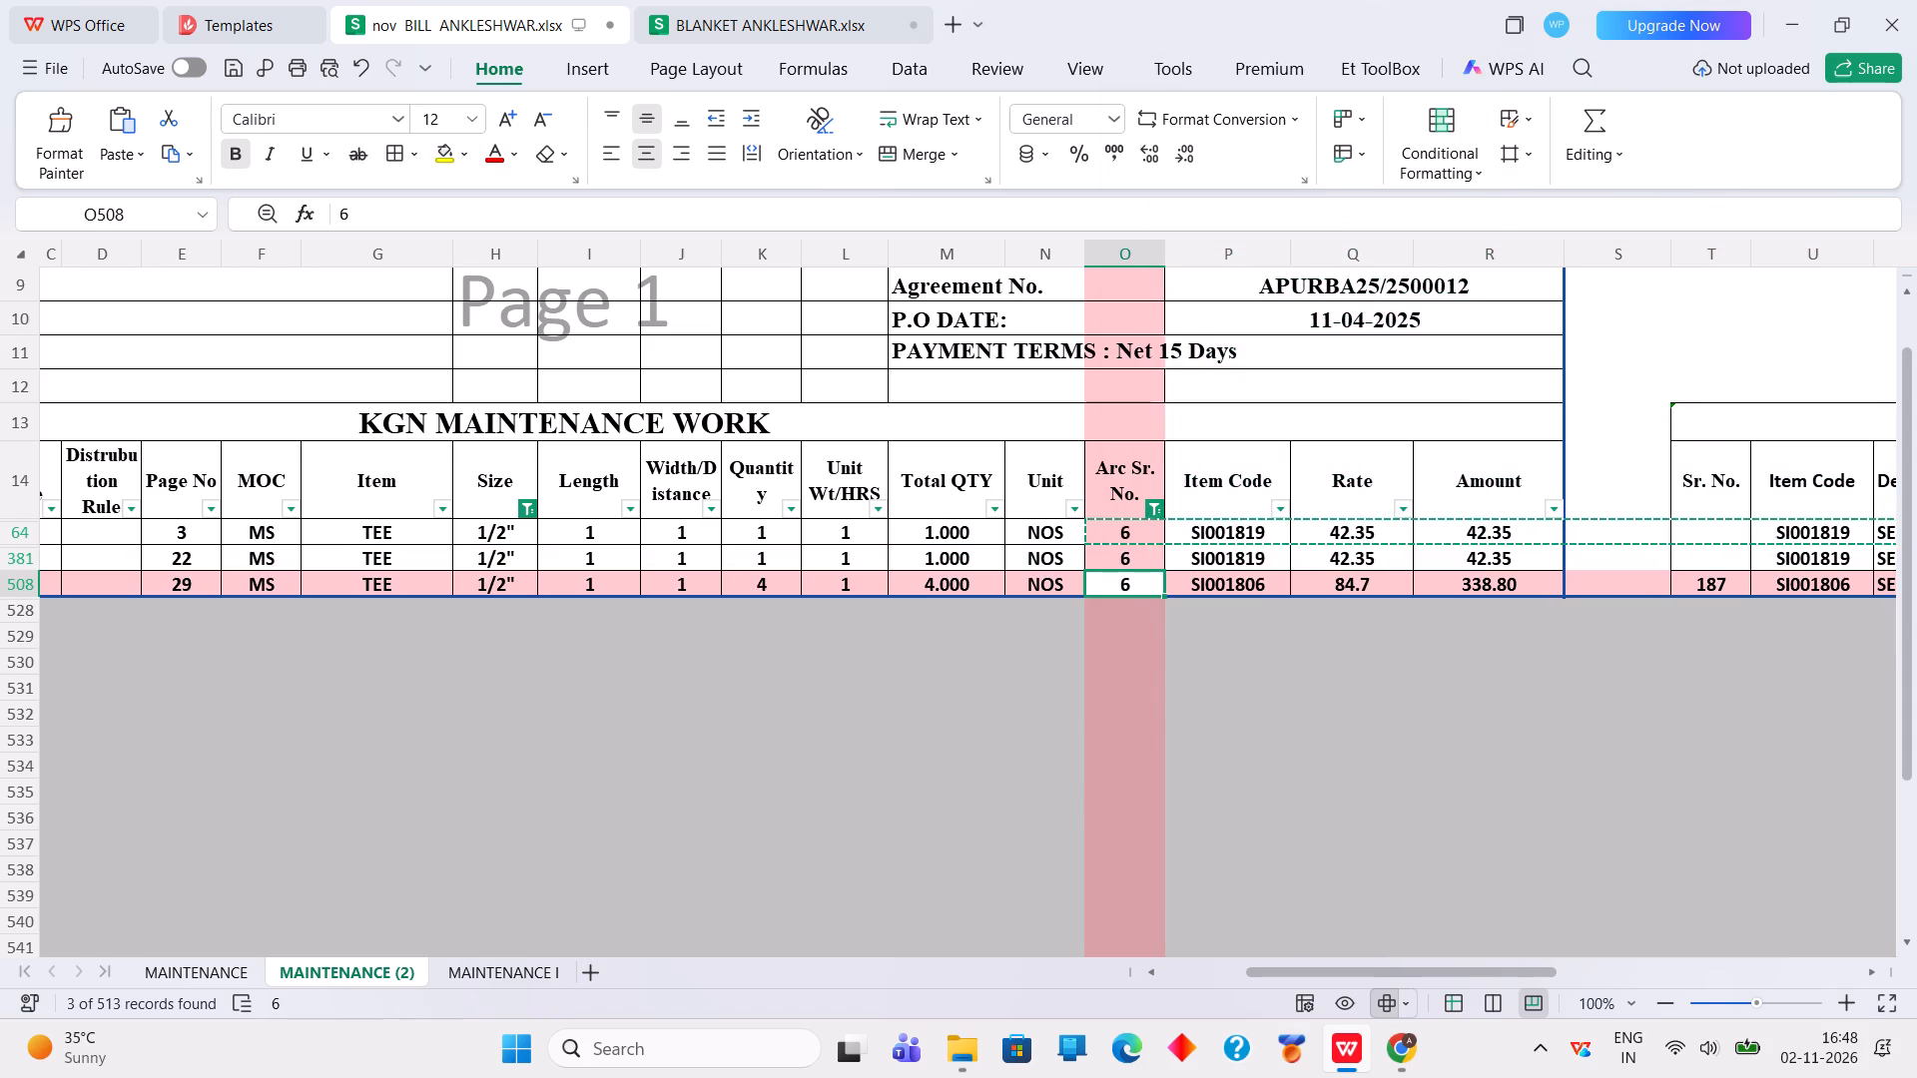
{"action": "right_click", "coordinate": [1133, 590]}
{"action": "left_click", "coordinate": [1248, 34]}
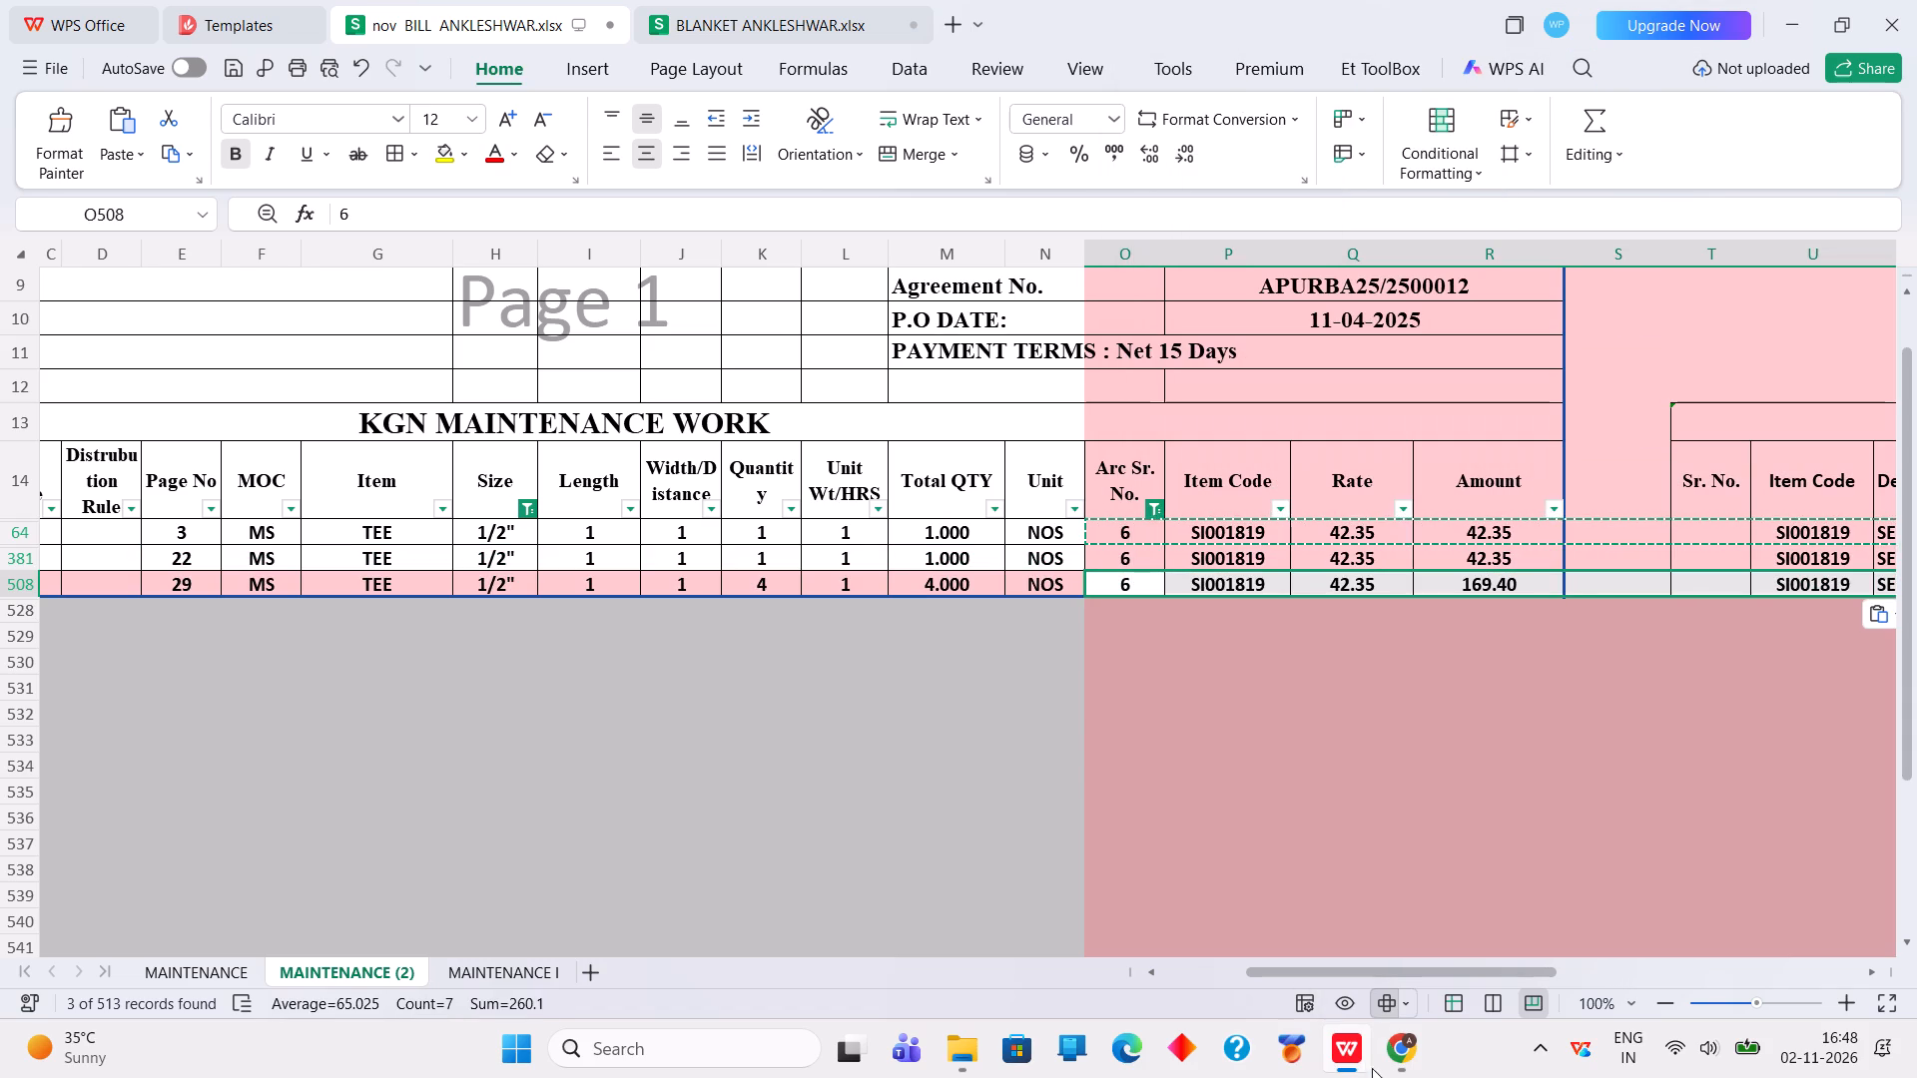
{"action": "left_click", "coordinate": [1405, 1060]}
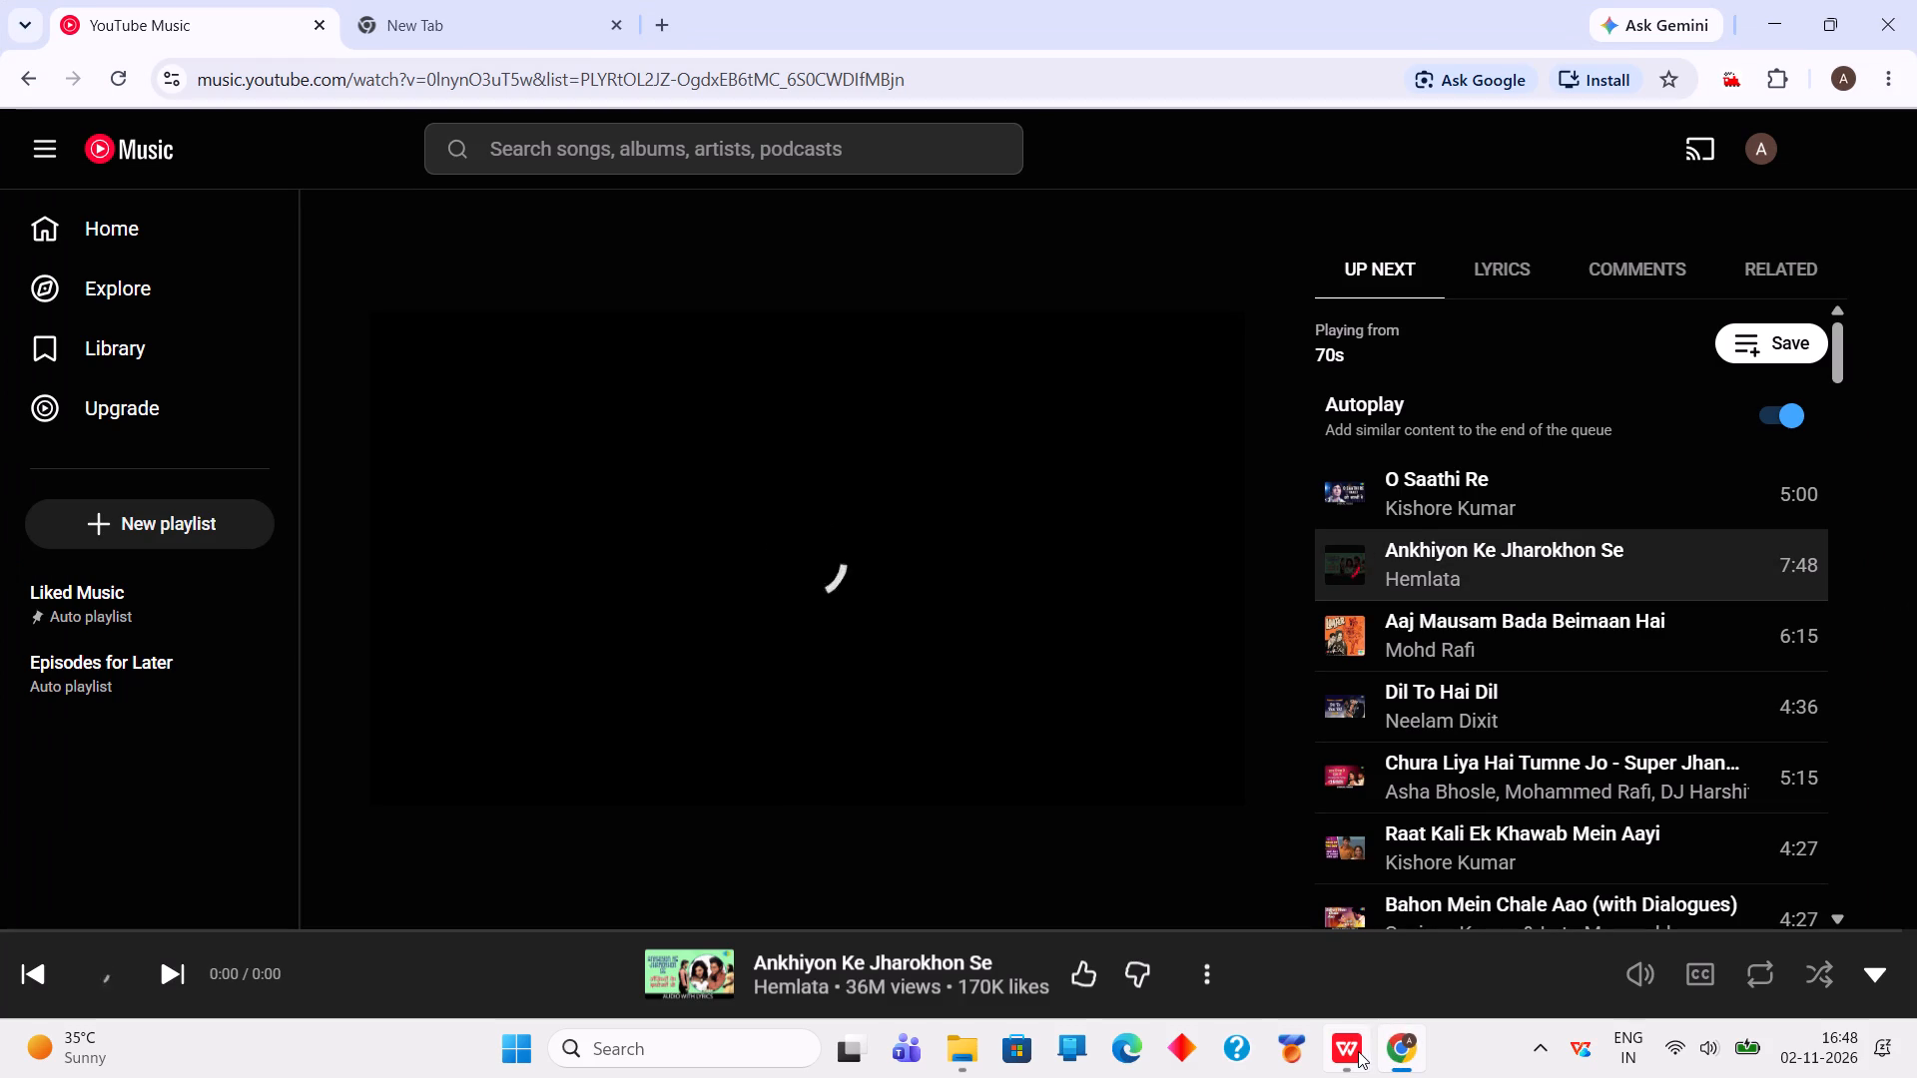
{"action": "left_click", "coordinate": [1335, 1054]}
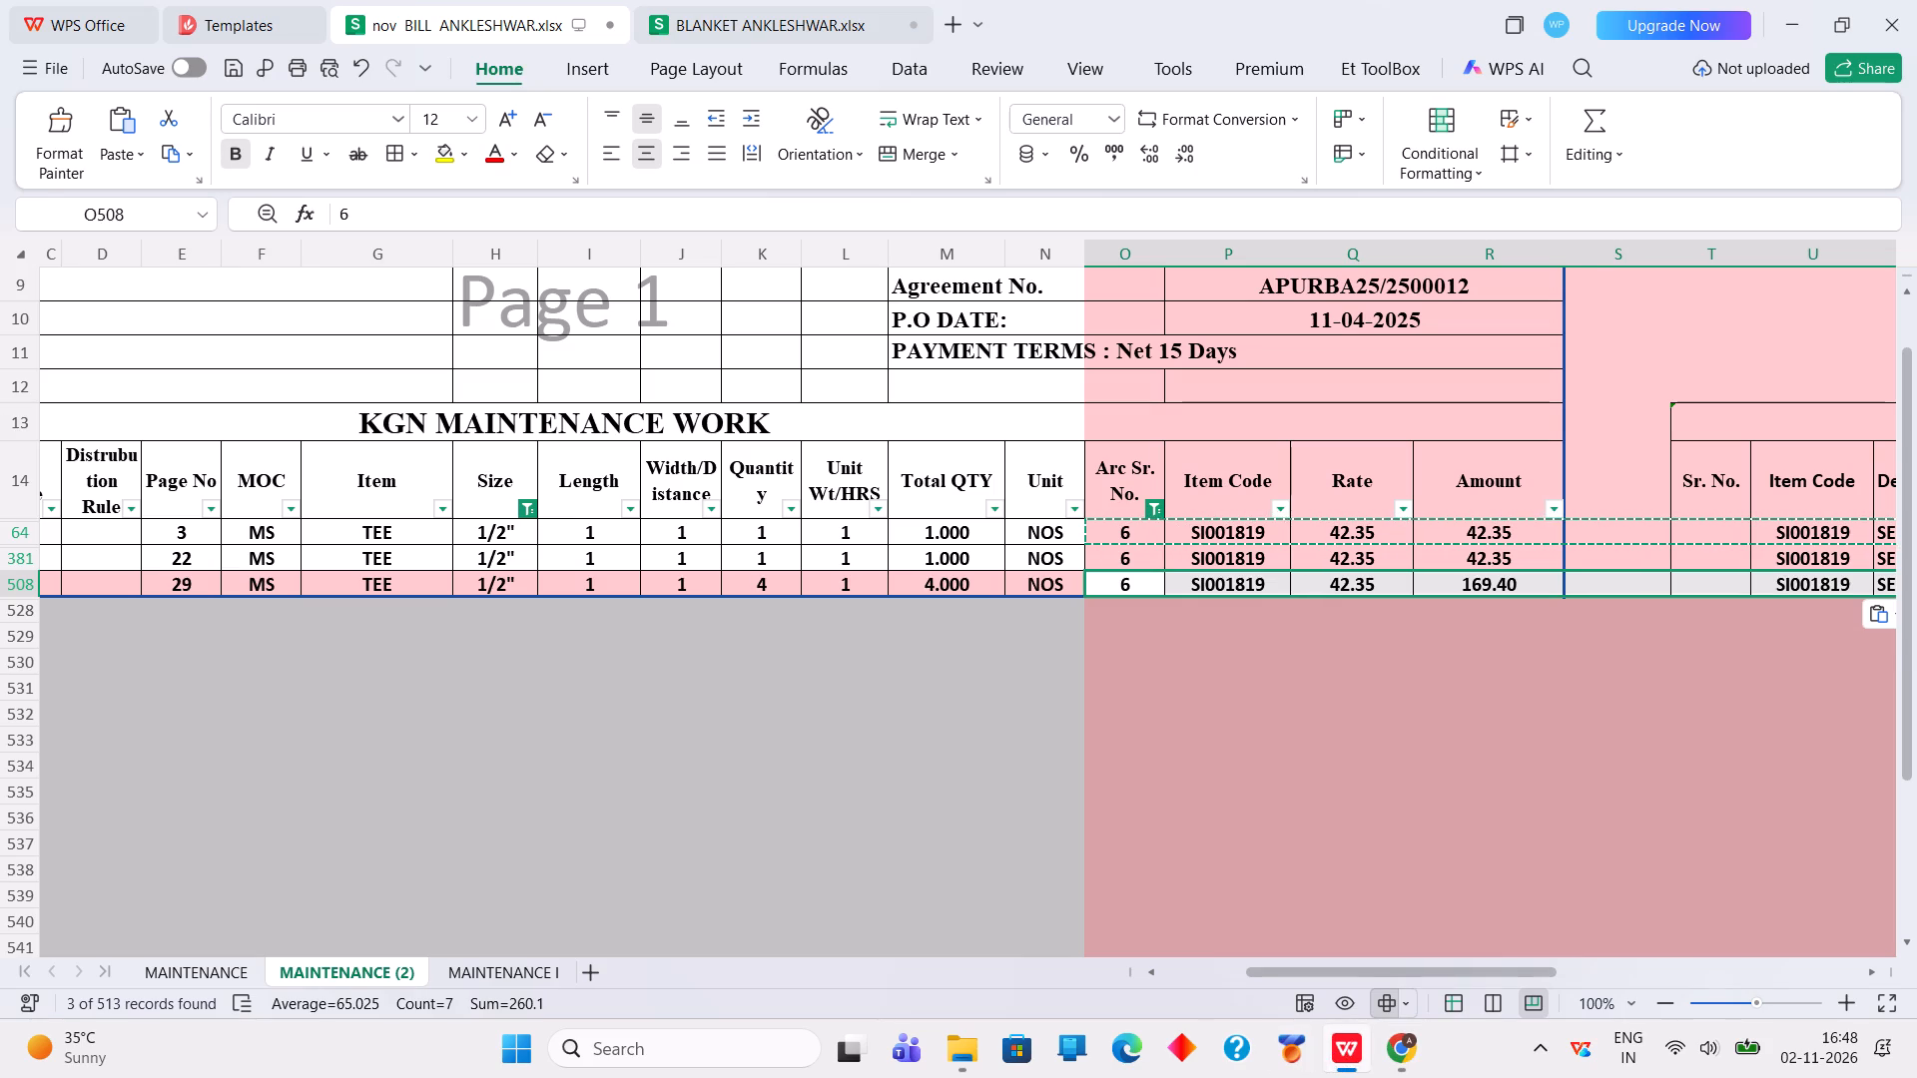
Change the bill's Size filter to show only the 2" tees.
{"action": "left_click", "coordinate": [523, 511]}
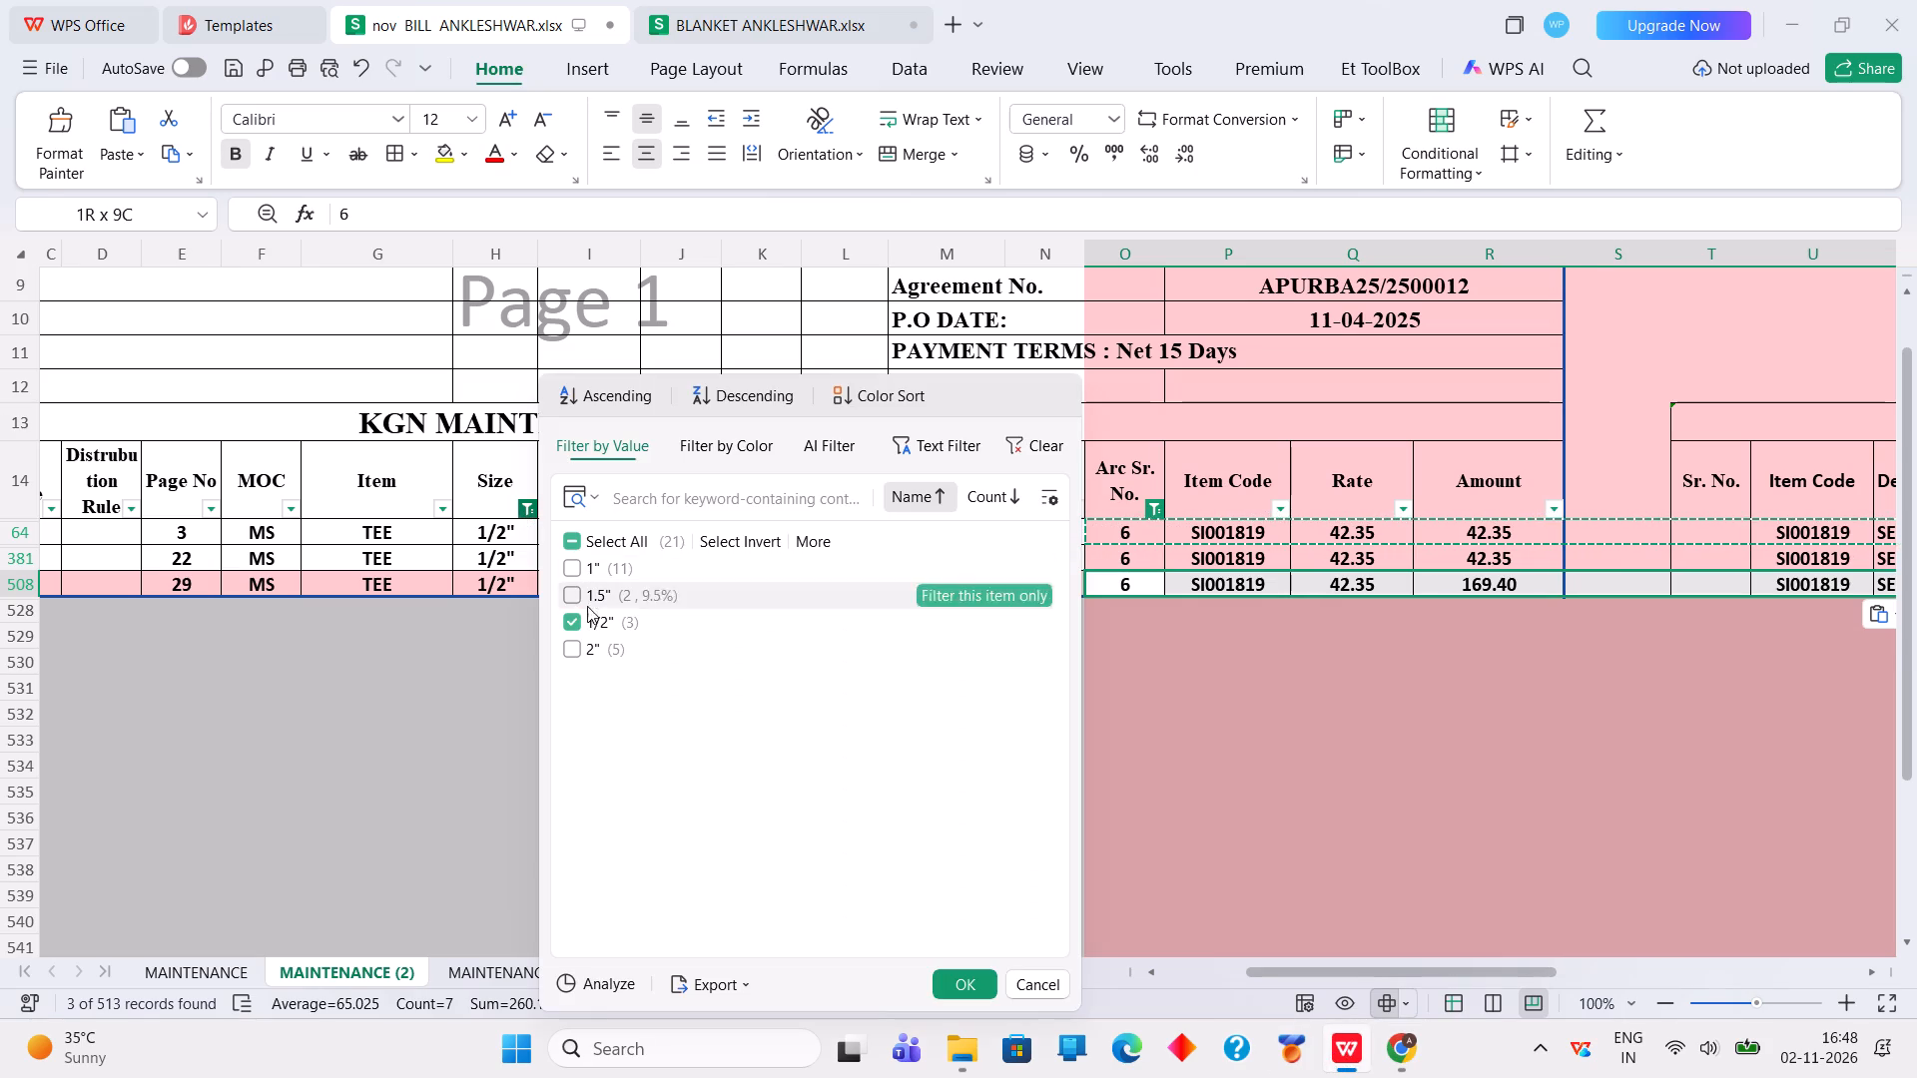
{"action": "left_click", "coordinate": [581, 658]}
{"action": "left_click", "coordinate": [576, 629]}
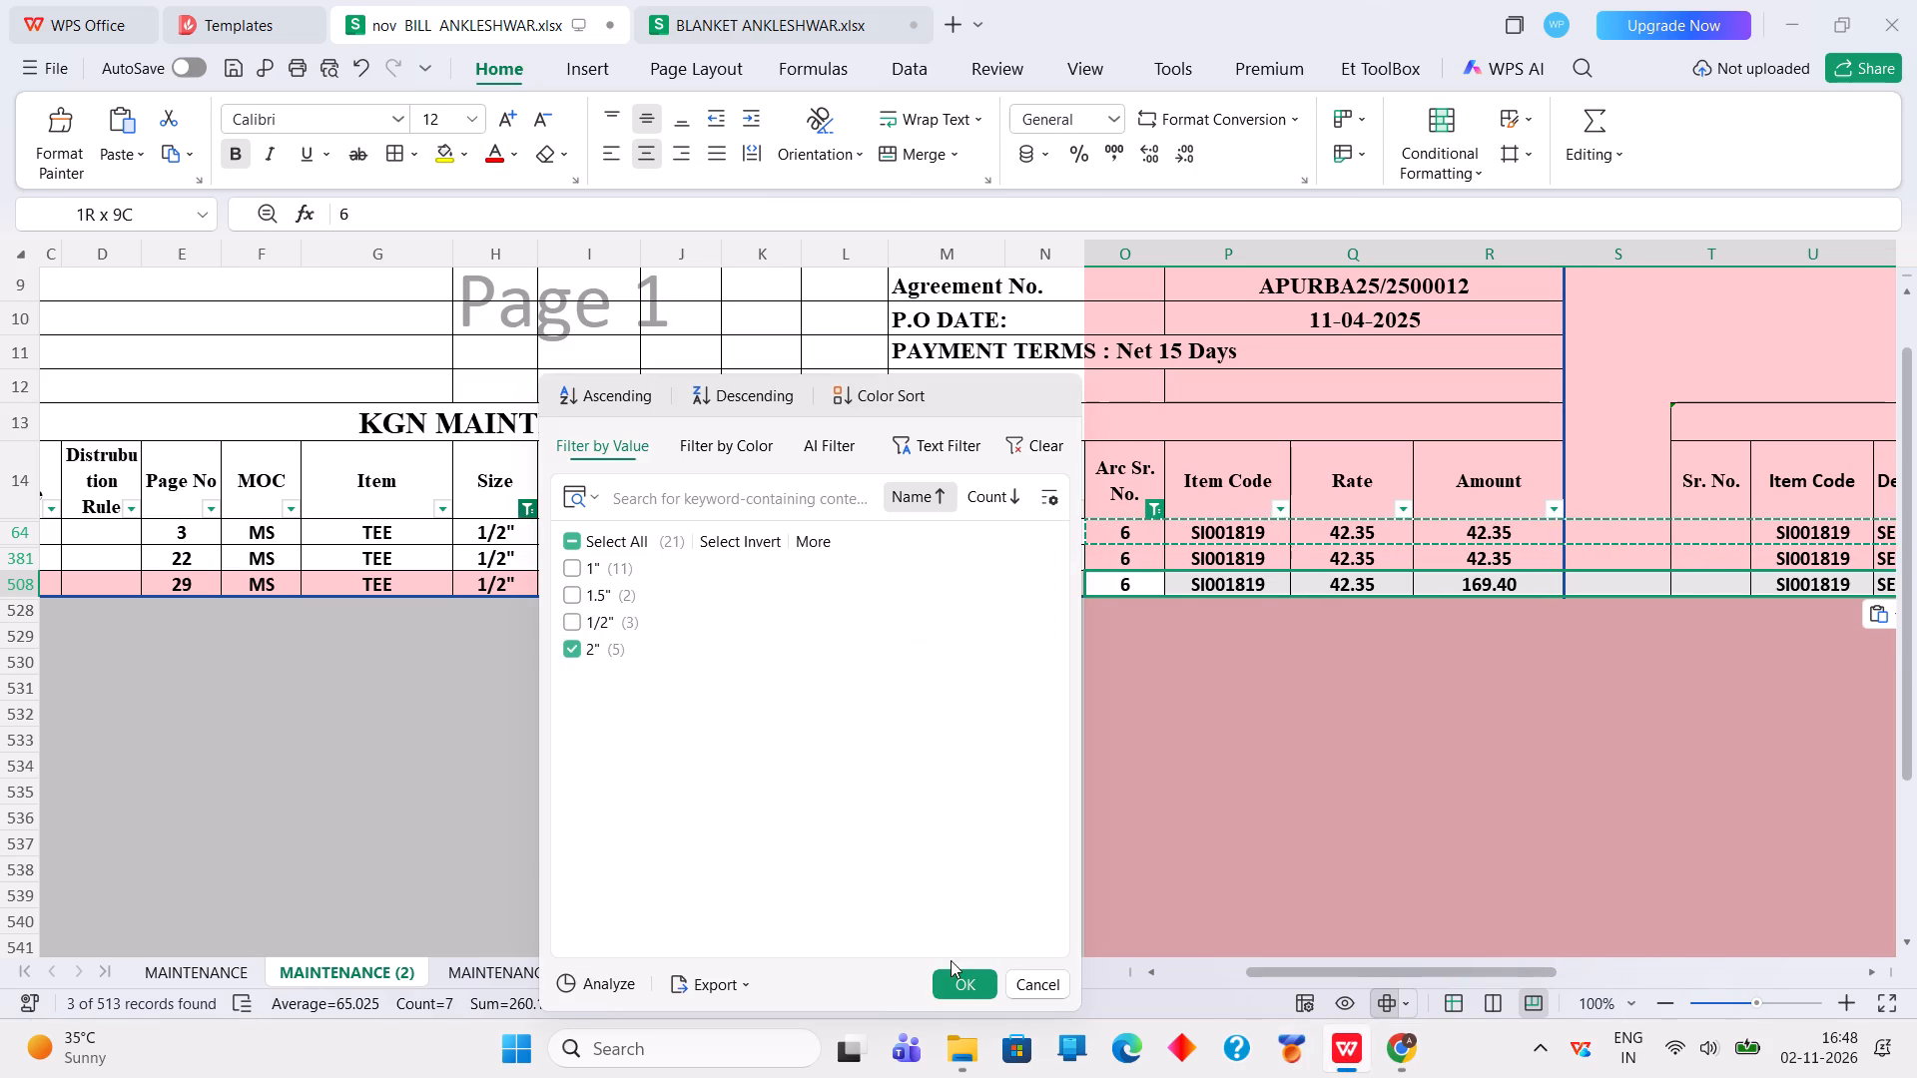
{"action": "left_click", "coordinate": [963, 979]}
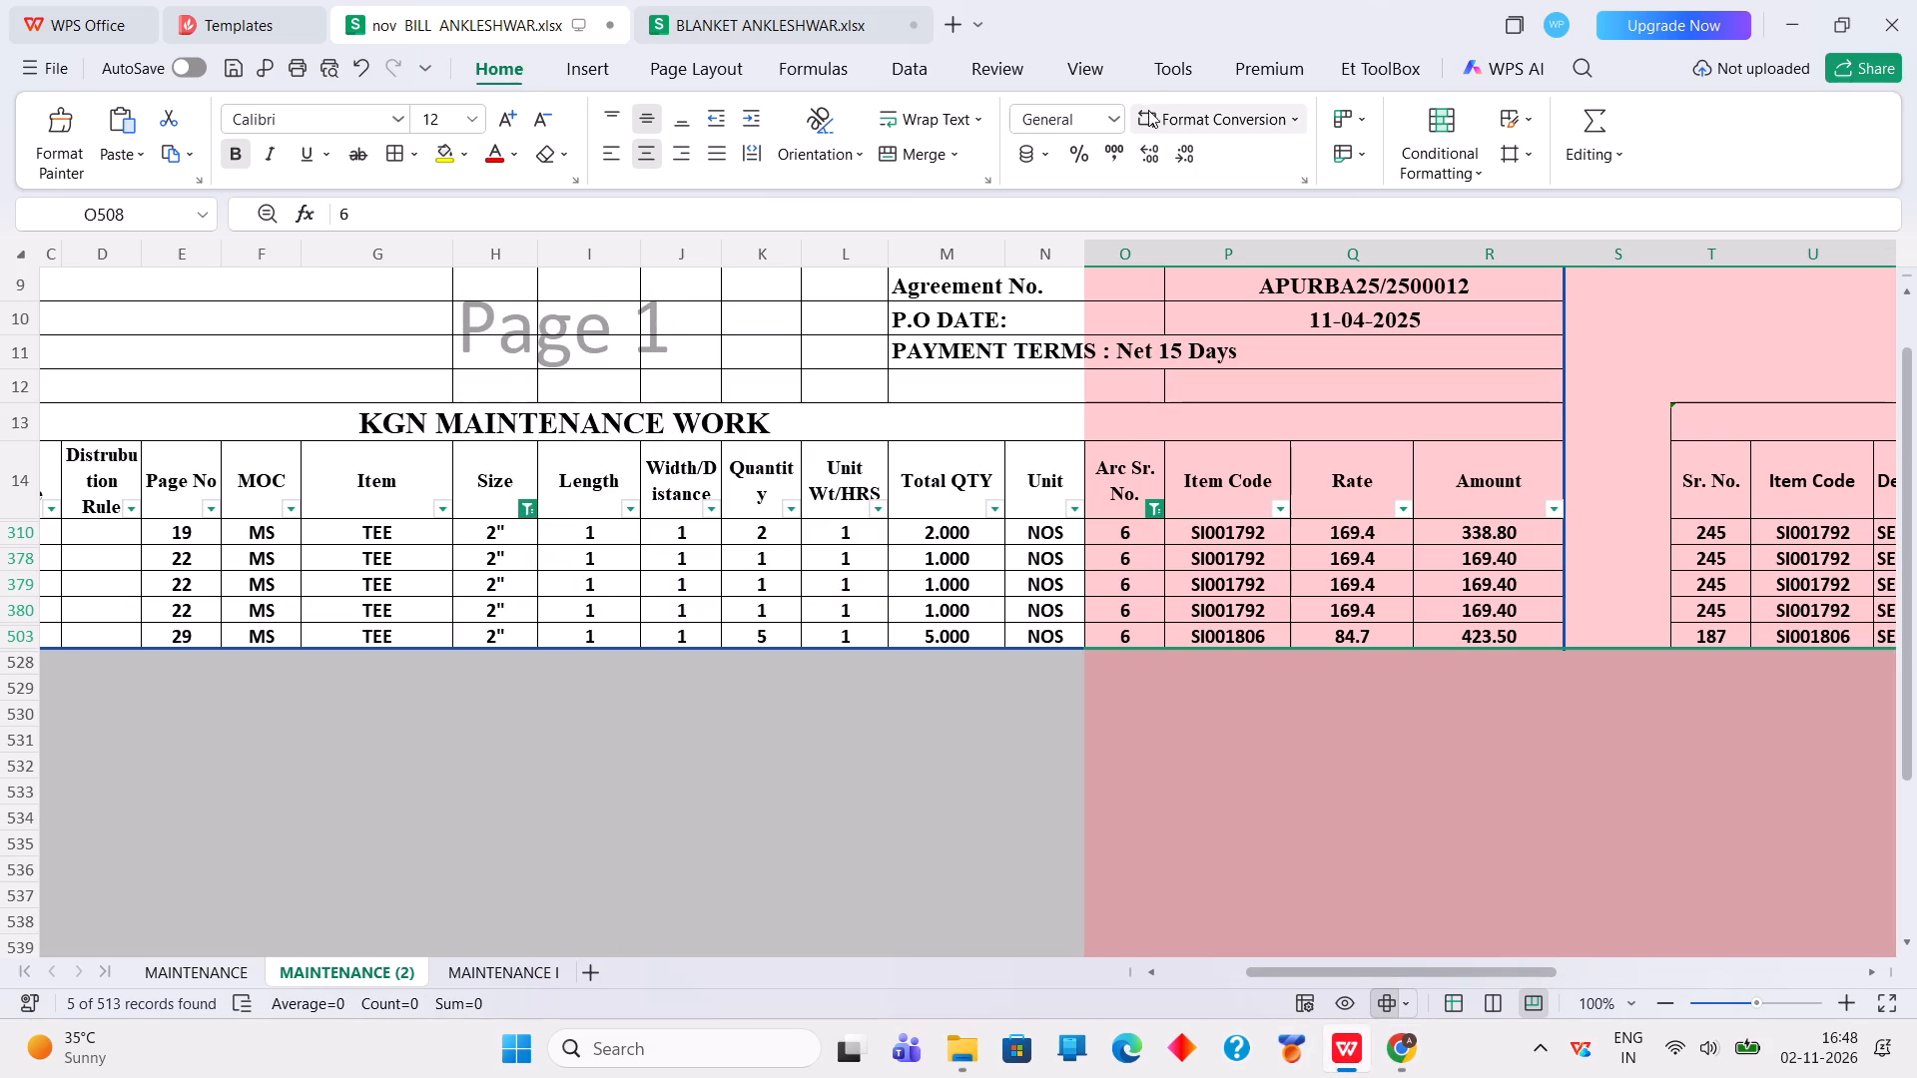
Copy the 2 inch equal tee entry in O380:W380 and paste it as values over the mismatched 2" tee entry at O503.
{"action": "left_click_drag", "start_coordinate": [1138, 610], "coordinate": [1916, 647]}
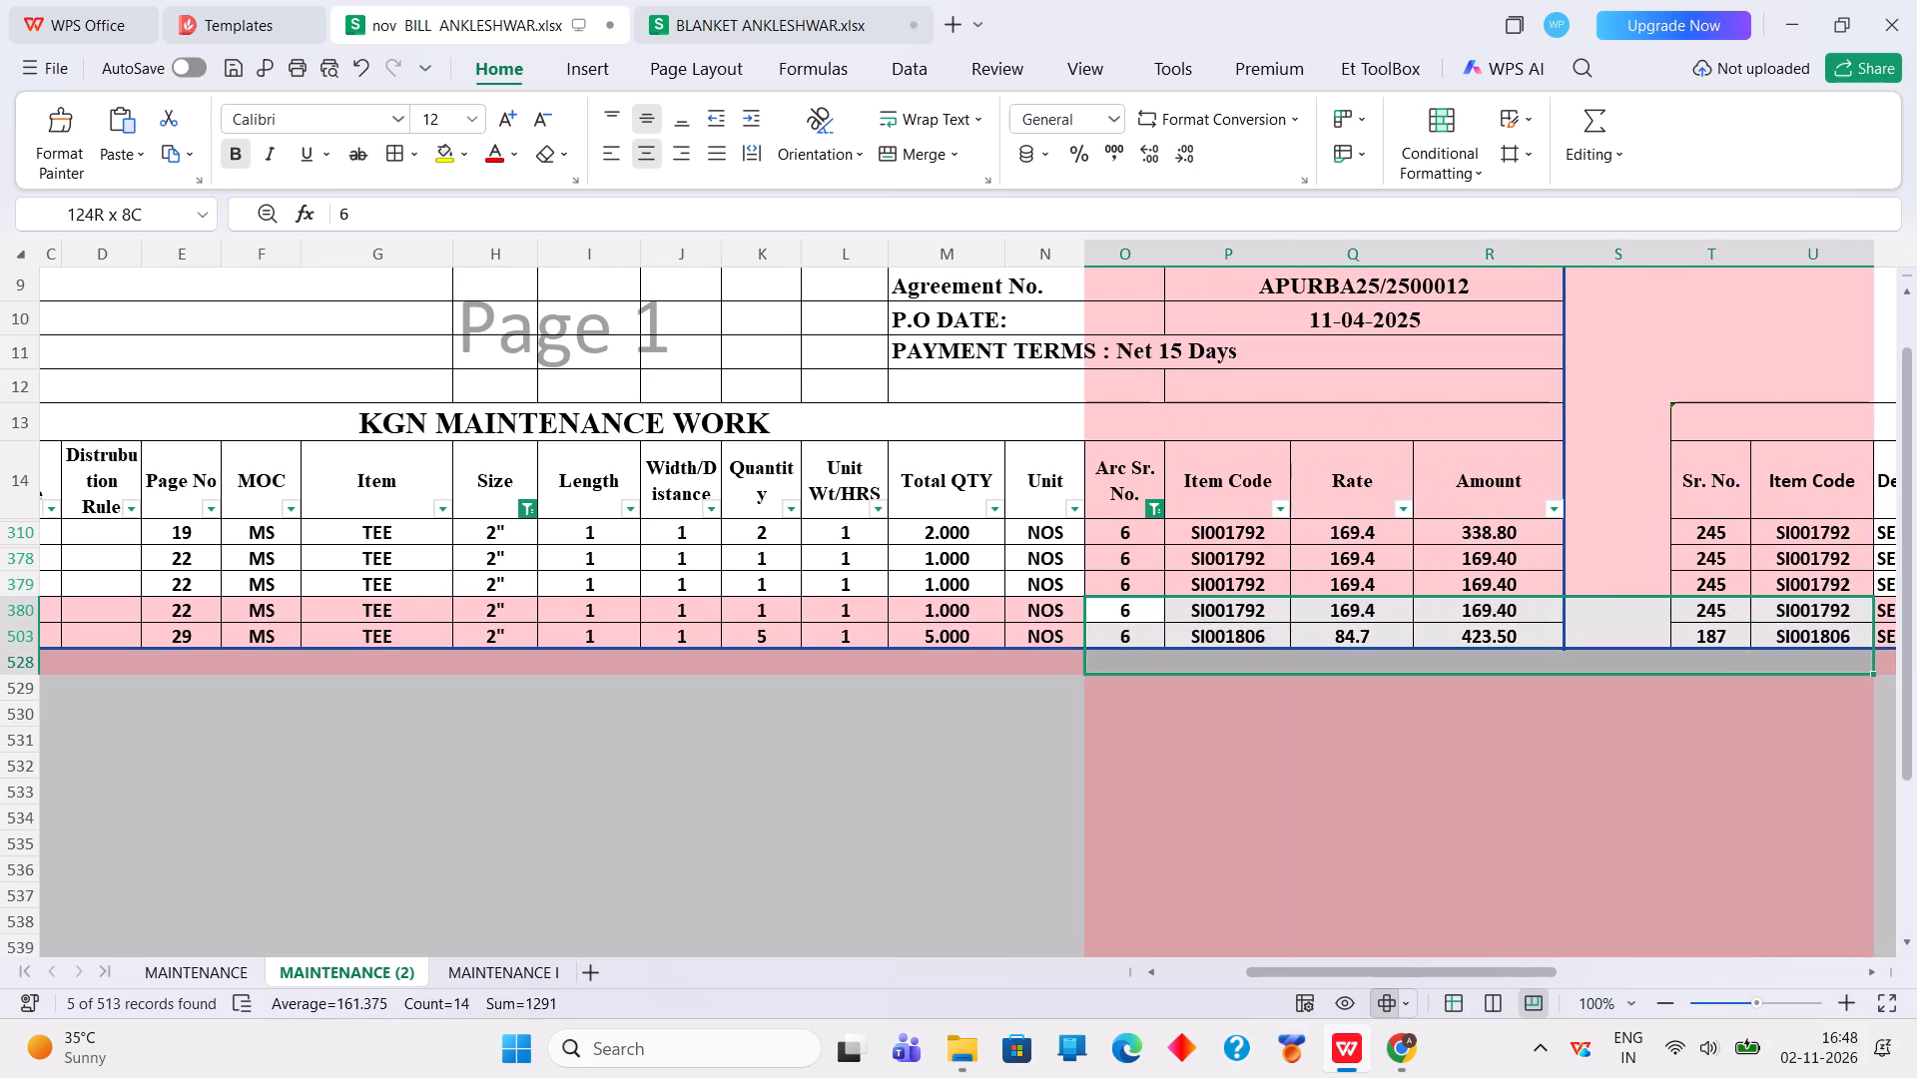
{"action": "left_click_drag", "start_coordinate": [1916, 647], "coordinate": [1916, 618]}
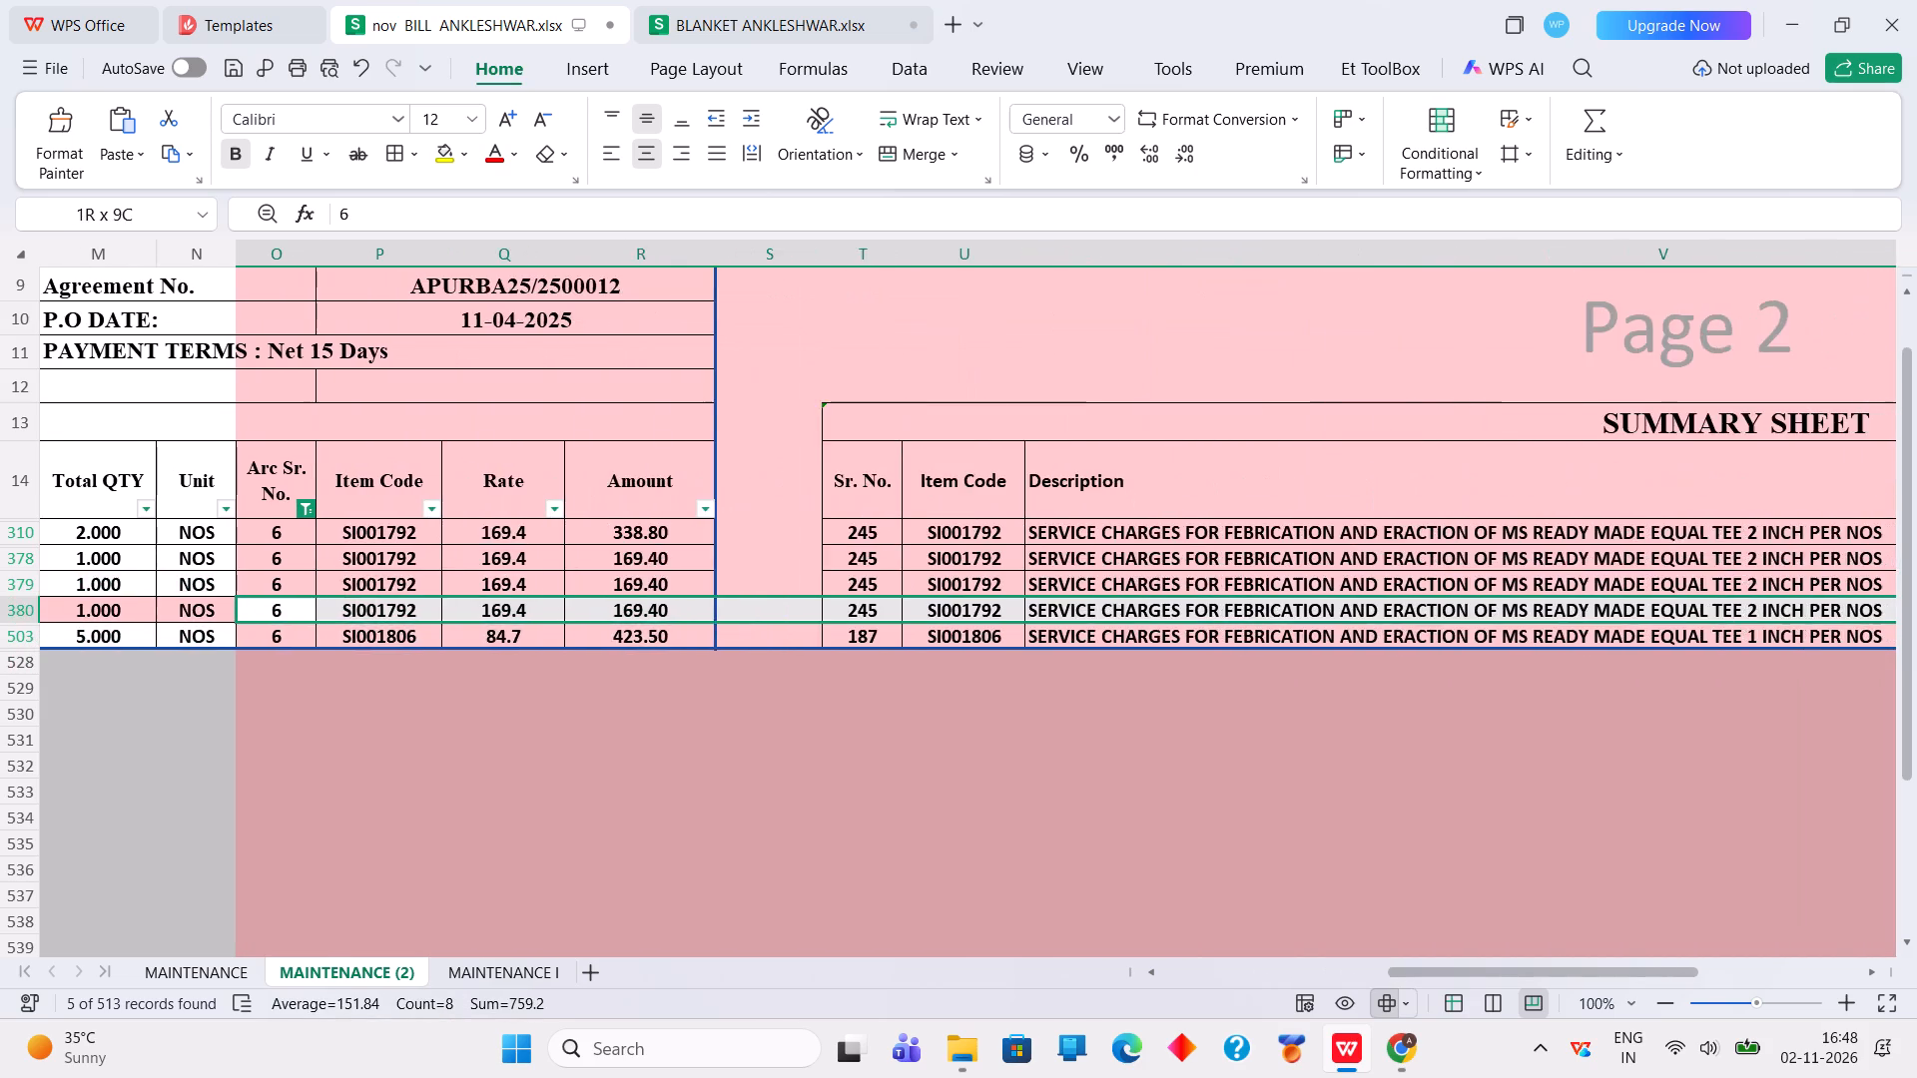
{"action": "left_click_drag", "start_coordinate": [1916, 618], "coordinate": [1735, 617]}
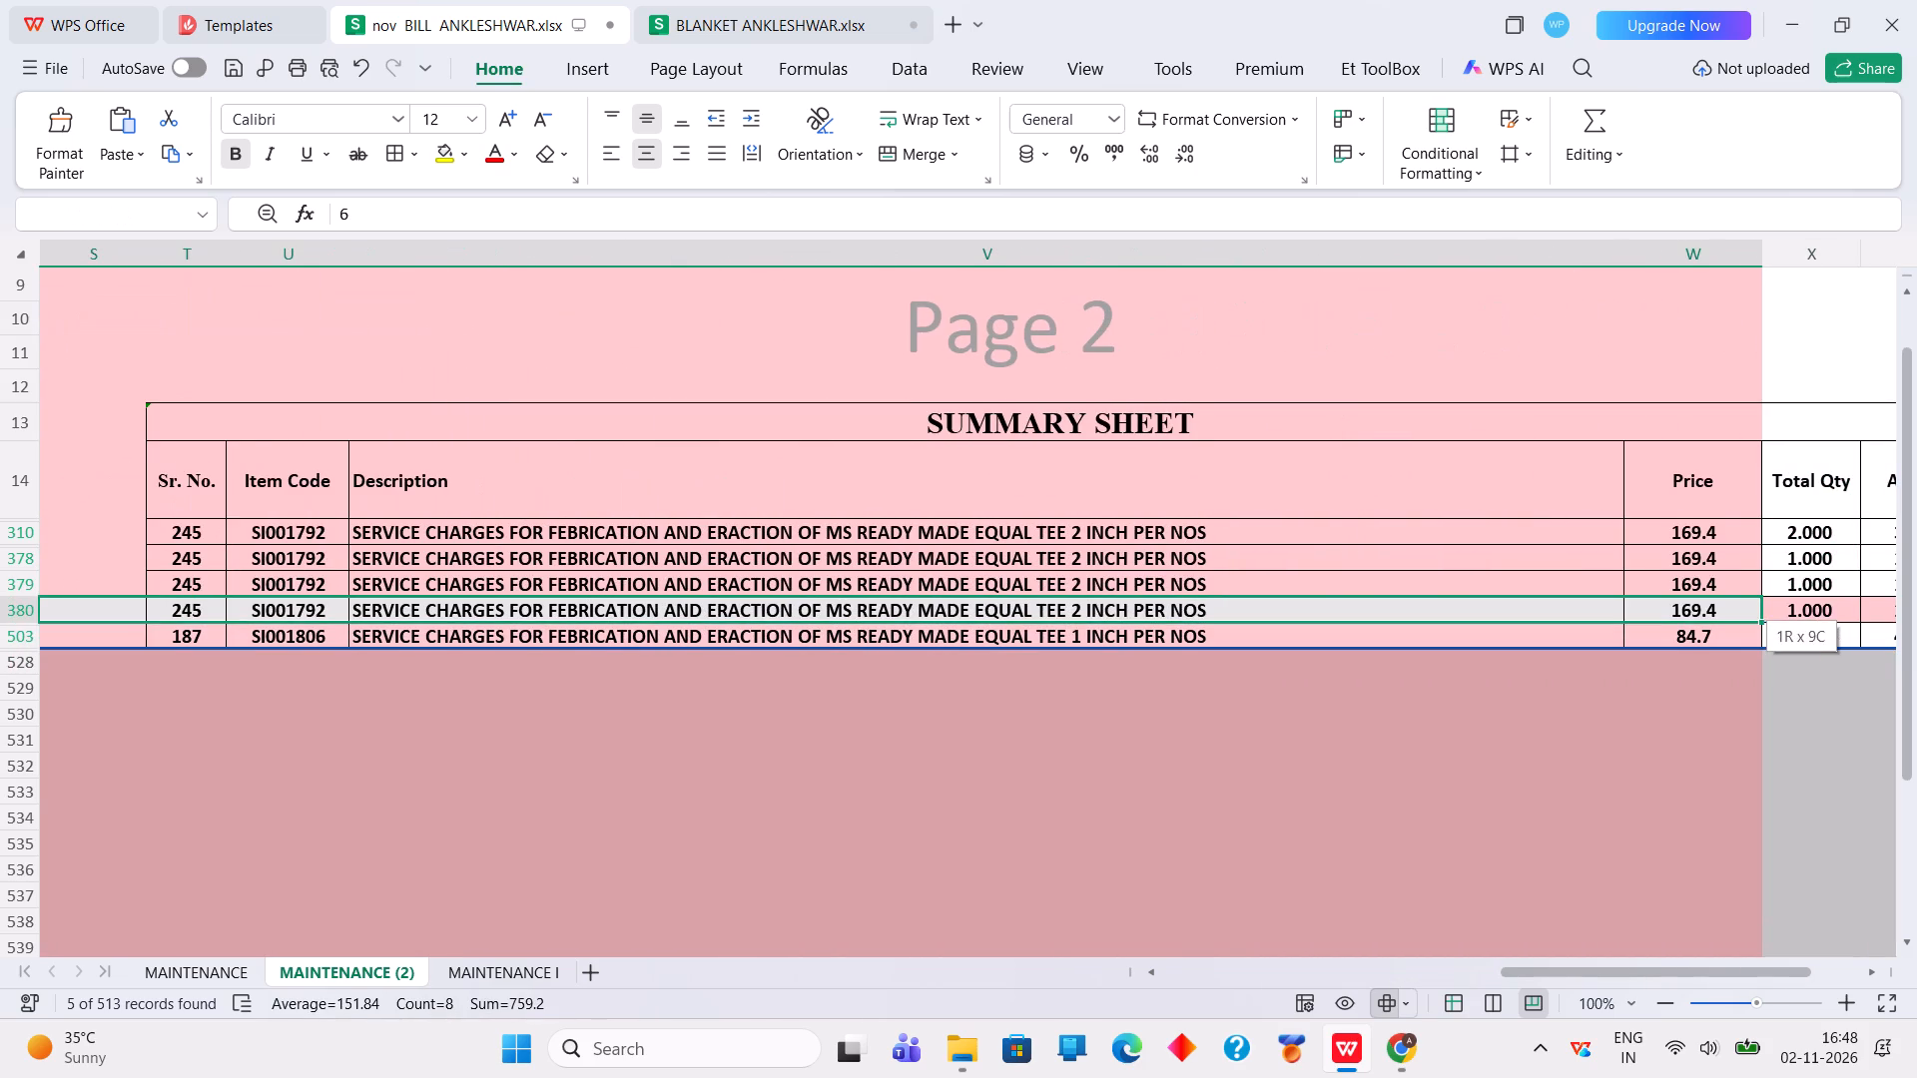
{"action": "left_click_drag", "start_coordinate": [1735, 617], "coordinate": [1733, 615]}
{"action": "right_click", "coordinate": [1730, 613]}
{"action": "left_click", "coordinate": [1408, 23]}
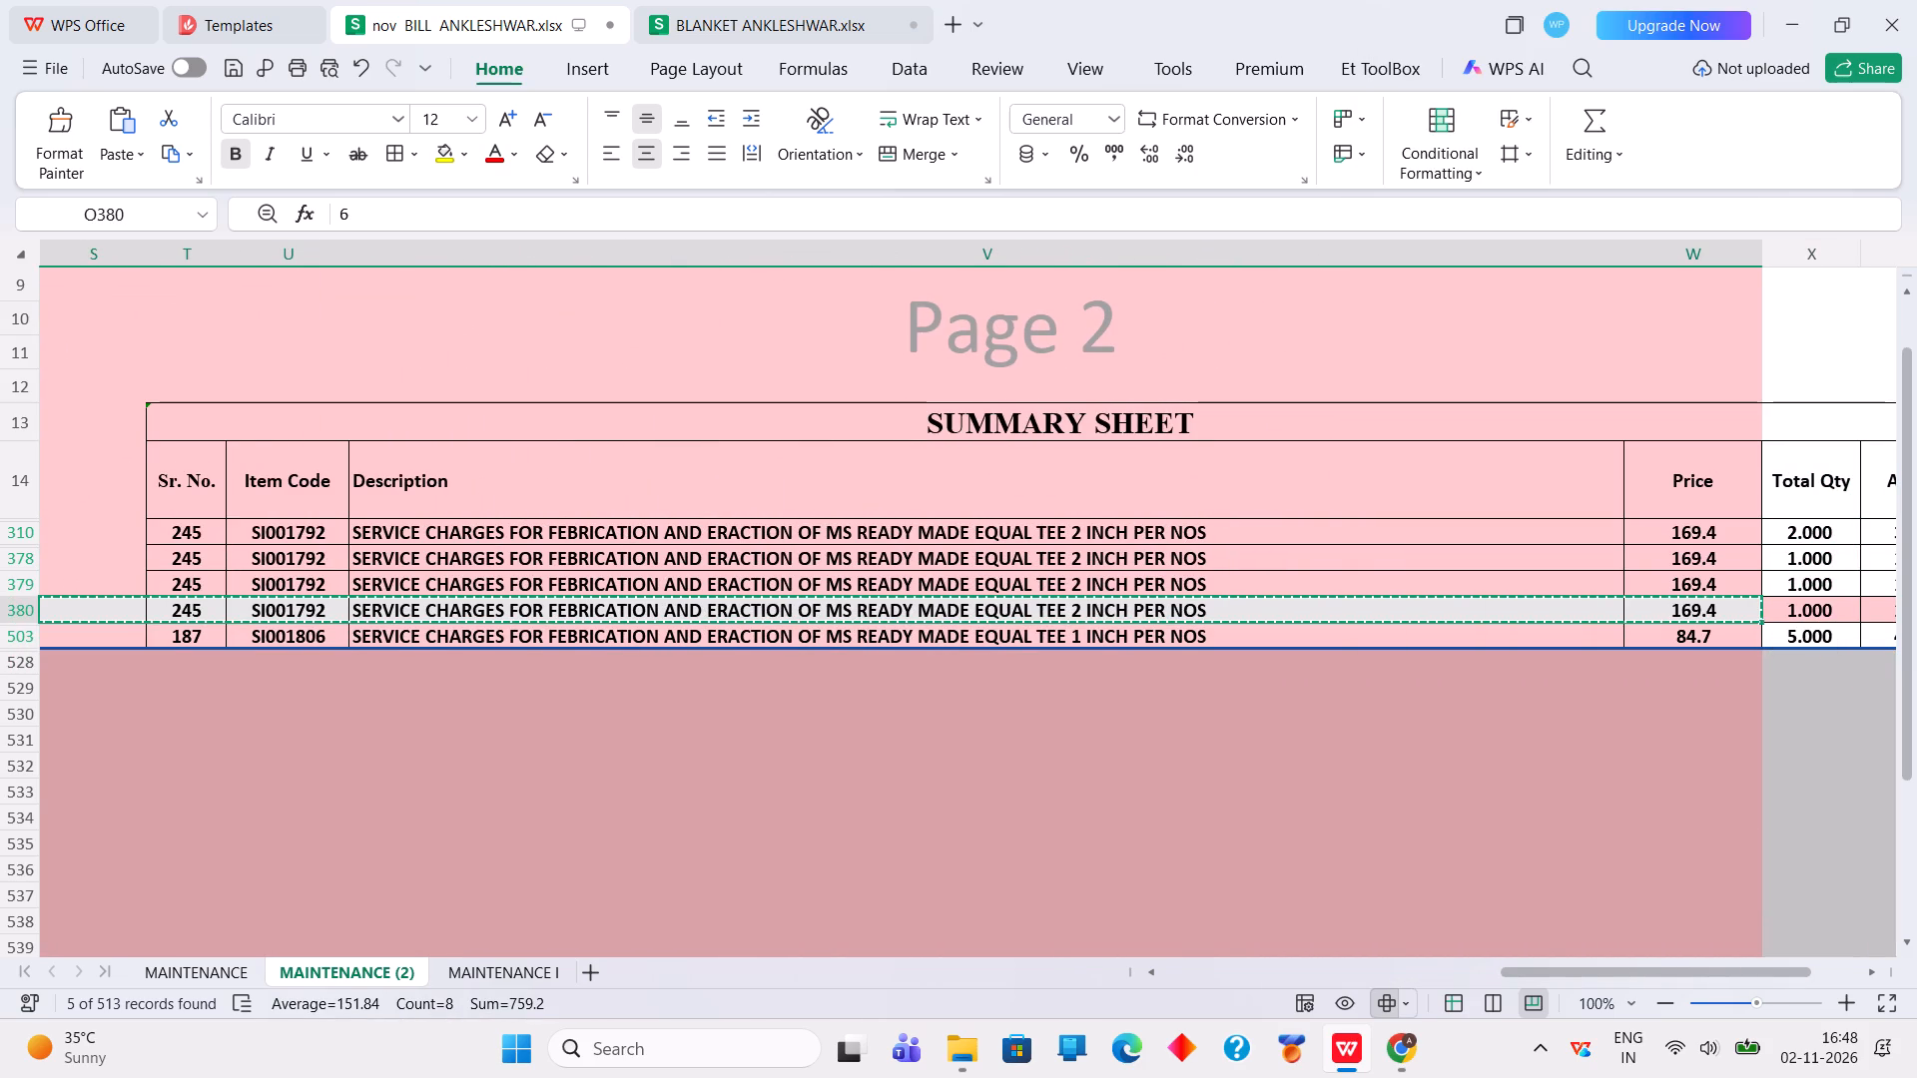
{"action": "left_click_drag", "start_coordinate": [1528, 976], "coordinate": [1371, 1001]}
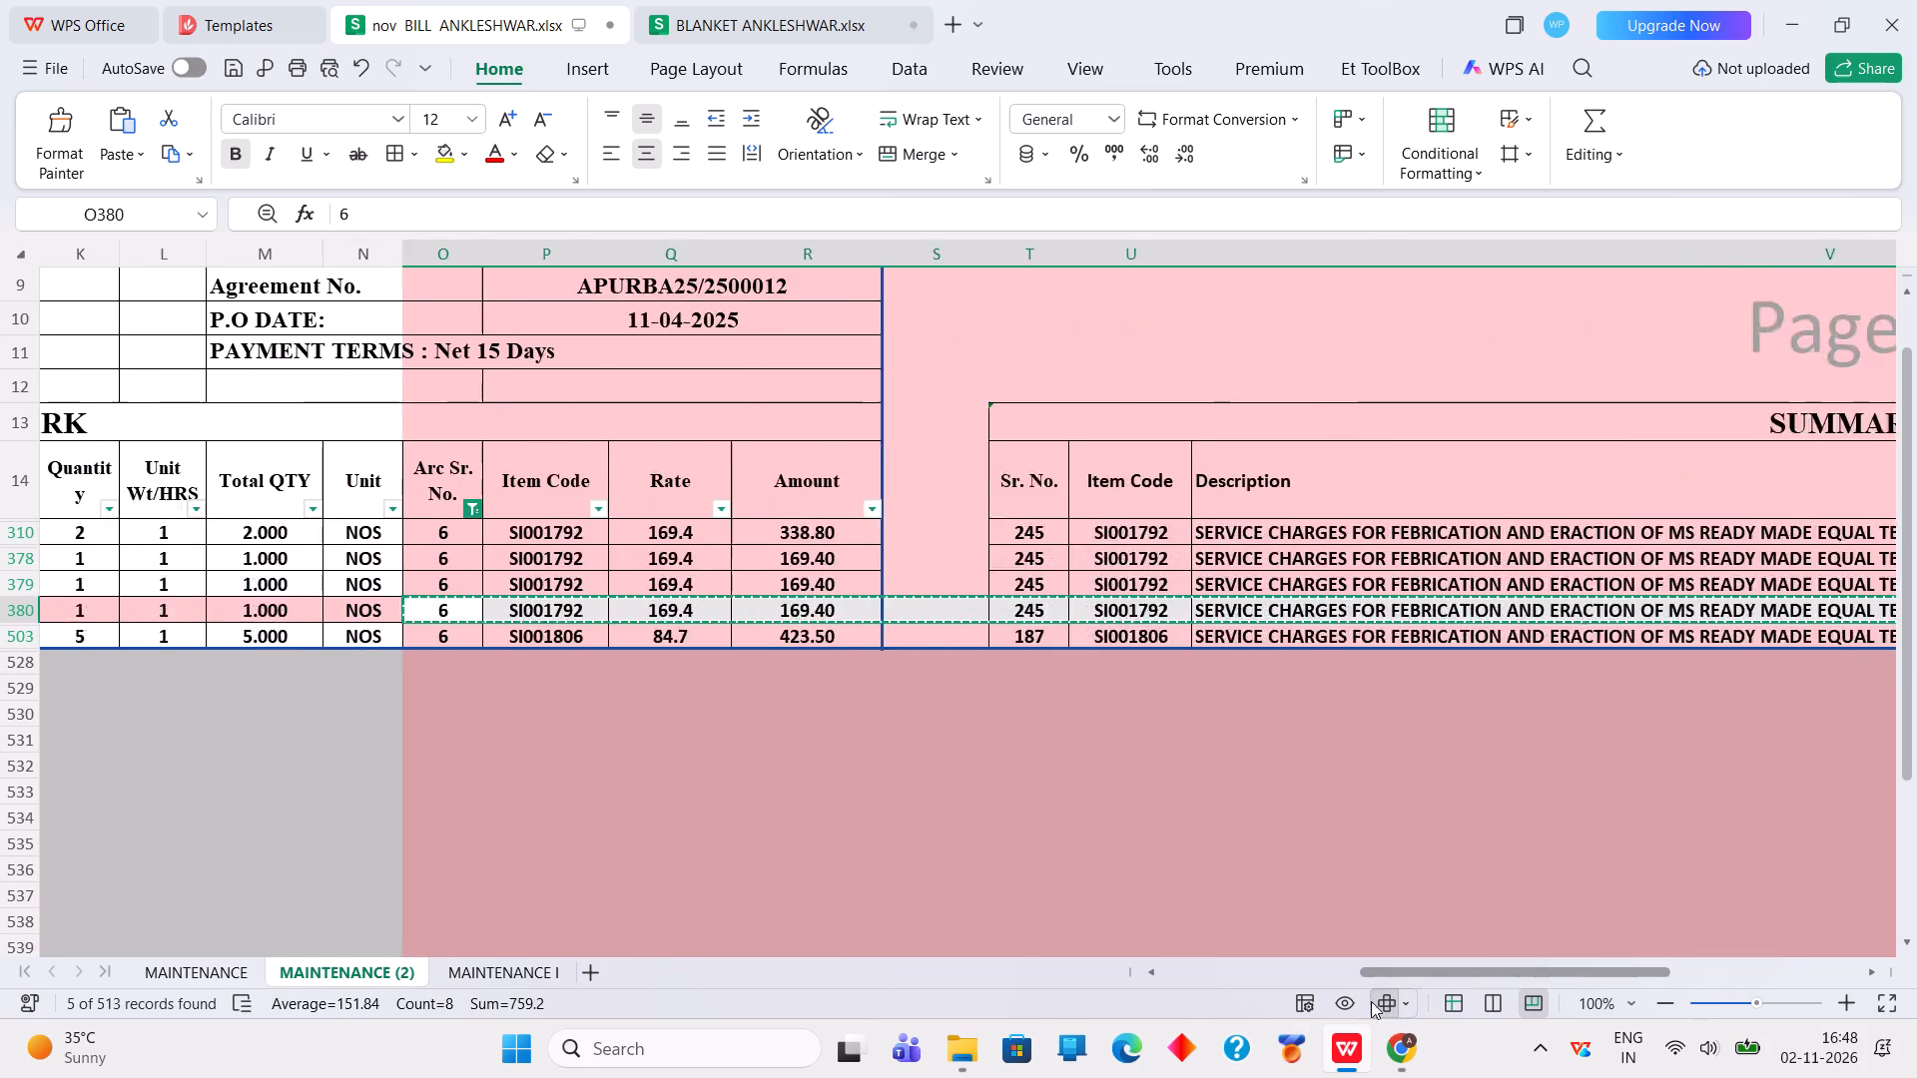
{"action": "left_click_drag", "start_coordinate": [1371, 1001], "coordinate": [1359, 1002]}
{"action": "right_click", "coordinate": [605, 640]}
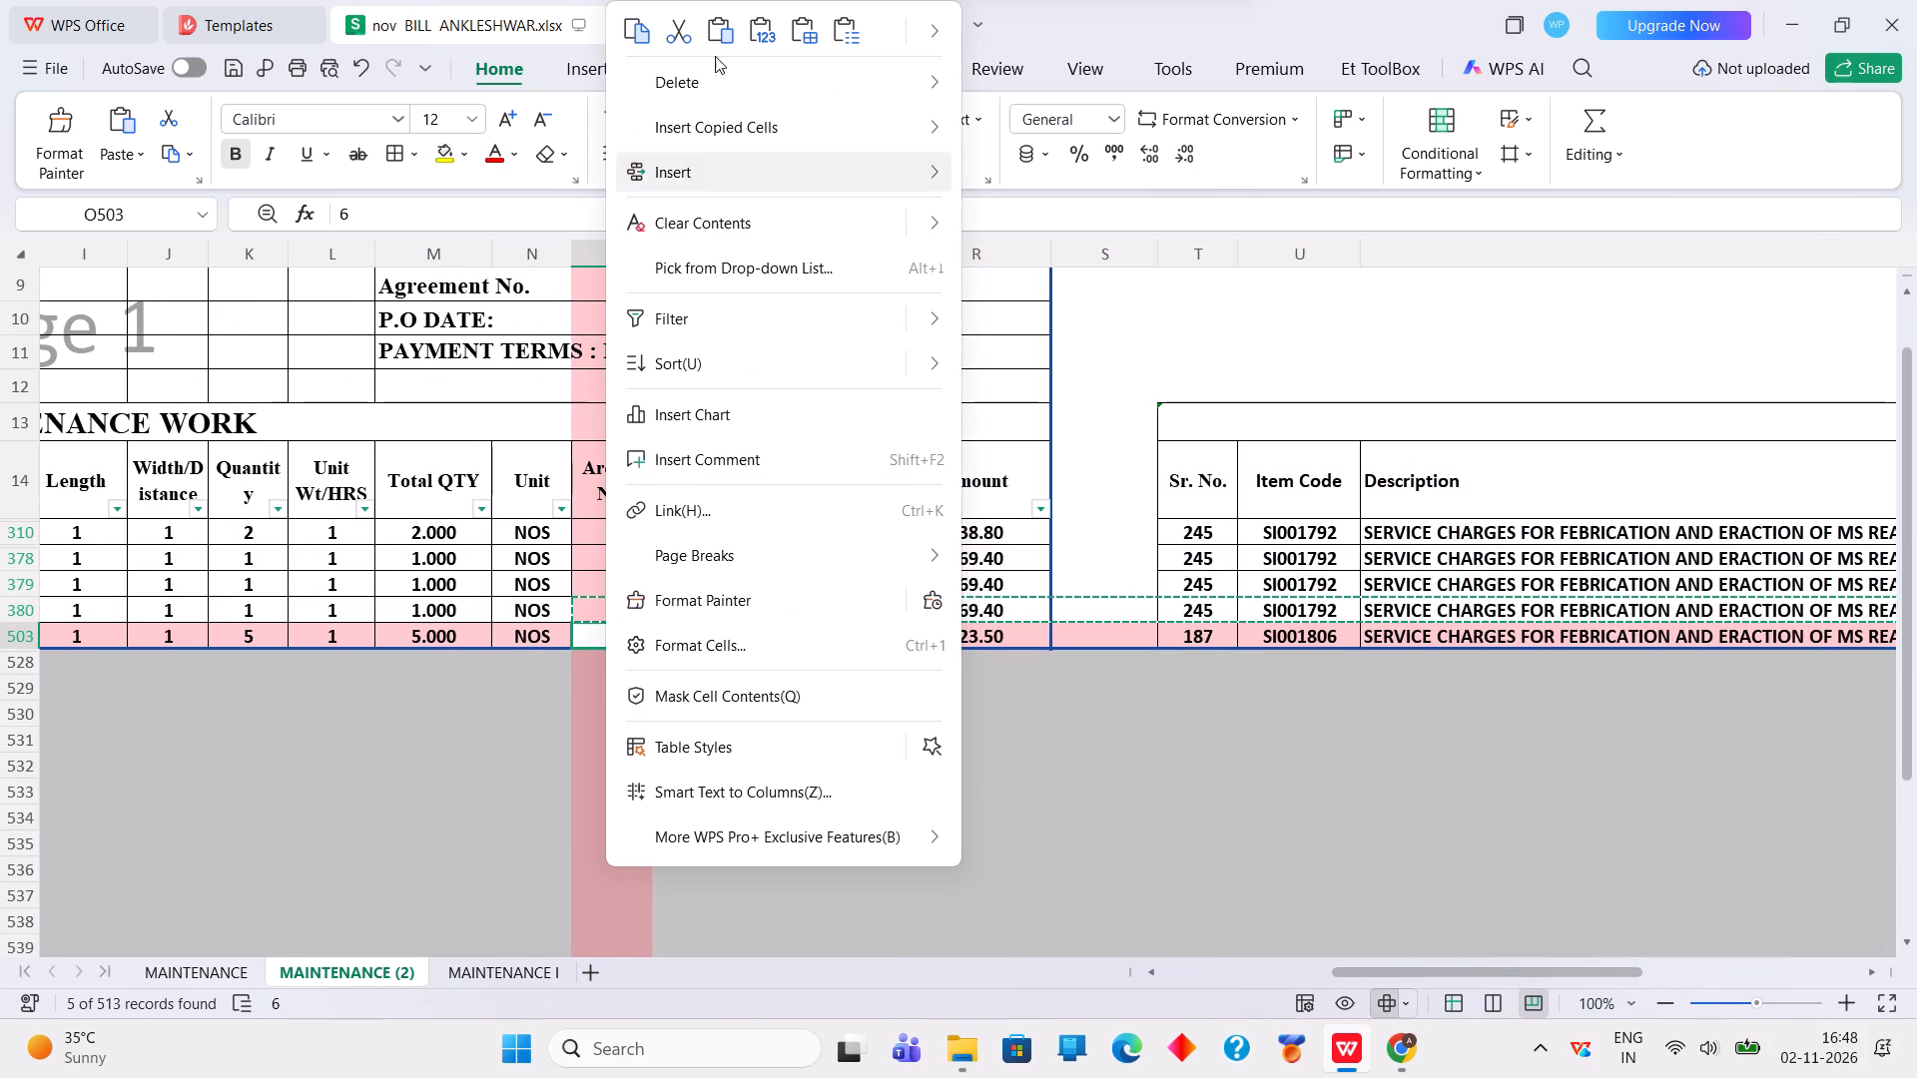
{"action": "left_click", "coordinate": [768, 36]}
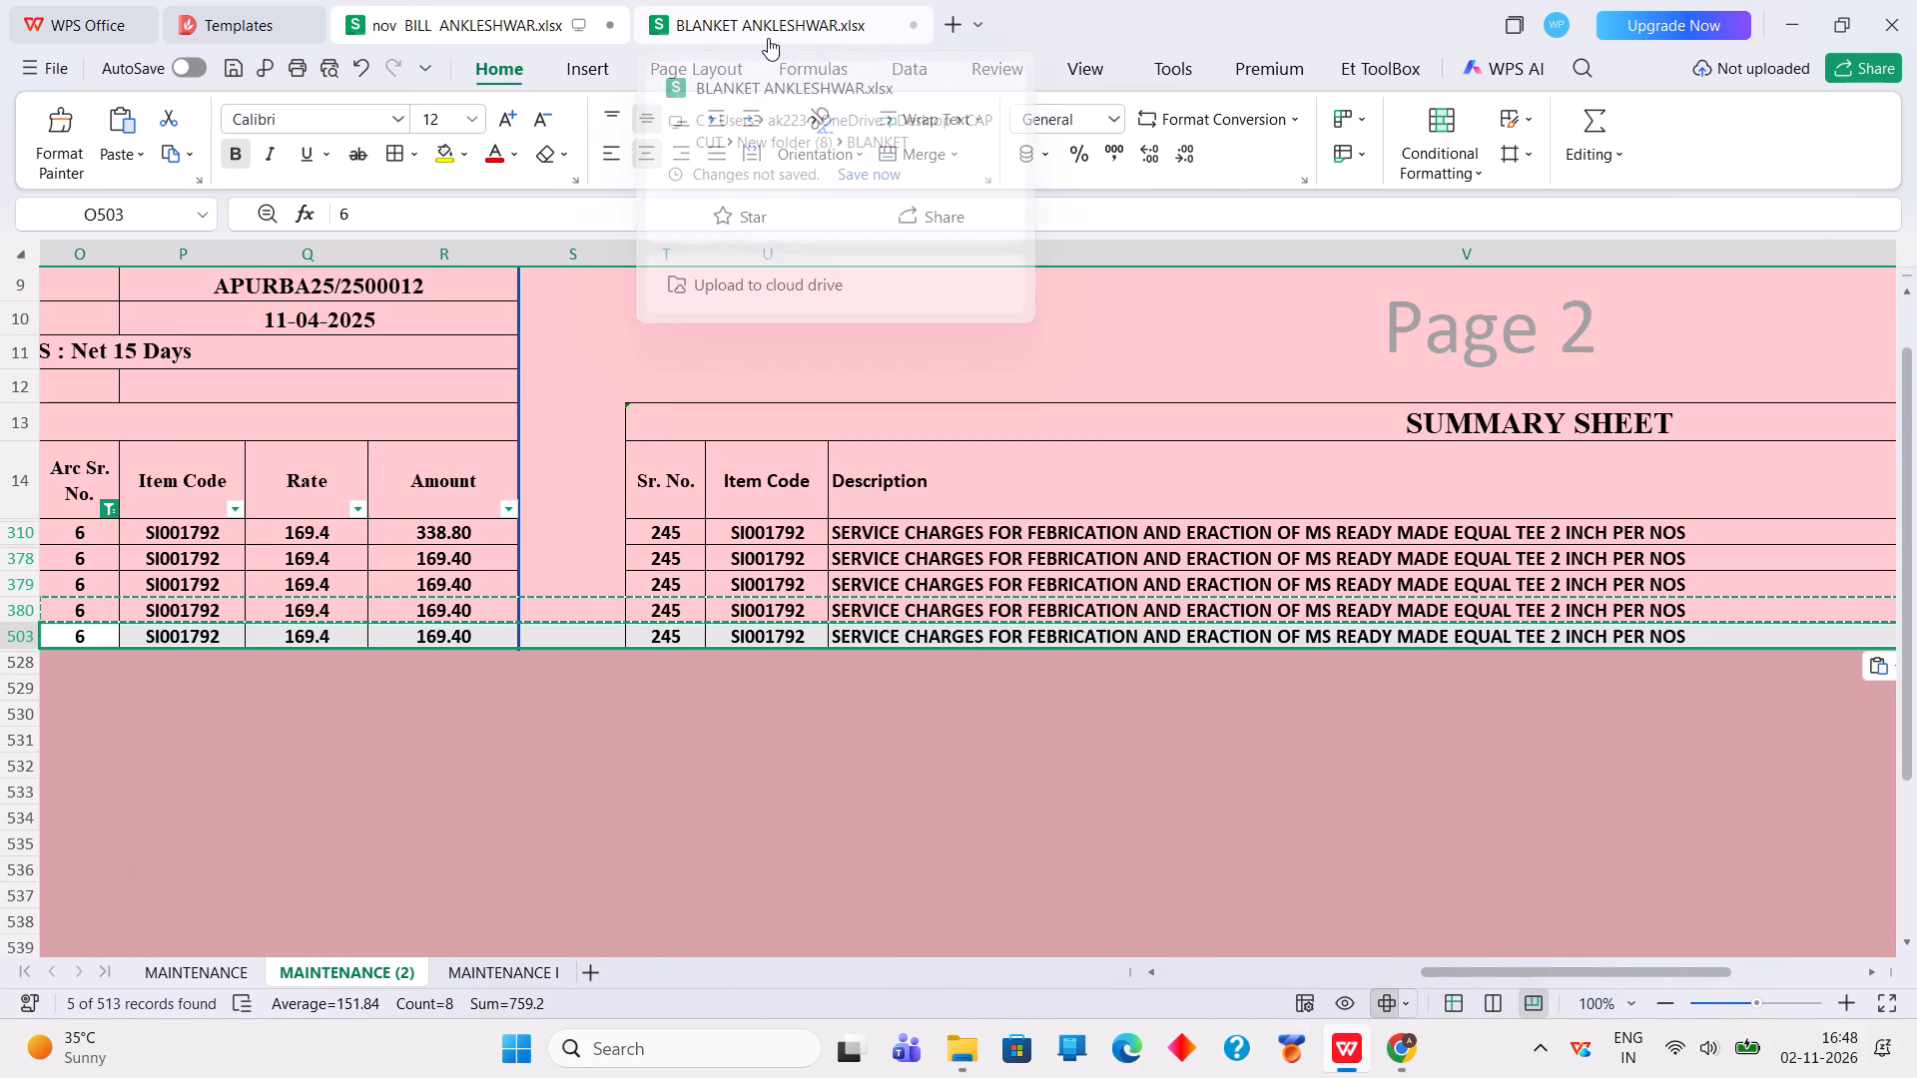
Undo the values-only paste at O503 and paste the copied 2 inch equal tee entry there with its formulas.
{"action": "key", "text": "ctrl+z"}
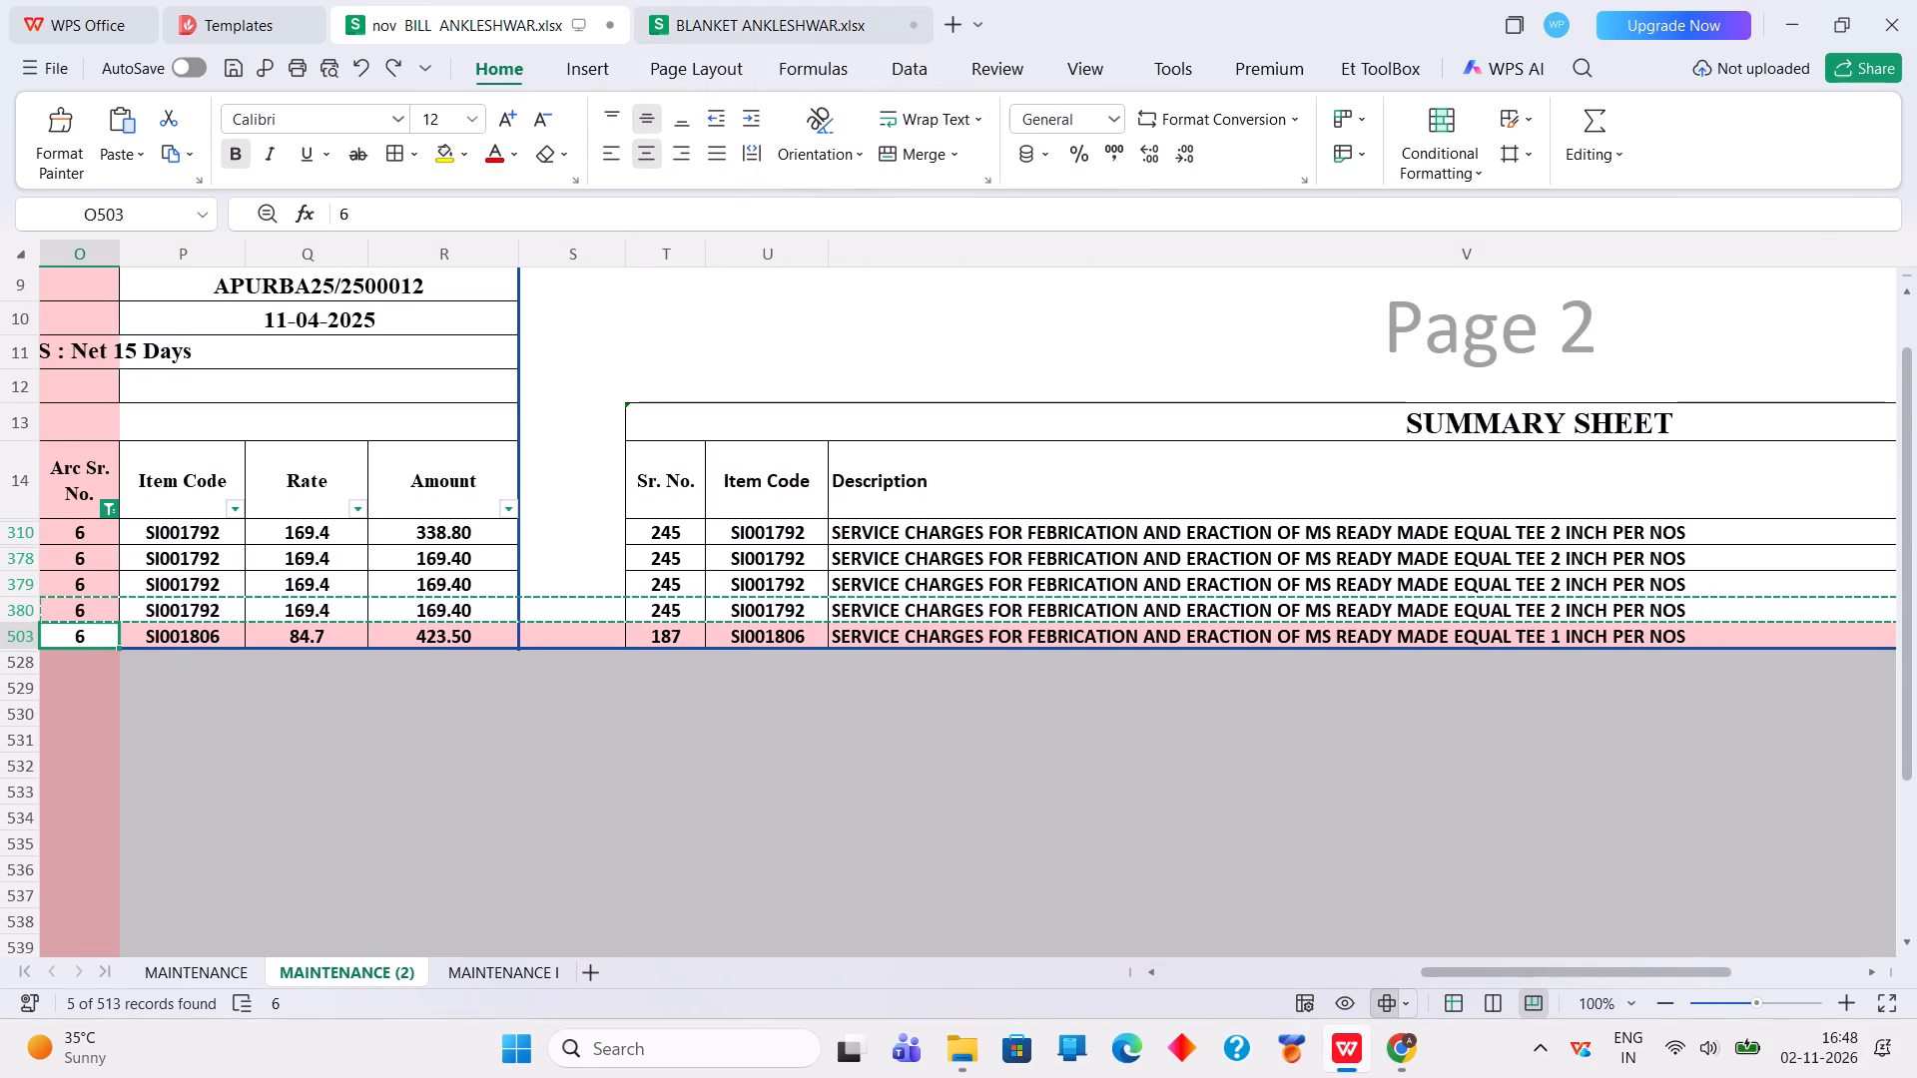
{"action": "right_click", "coordinate": [86, 648]}
{"action": "right_click", "coordinate": [84, 639]}
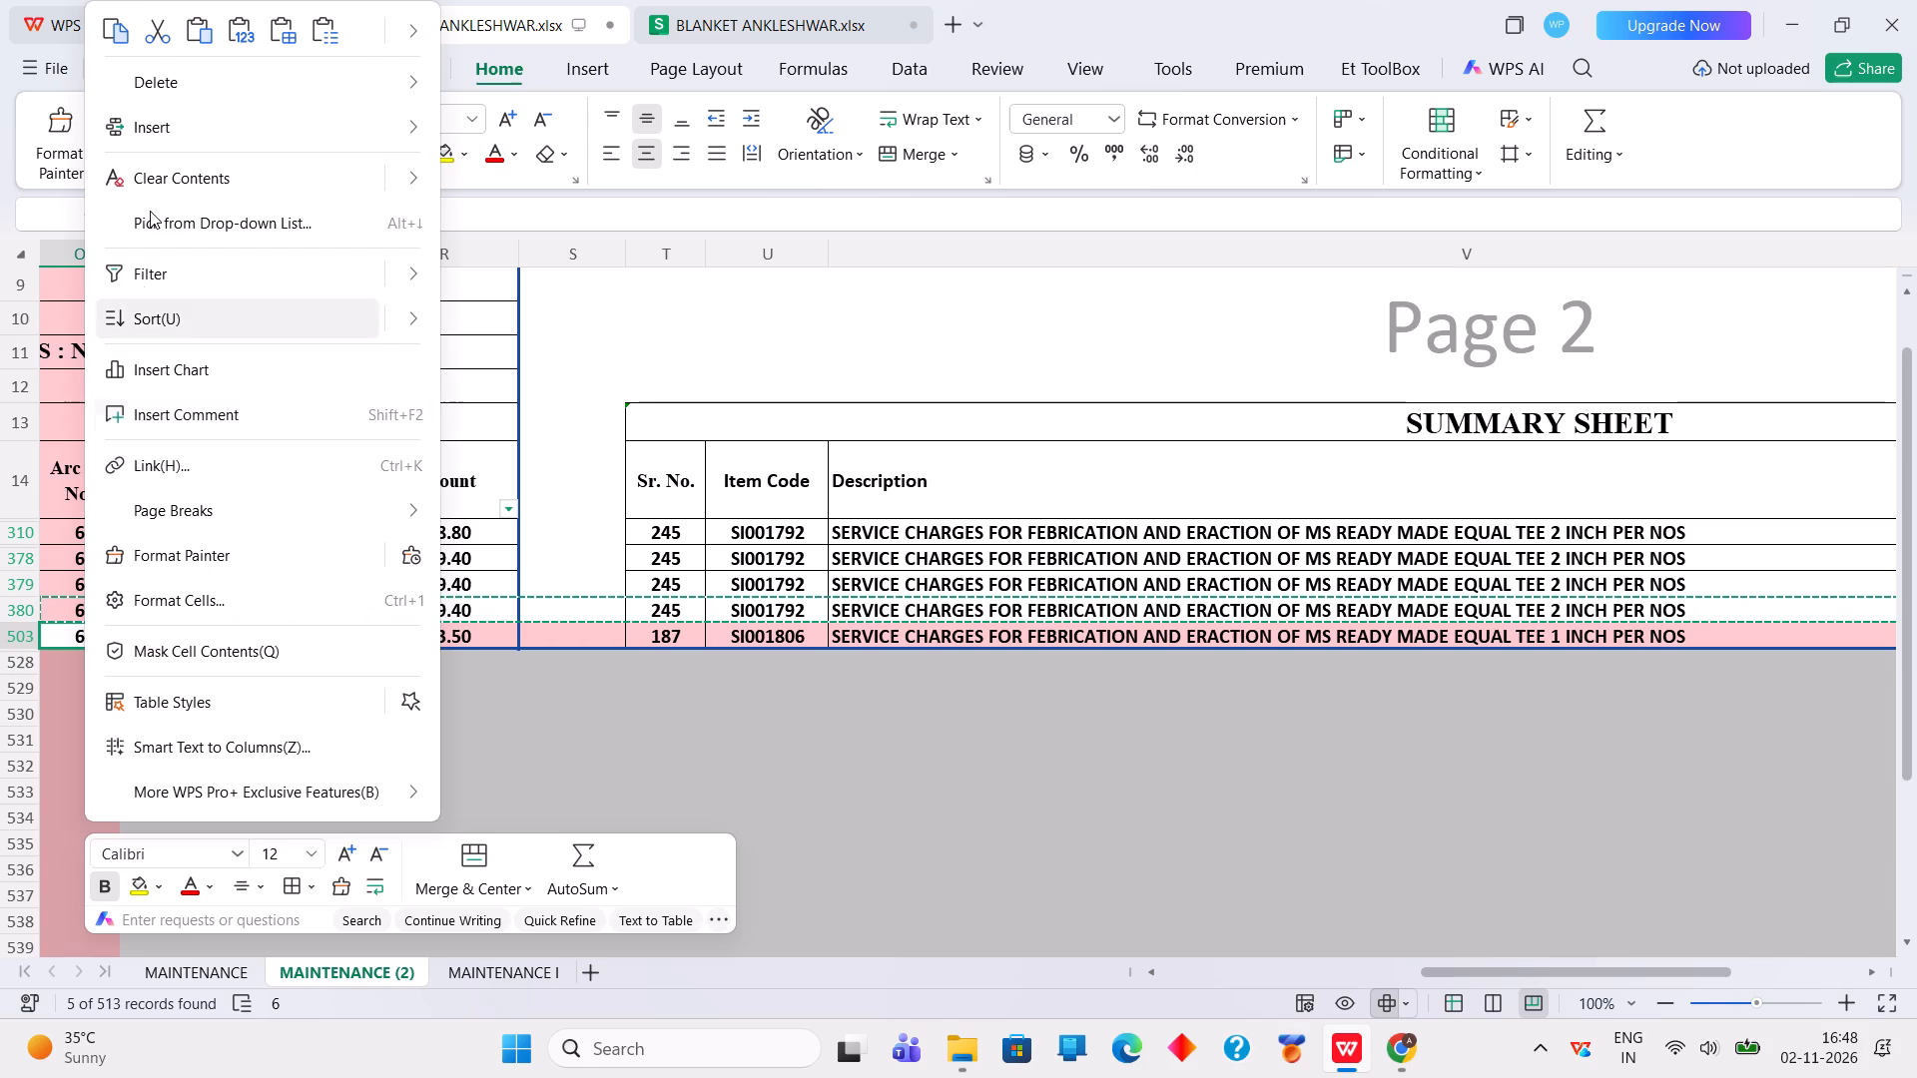
{"action": "left_click", "coordinate": [187, 38]}
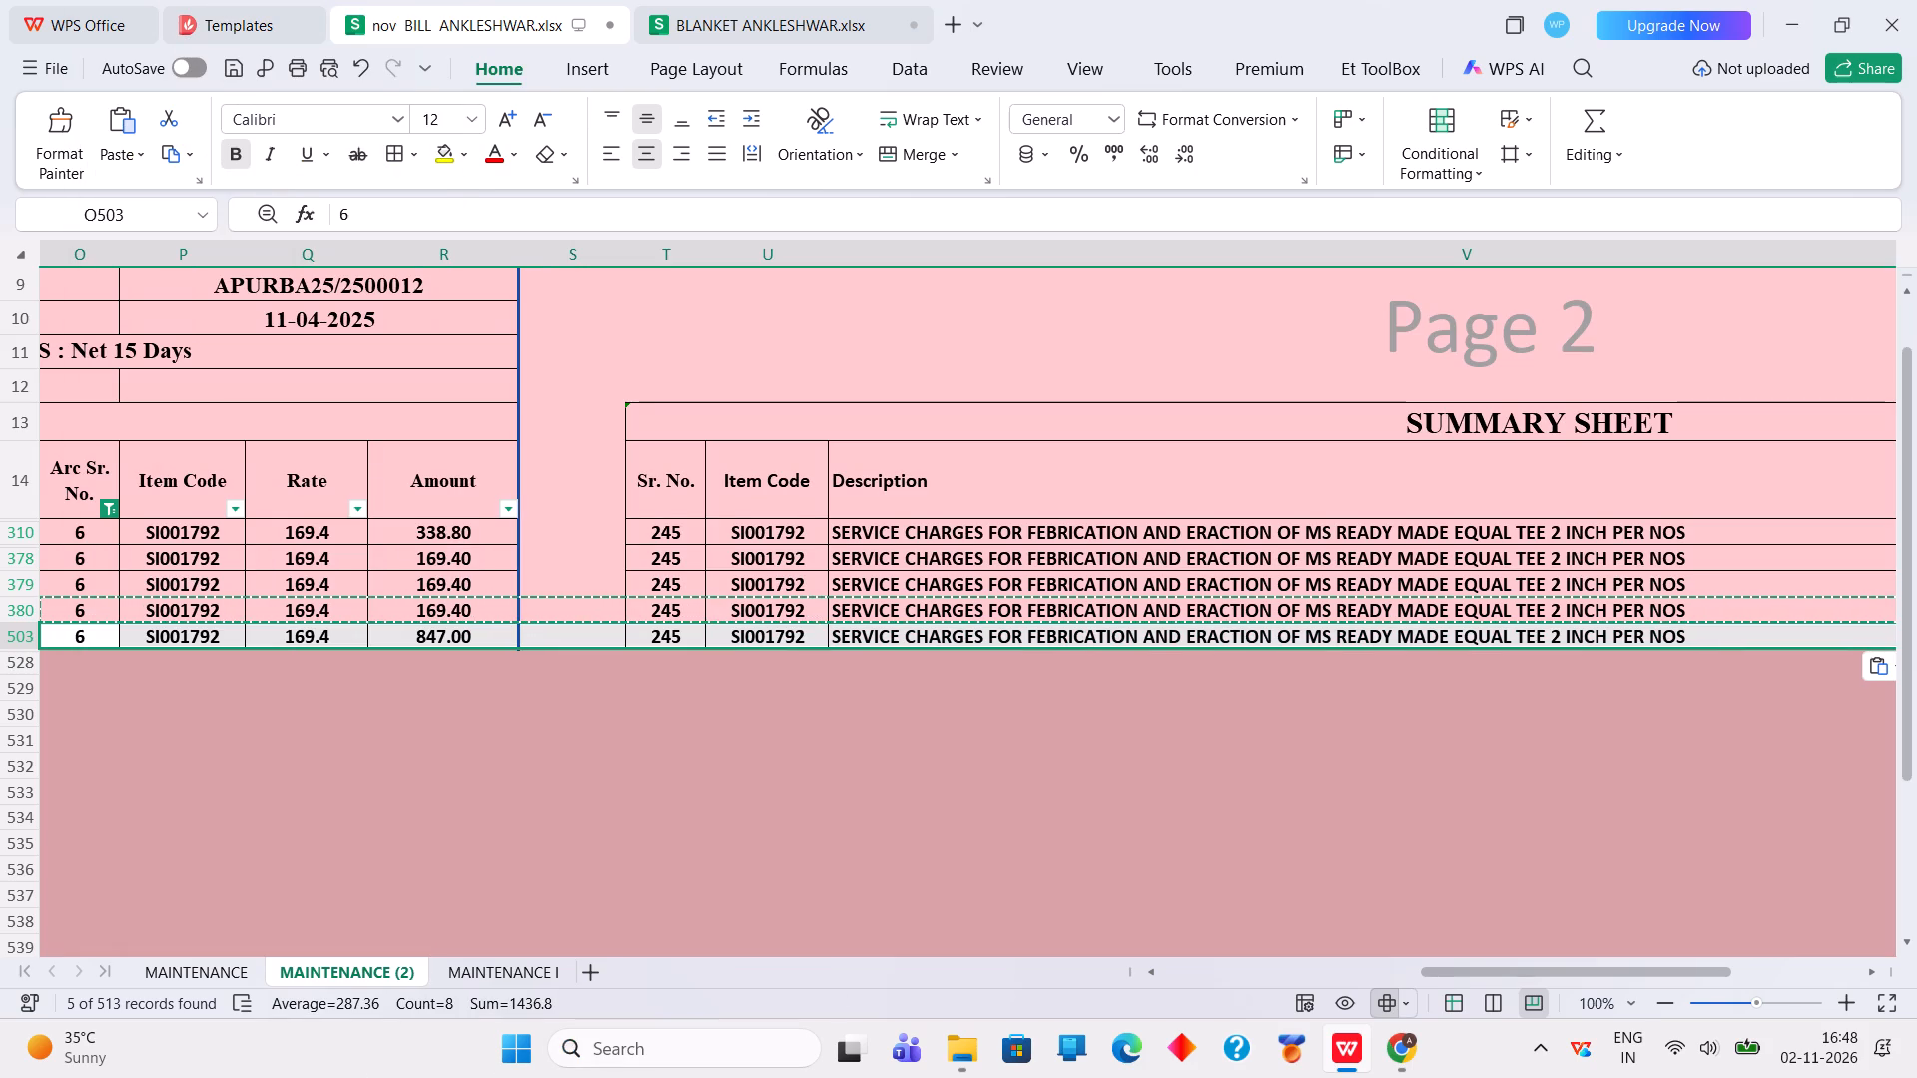
Reset the bill's Size filter to show all tee sizes.
{"action": "left_click_drag", "start_coordinate": [1462, 973], "coordinate": [1175, 1044]}
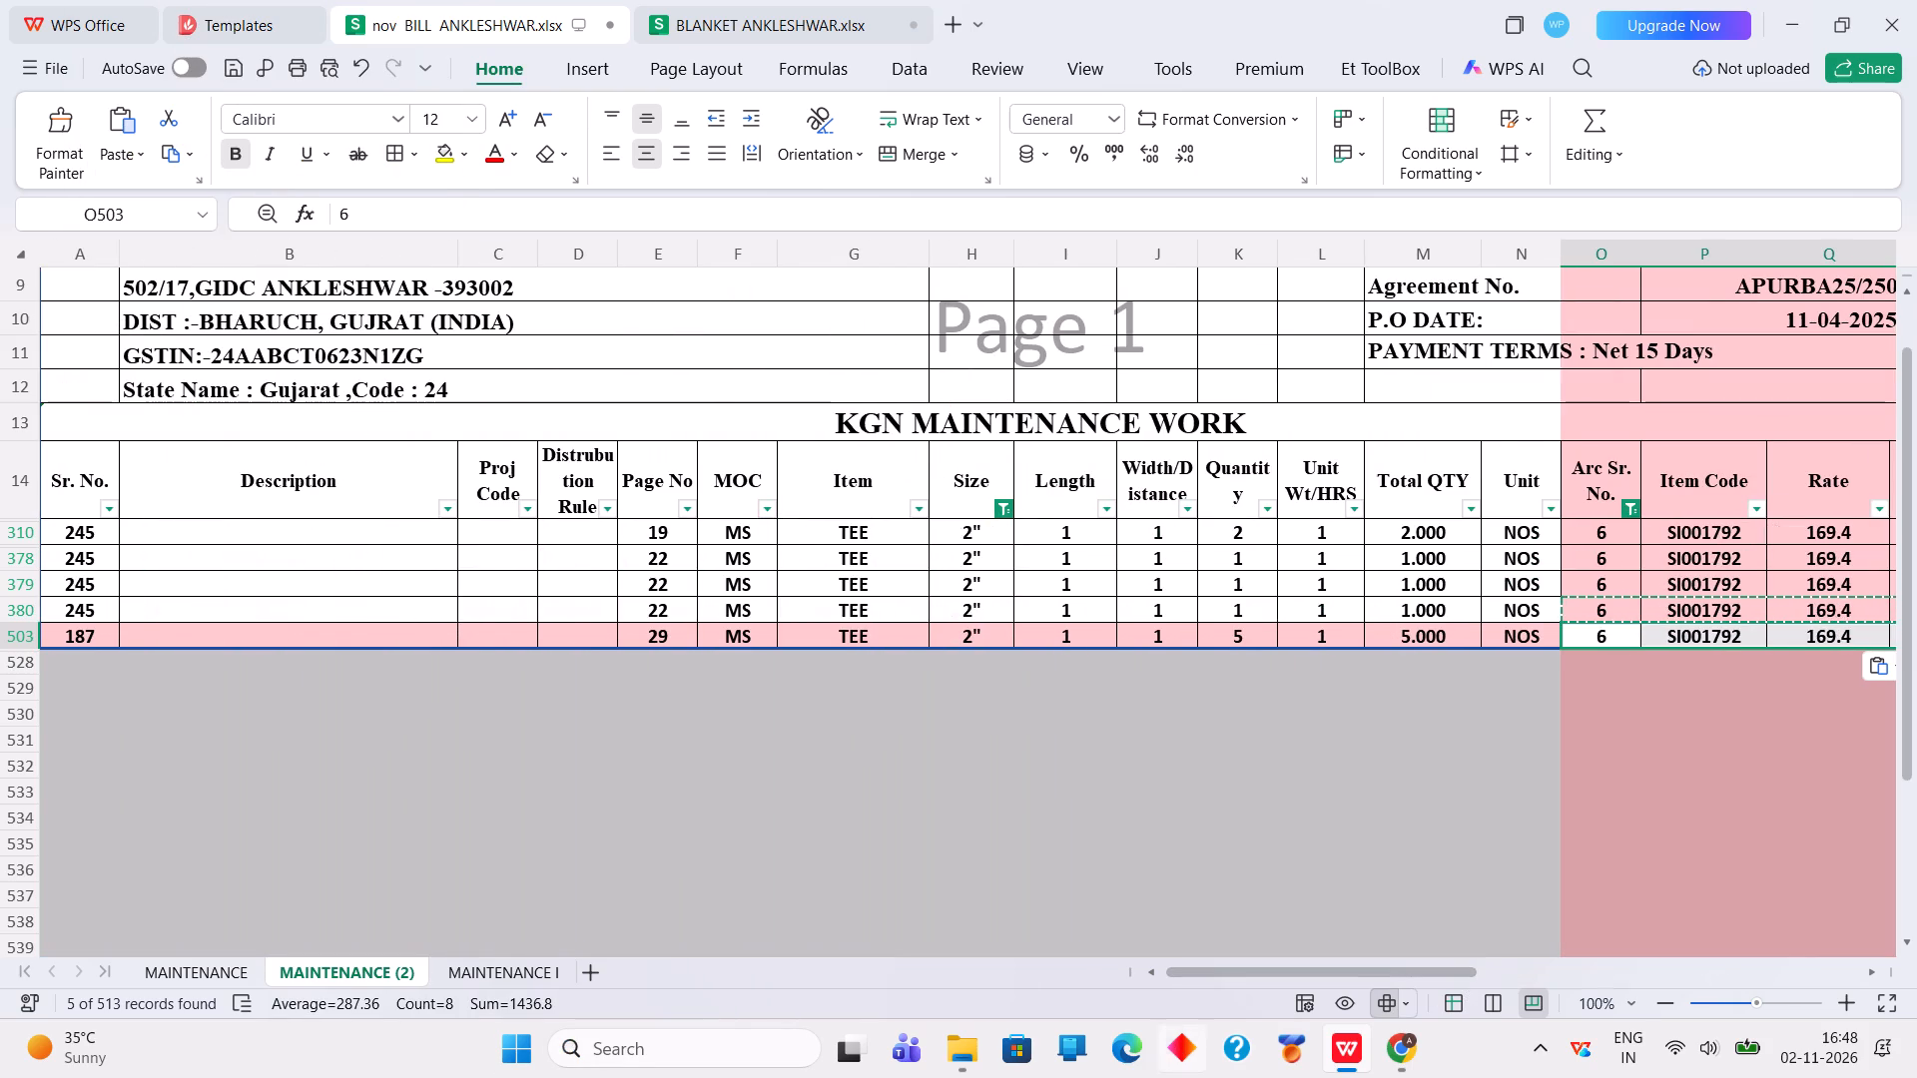
{"action": "left_click", "coordinate": [1008, 508]}
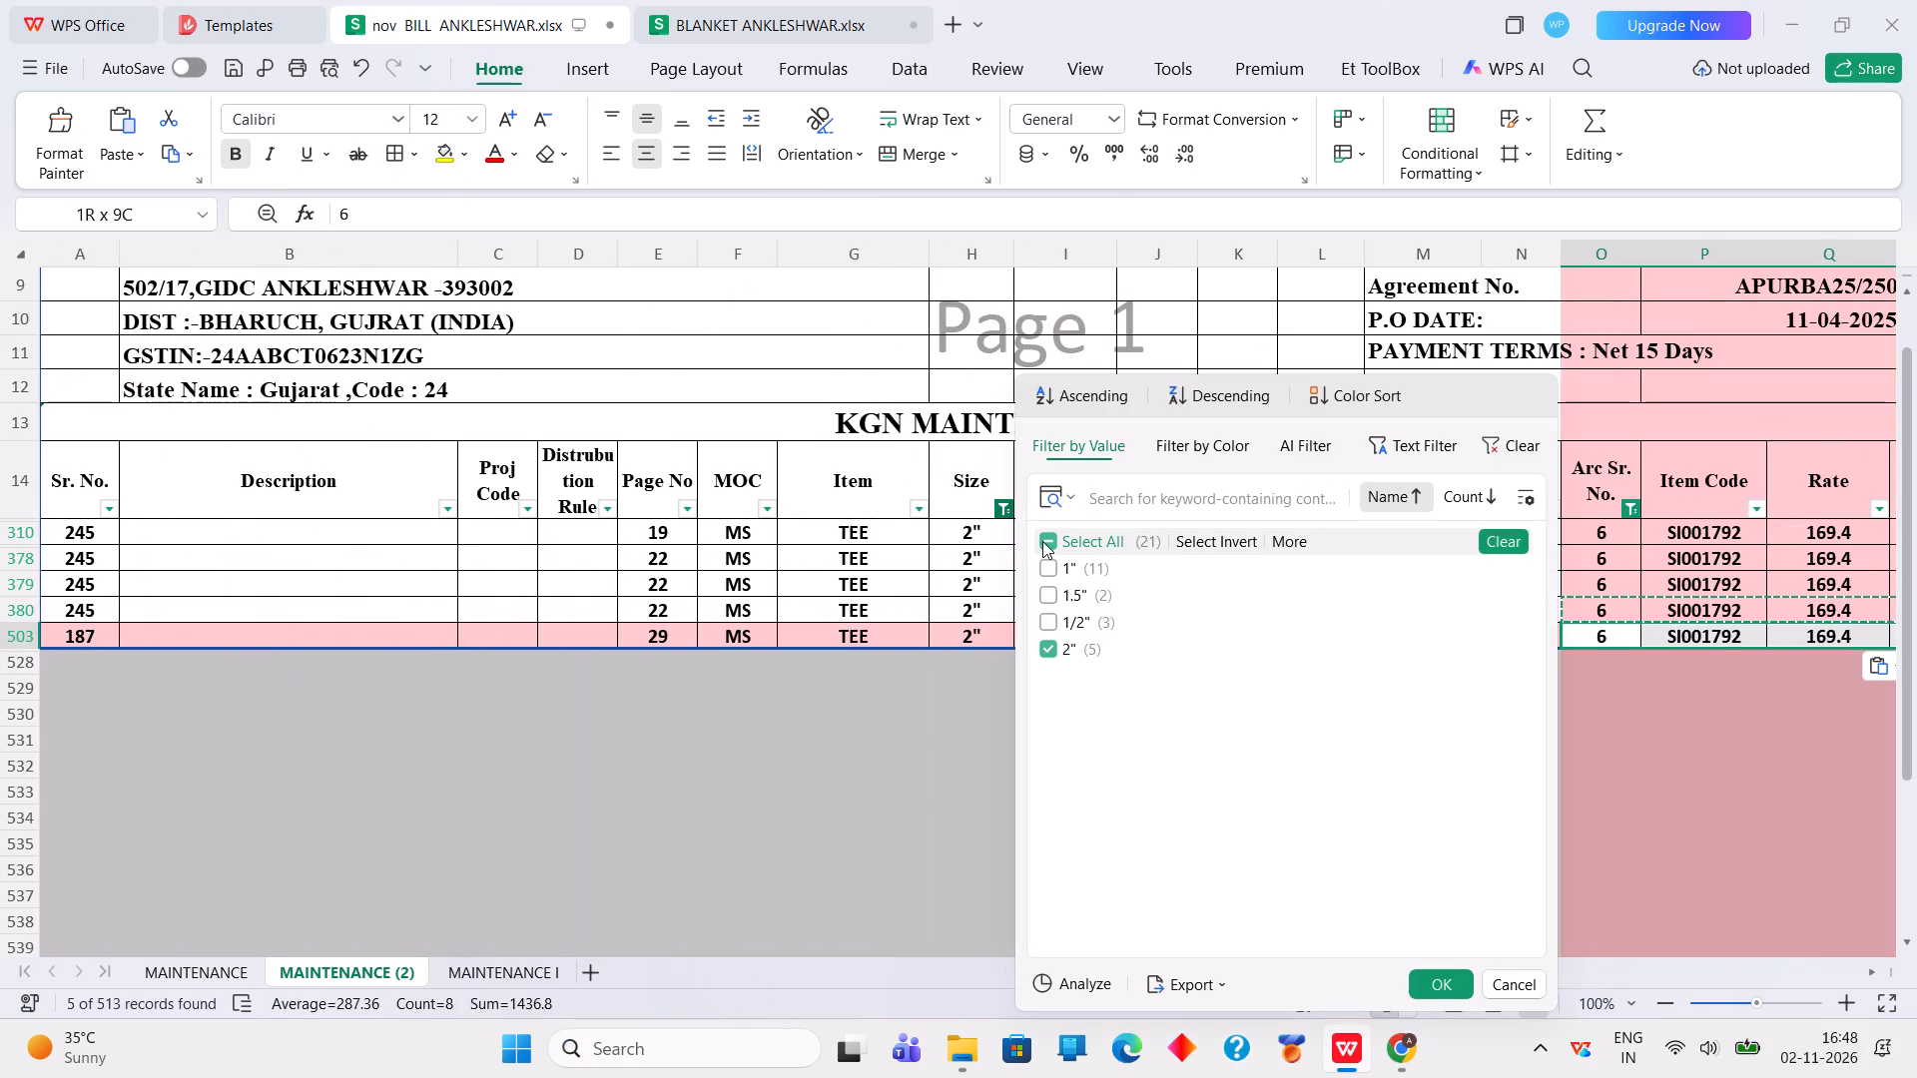
{"action": "left_click", "coordinate": [1042, 541]}
{"action": "left_click", "coordinate": [1441, 978]}
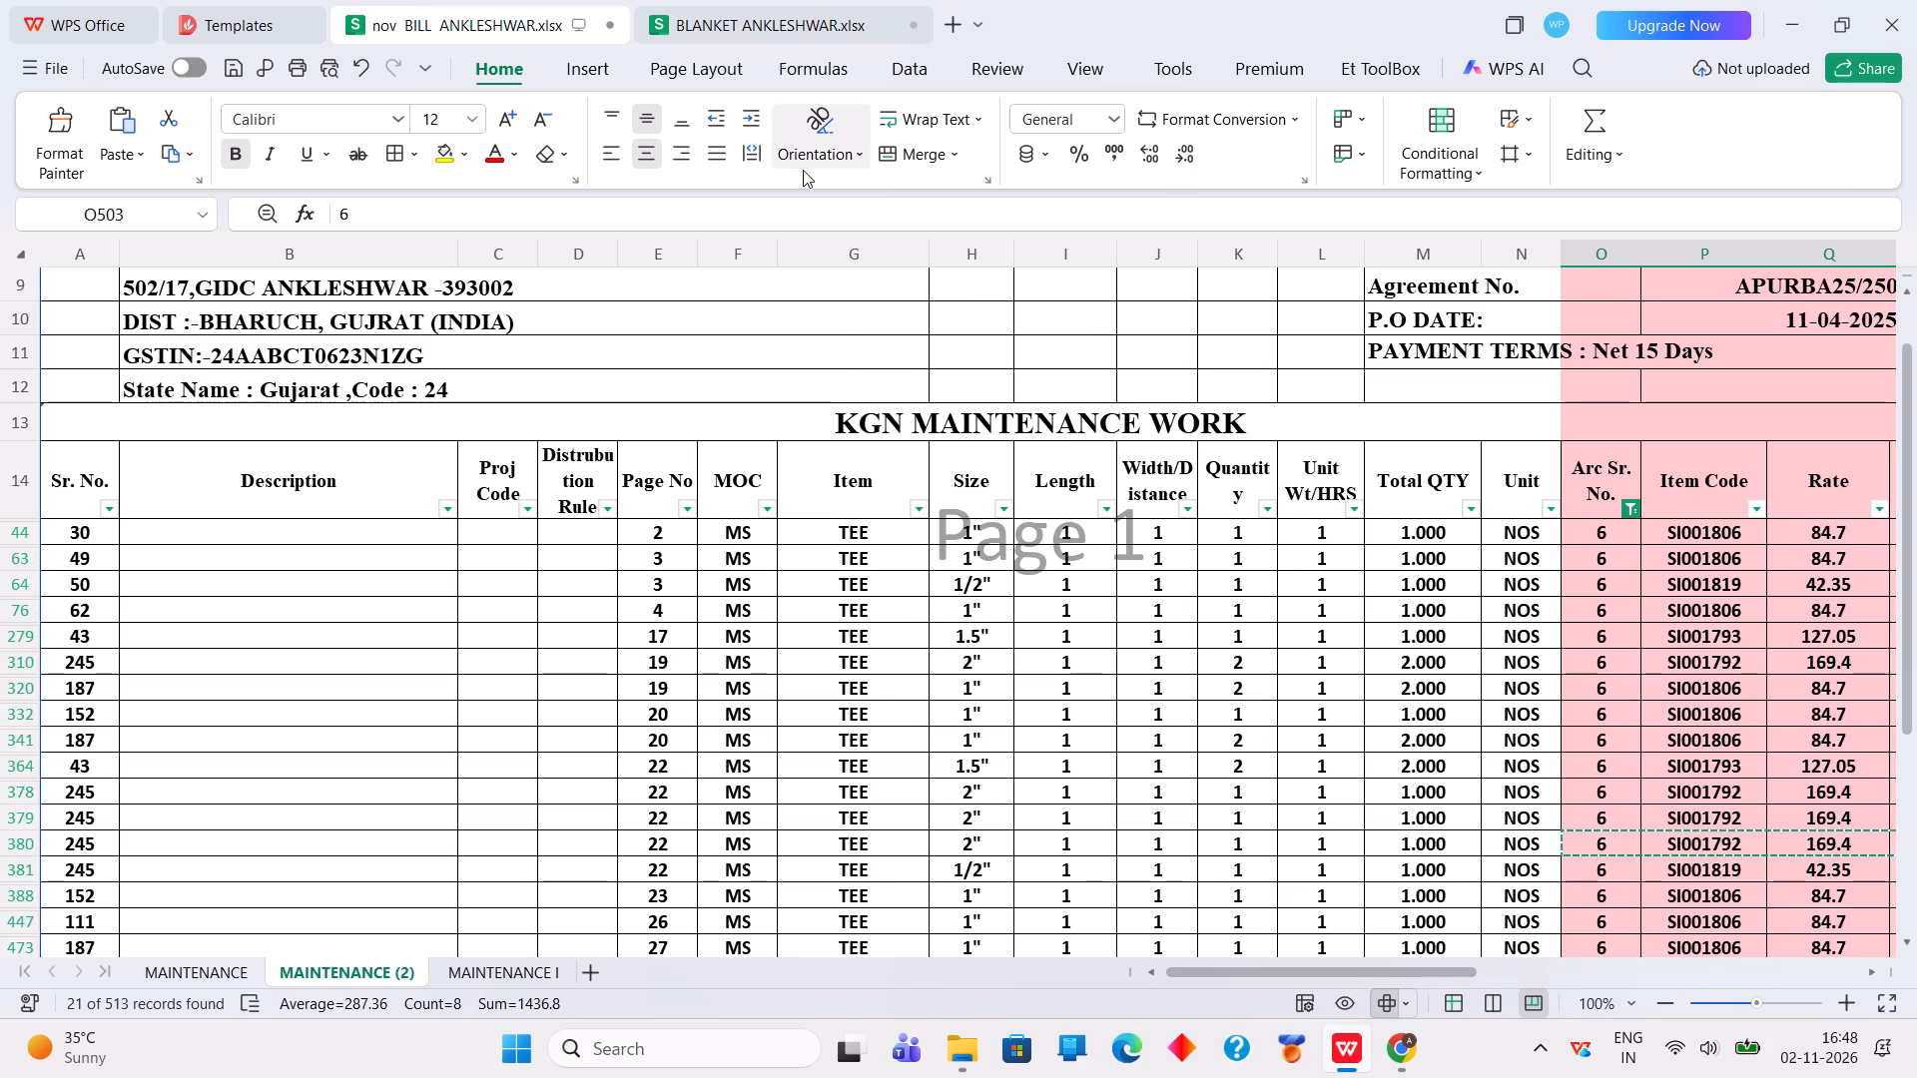
Change the bill's Arc Sr. No. filter to show only arc code 8.
{"action": "left_click", "coordinate": [1629, 519]}
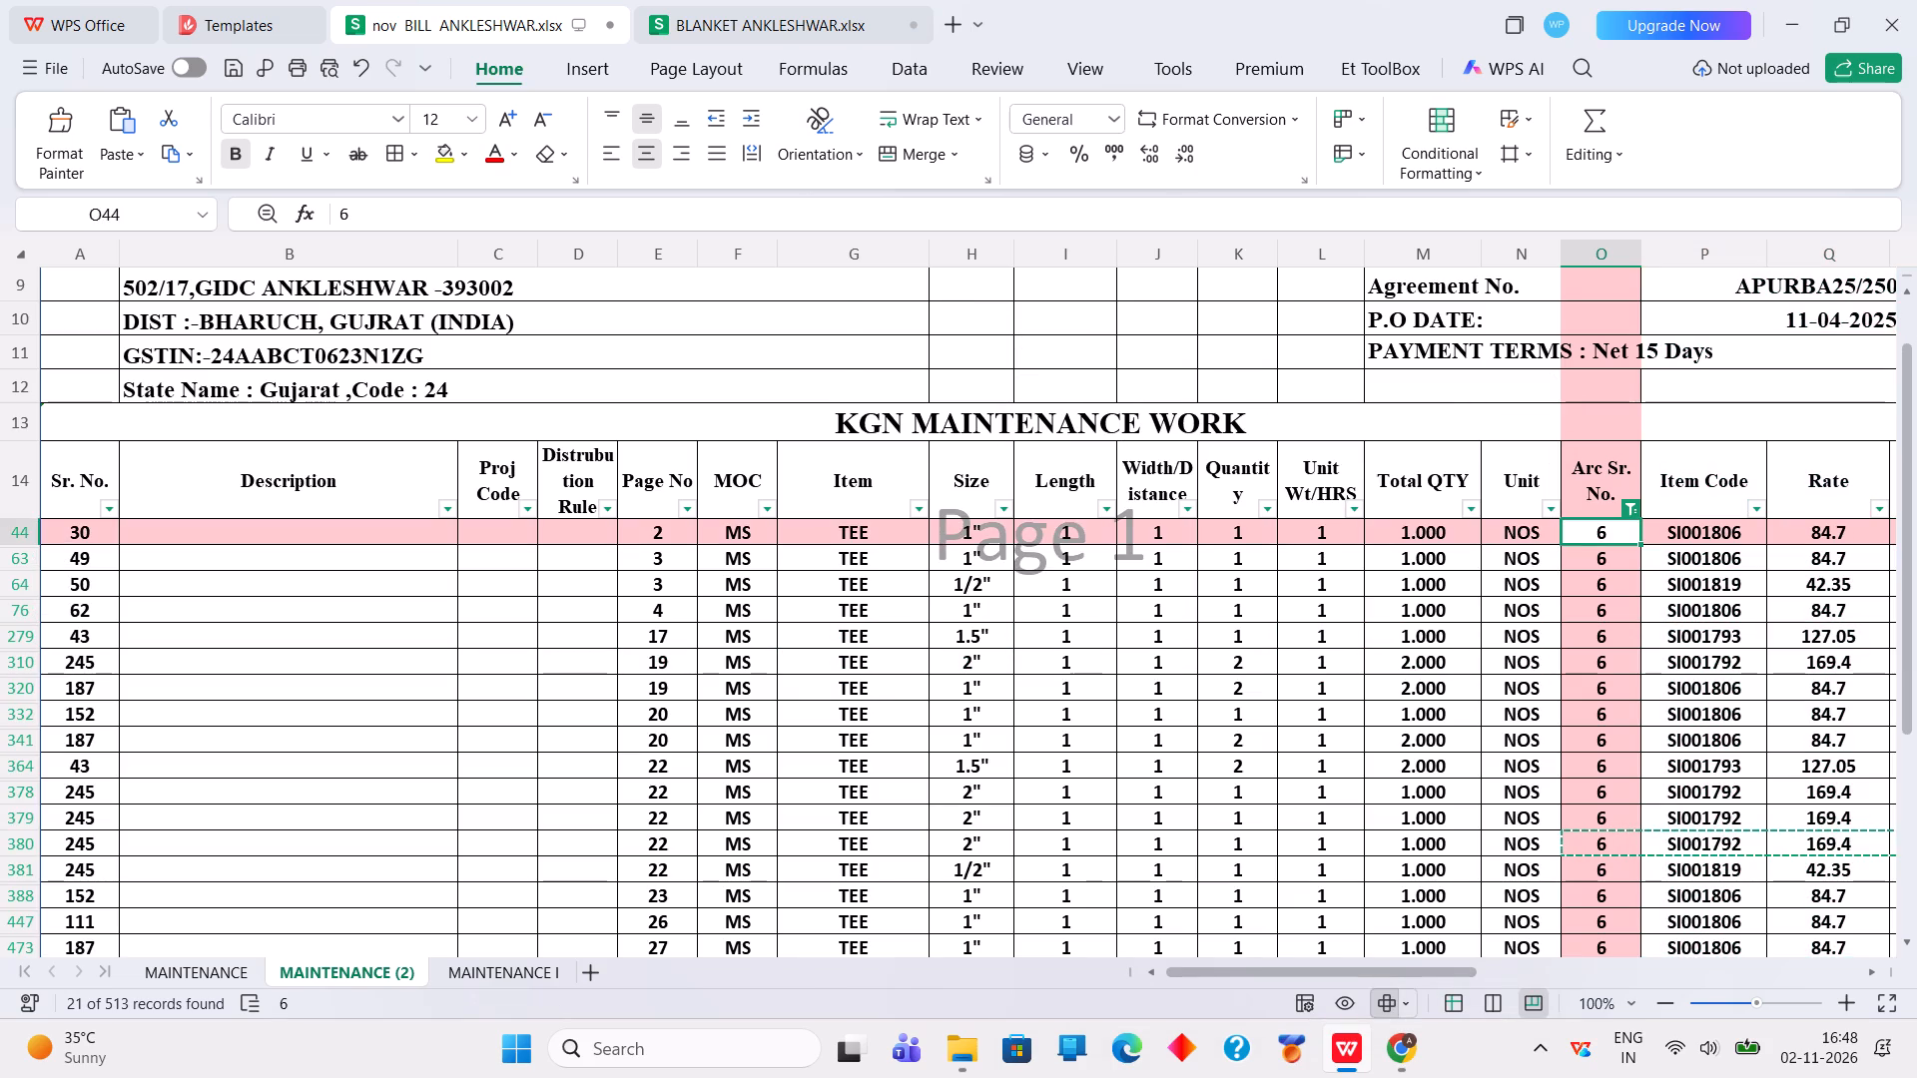
{"action": "left_click", "coordinate": [1624, 509]}
{"action": "left_click", "coordinate": [1118, 602]}
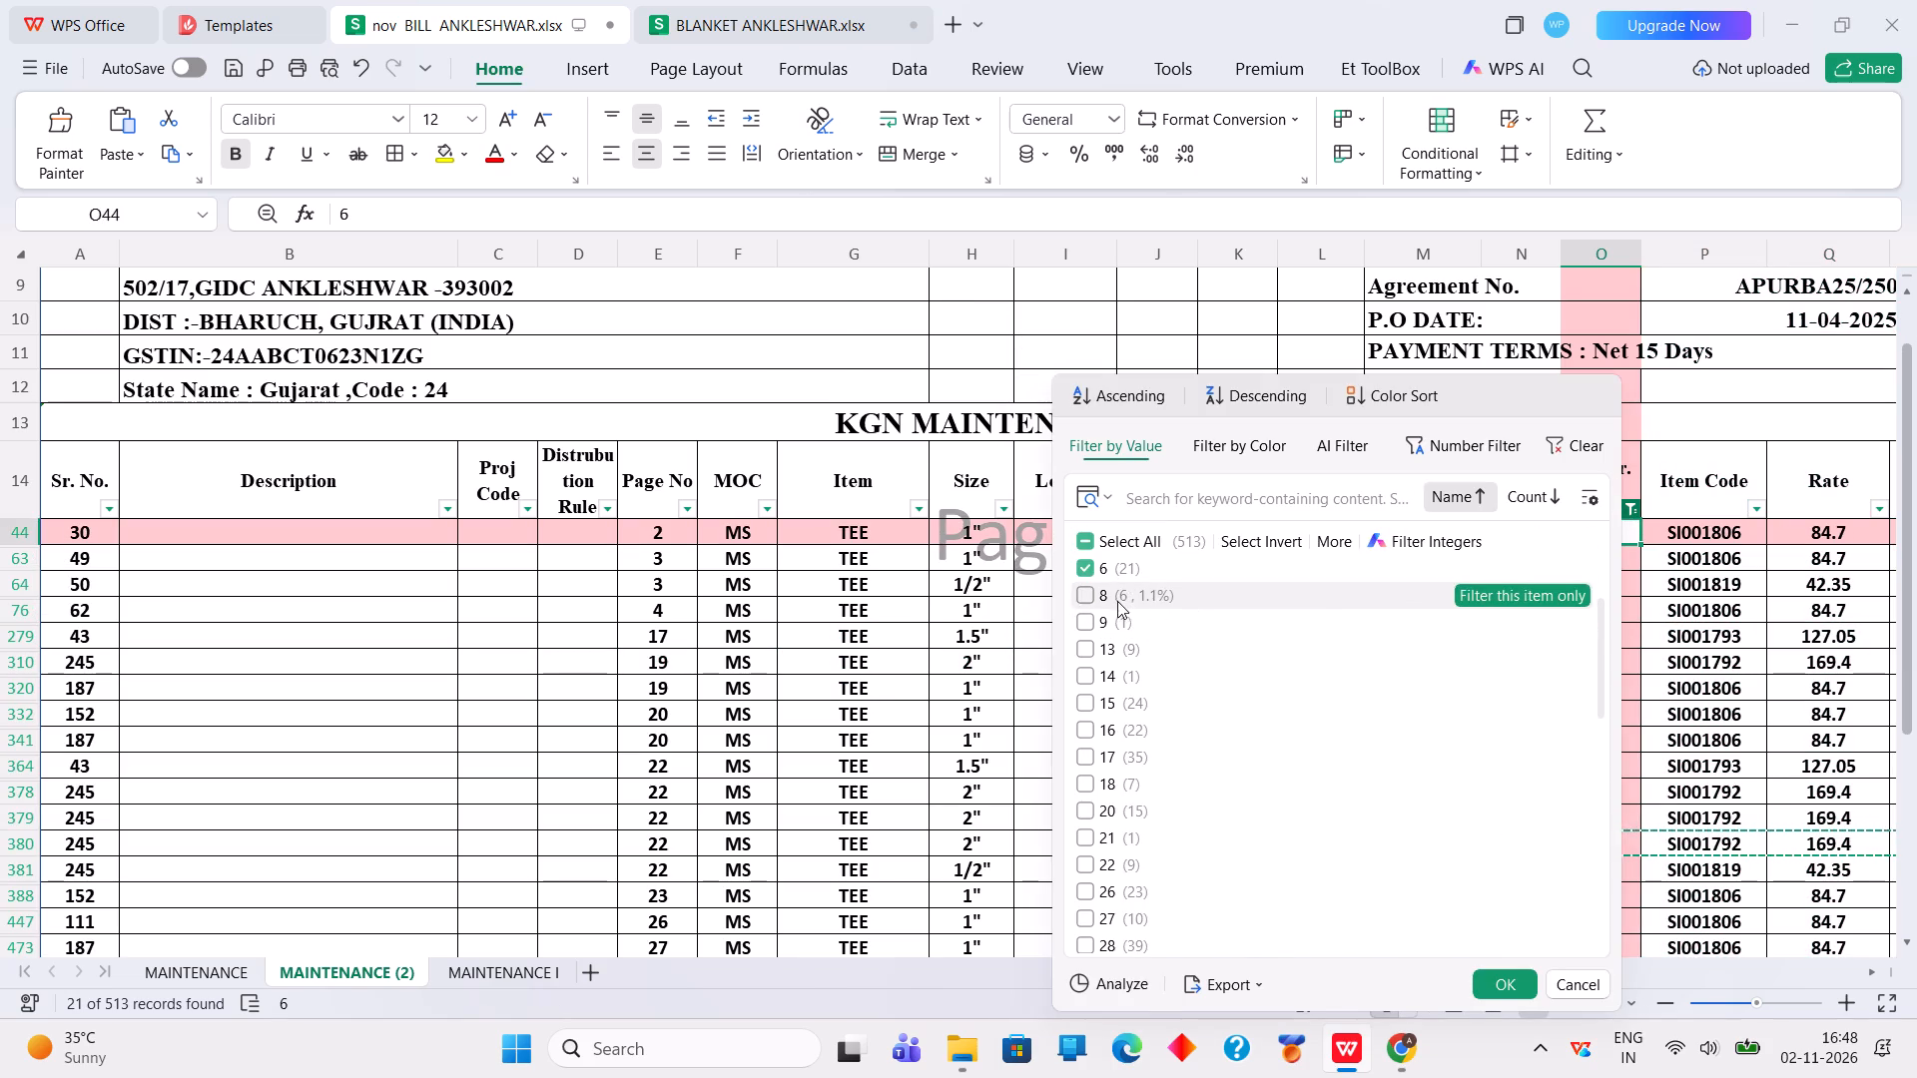
{"action": "left_click", "coordinate": [1109, 574]}
{"action": "left_click", "coordinate": [1486, 982]}
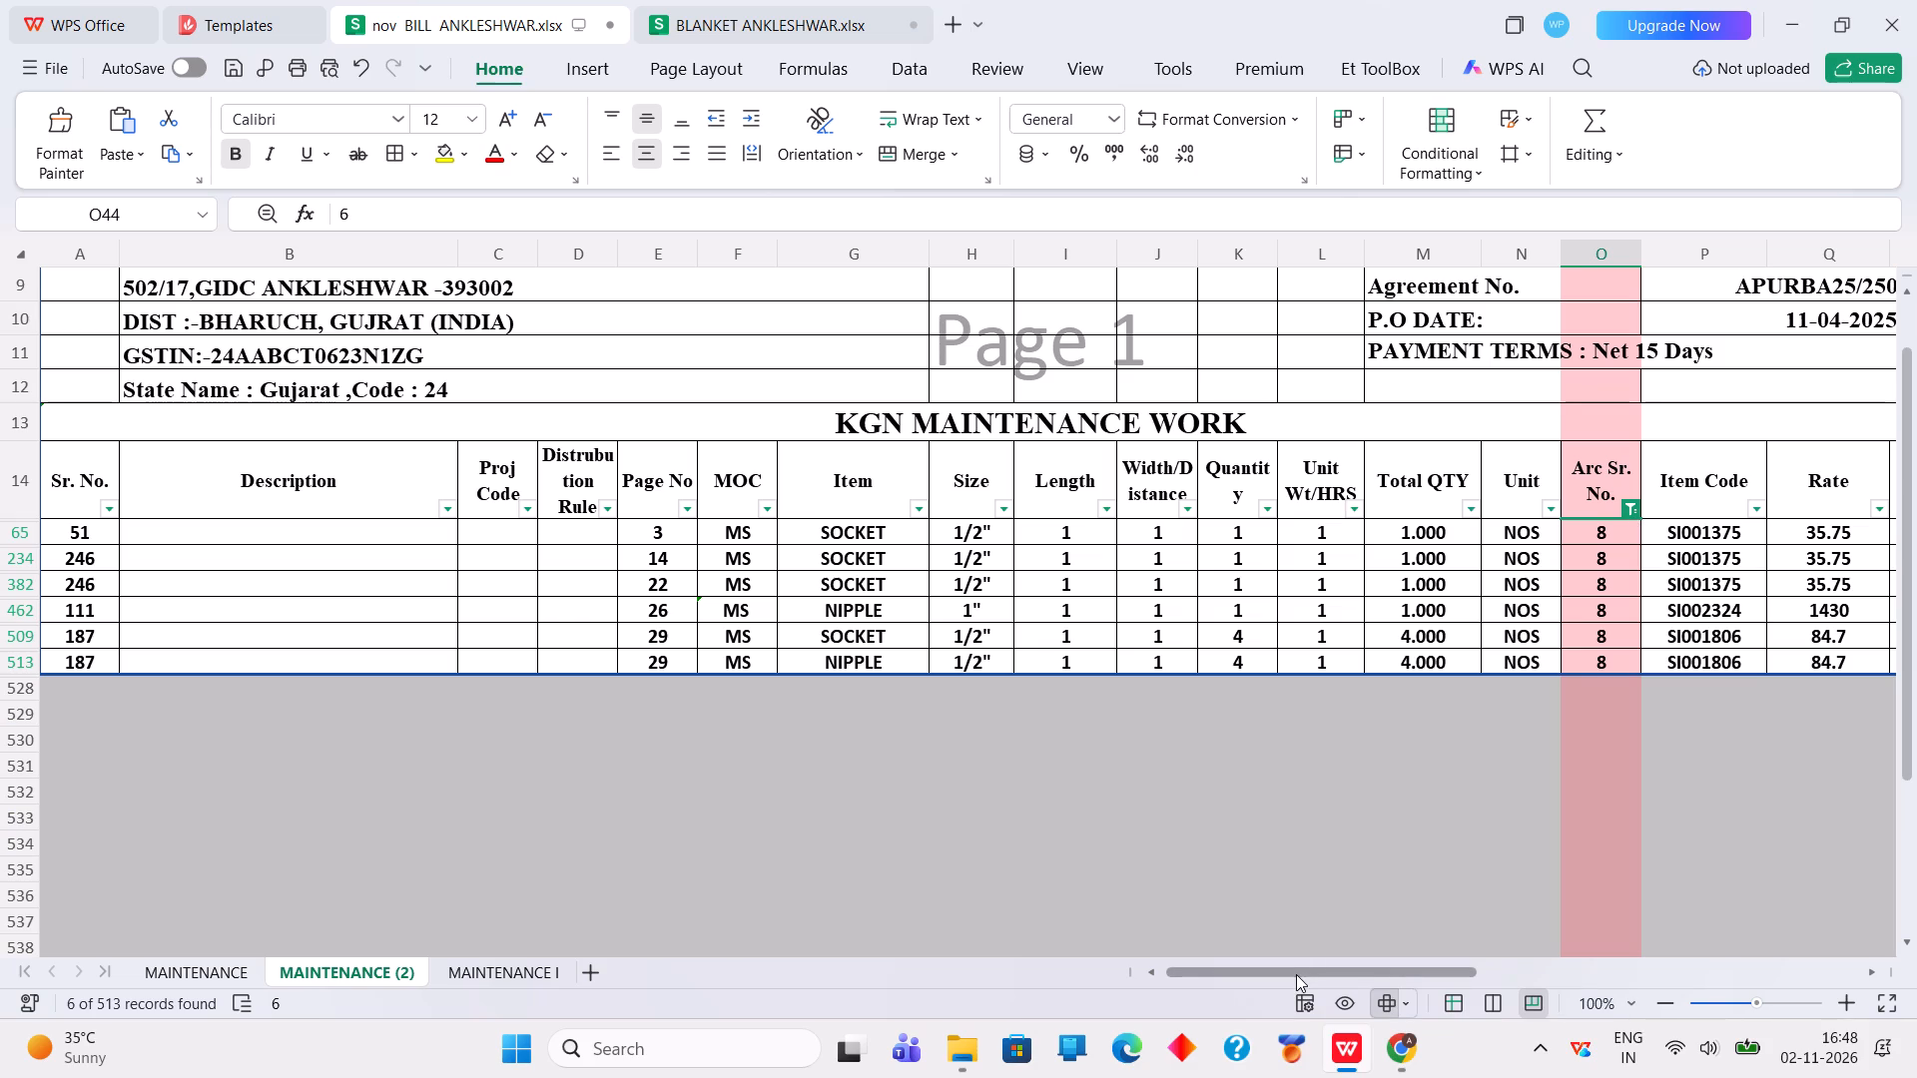
Copy the 0.5 inch socket entry in O65:W65 and paste it over the mismatched 1/2" socket and nipple entries at O509 and O513.
{"action": "left_click_drag", "start_coordinate": [1313, 973], "coordinate": [1552, 966]}
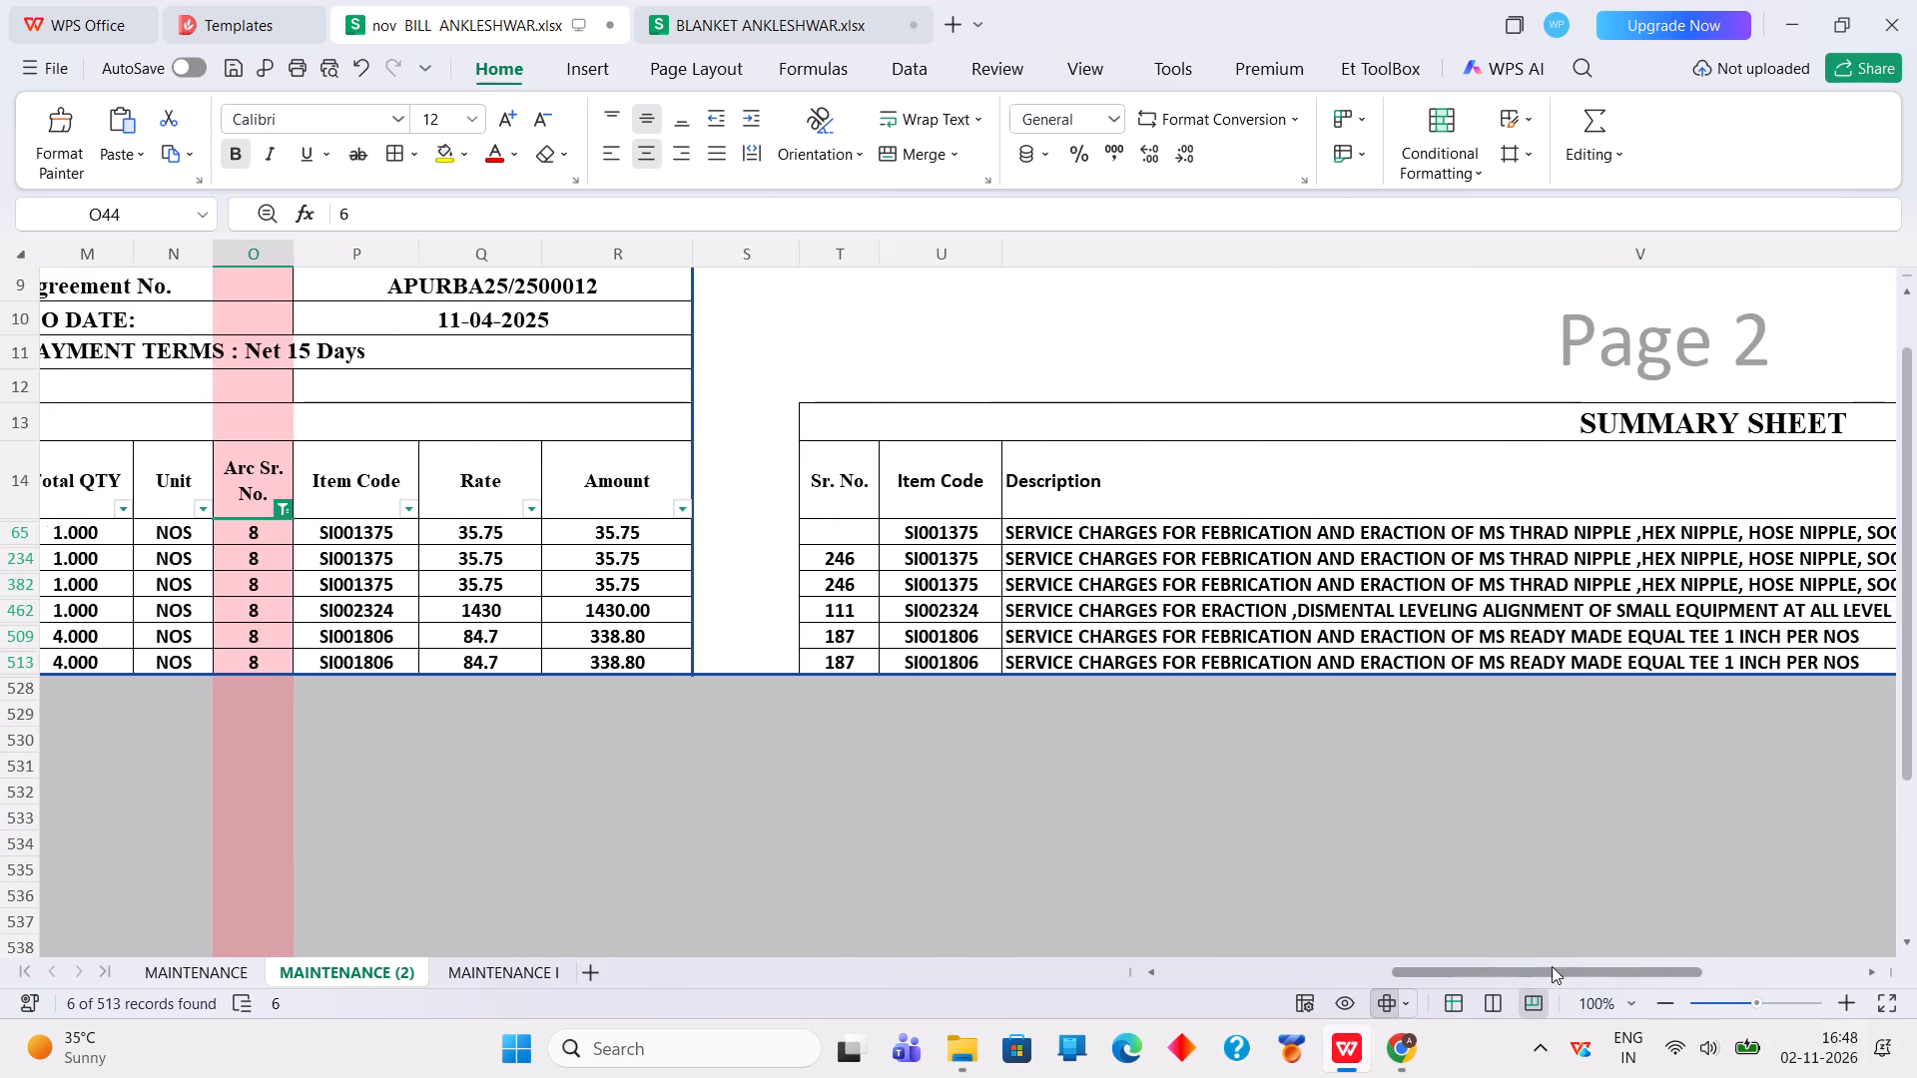
{"action": "left_click_drag", "start_coordinate": [1552, 966], "coordinate": [1502, 997]}
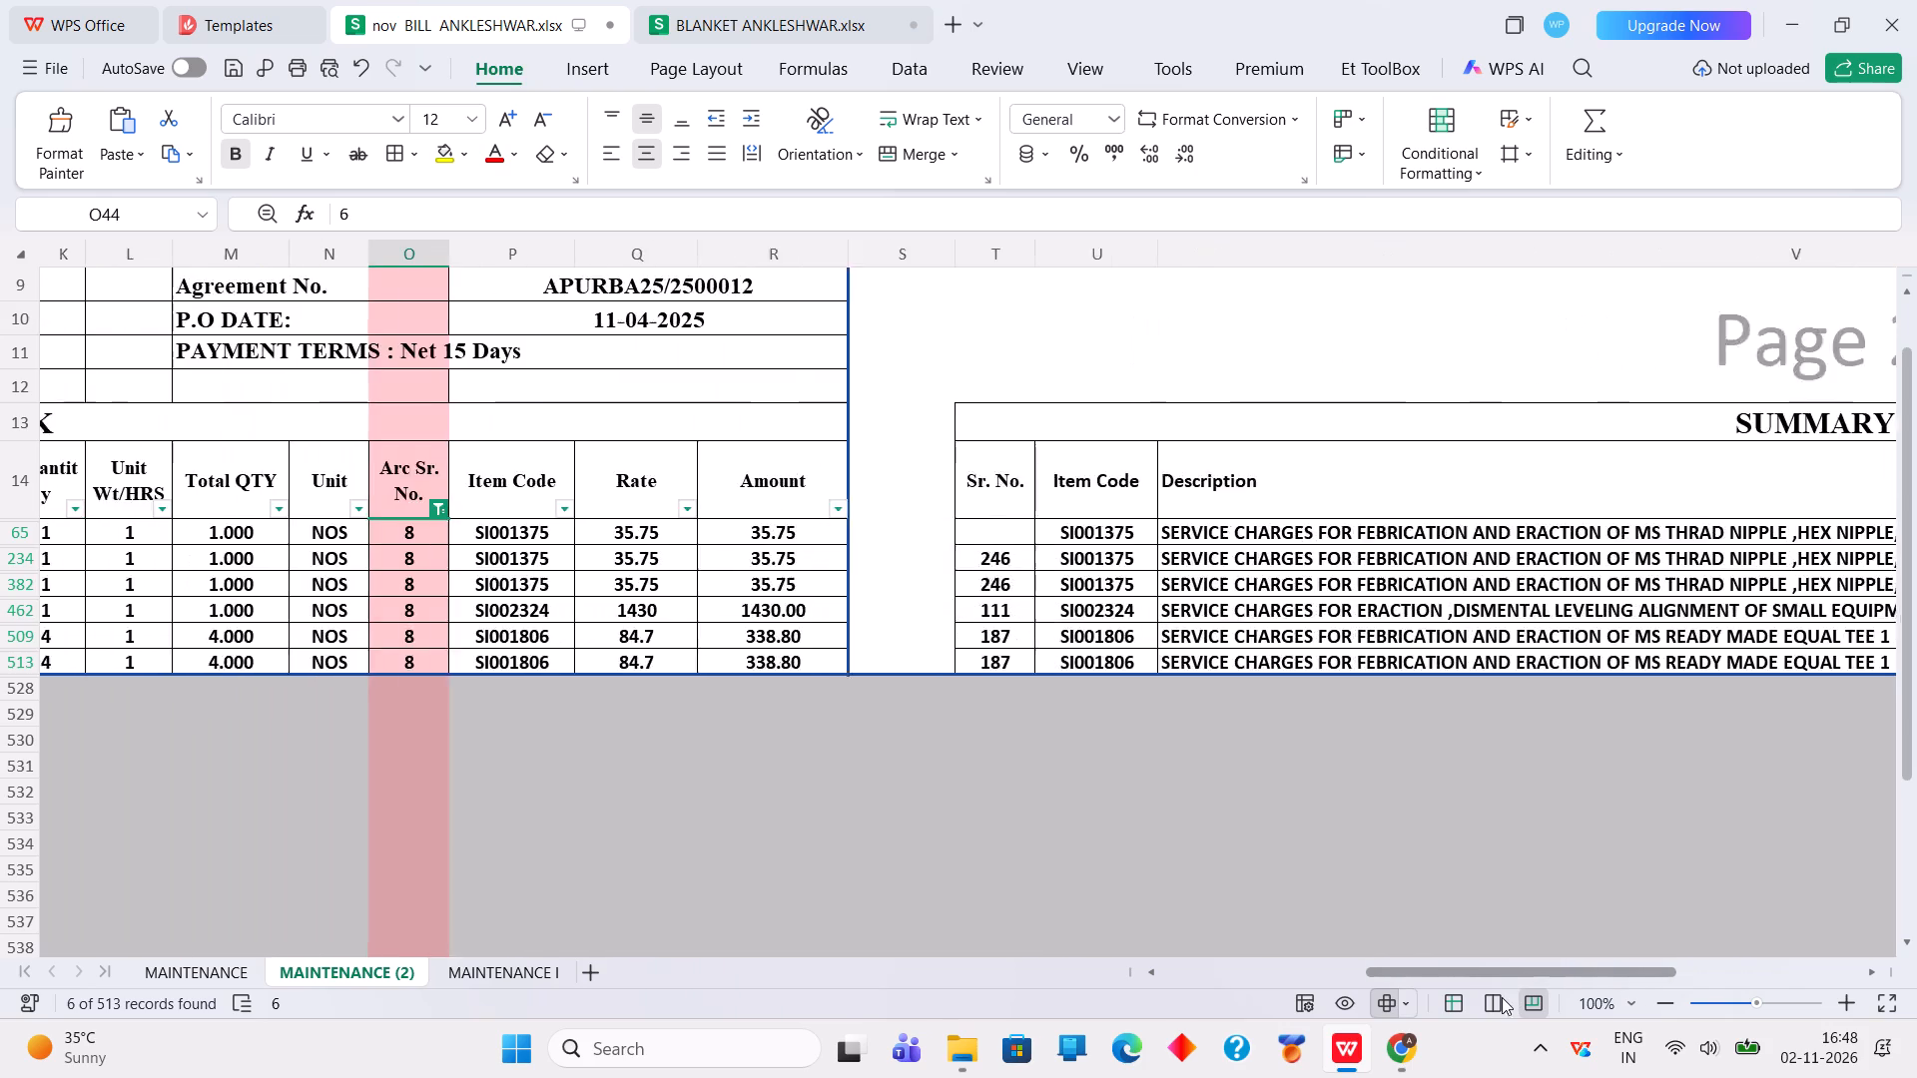
{"action": "left_click_drag", "start_coordinate": [1502, 997], "coordinate": [1496, 999]}
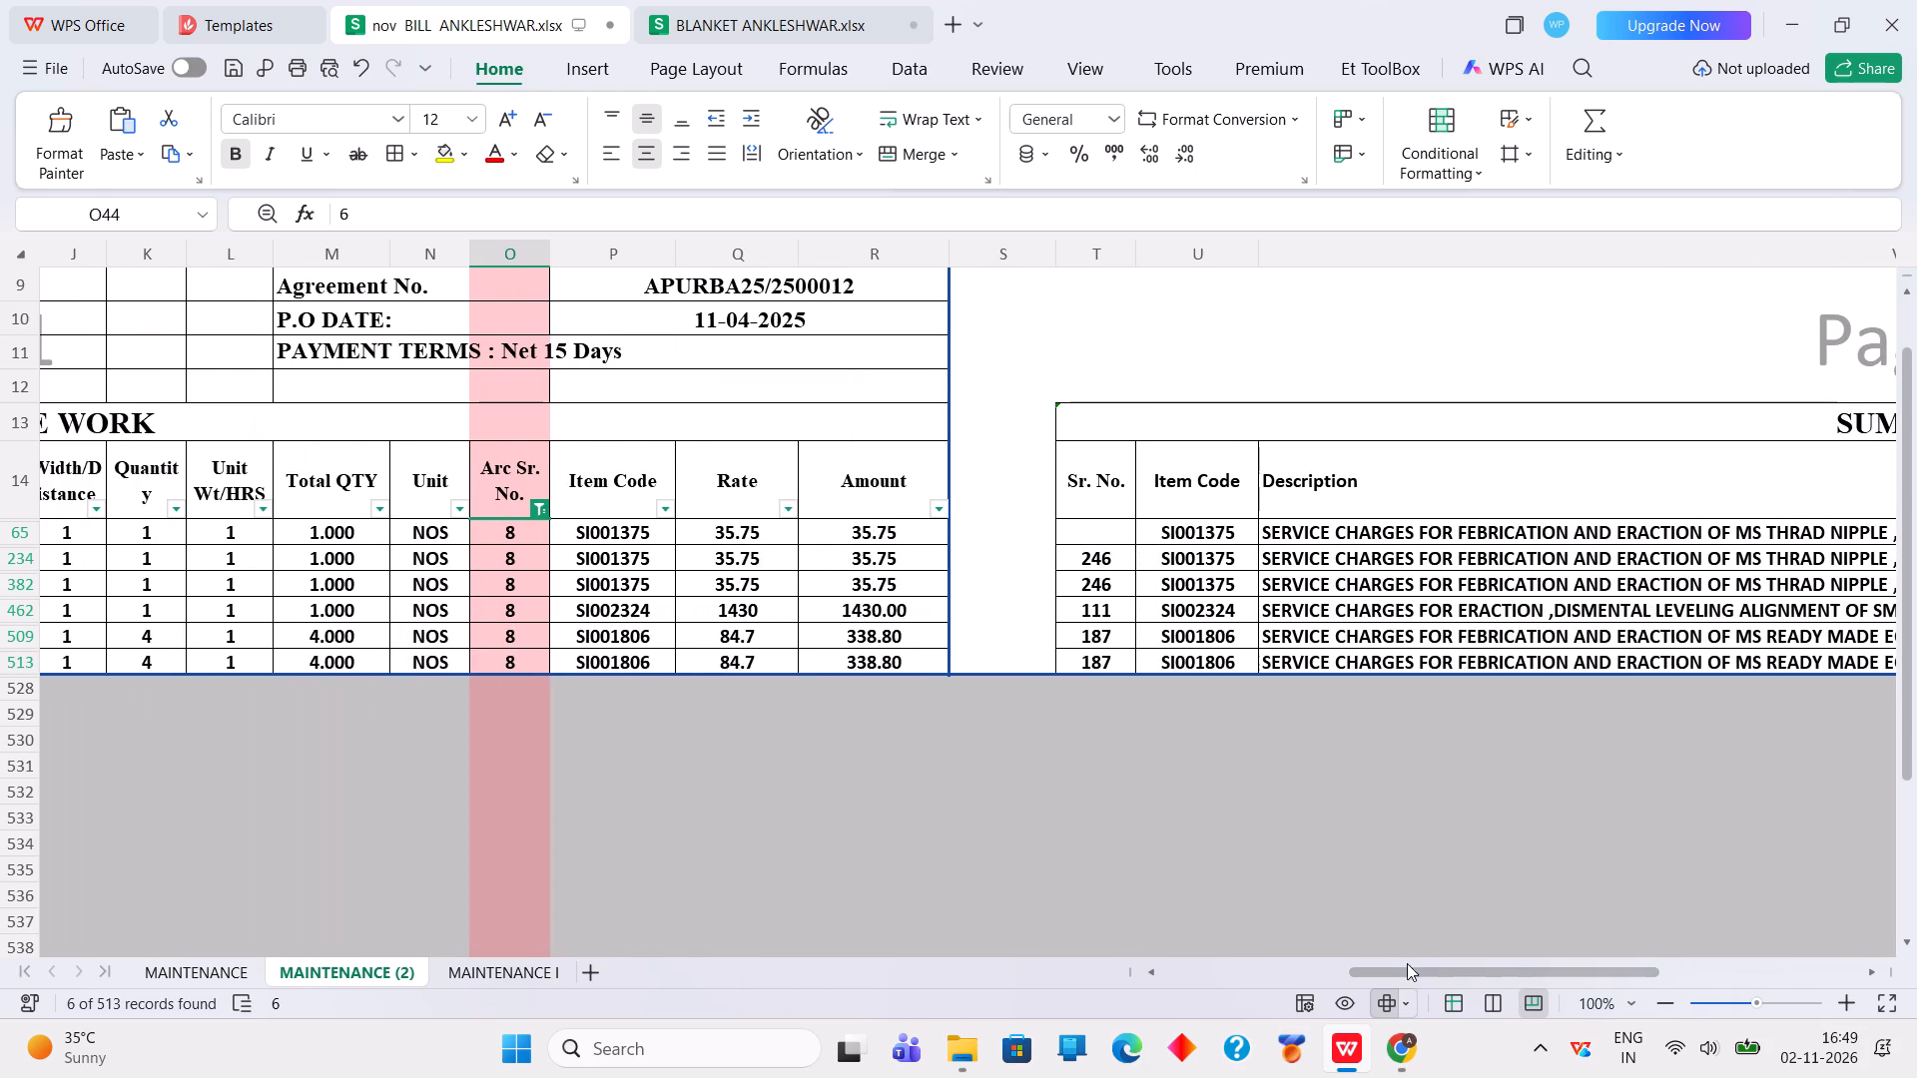
{"action": "left_click_drag", "start_coordinate": [1397, 976], "coordinate": [1288, 992]}
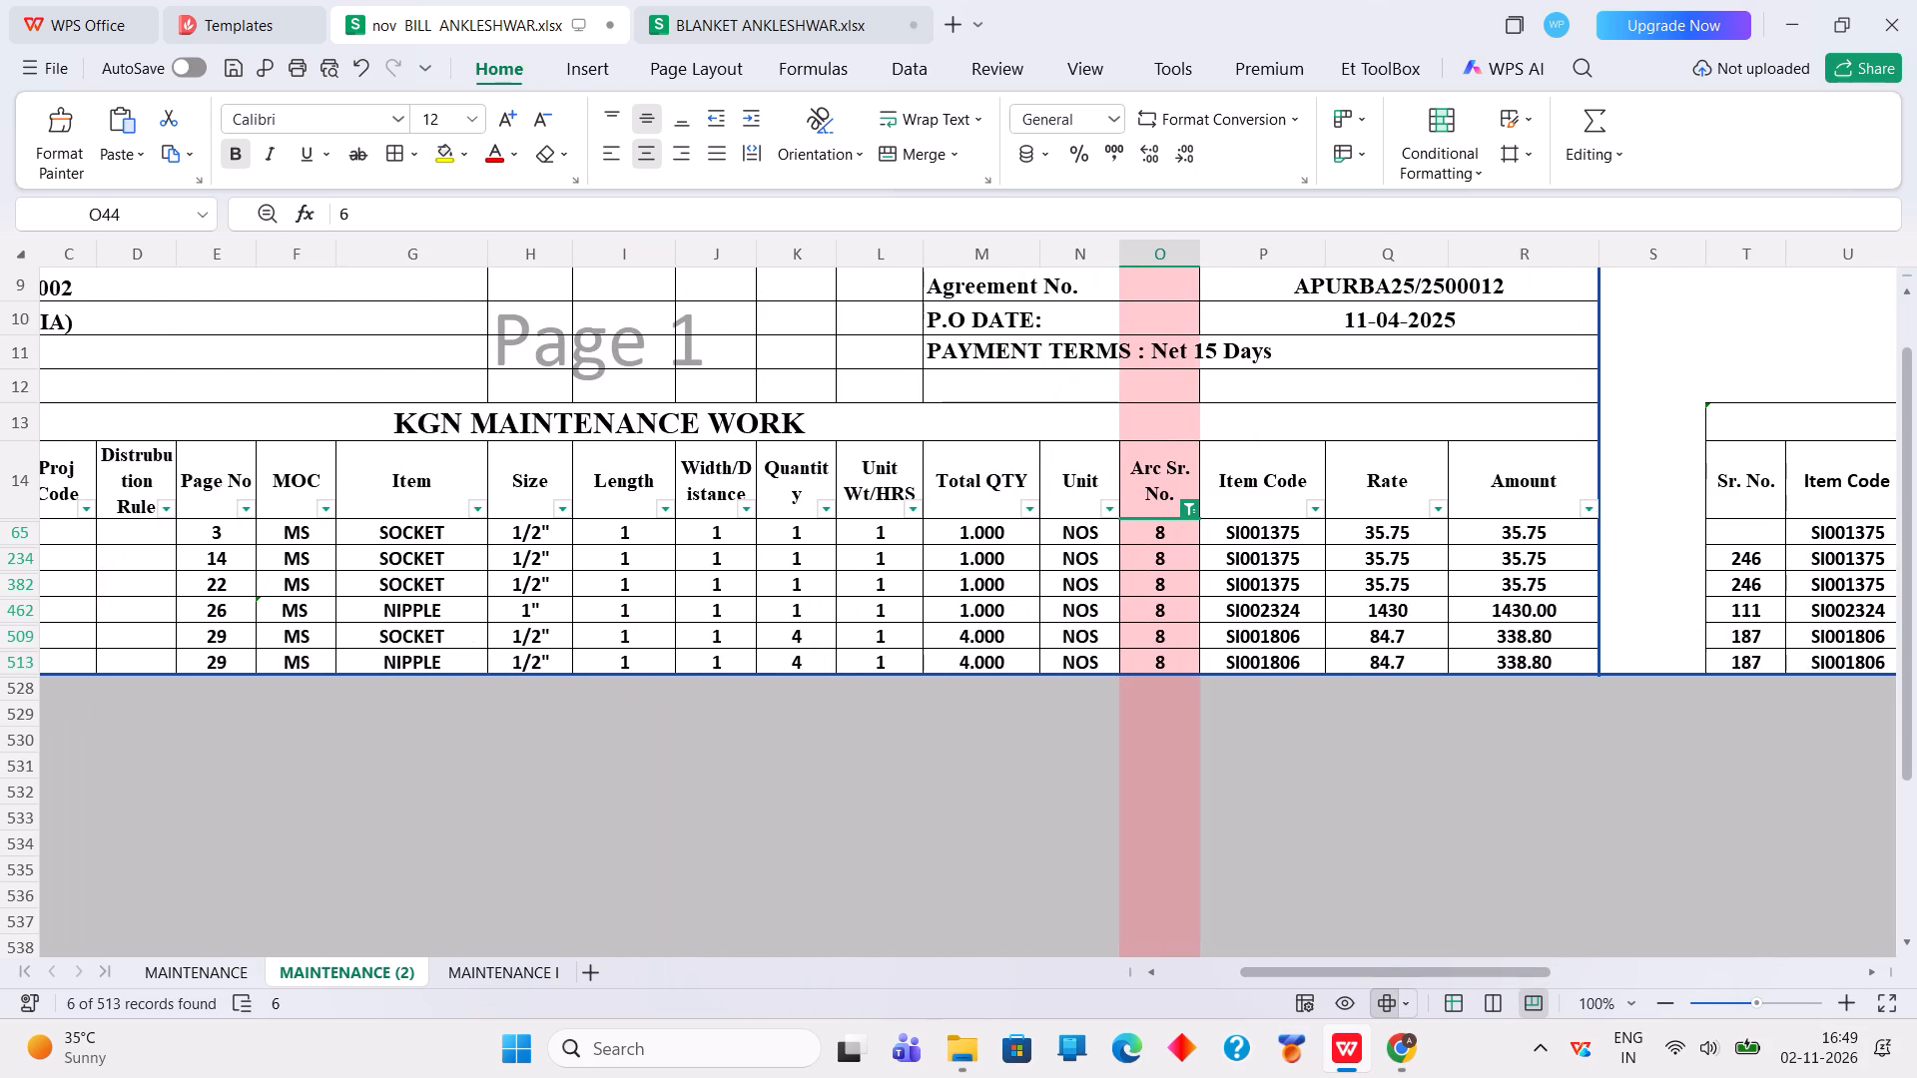
{"action": "left_click_drag", "start_coordinate": [1133, 531], "coordinate": [1916, 531]}
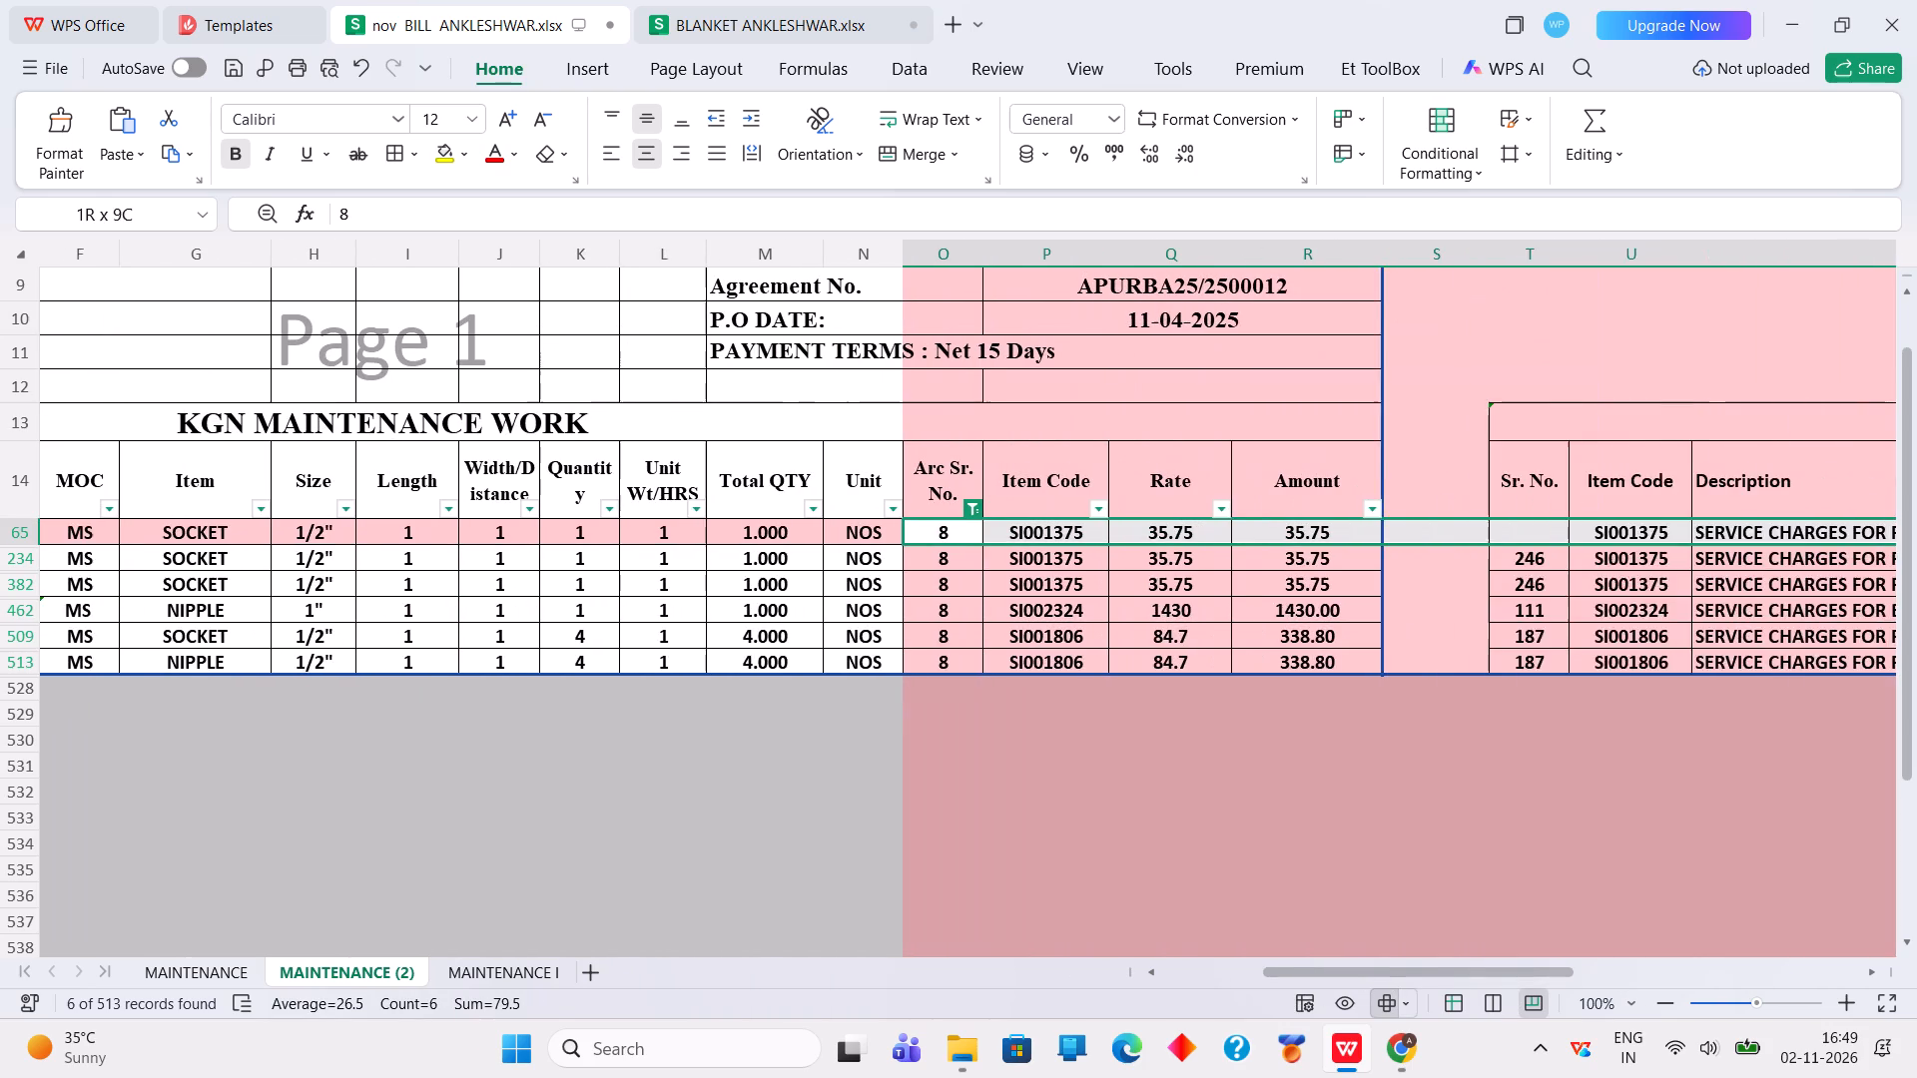
{"action": "left_click_drag", "start_coordinate": [1916, 531], "coordinate": [1916, 539]}
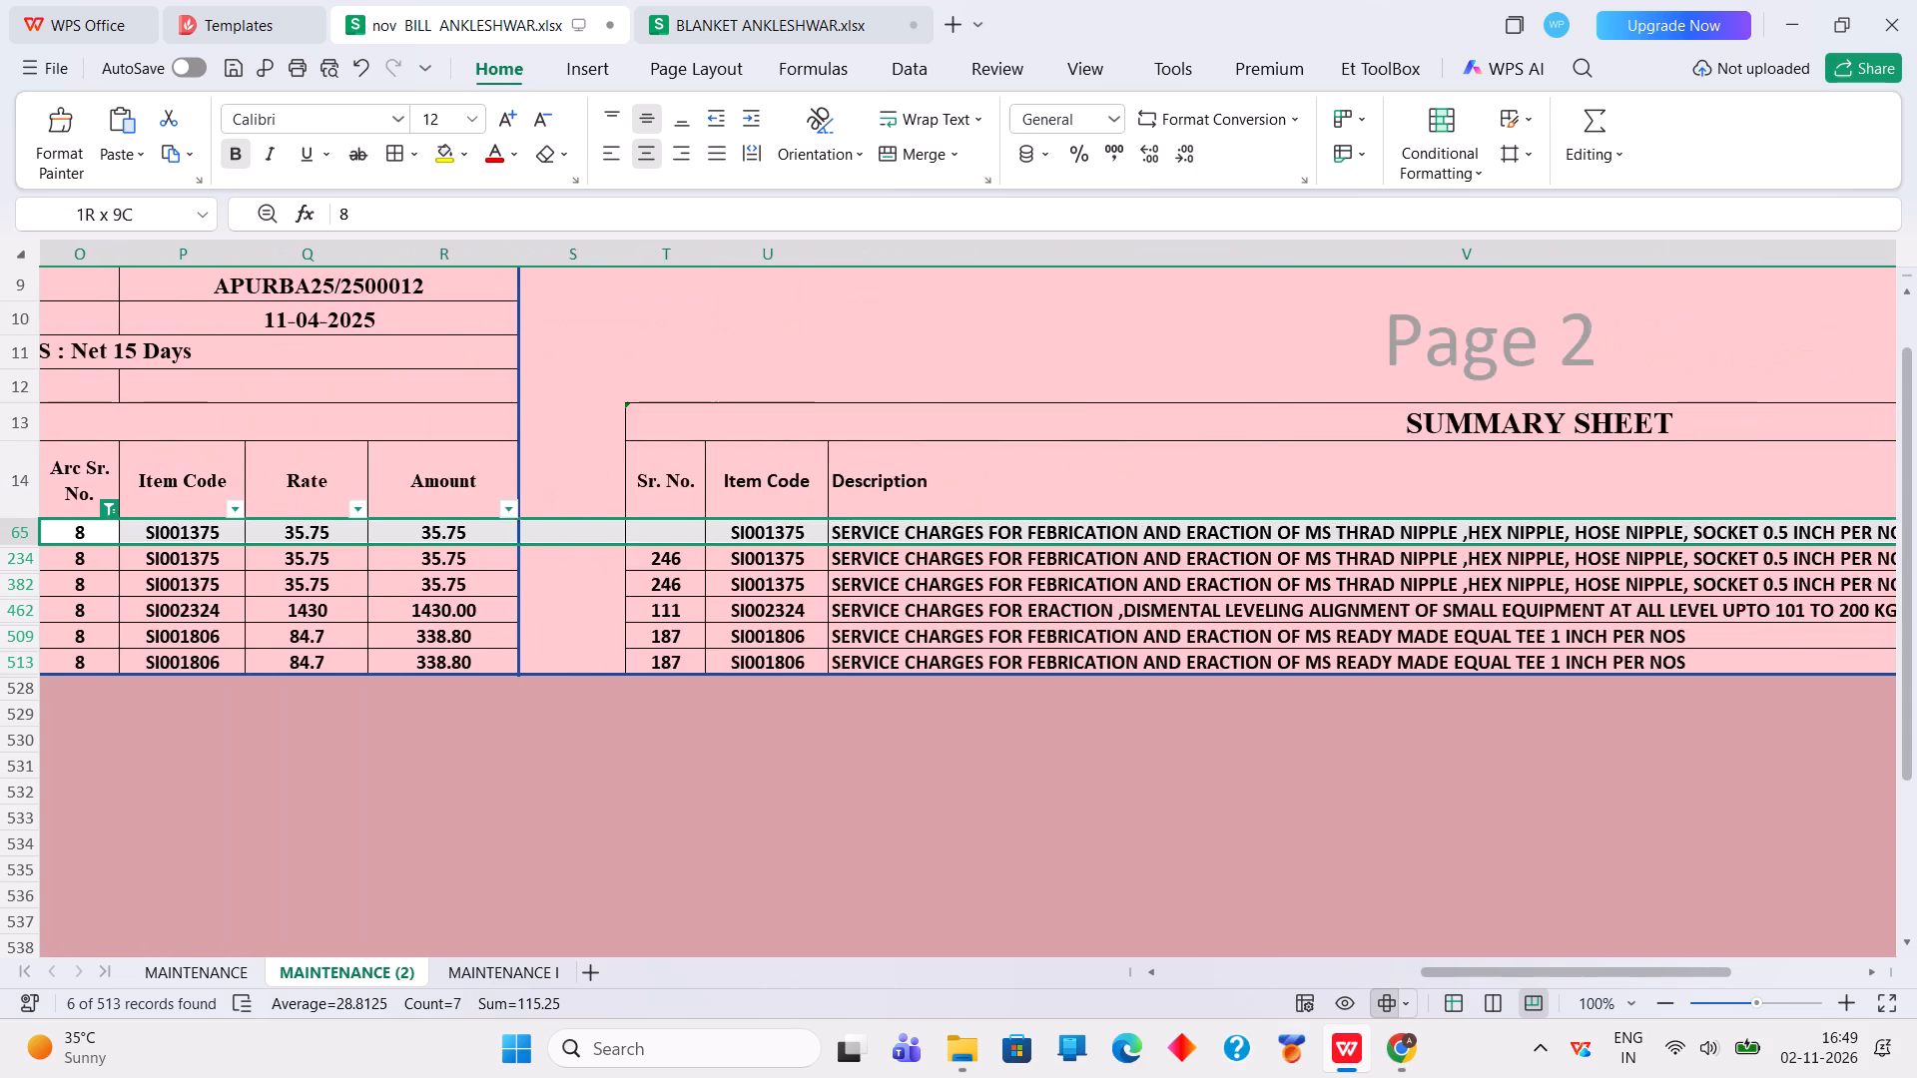
{"action": "left_click_drag", "start_coordinate": [1916, 539], "coordinate": [1748, 536]}
{"action": "key", "text": "ctrl+c"}
{"action": "key", "text": "ctrl+c"}
{"action": "key", "text": "ctrl+c"}
{"action": "key", "text": "ctrl+c"}
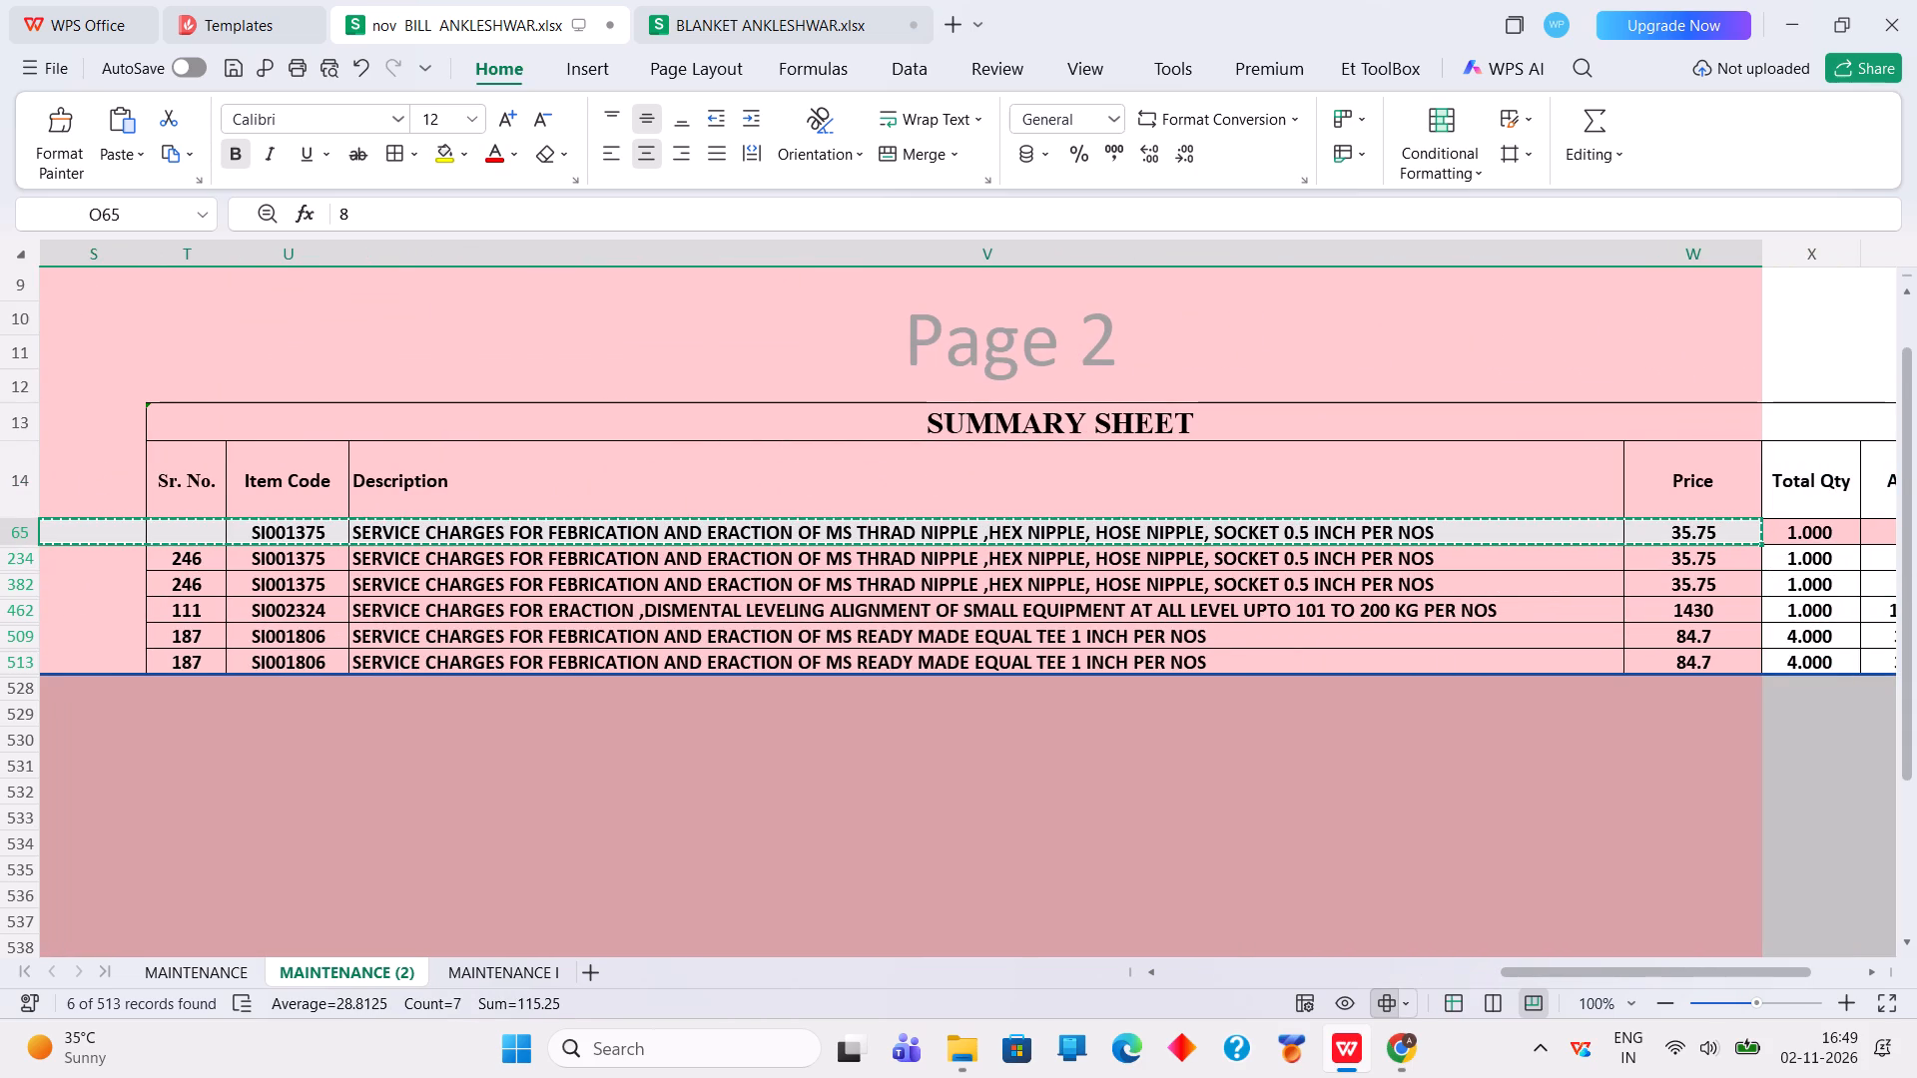
{"action": "left_click_drag", "start_coordinate": [1584, 971], "coordinate": [1349, 984]}
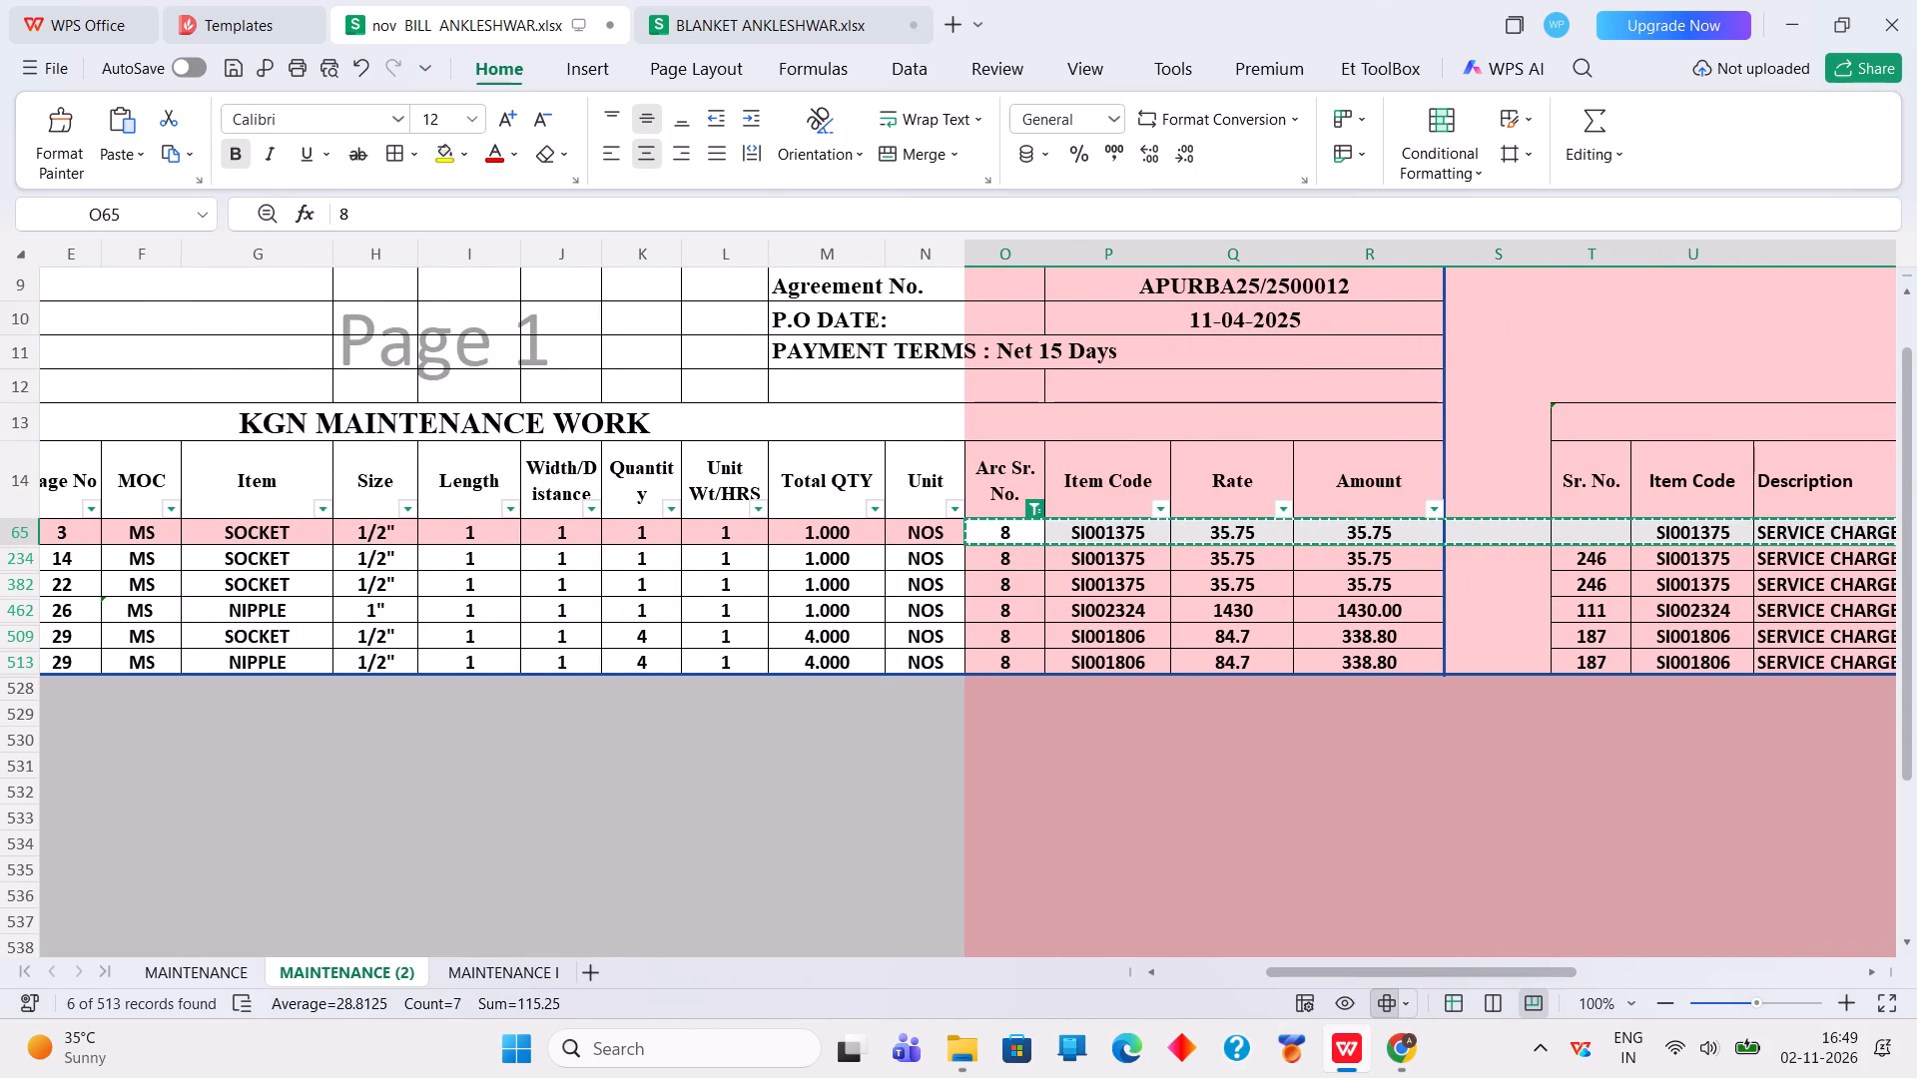
{"action": "left_click", "coordinate": [1017, 634]}
{"action": "right_click", "coordinate": [1015, 635]}
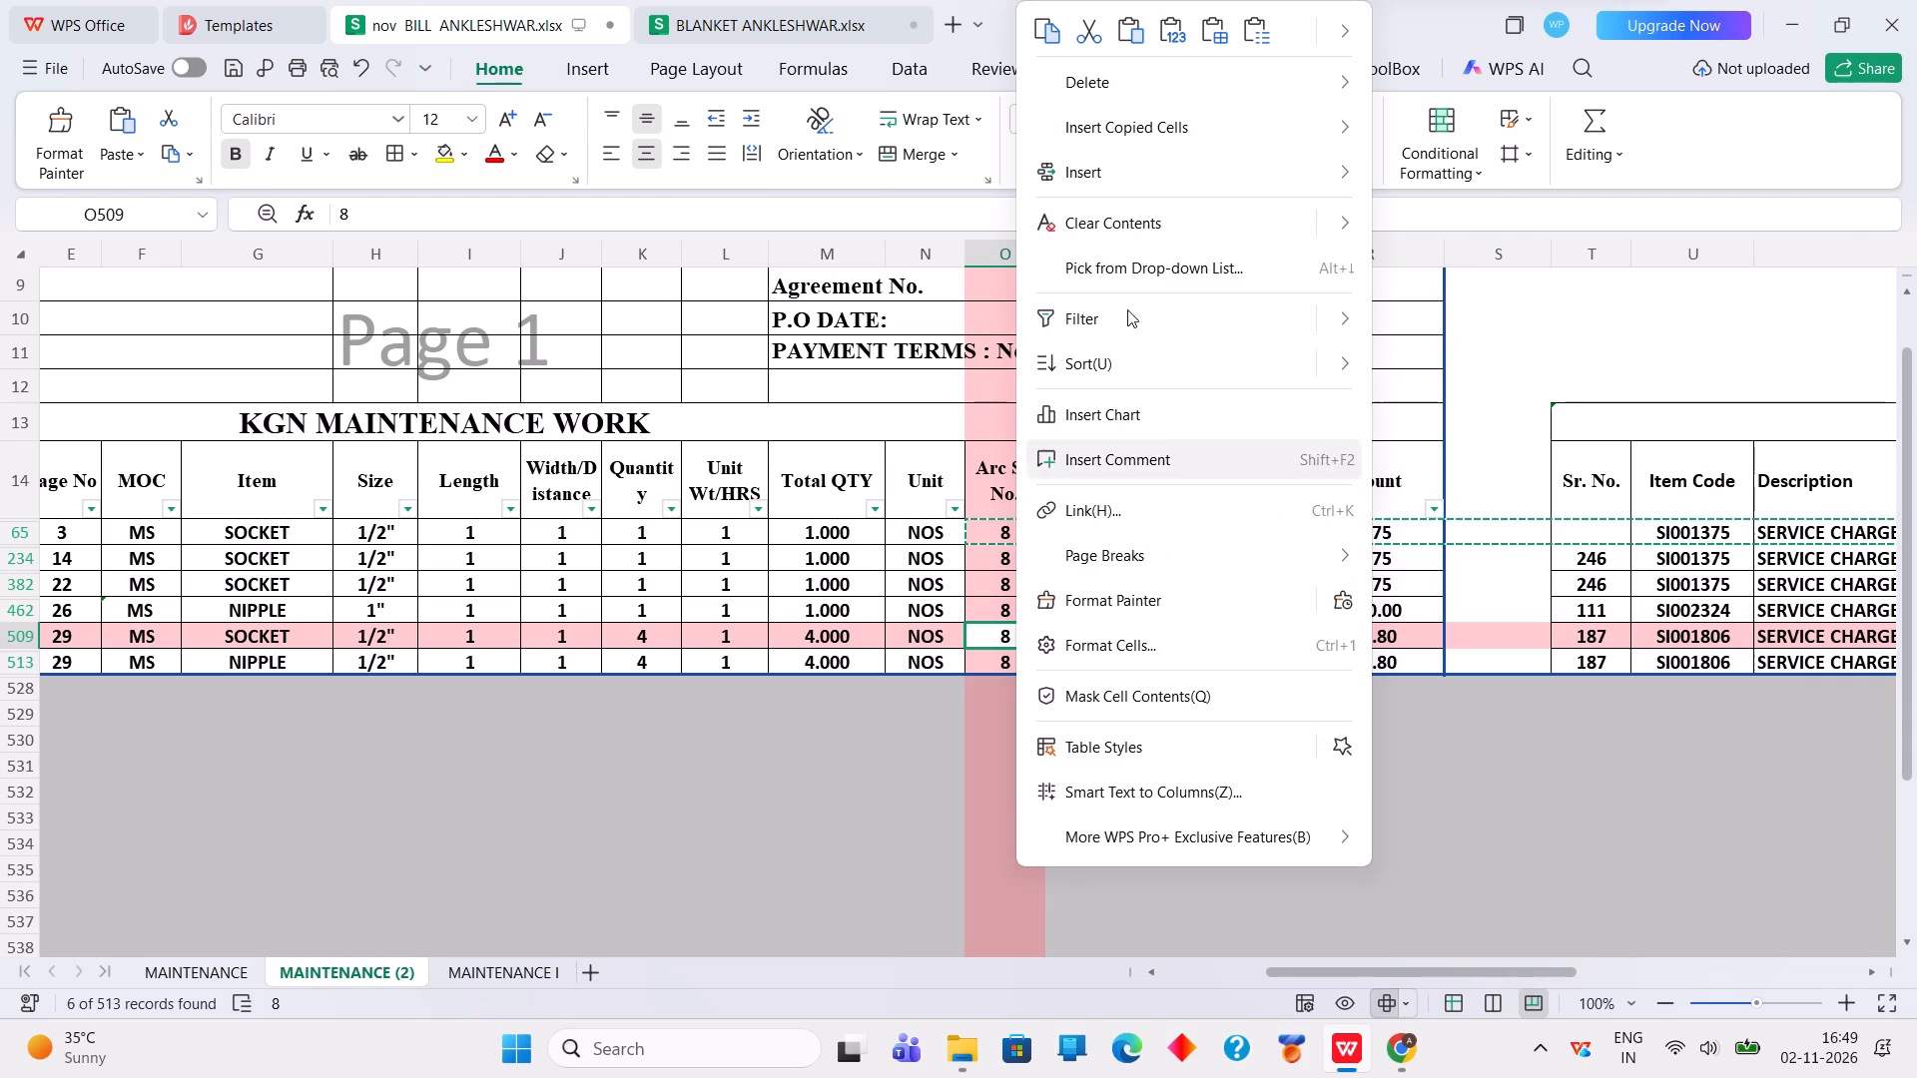
{"action": "left_click", "coordinate": [1136, 33]}
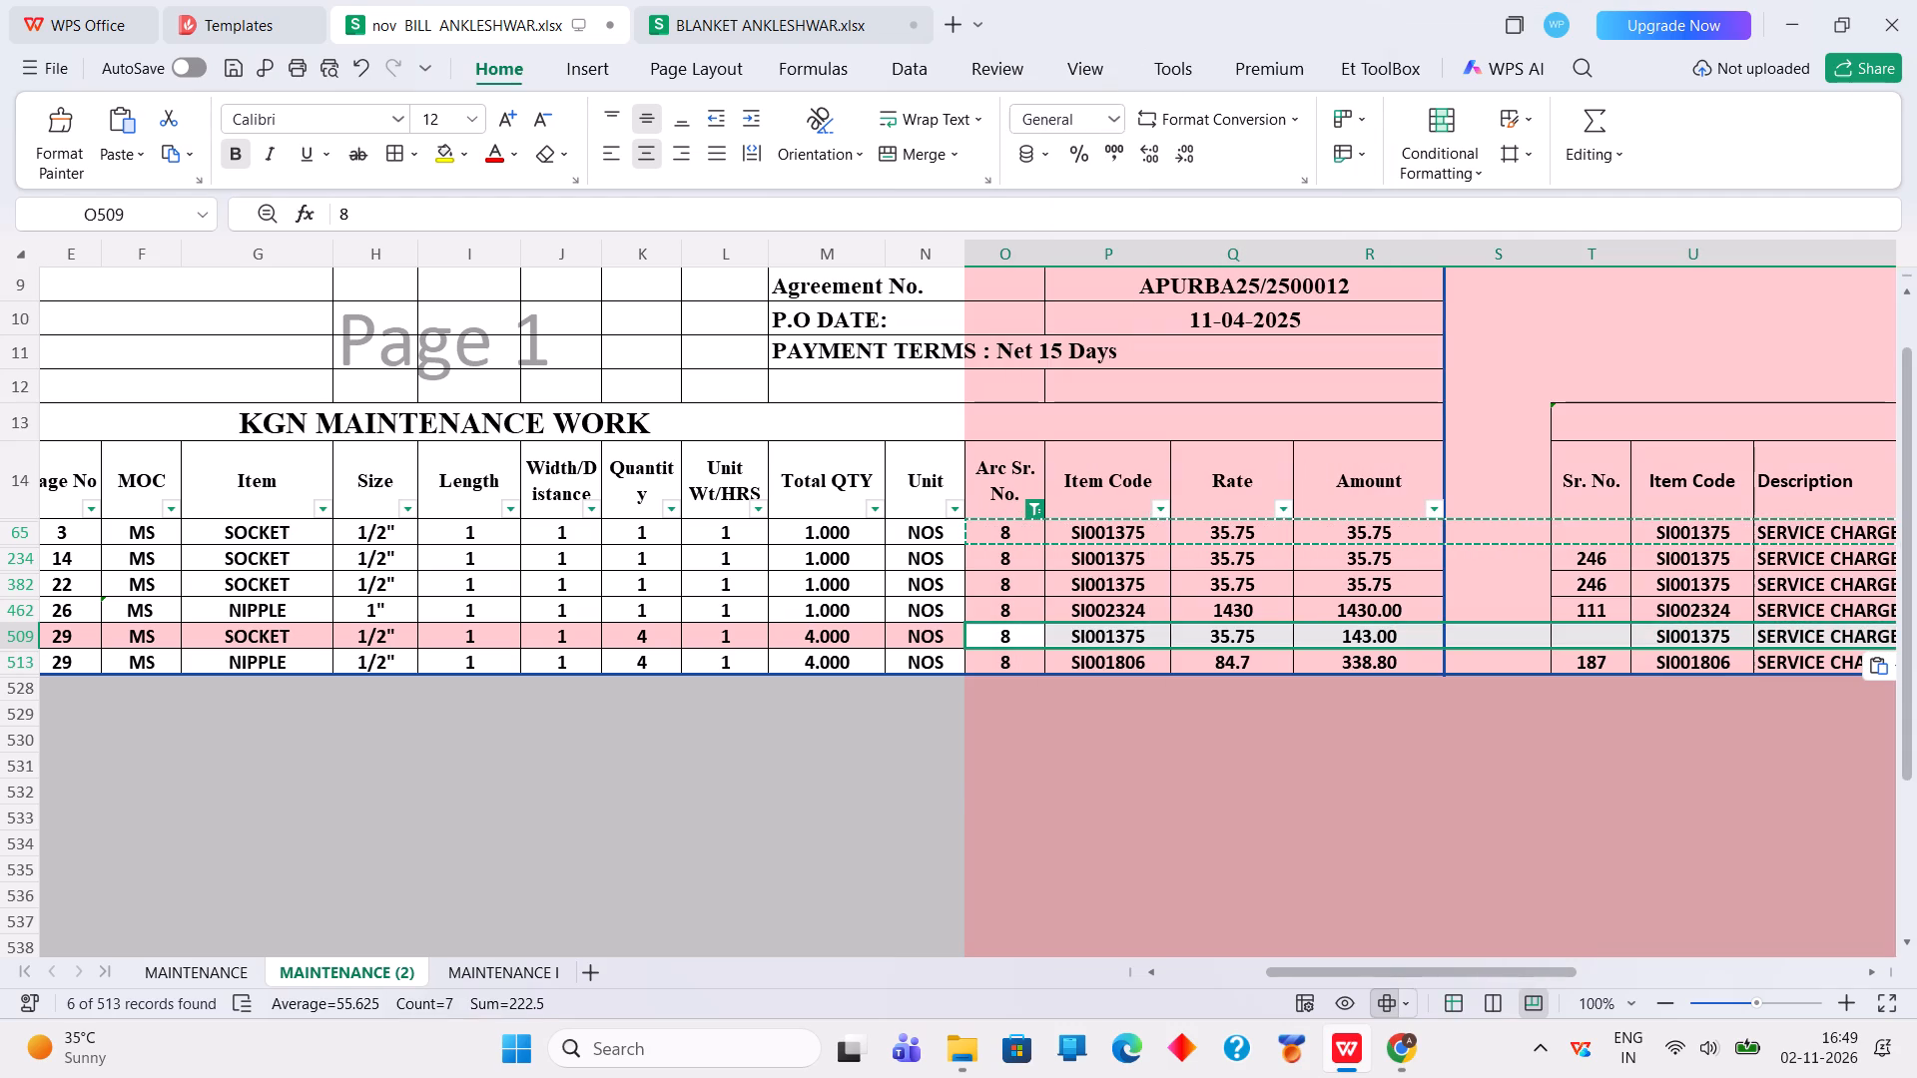
{"action": "left_click", "coordinate": [1001, 669]}
{"action": "right_click", "coordinate": [1001, 669]}
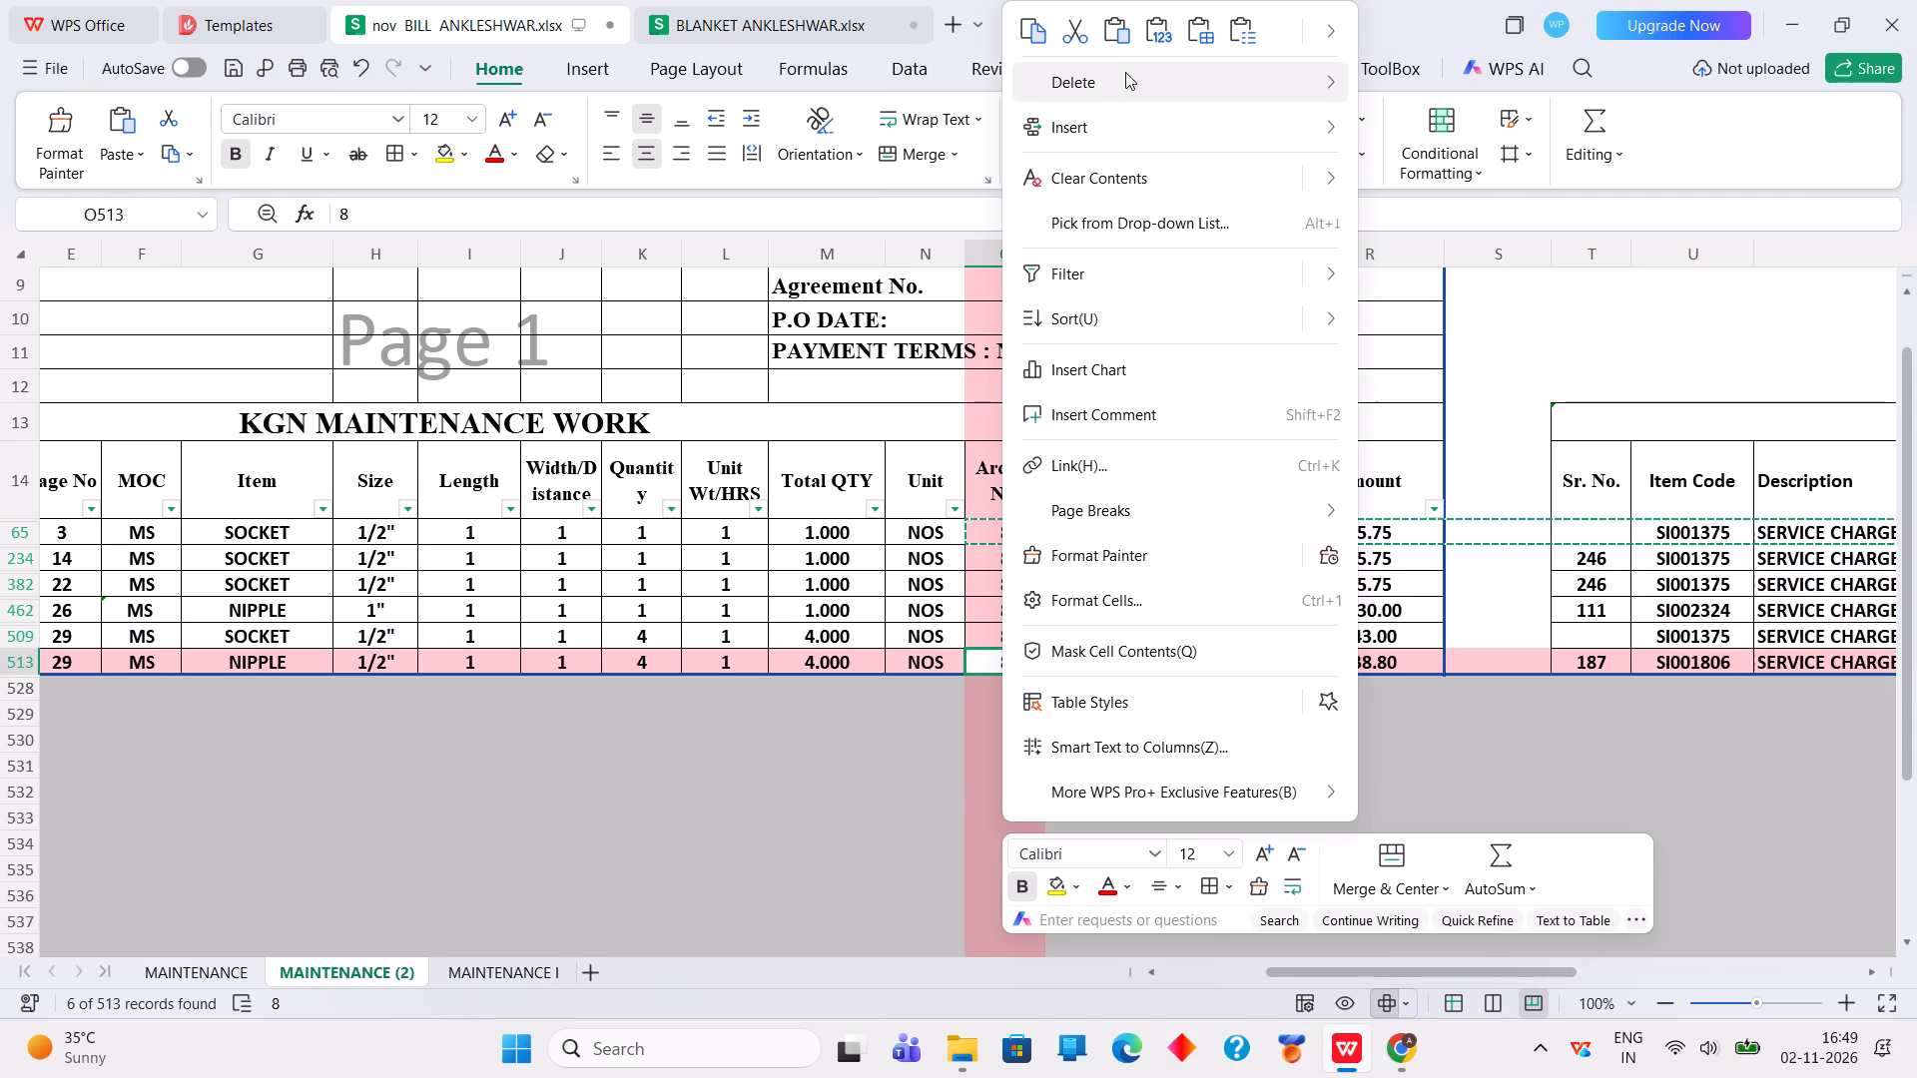
{"action": "left_click", "coordinate": [1115, 32]}
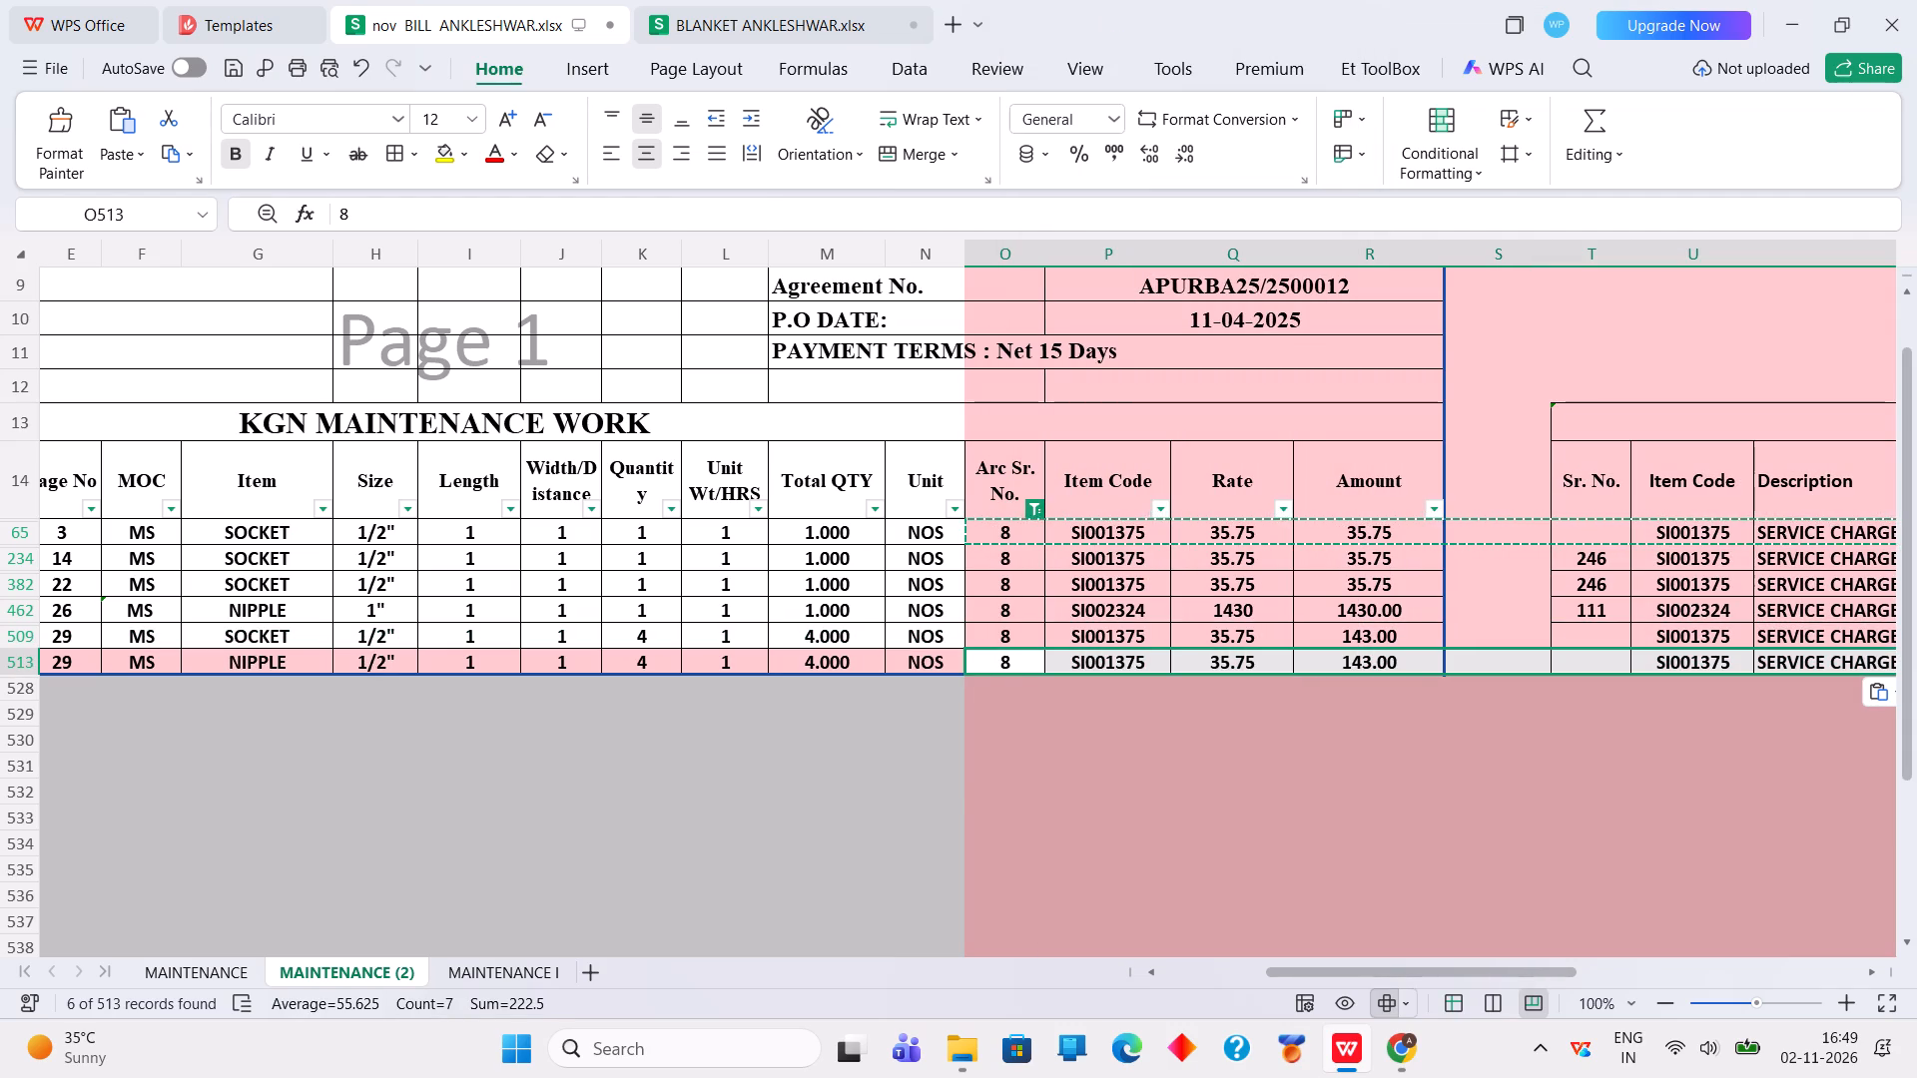
In the BLANKET ANKLESHWAR workbook, change the arc code filter from 4 to 8.
{"action": "left_click", "coordinate": [765, 22]}
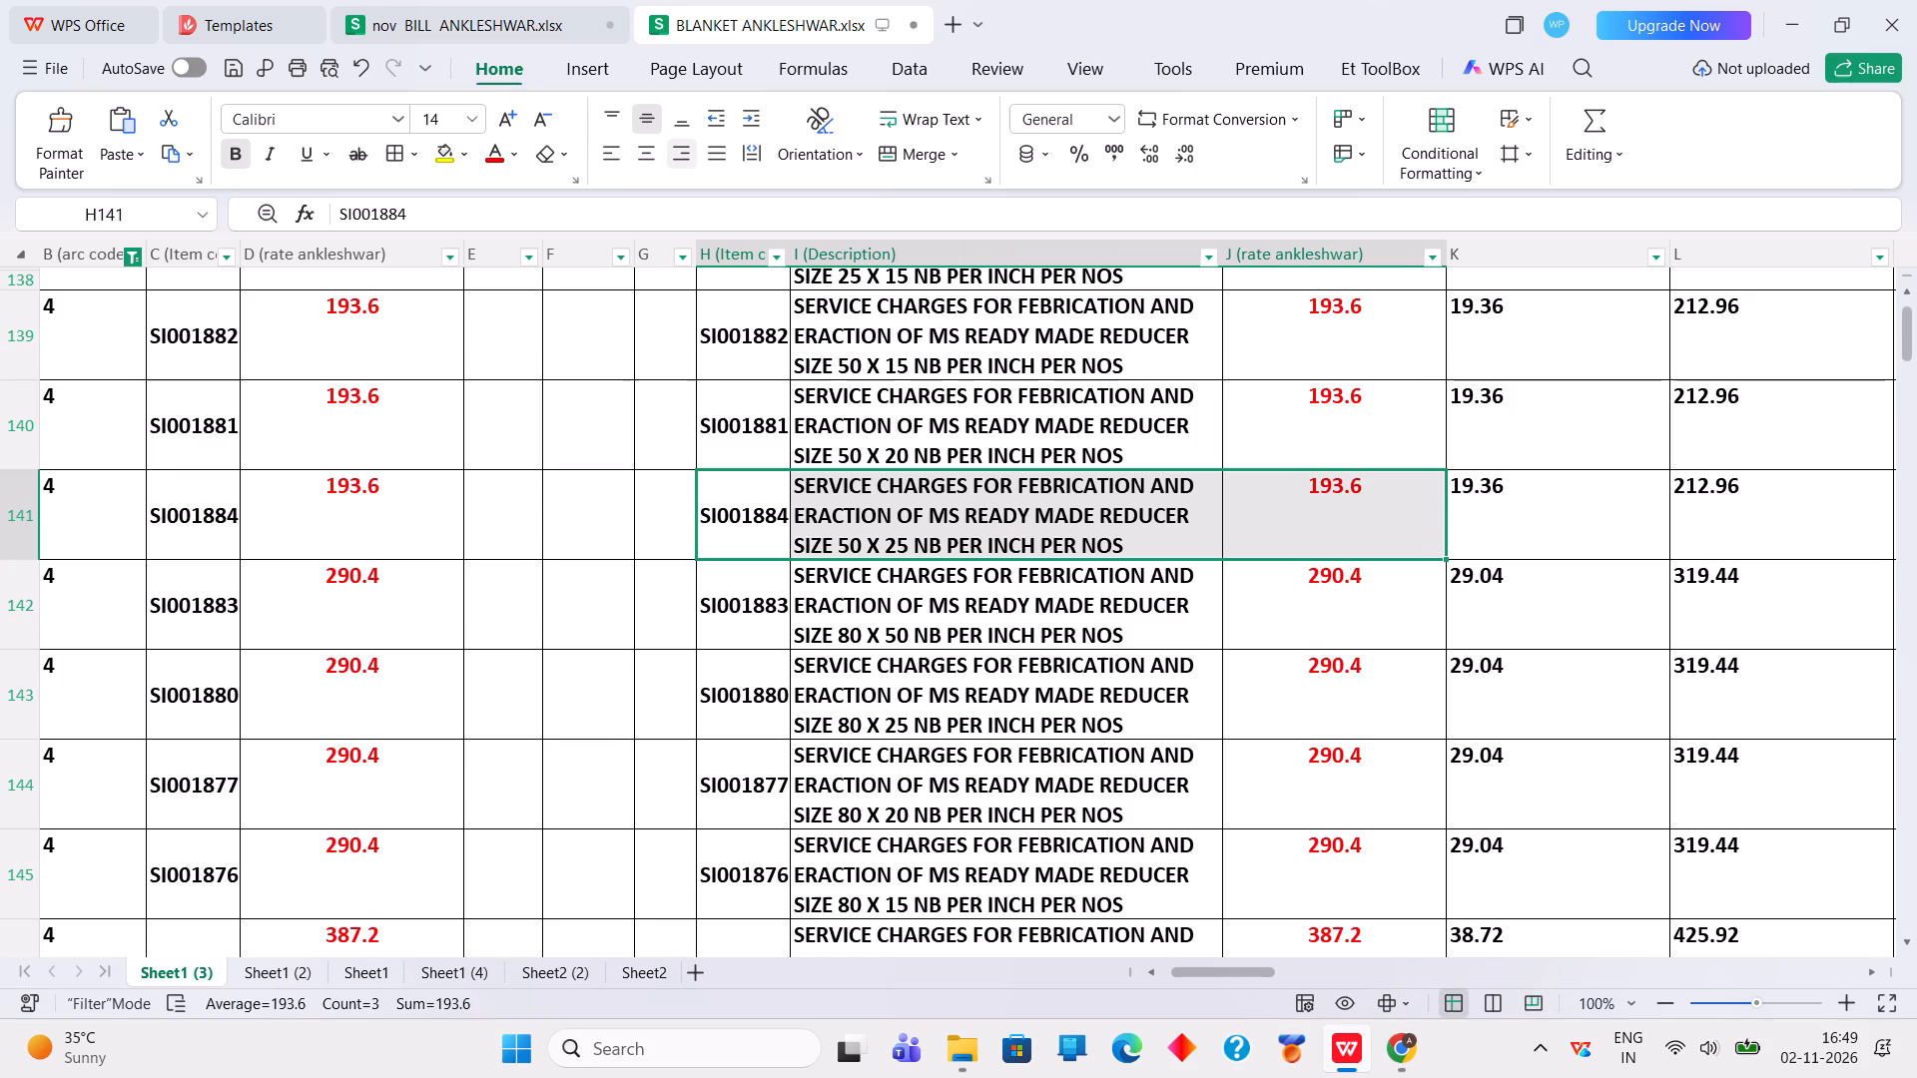
{"action": "left_click", "coordinate": [130, 261]}
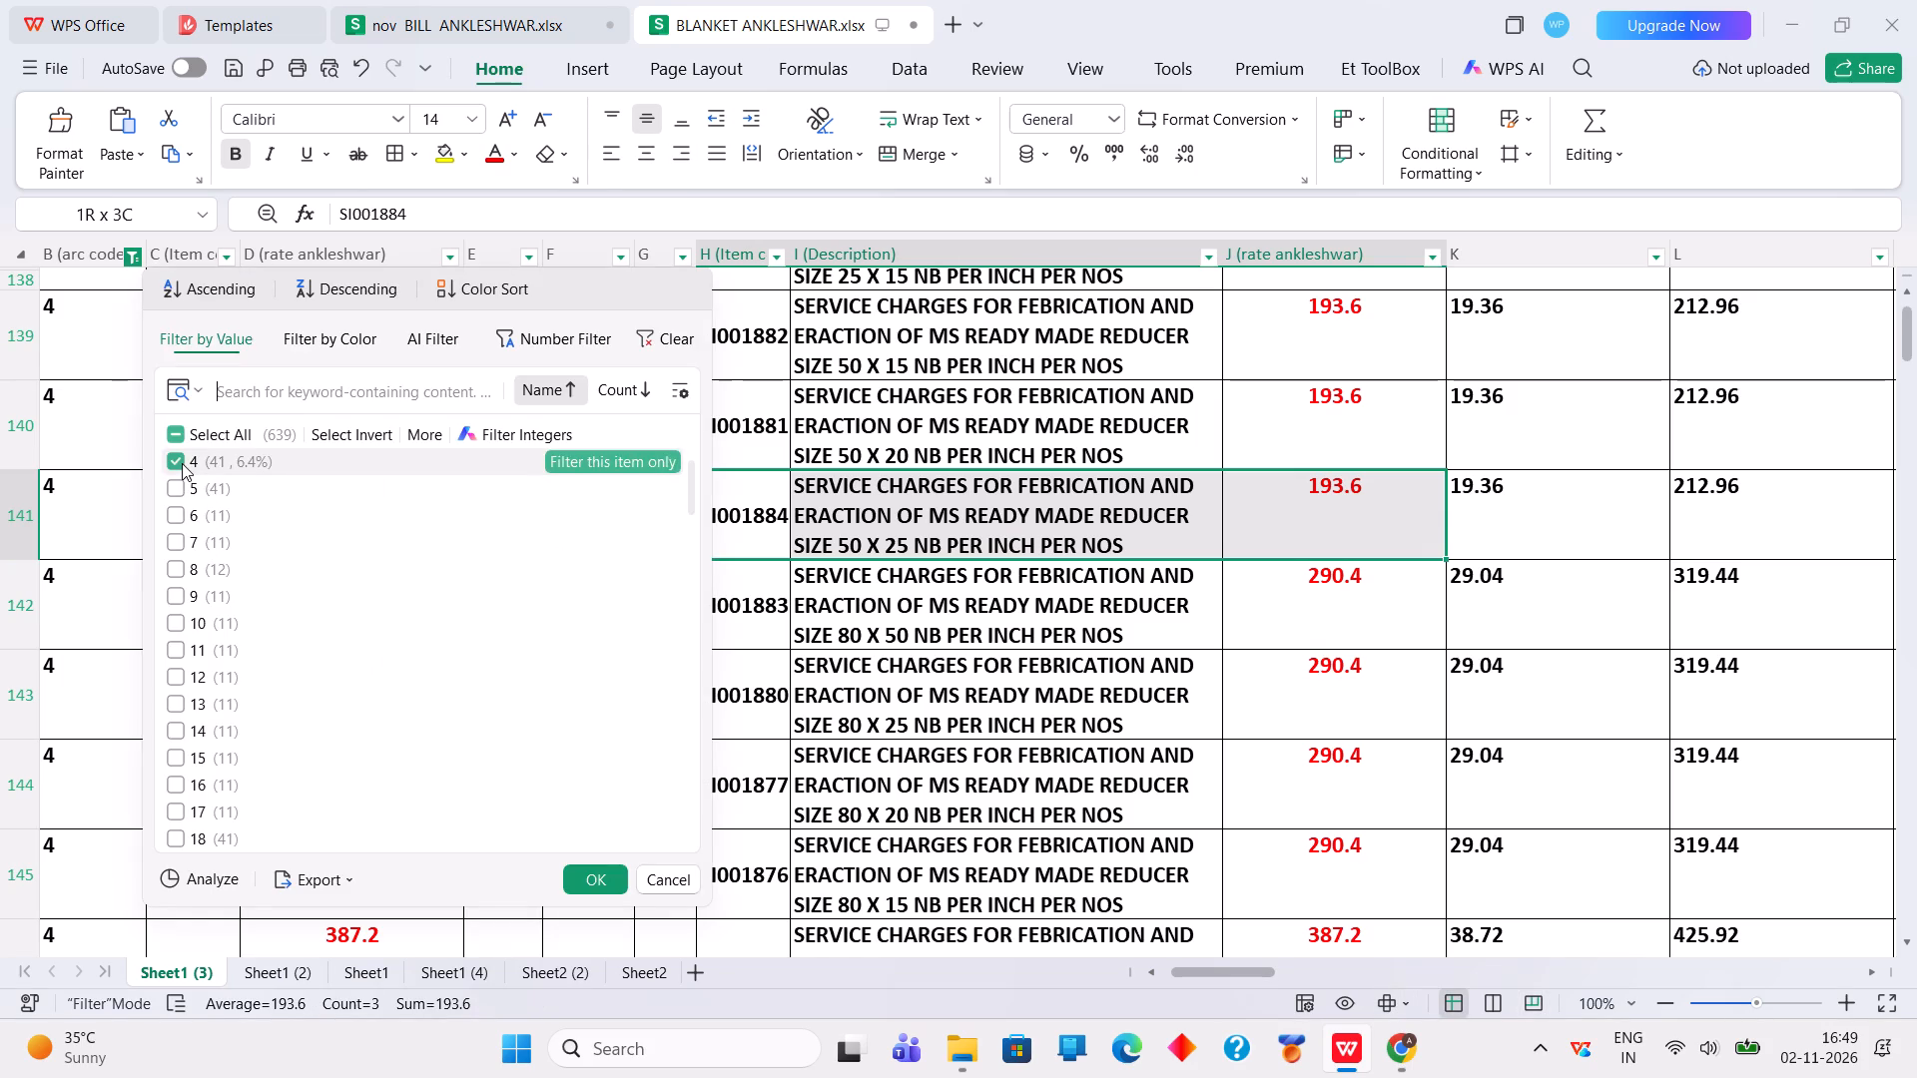
{"action": "left_click", "coordinate": [182, 463]}
{"action": "left_click", "coordinate": [182, 570]}
{"action": "left_click", "coordinate": [590, 874]}
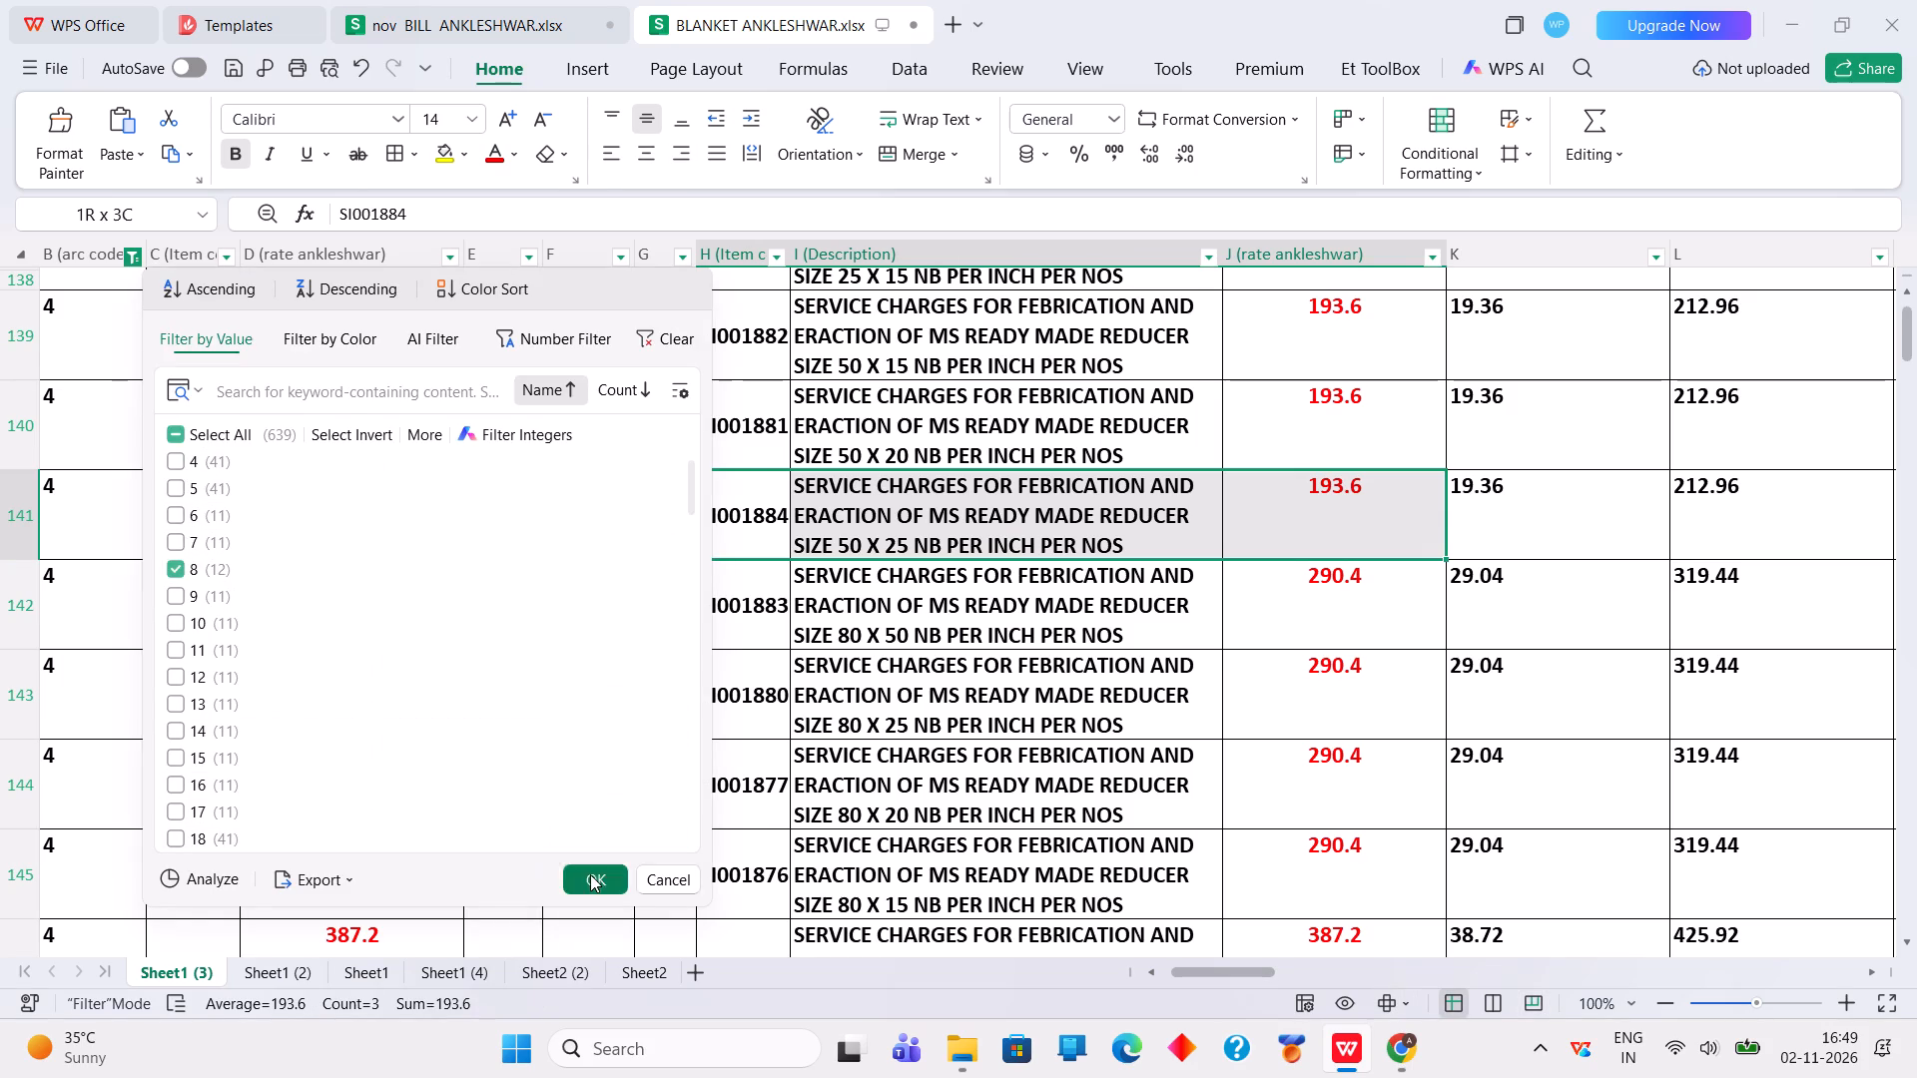
Copy the 1 inch nipple's item code SI001377 and rate 71.5 from C230:D230 and paste them as values at P462 in the November bill.
{"action": "left_click", "coordinate": [644, 554]}
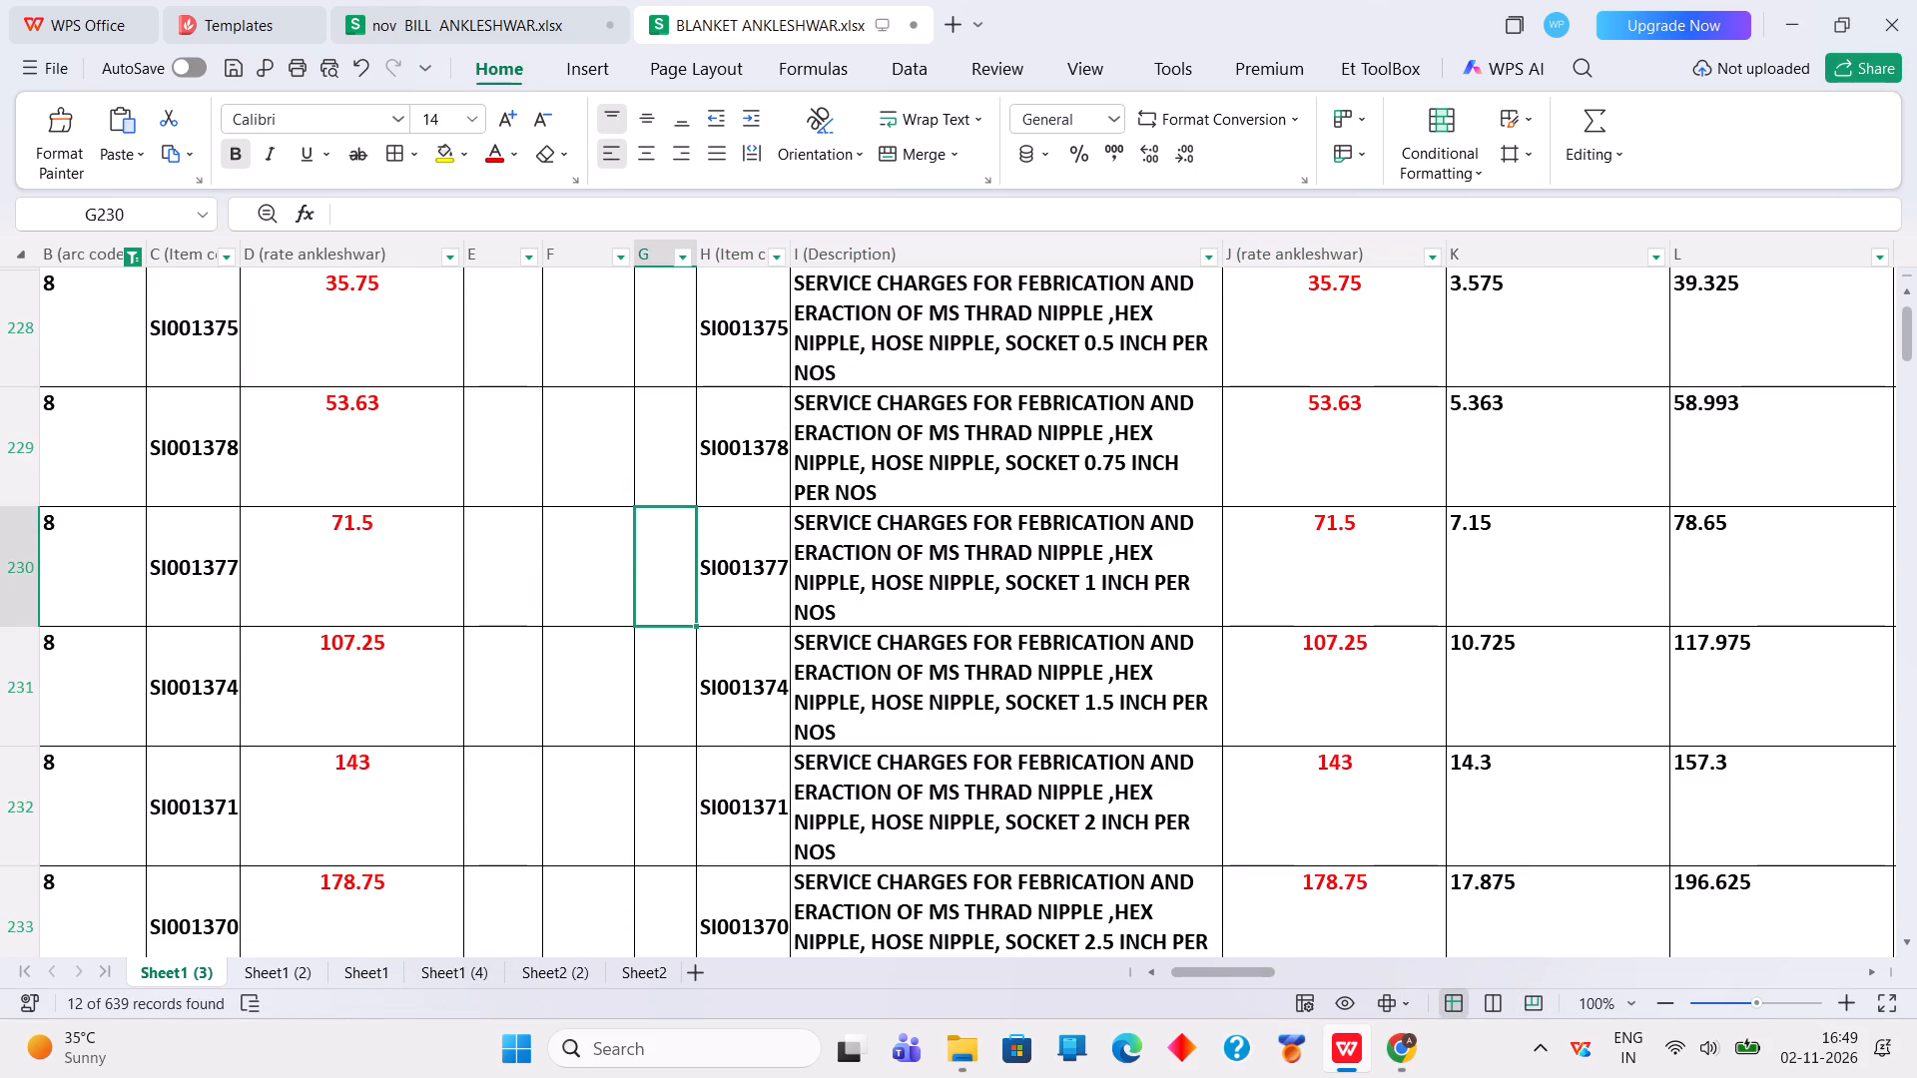
{"action": "left_click_drag", "start_coordinate": [182, 583], "coordinate": [378, 561]}
{"action": "right_click", "coordinate": [378, 561]}
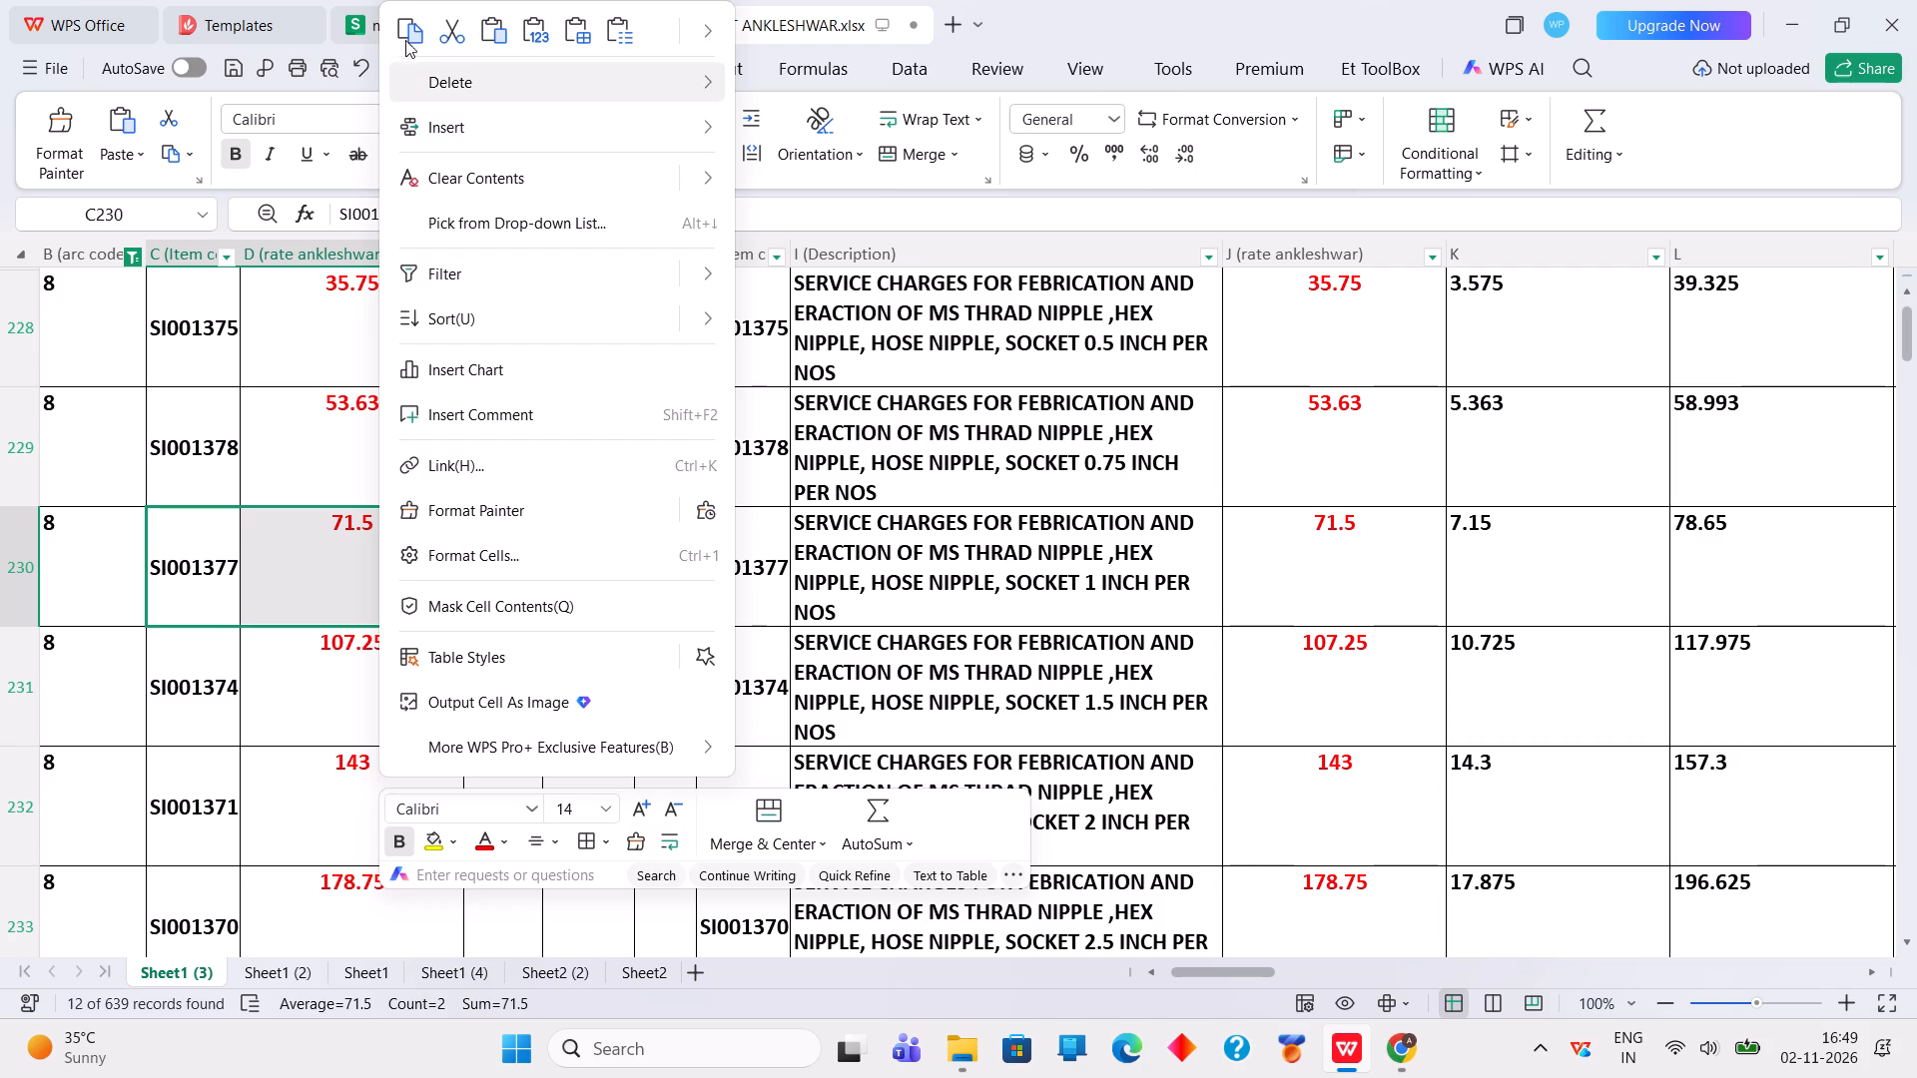
{"action": "left_click", "coordinate": [408, 33]}
{"action": "left_click", "coordinate": [423, 16]}
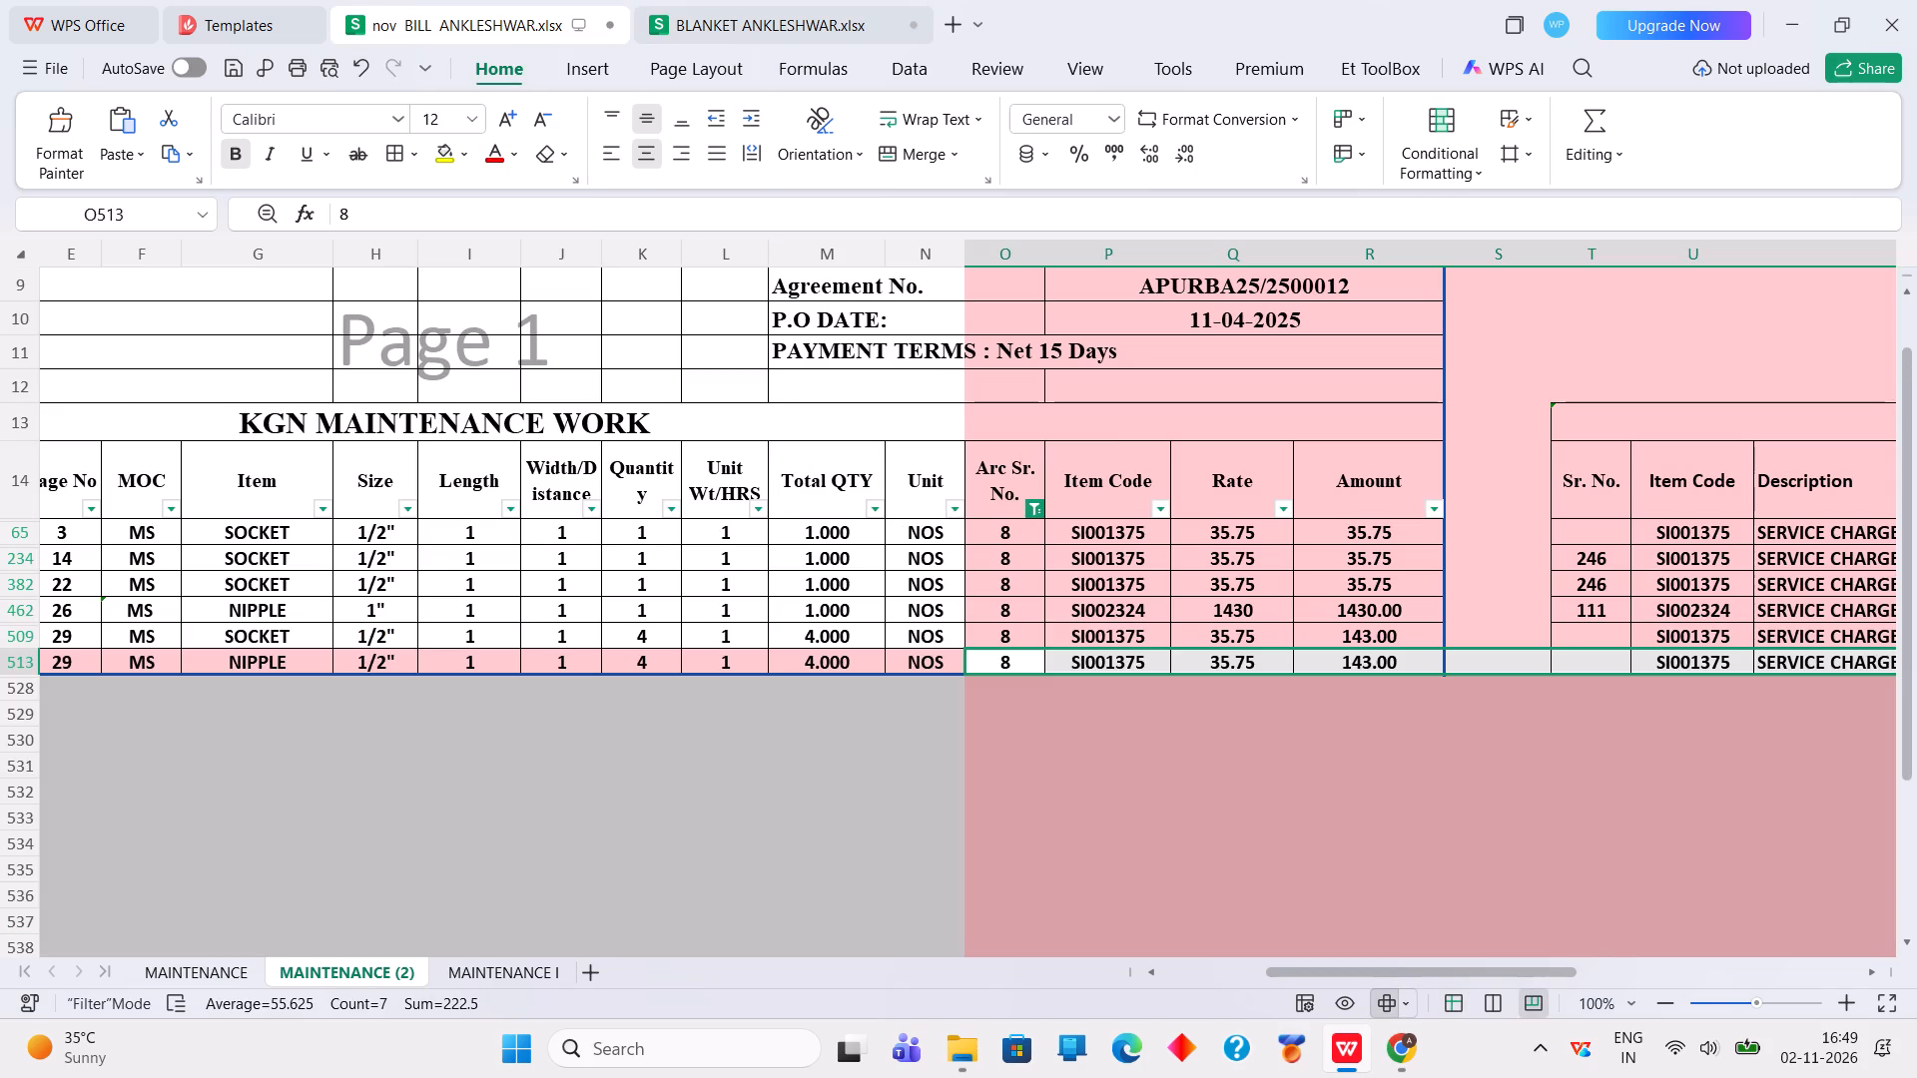
{"action": "left_click", "coordinate": [1090, 608]}
{"action": "right_click", "coordinate": [1091, 608]}
{"action": "left_click", "coordinate": [1248, 38]}
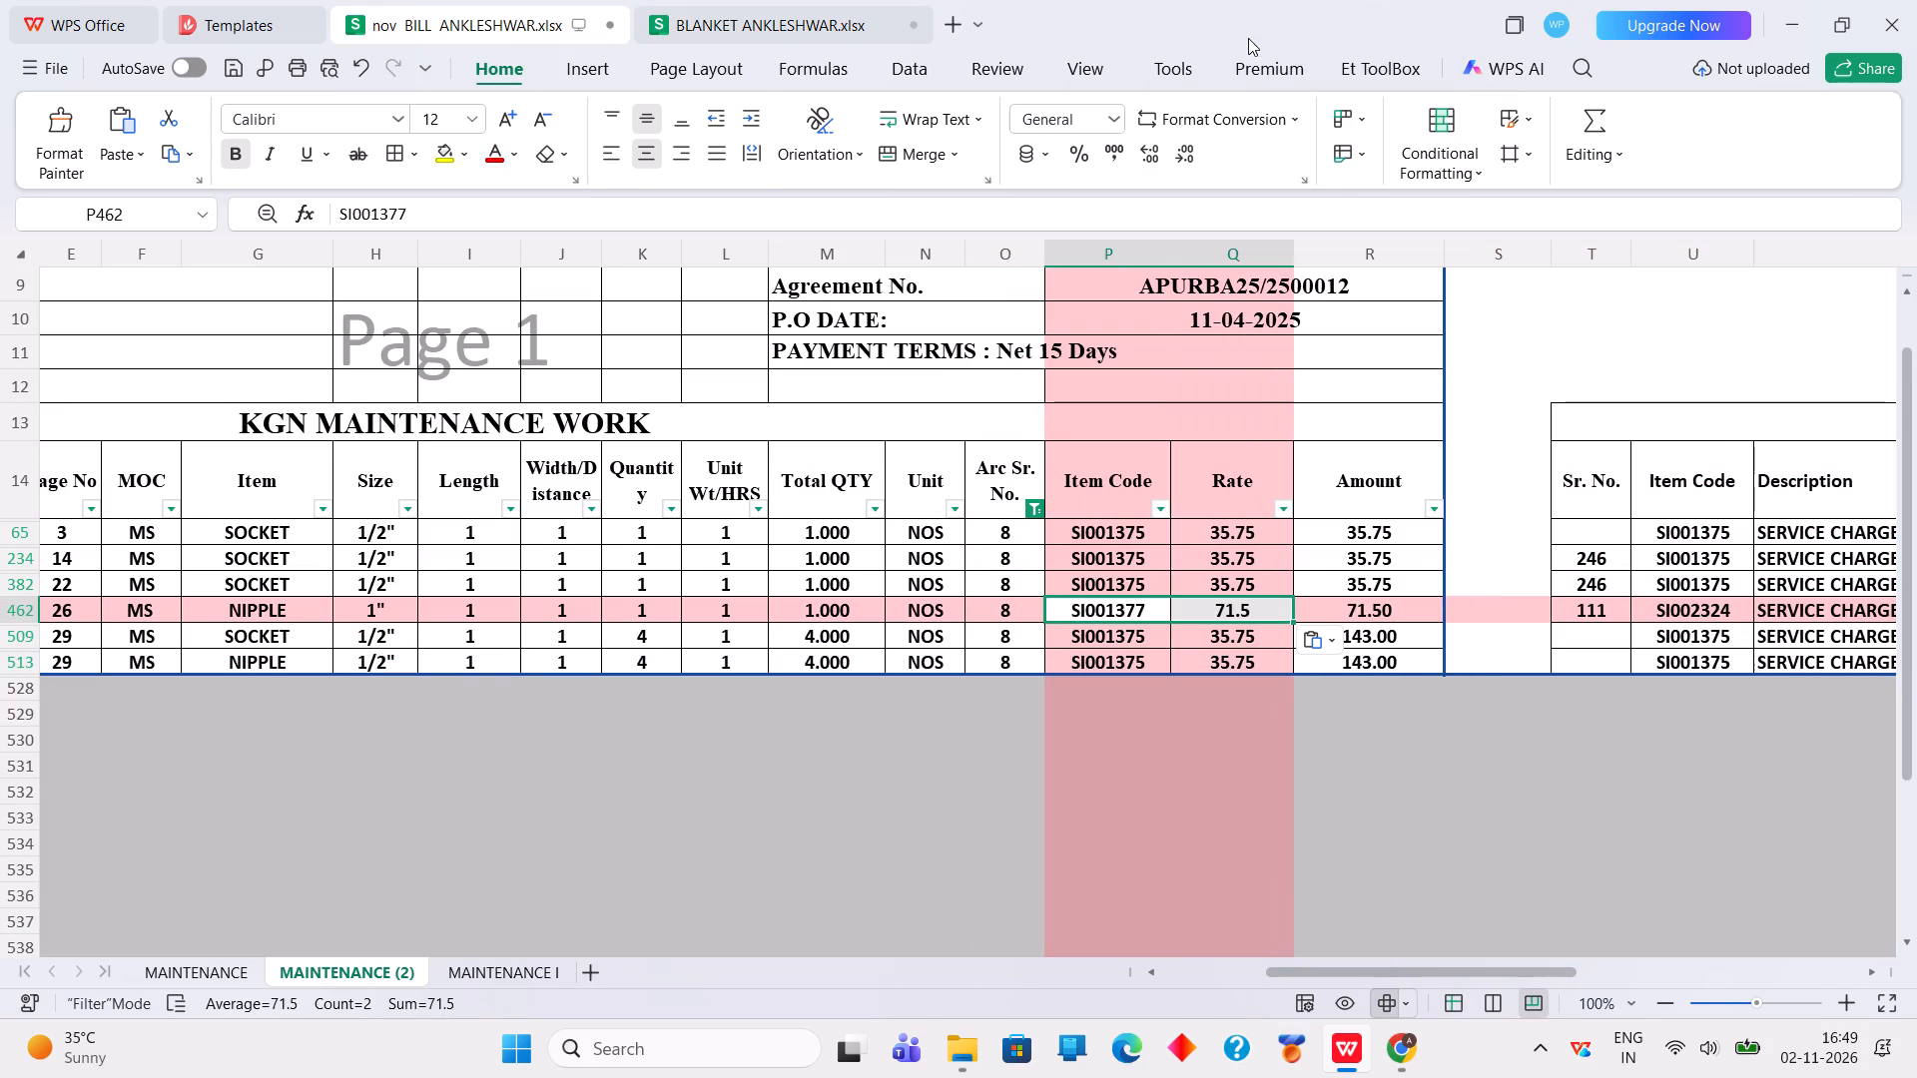
Copy the 1 inch nipple's item code, description and rate from the blanket's H230:J230 and paste them as values at U462 in the bill's summary.
{"action": "left_click", "coordinate": [803, 25]}
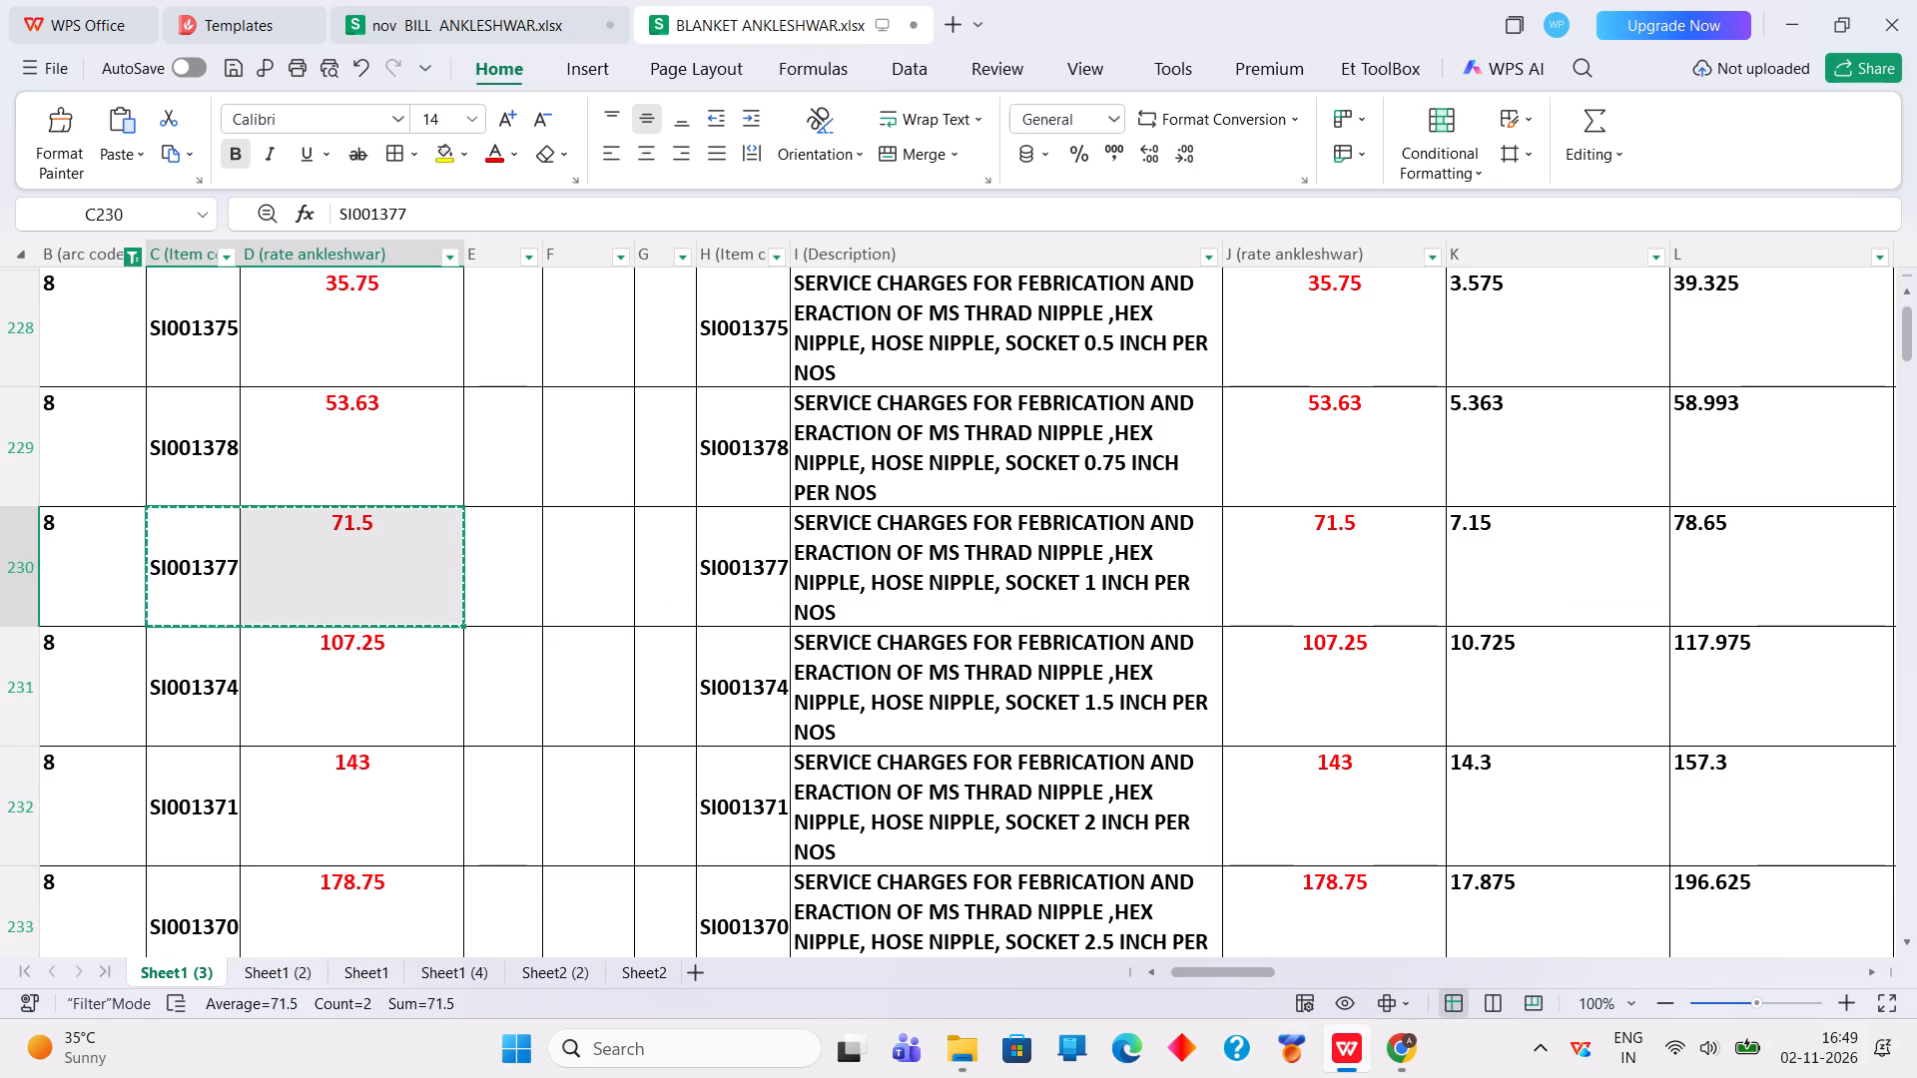
{"action": "left_click_drag", "start_coordinate": [763, 571], "coordinate": [1348, 539]}
{"action": "right_click", "coordinate": [1348, 539]}
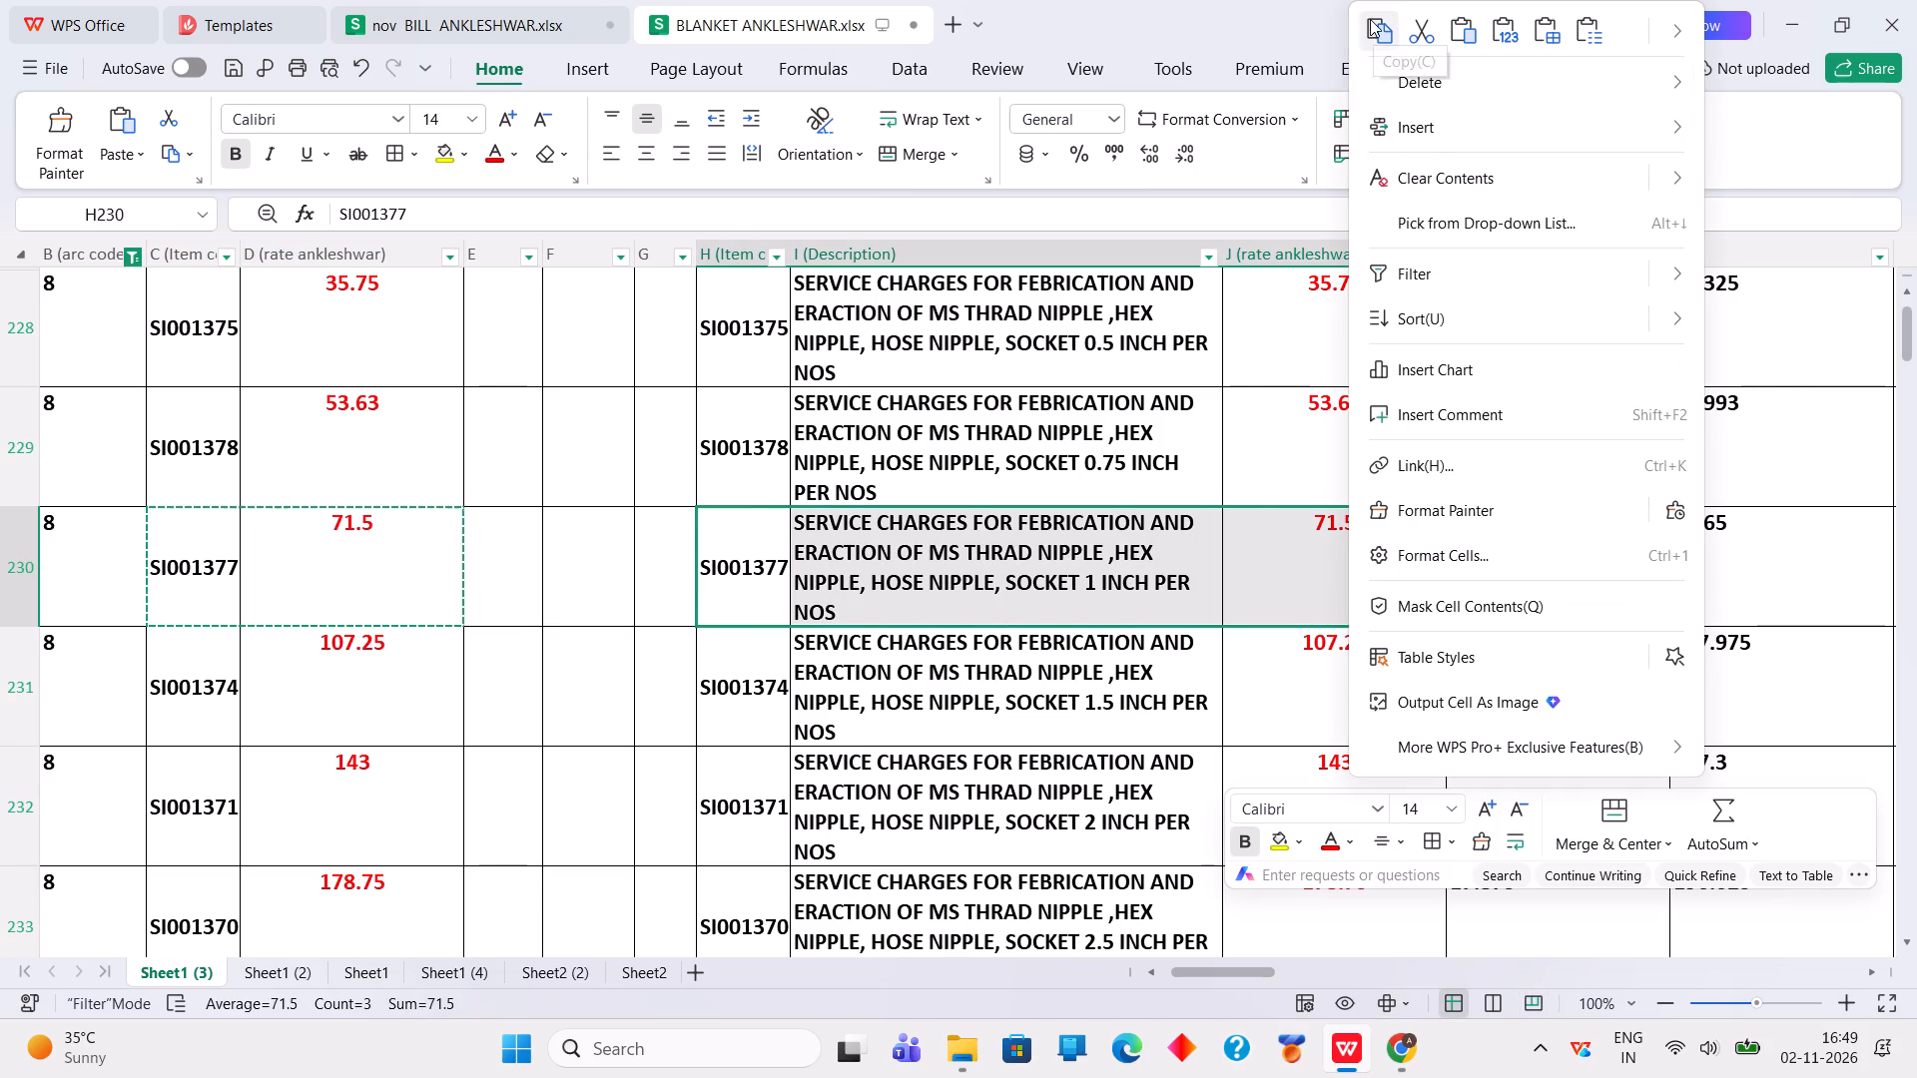
{"action": "left_click", "coordinate": [1370, 19]}
{"action": "left_click", "coordinate": [475, 34]}
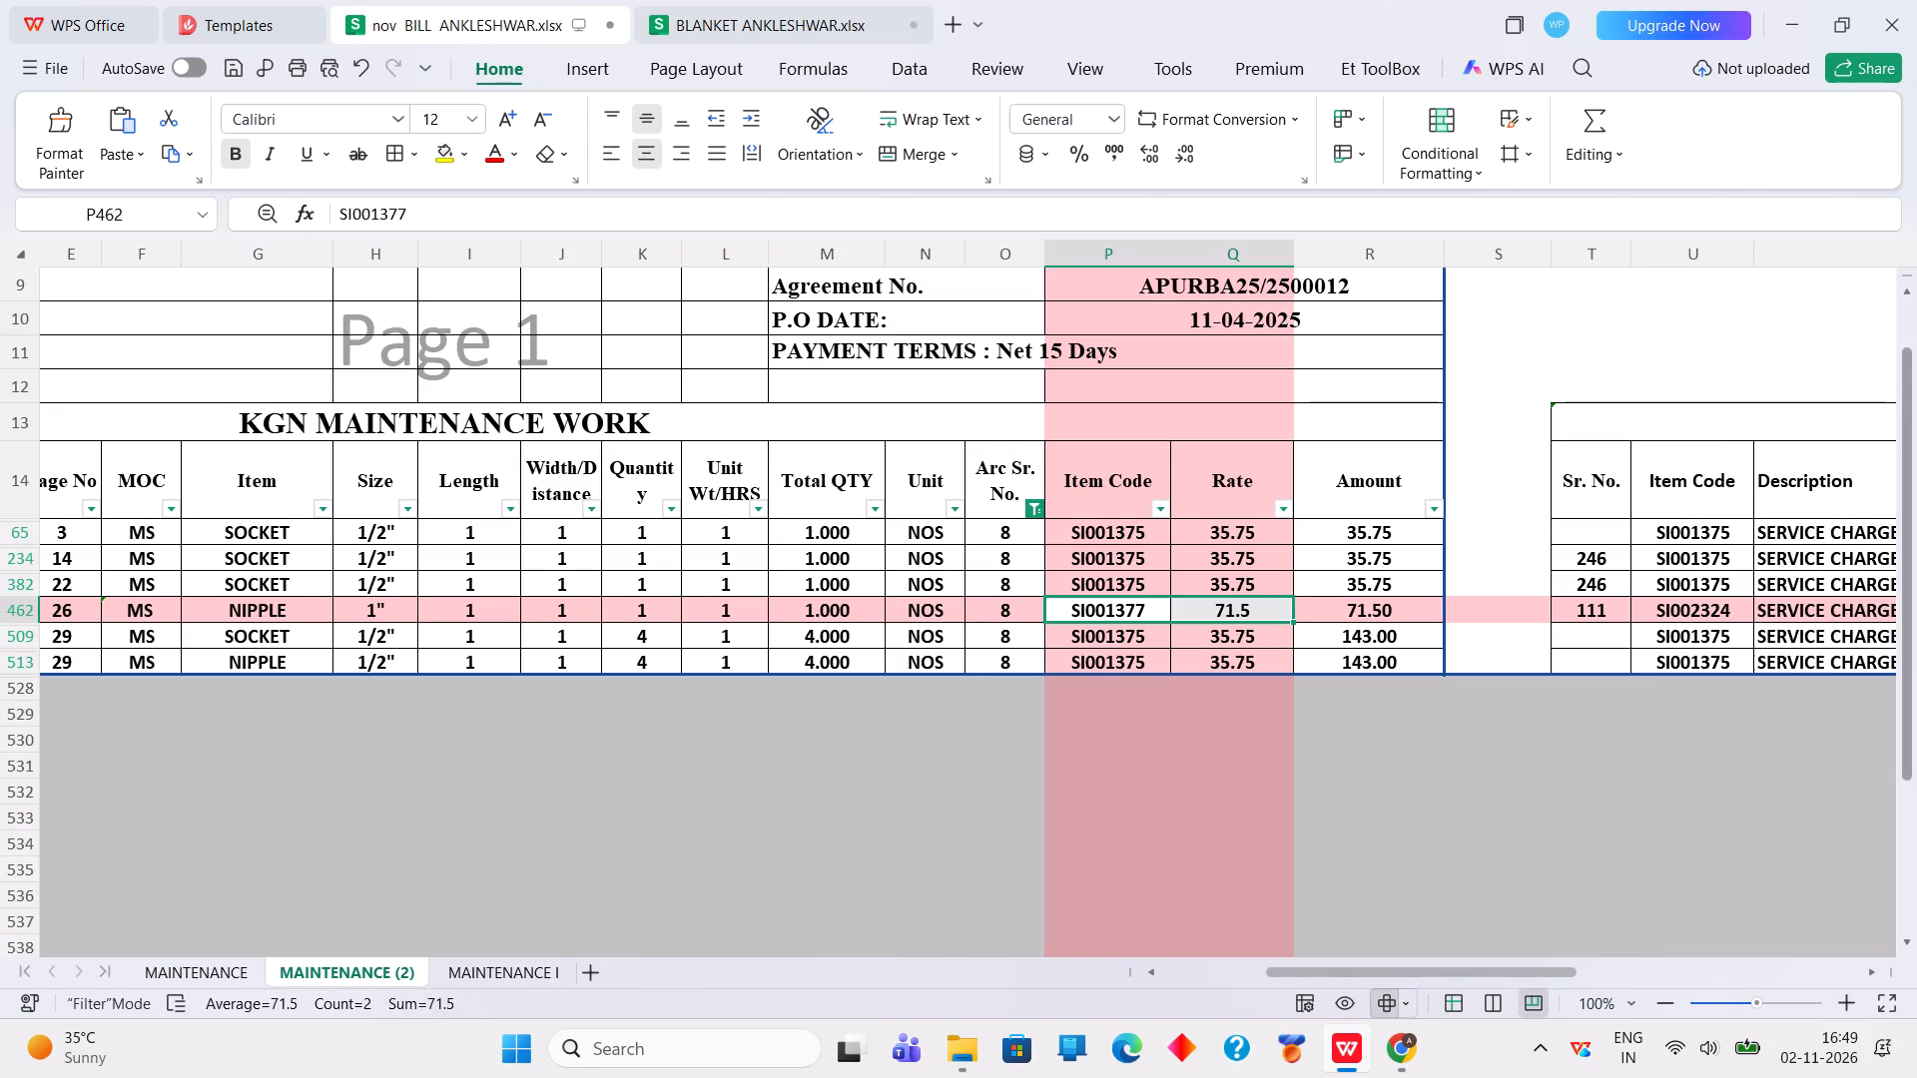
{"action": "left_click", "coordinate": [1706, 618]}
{"action": "right_click", "coordinate": [1699, 608]}
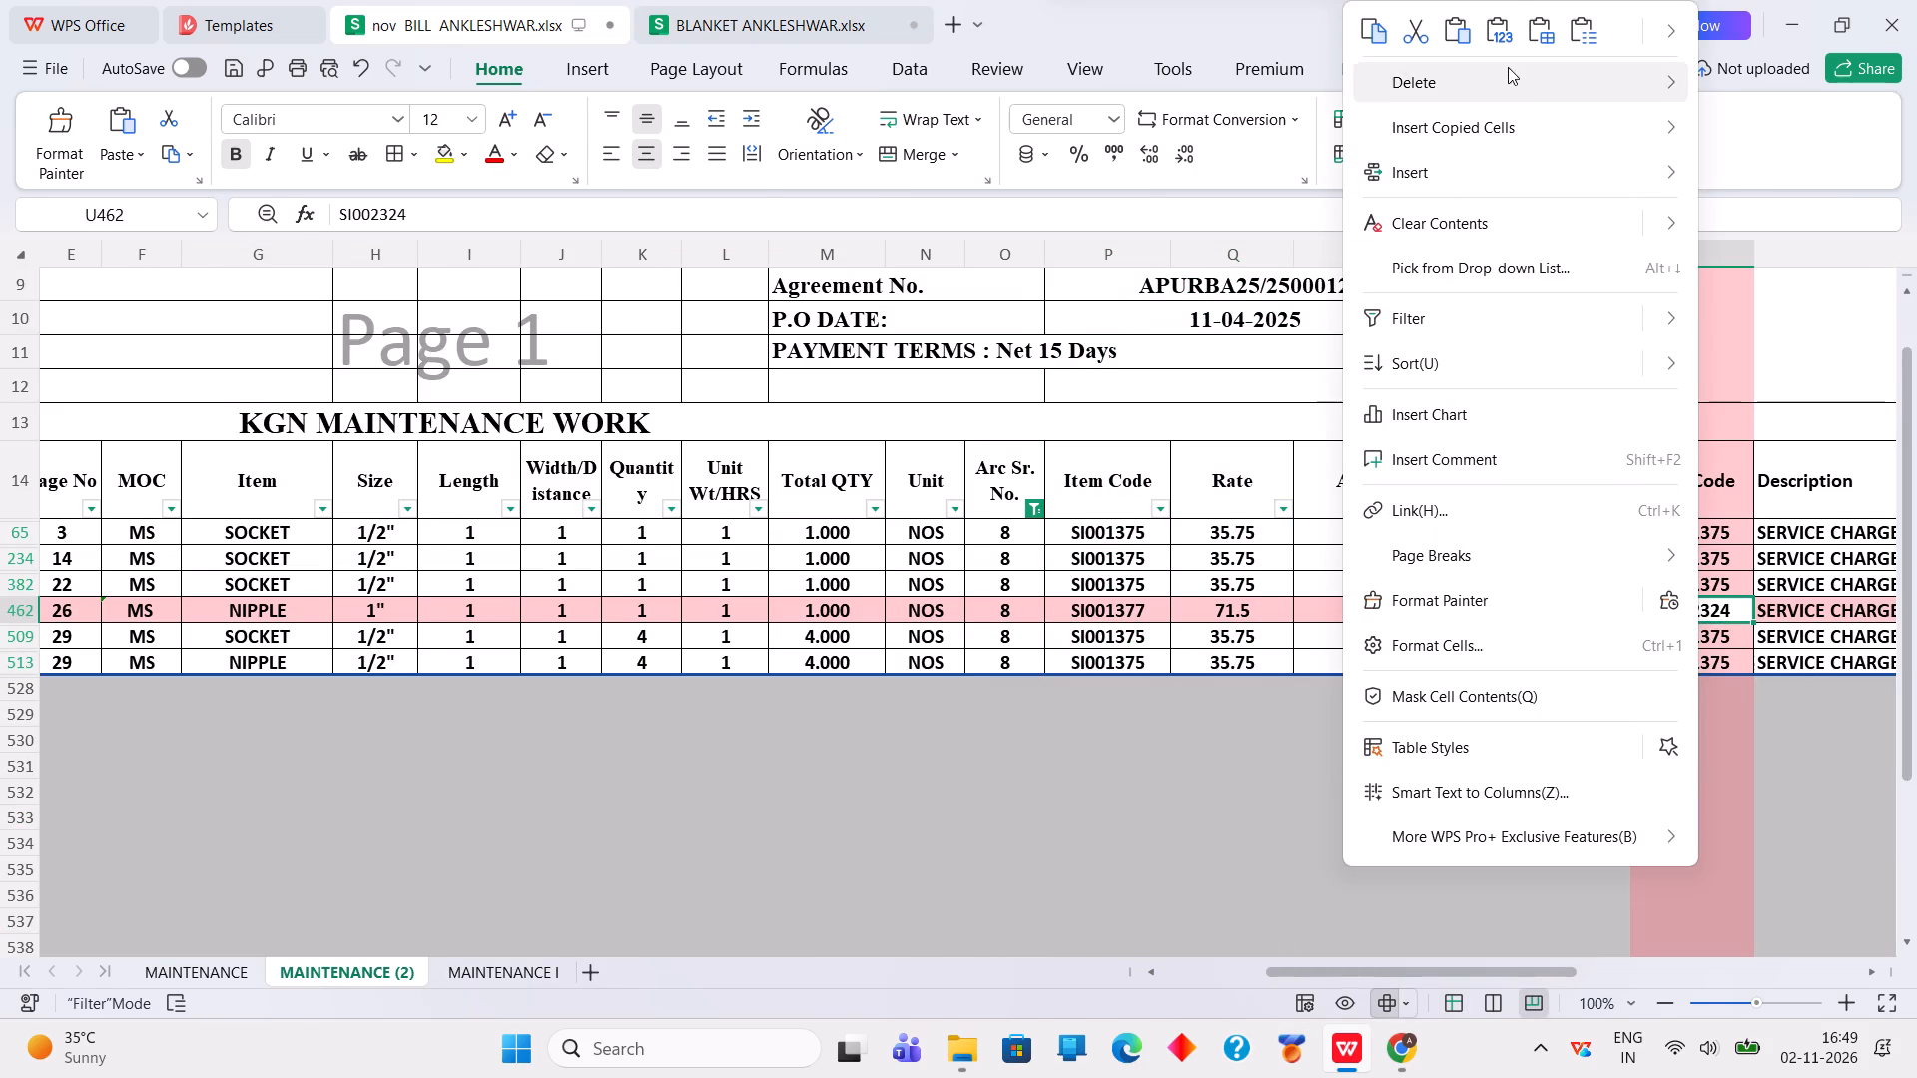
{"action": "left_click", "coordinate": [1497, 35]}
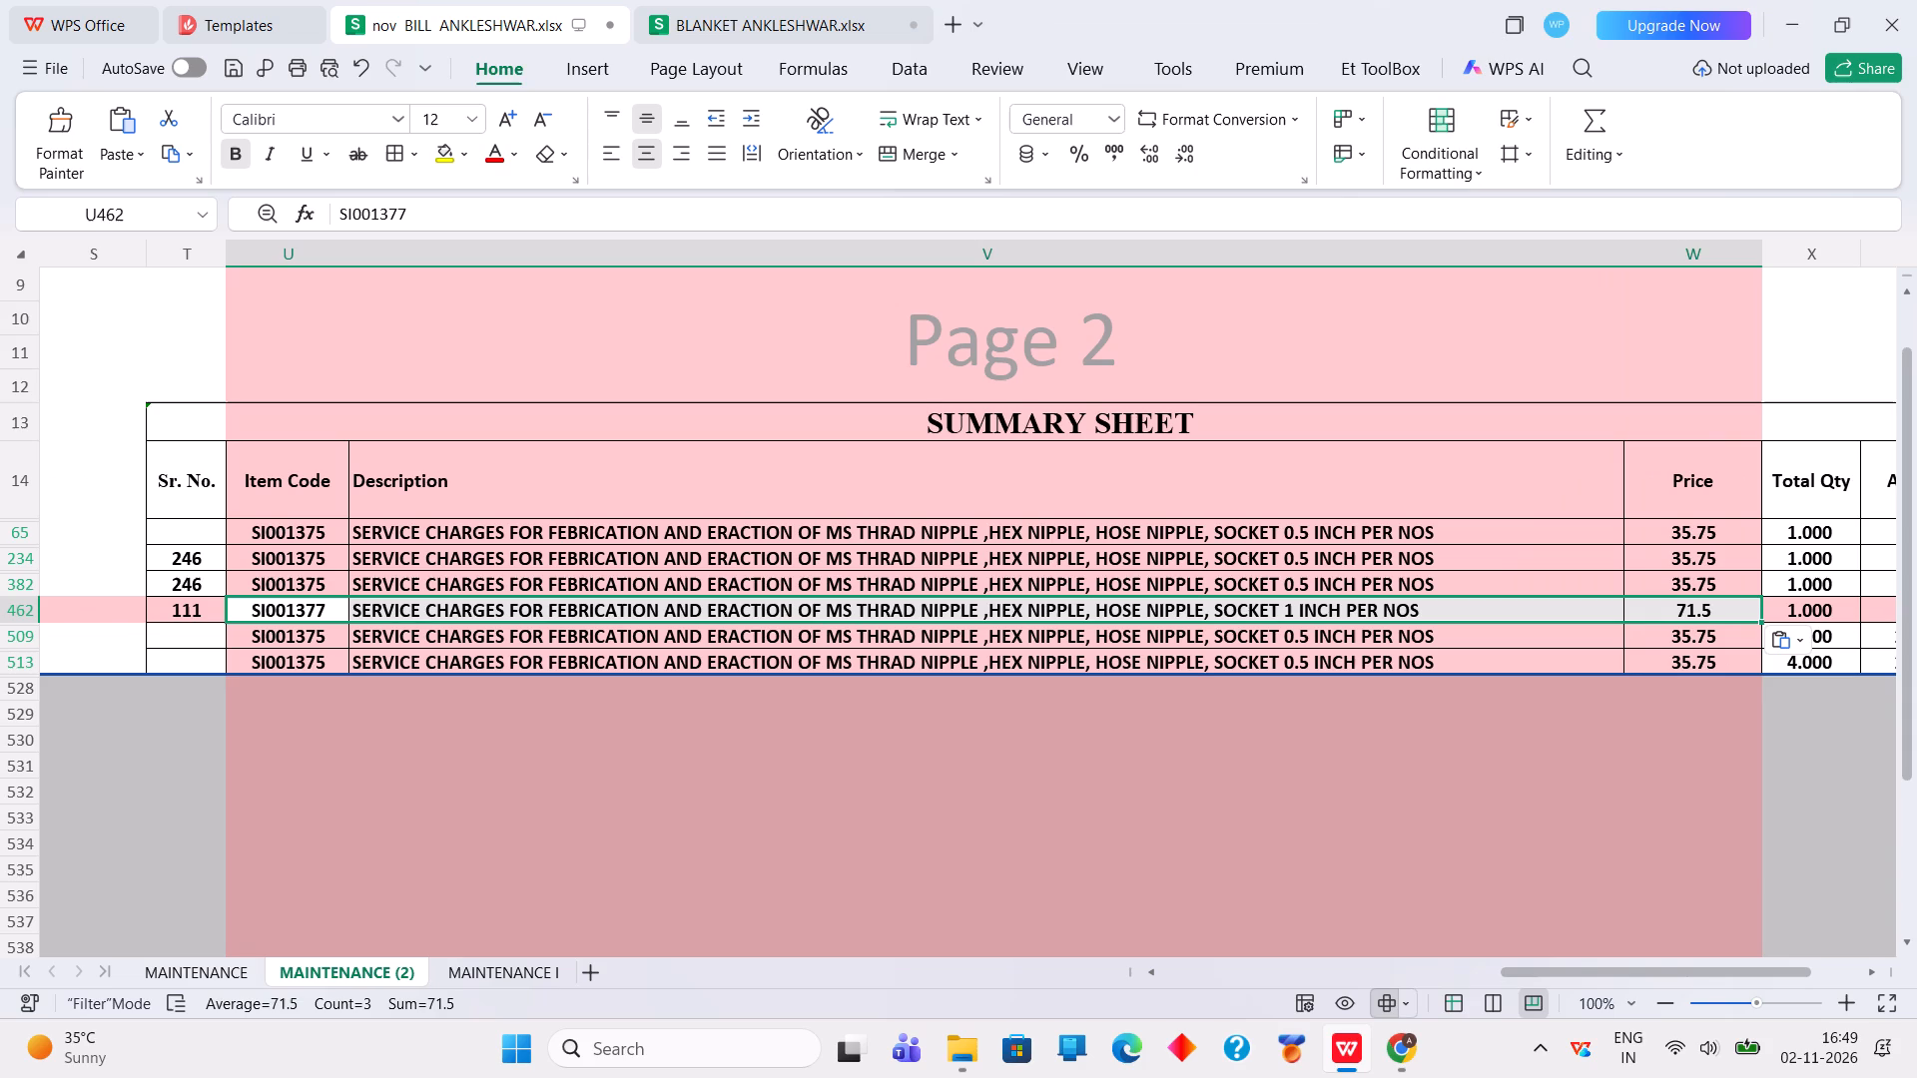
Set the November bill's Arc Sr. No. filter to show only code 9.
{"action": "left_click_drag", "start_coordinate": [1652, 971], "coordinate": [1369, 970]}
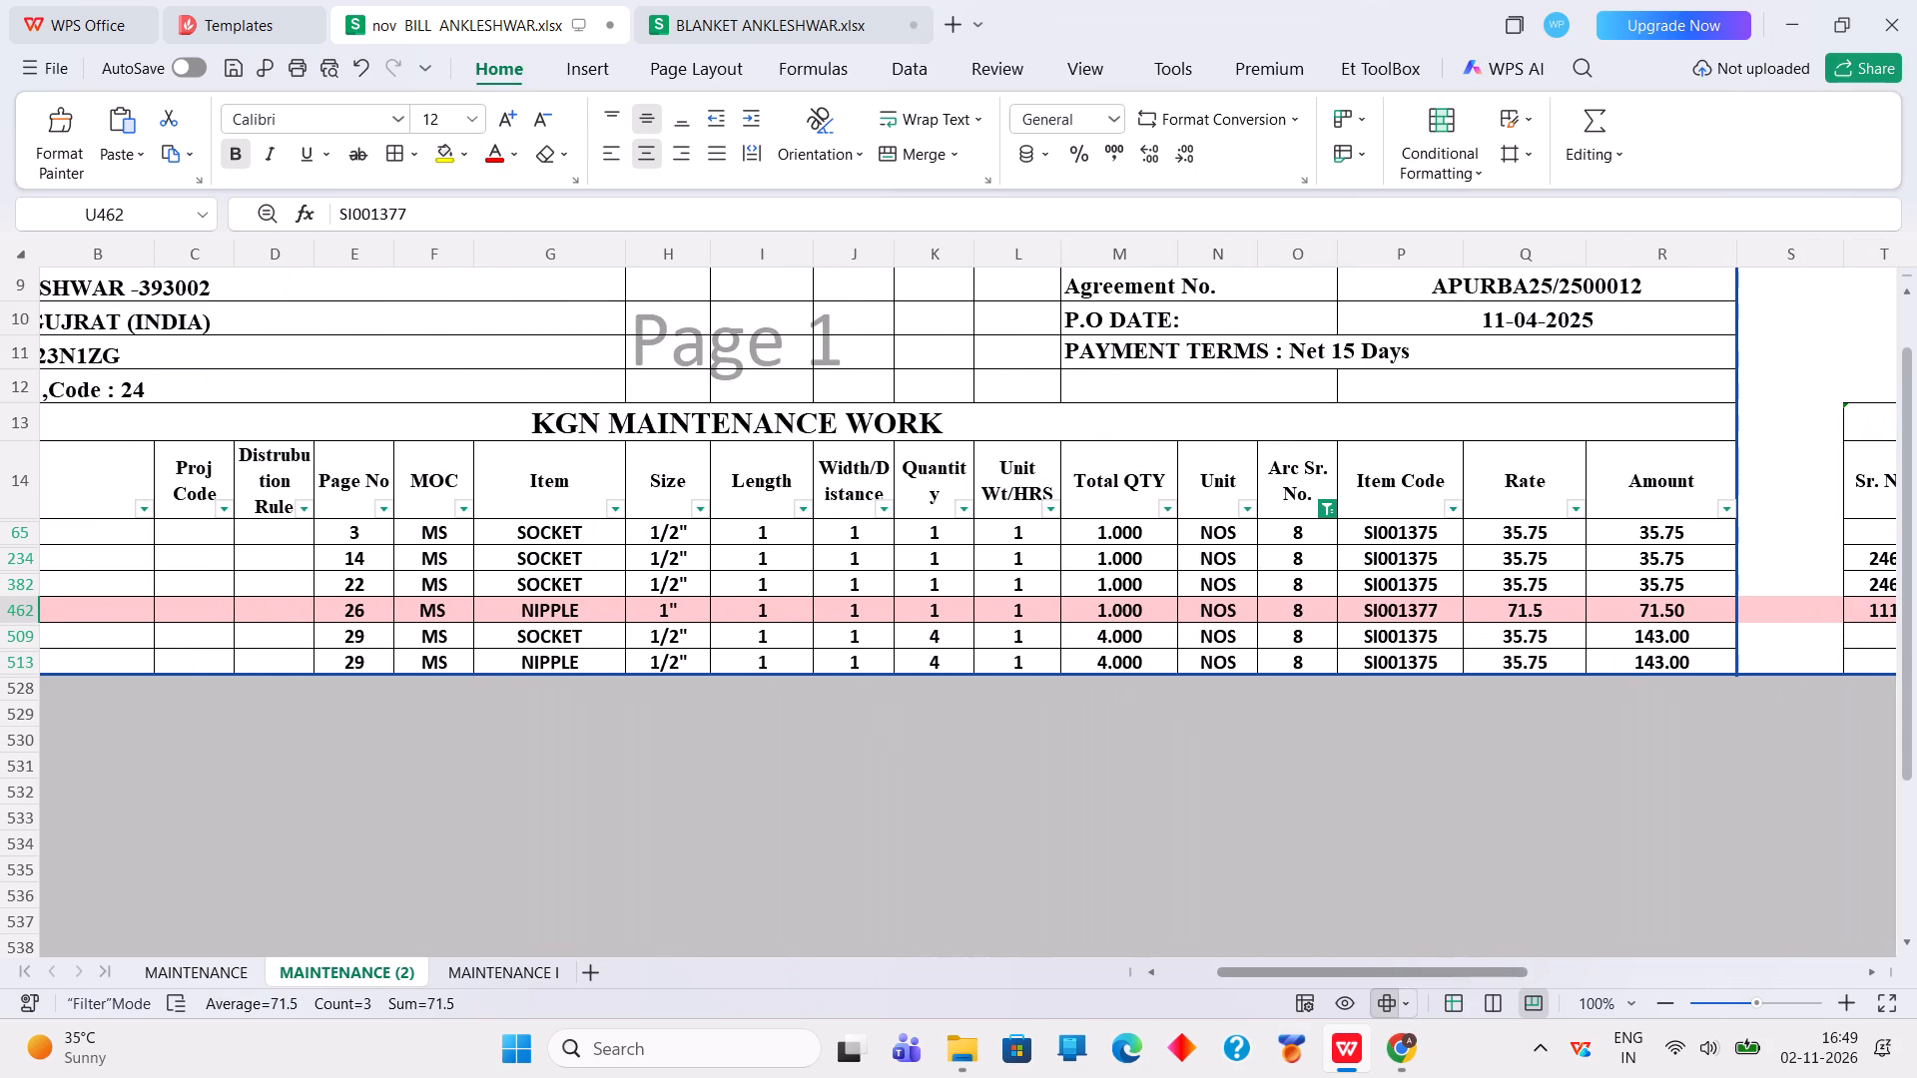
{"action": "left_click", "coordinate": [1327, 509]}
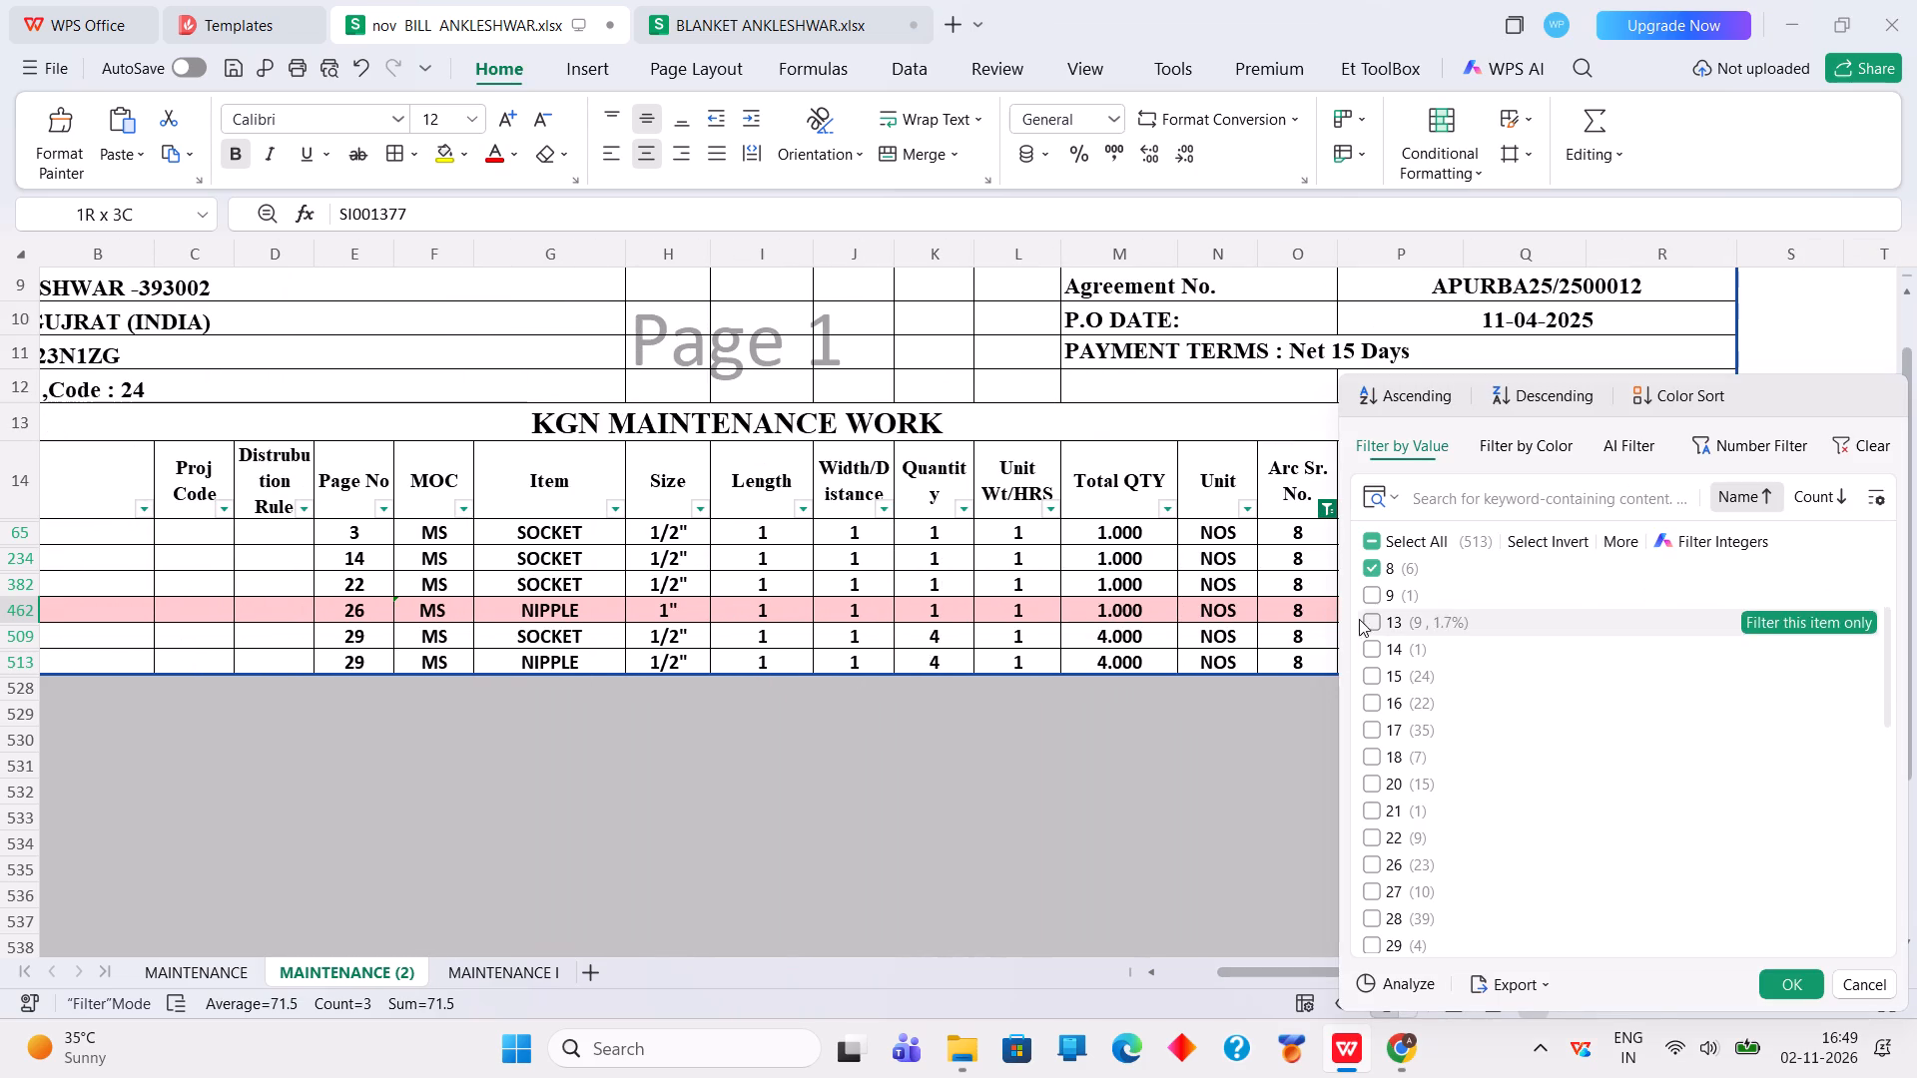
{"action": "left_click", "coordinate": [1381, 603]}
{"action": "left_click", "coordinate": [1377, 581]}
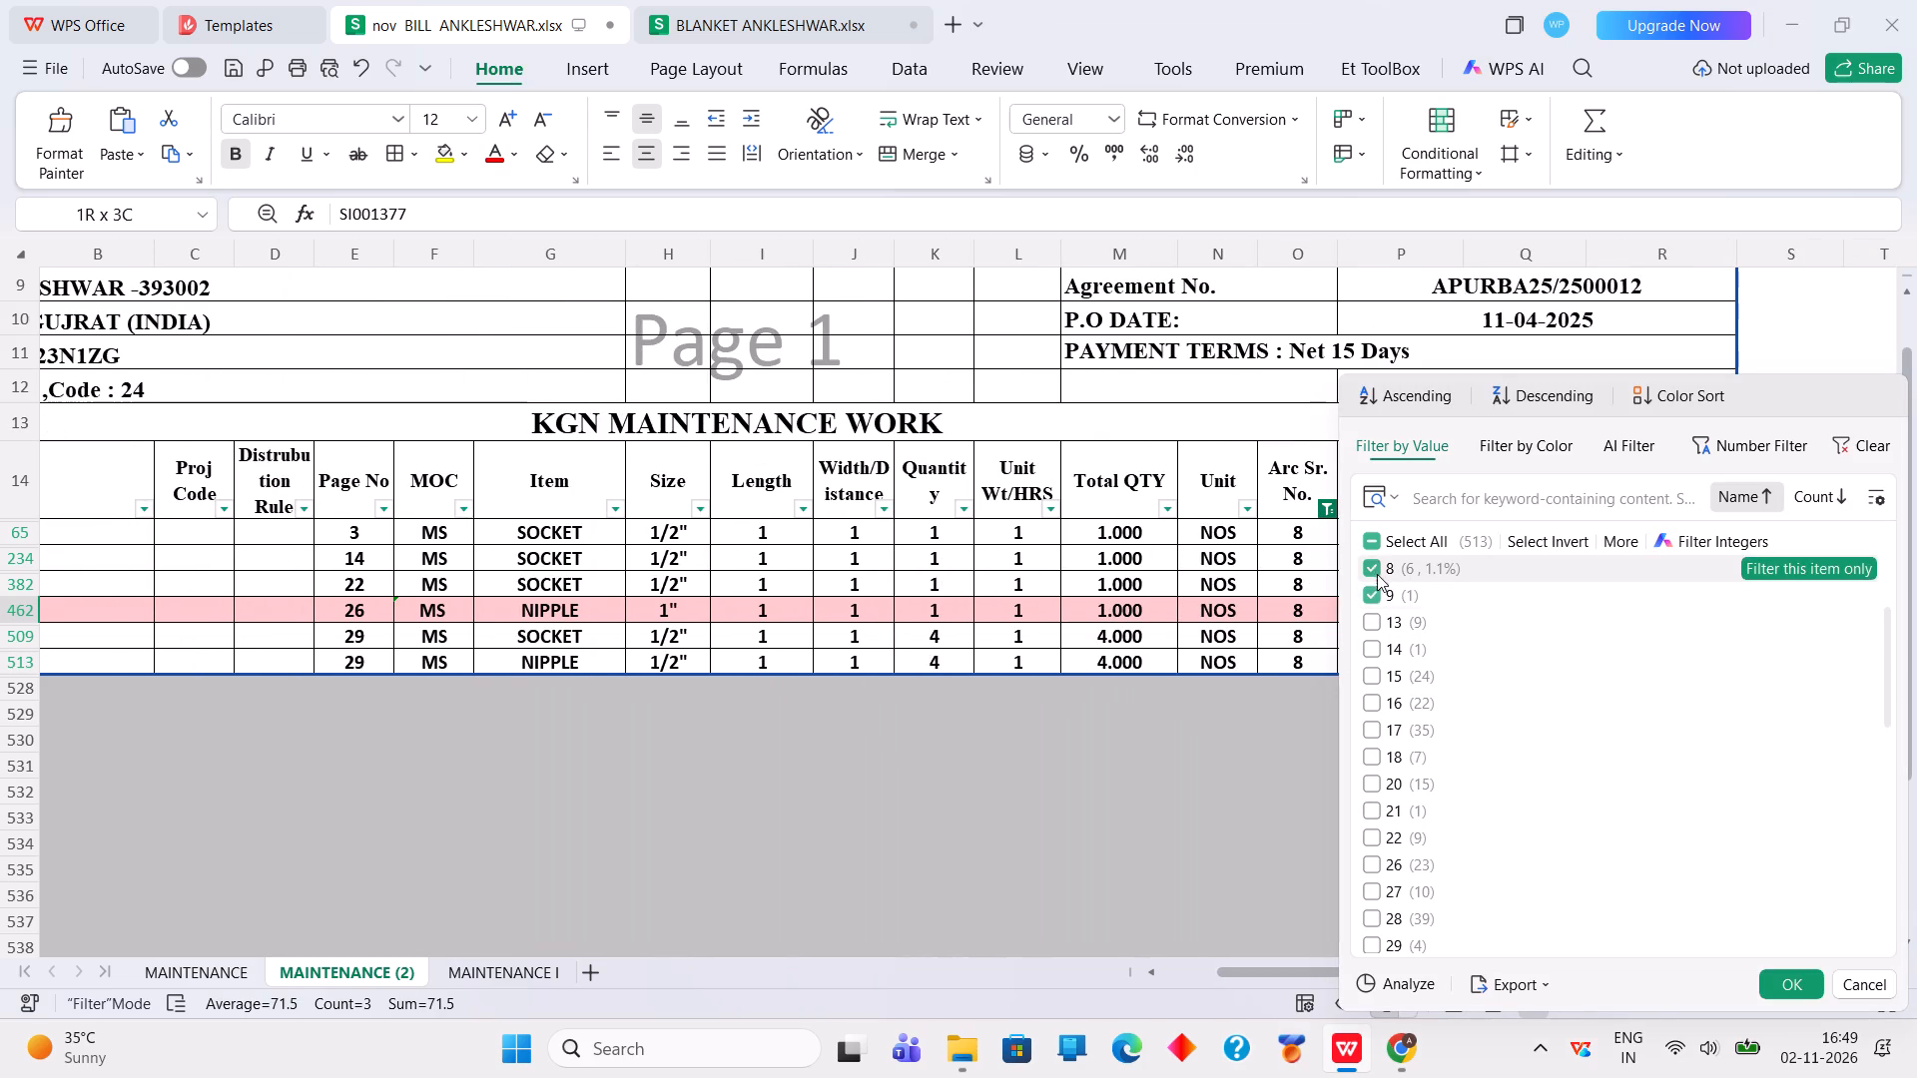
{"action": "left_click", "coordinate": [1376, 572]}
{"action": "left_click", "coordinate": [1789, 988]}
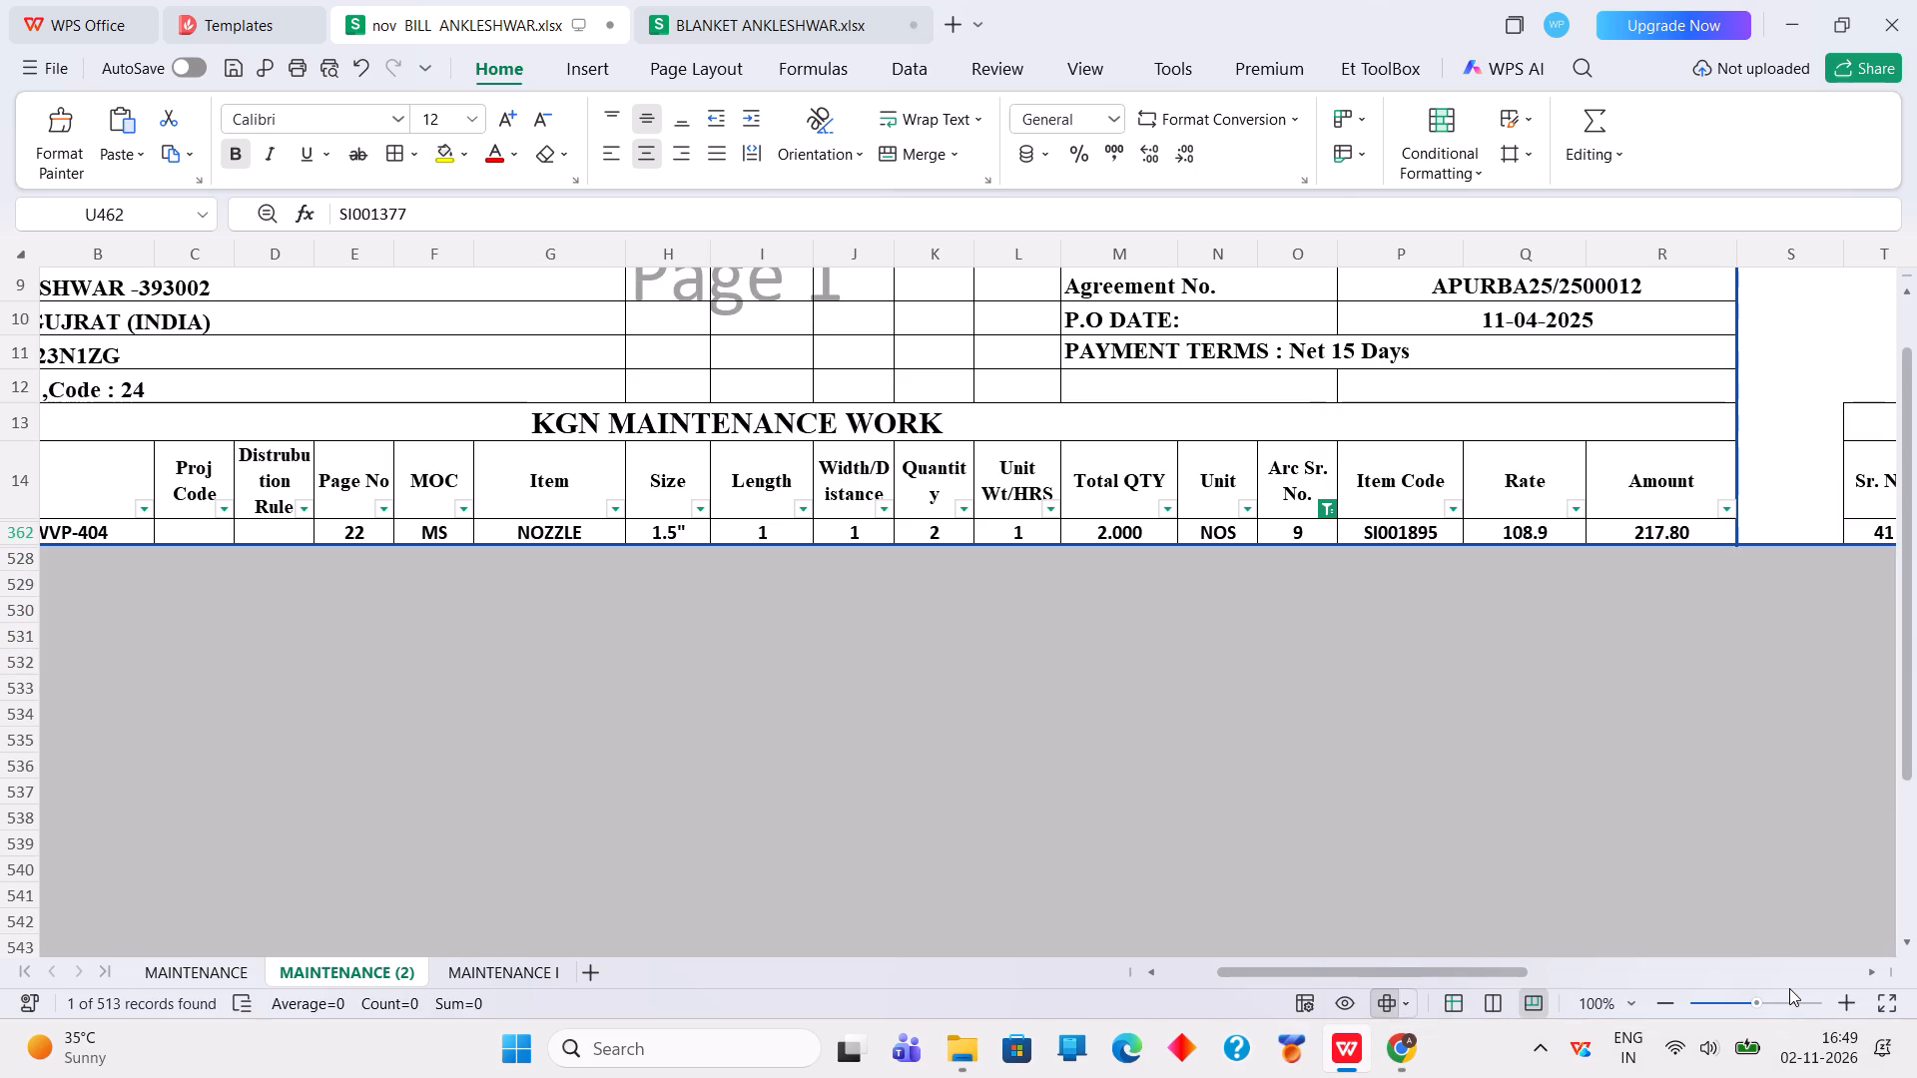
In the BLANKET ANKLESHWAR workbook, set the arc code filter to show only code 10.
{"action": "left_click", "coordinate": [795, 21]}
{"action": "left_click", "coordinate": [129, 248]}
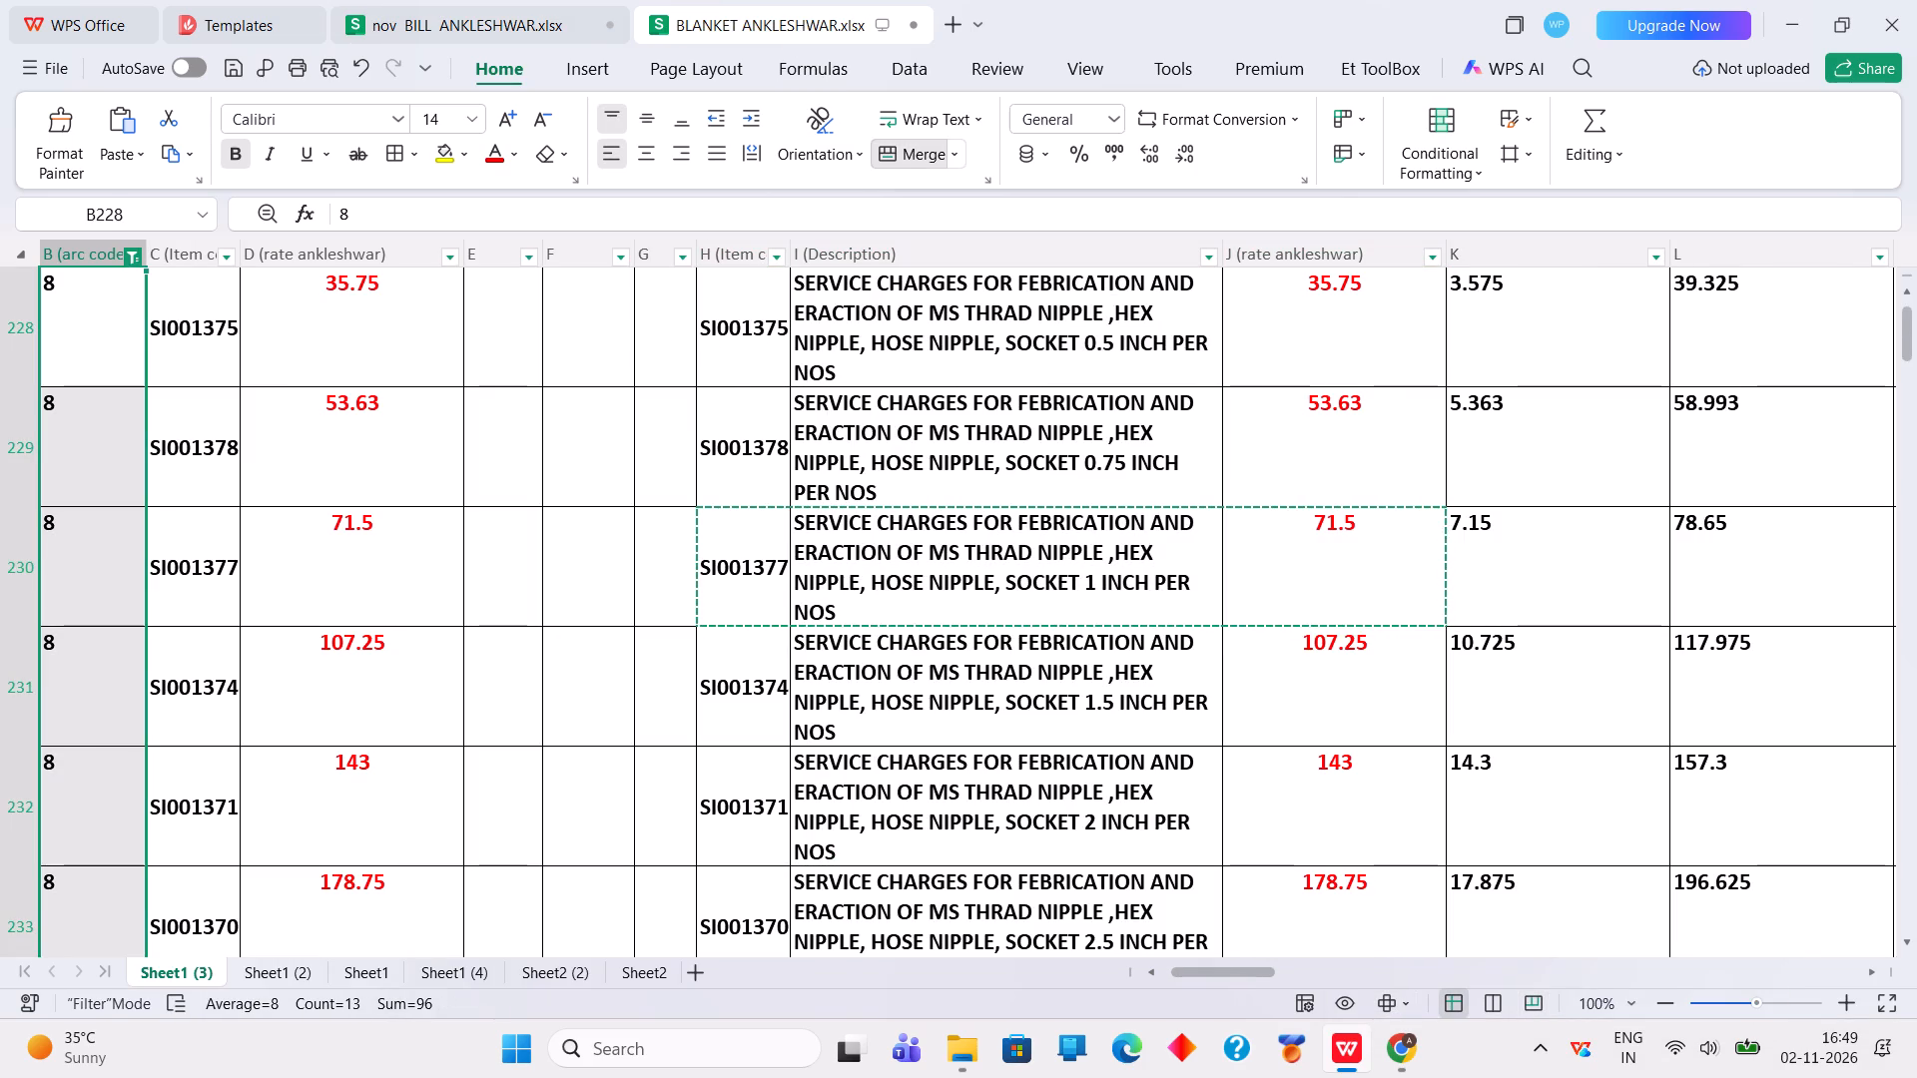
{"action": "left_click", "coordinate": [135, 255]}
{"action": "left_click", "coordinate": [180, 464]}
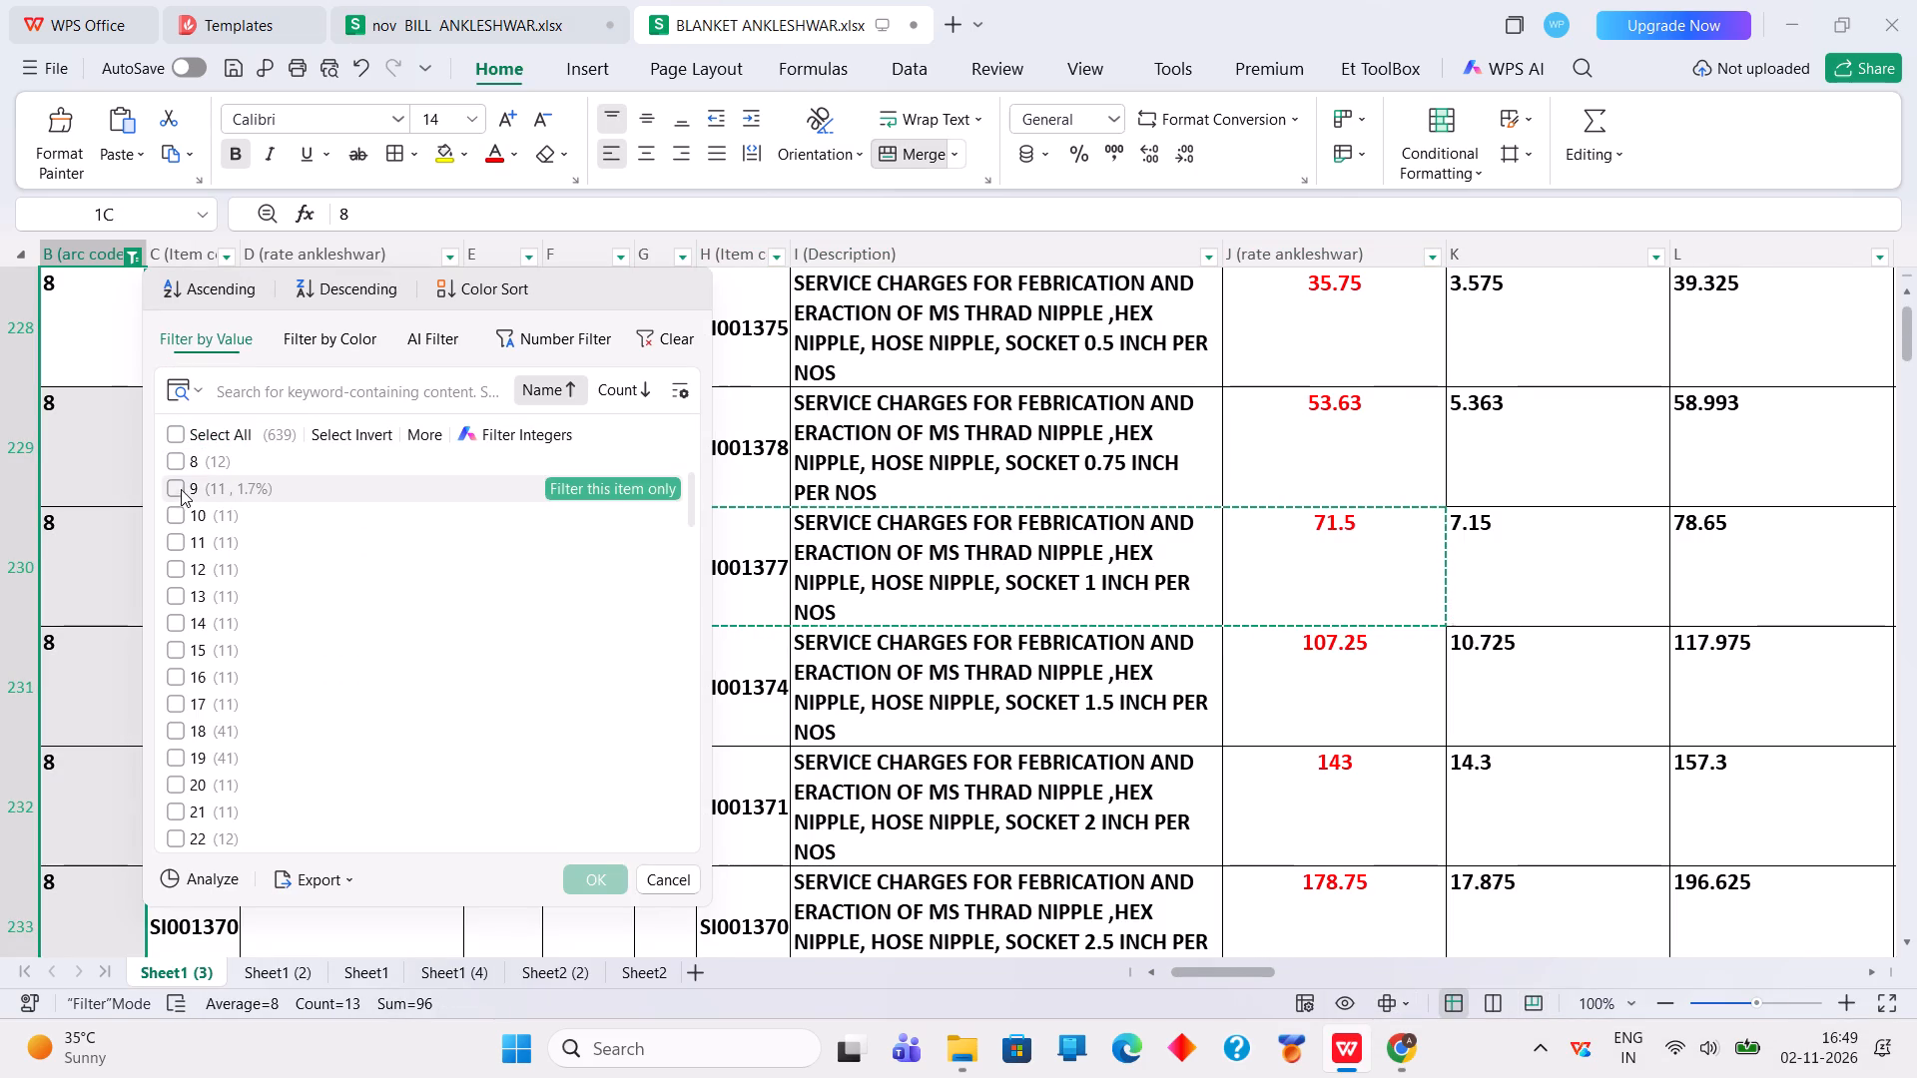
{"action": "left_click", "coordinate": [182, 491]}
{"action": "left_click", "coordinate": [187, 519]}
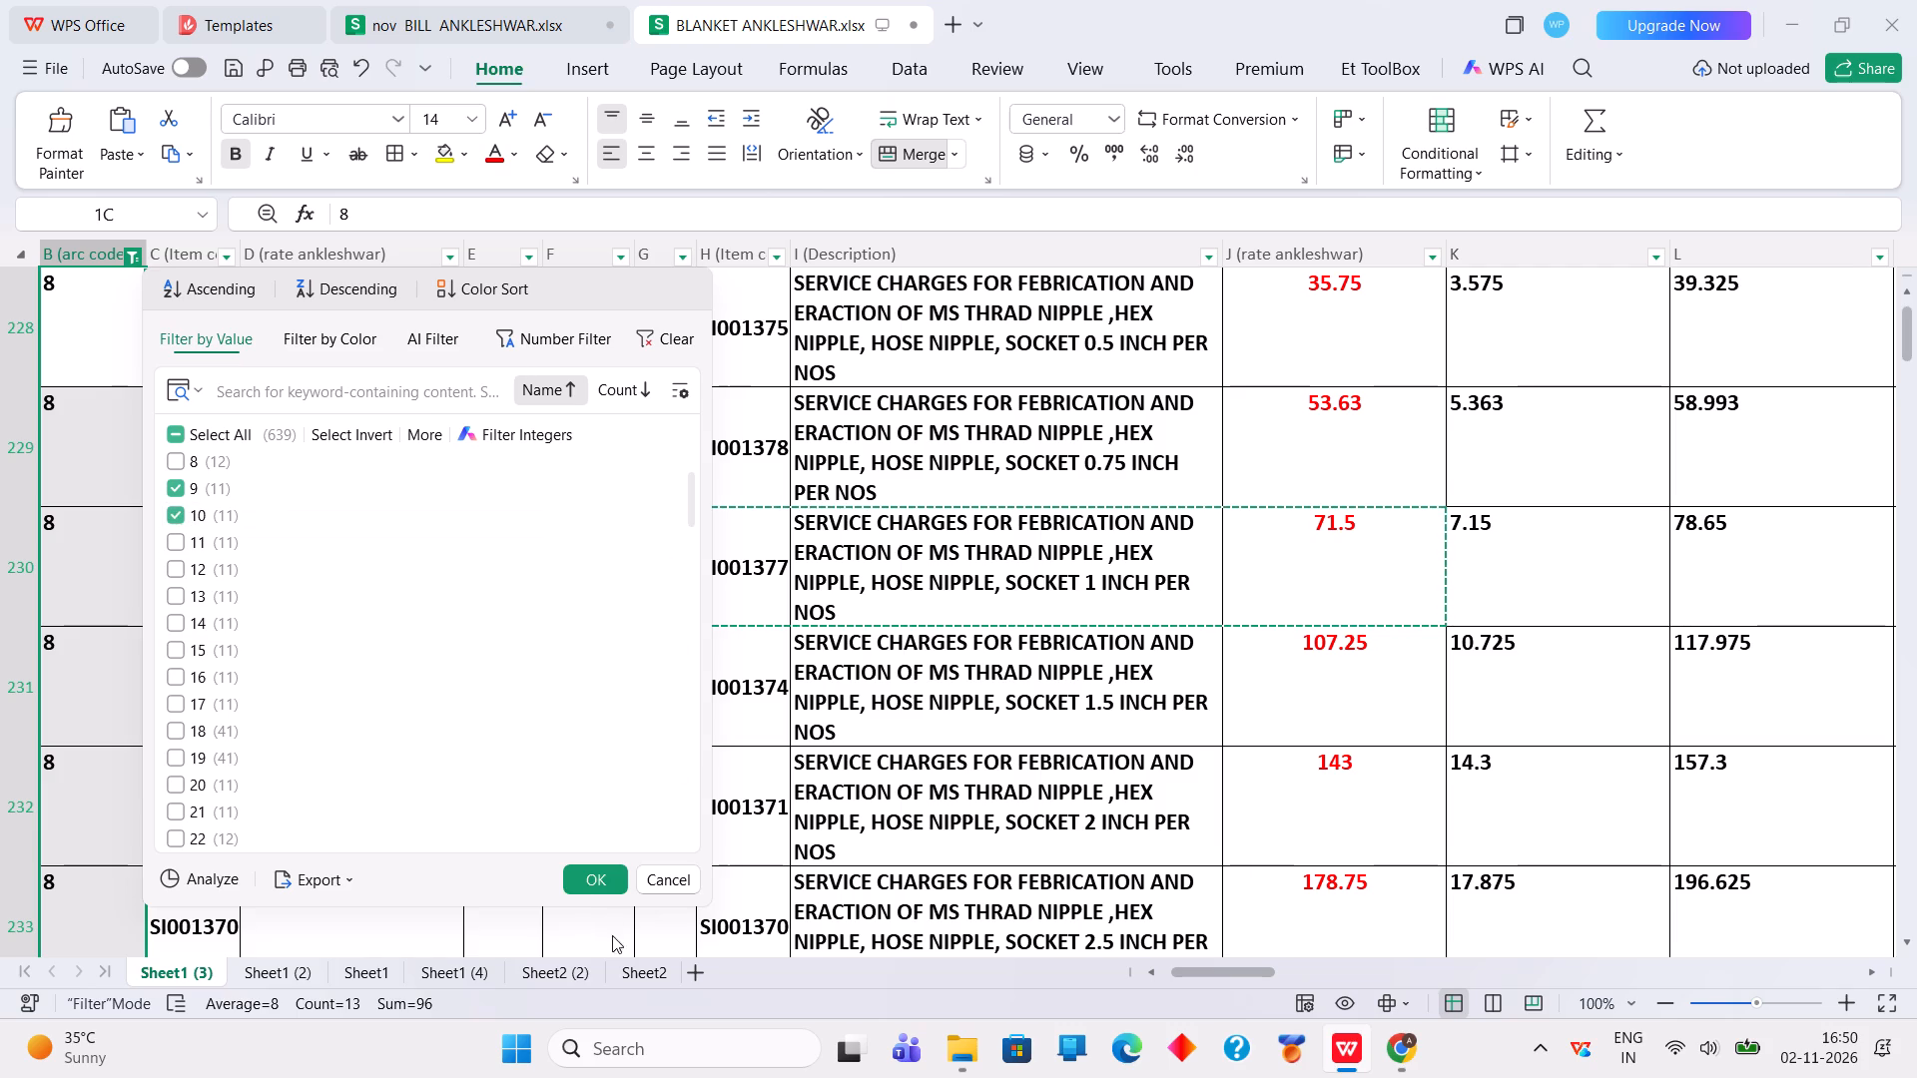
{"action": "left_click", "coordinate": [588, 877]}
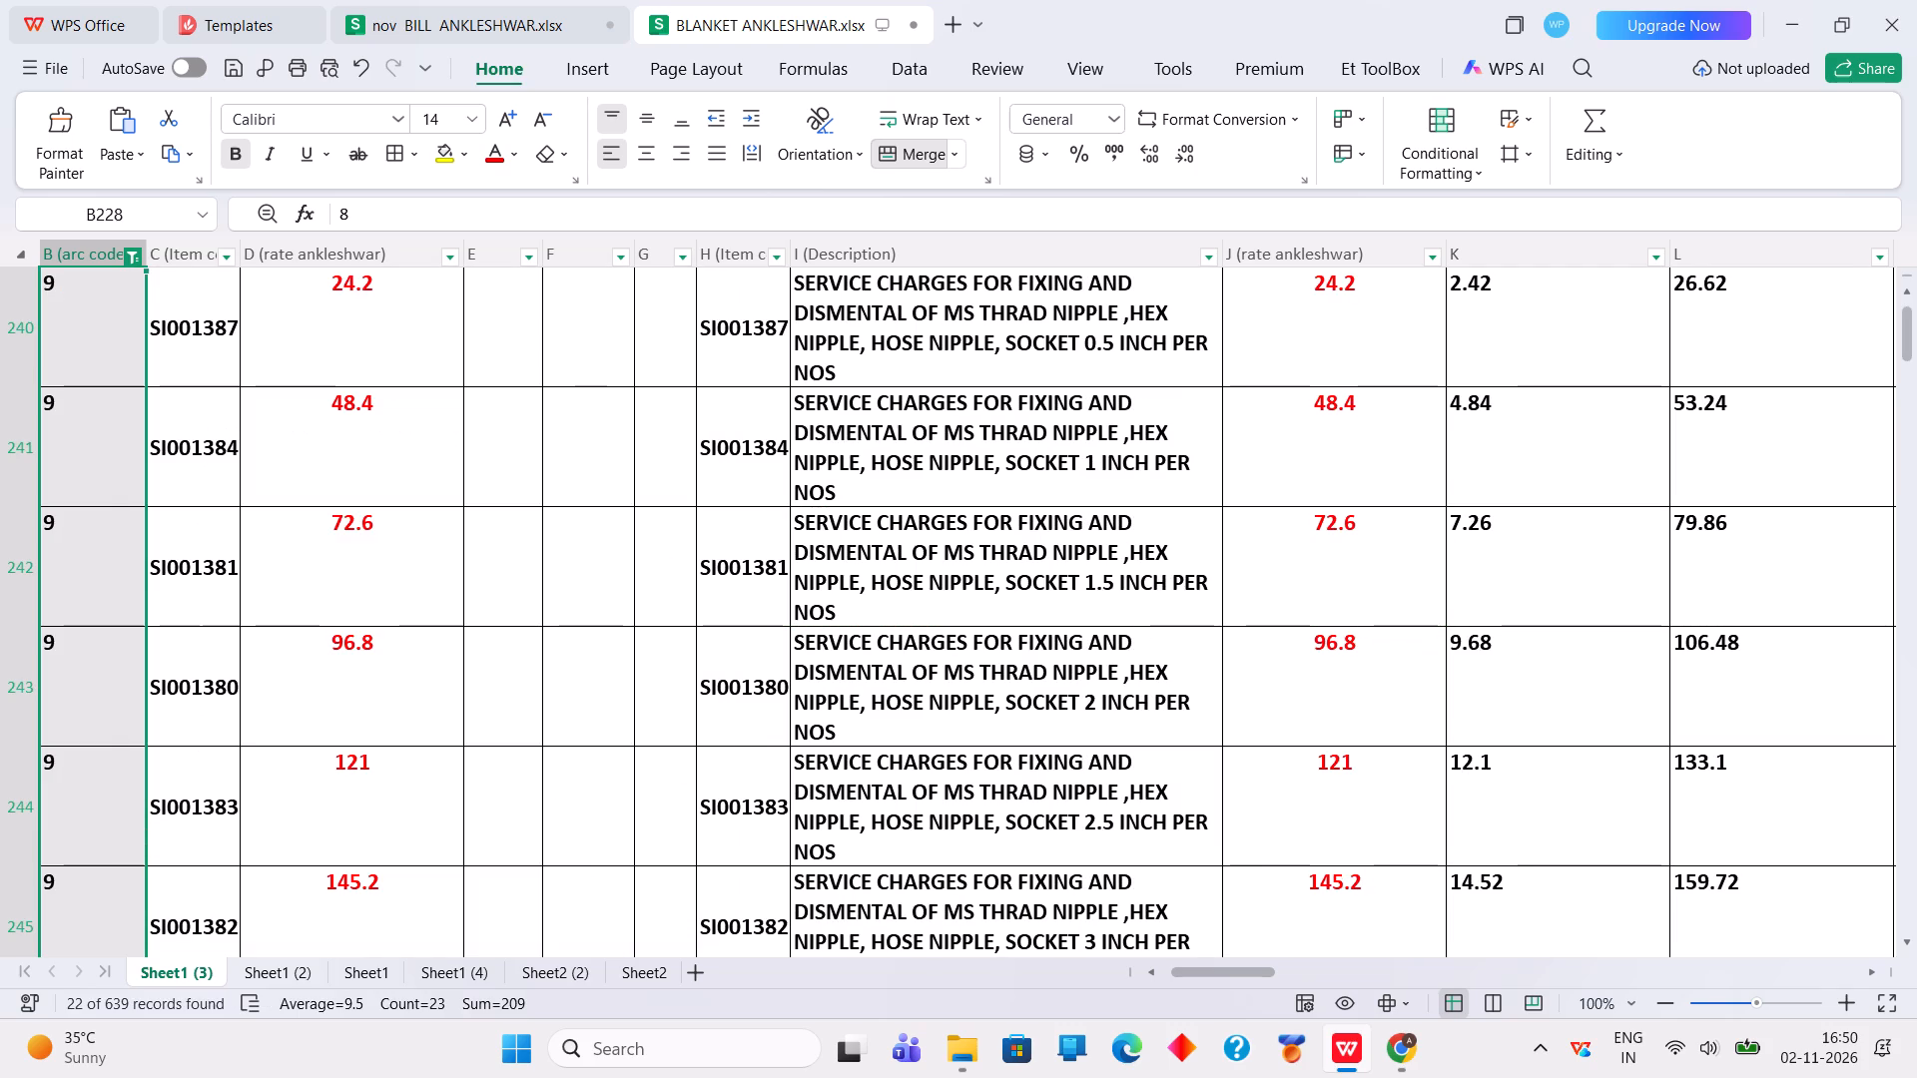
{"action": "left_click", "coordinate": [134, 255]}
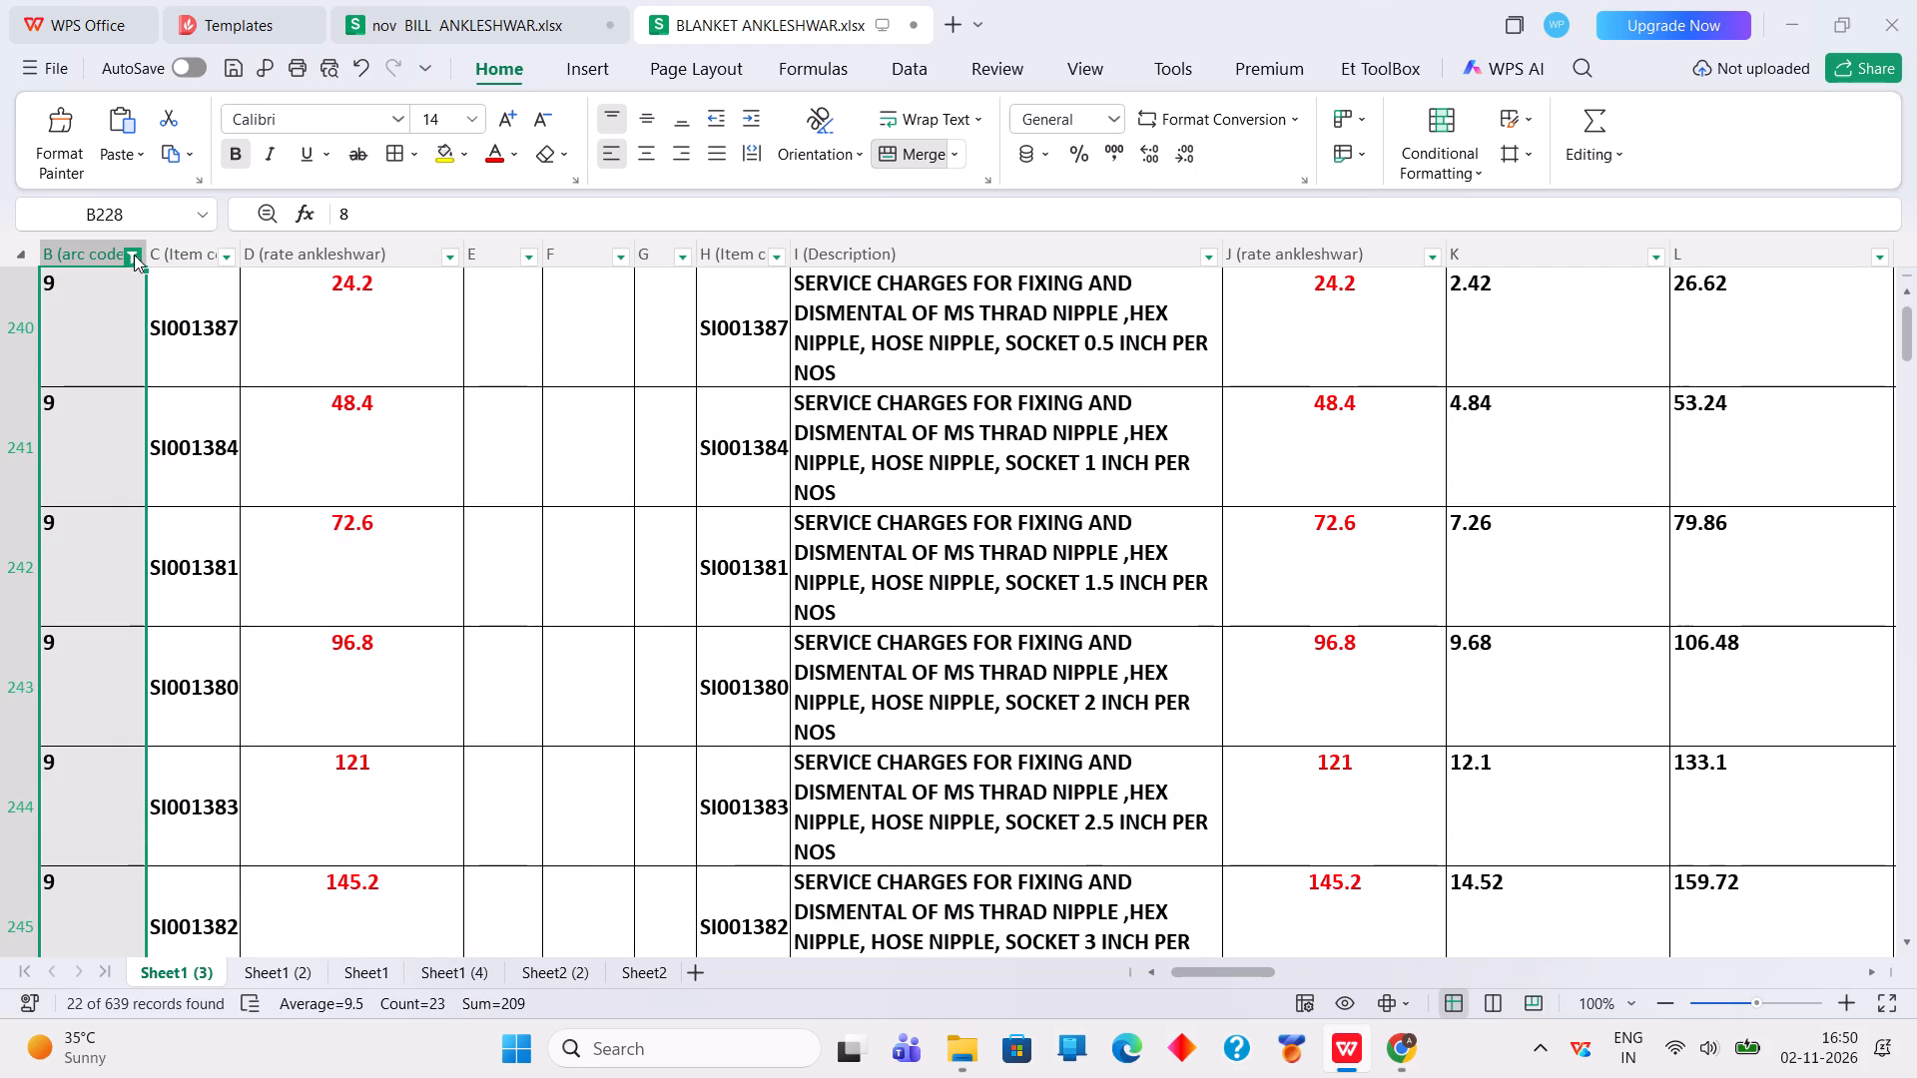
{"action": "left_click", "coordinate": [178, 469]}
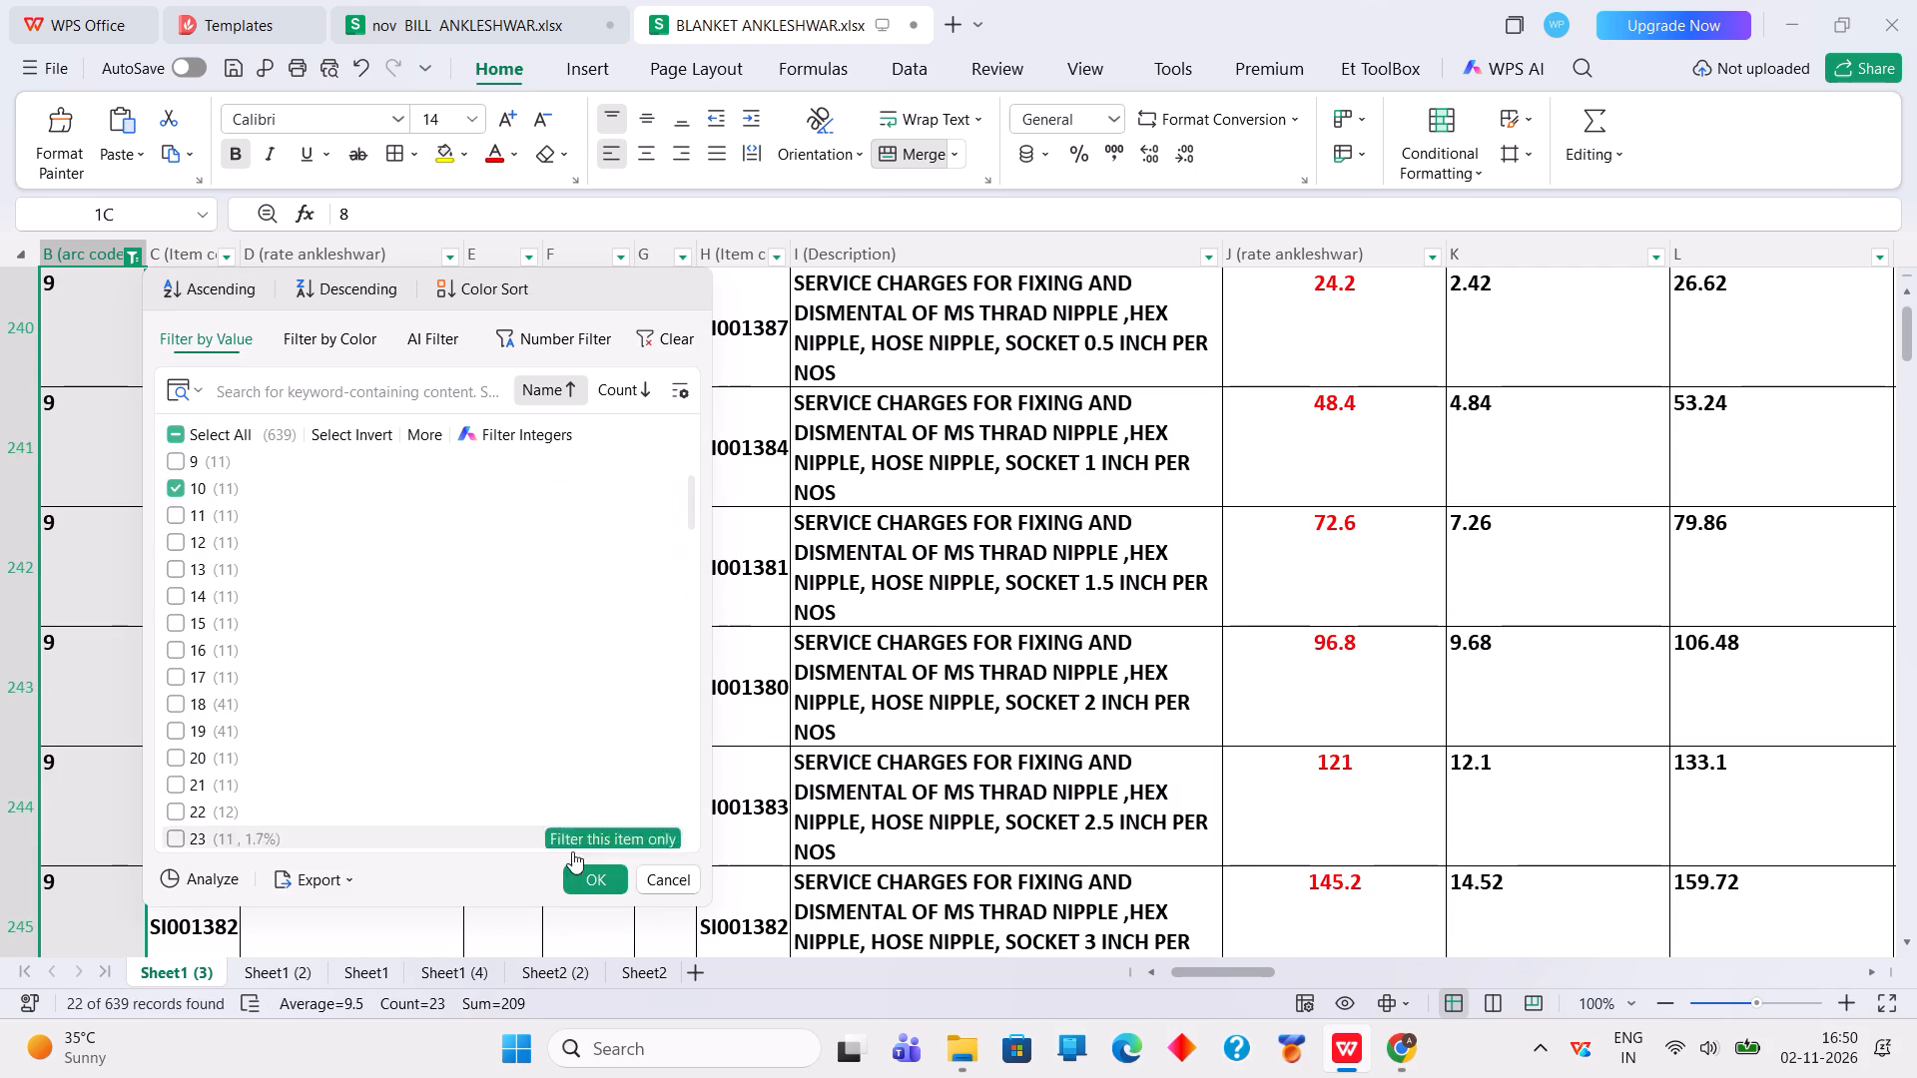
{"action": "left_click", "coordinate": [587, 873]}
{"action": "left_click", "coordinate": [773, 598]}
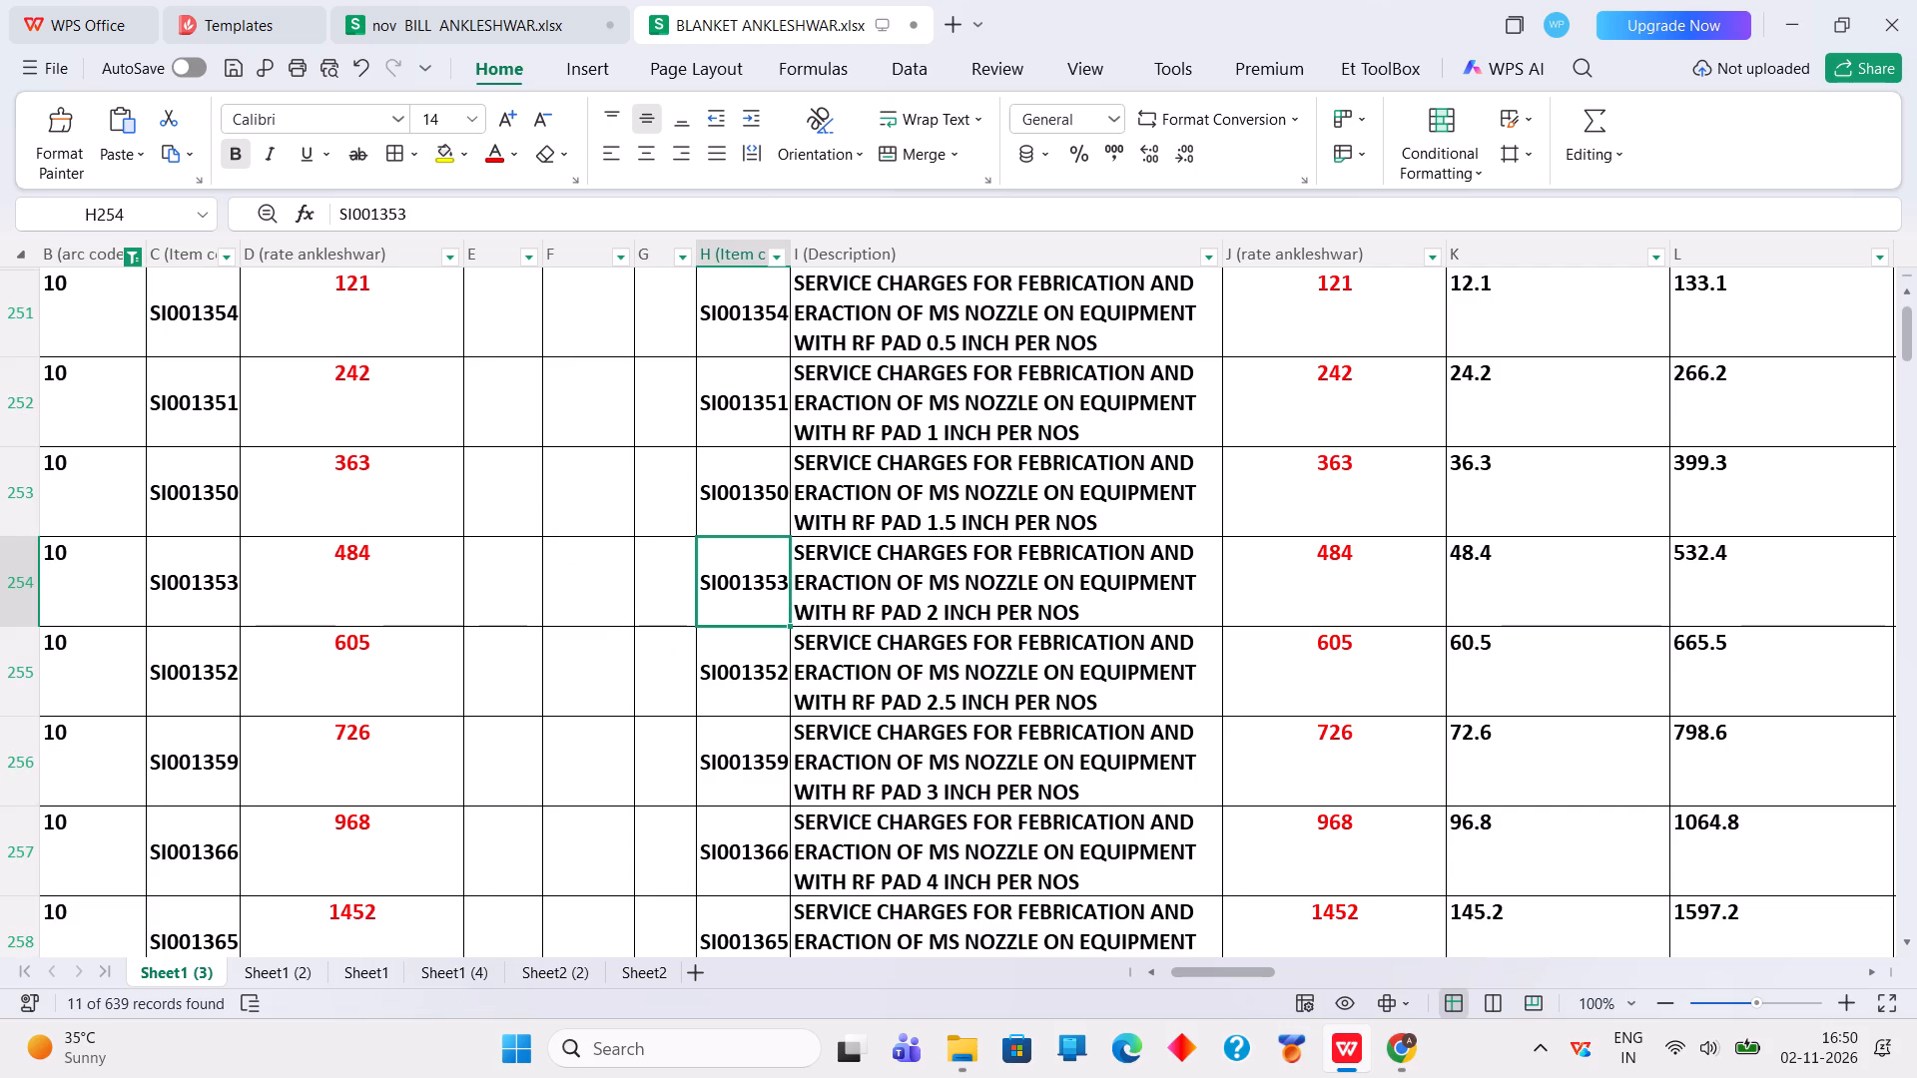
Copy the 1.5 inch nozzle's item code SI001350 and rate 363 from C253:D253 and paste them as values at P362 in the November bill.
{"action": "left_click_drag", "start_coordinate": [165, 505], "coordinate": [334, 504]}
{"action": "right_click", "coordinate": [334, 504]}
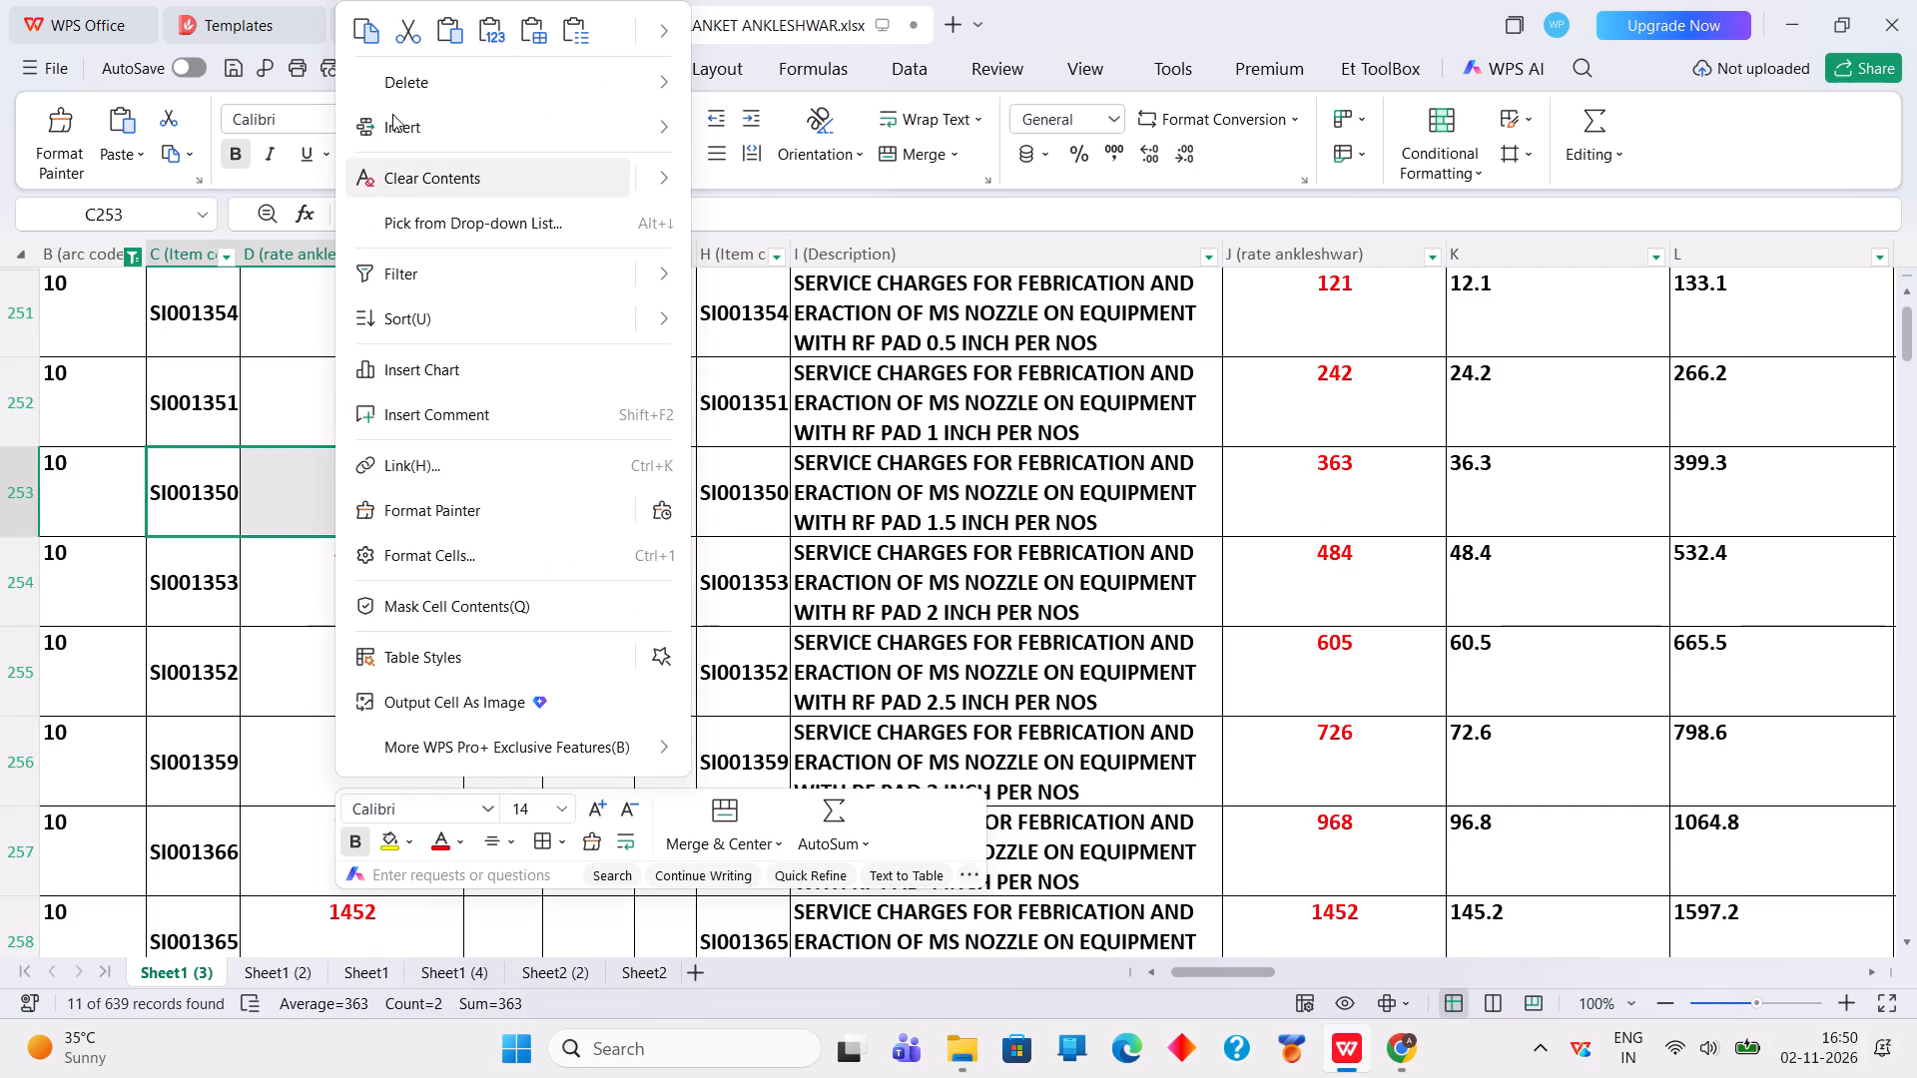
{"action": "left_click", "coordinate": [379, 27]}
{"action": "left_click", "coordinate": [427, 19]}
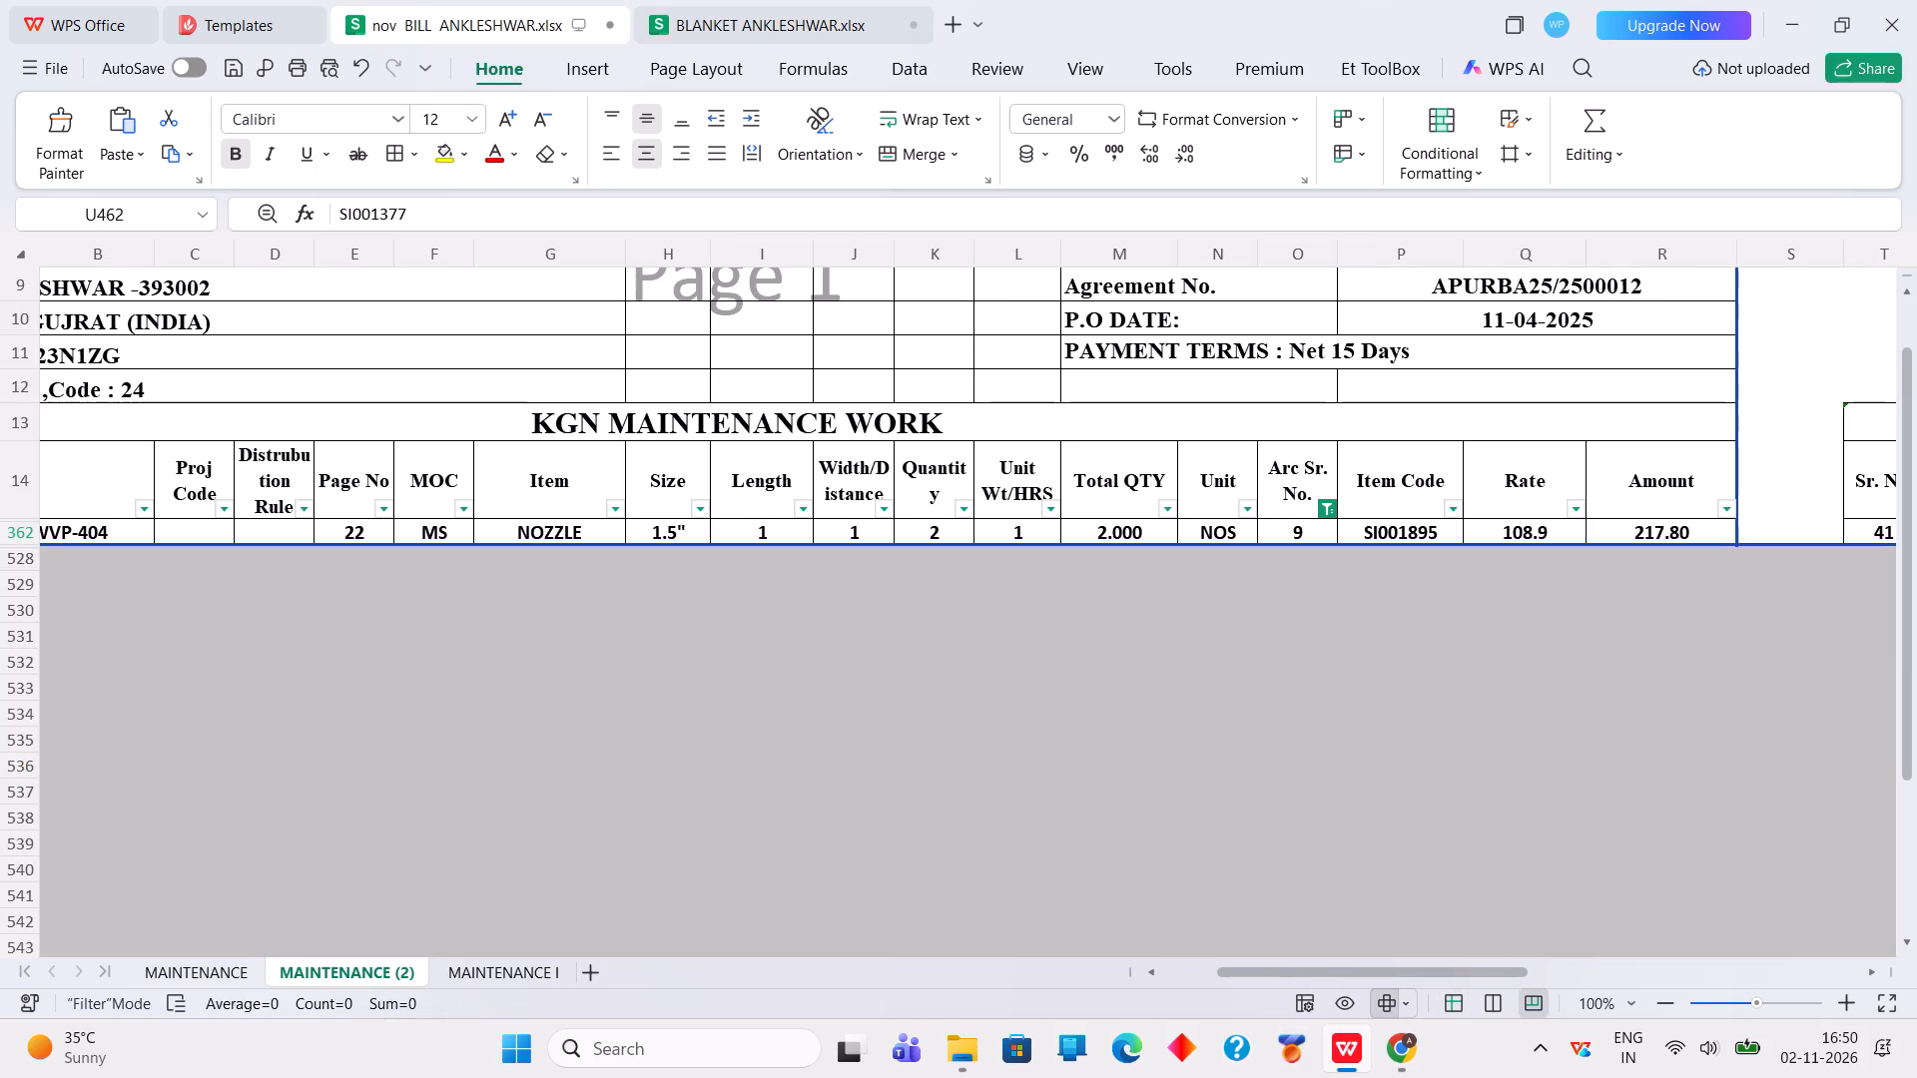
{"action": "left_click", "coordinate": [1387, 530]}
{"action": "right_click", "coordinate": [1387, 530]}
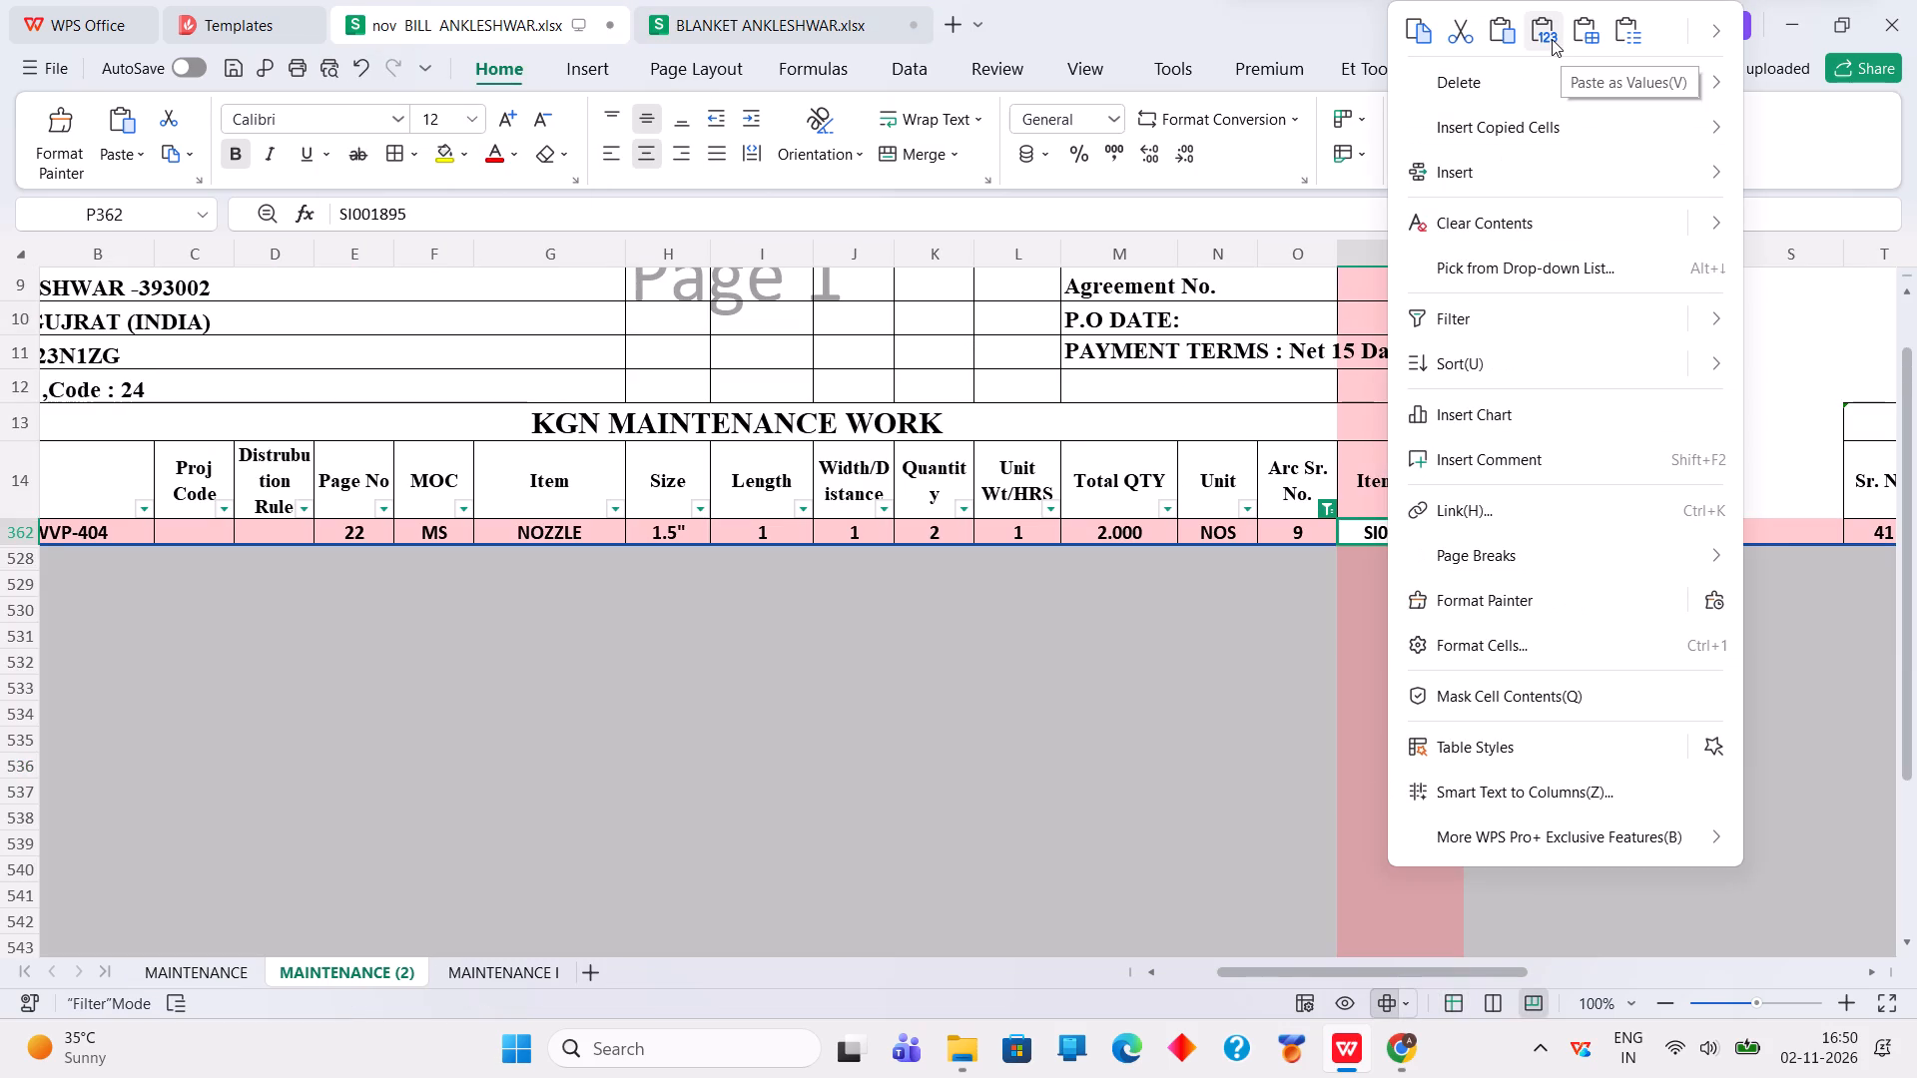
{"action": "left_click", "coordinate": [1552, 39]}
Copy the 1.5 inch nozzle's item code, description and rate from the blanket's H253:J253 and paste them as values at U362 in the bill's summary.
{"action": "left_click", "coordinate": [789, 25]}
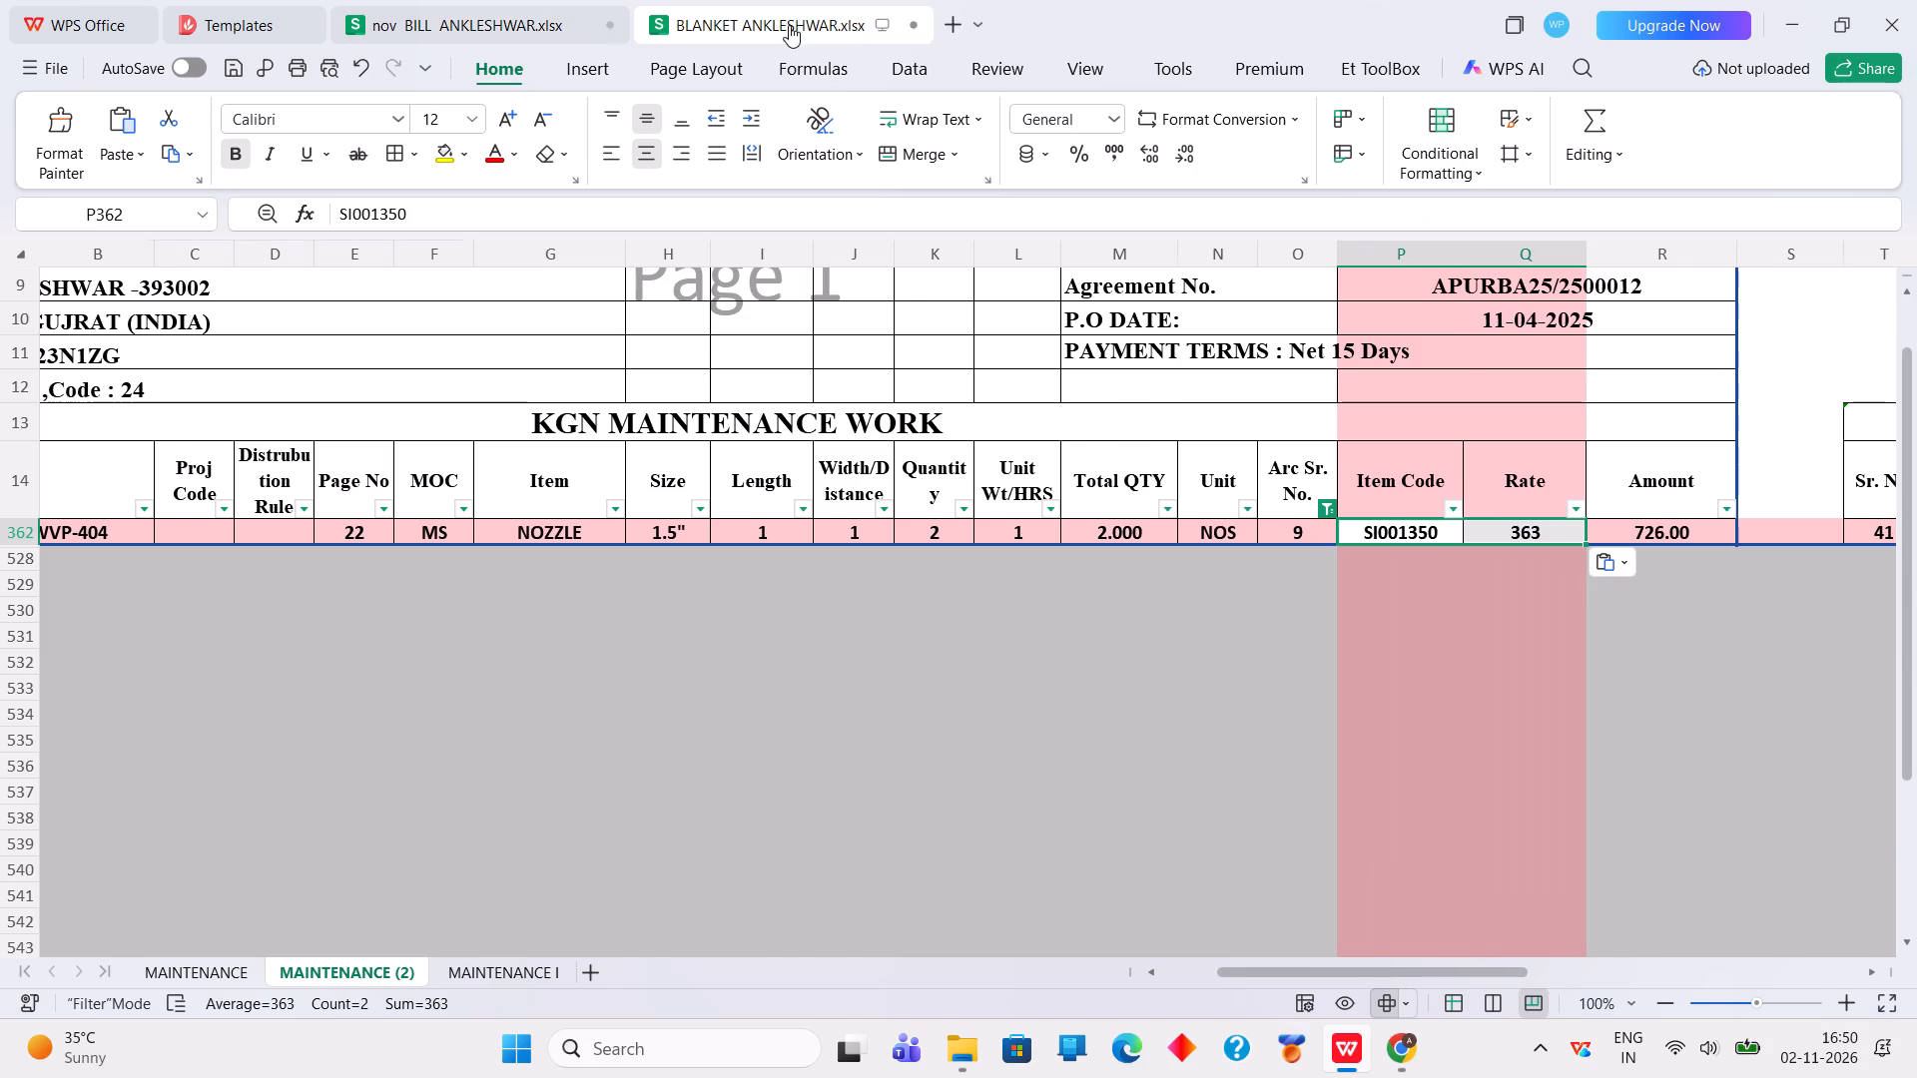
{"action": "left_click_drag", "start_coordinate": [767, 506], "coordinate": [1257, 484]}
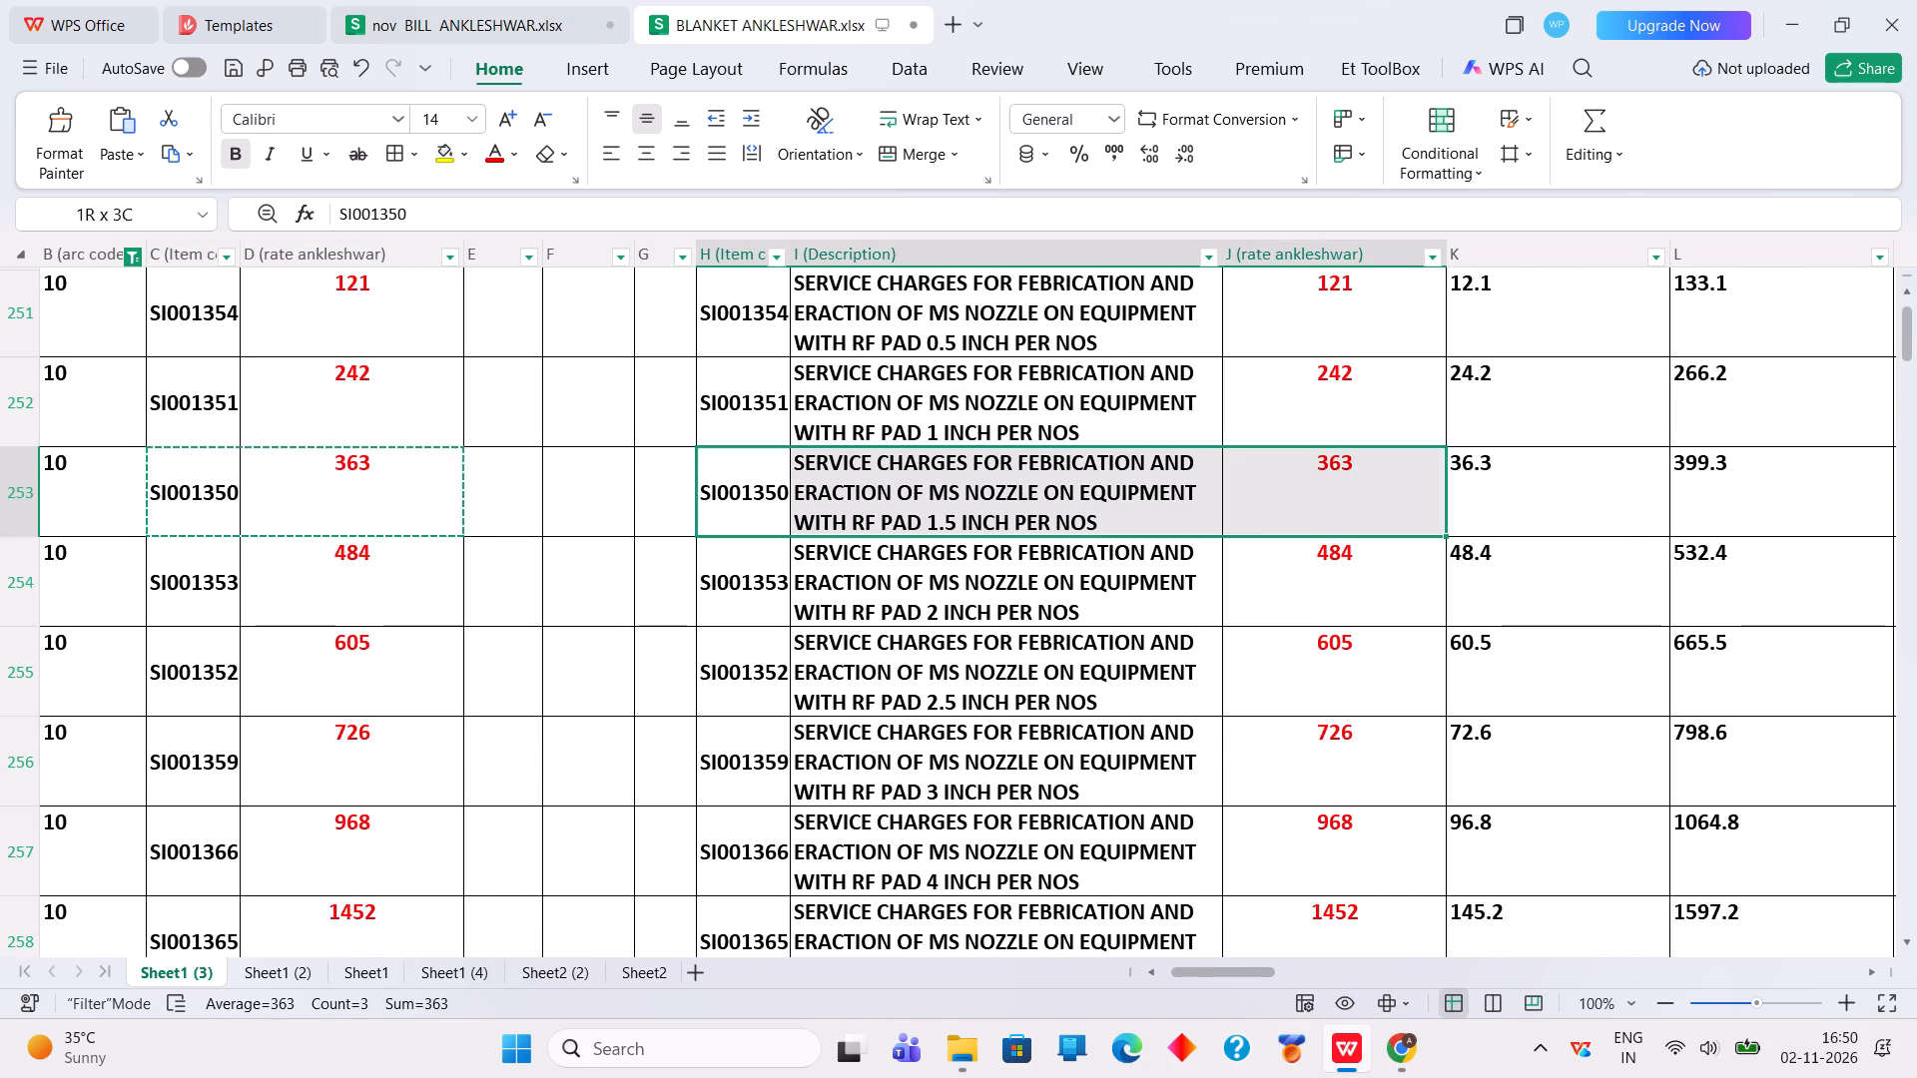
{"action": "left_click_drag", "start_coordinate": [1257, 484], "coordinate": [1260, 484]}
{"action": "right_click", "coordinate": [1260, 484]}
{"action": "left_click", "coordinate": [1295, 26]}
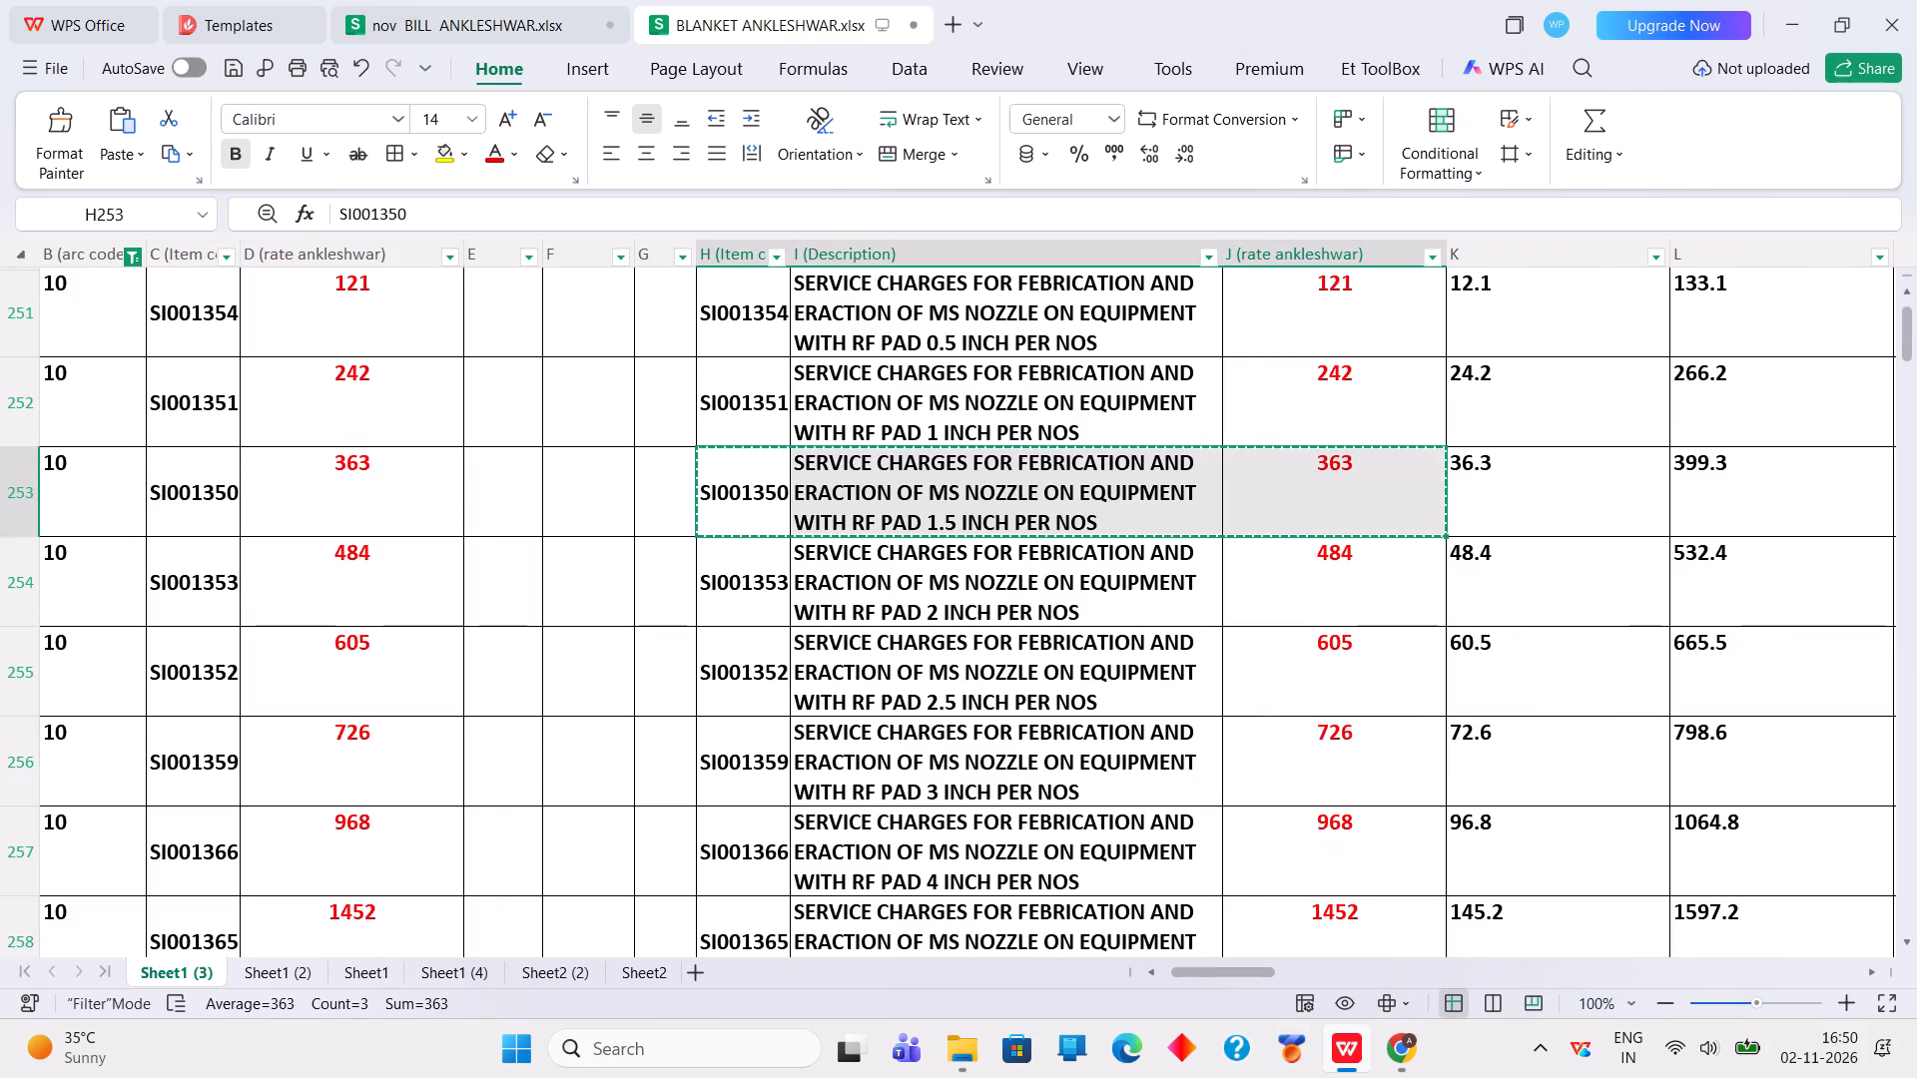
{"action": "left_click", "coordinate": [485, 8]}
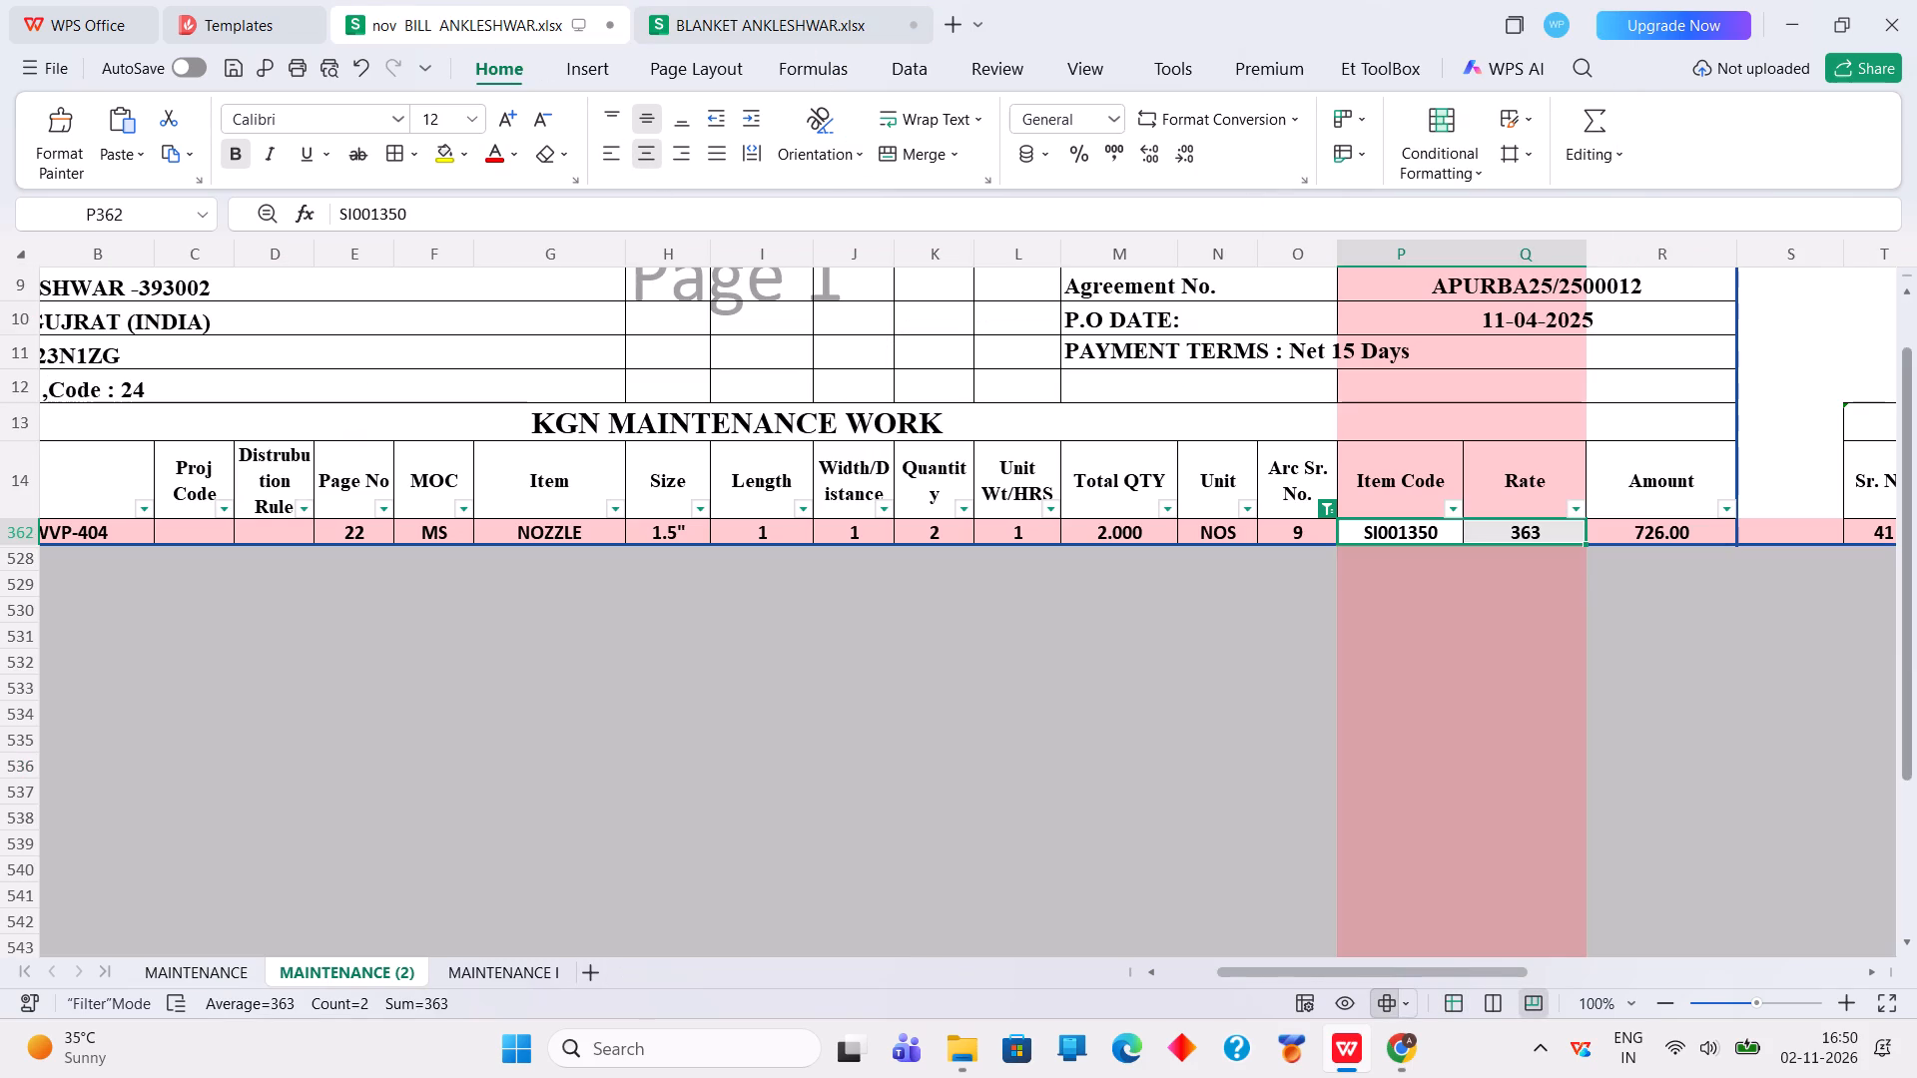
{"action": "left_click_drag", "start_coordinate": [1489, 976], "coordinate": [1547, 964]}
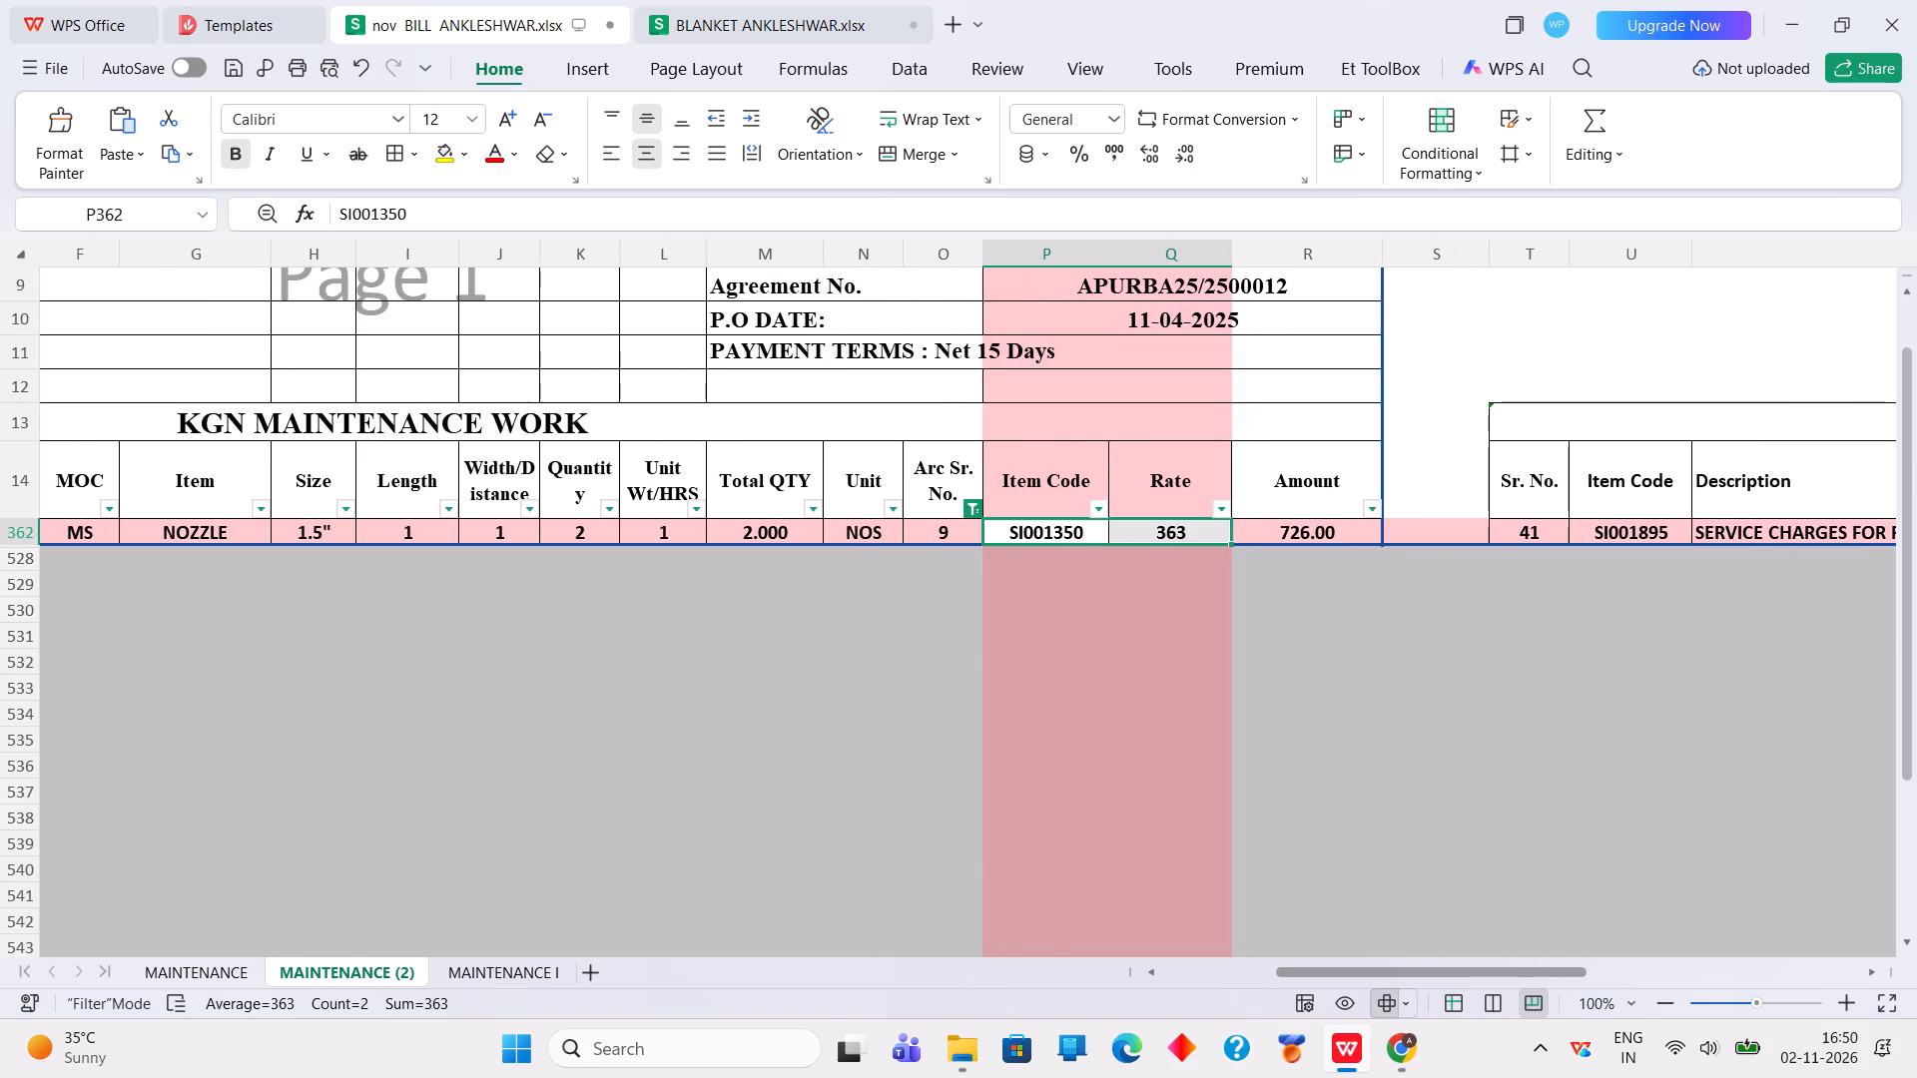
{"action": "left_click", "coordinate": [1614, 534]}
{"action": "right_click", "coordinate": [1614, 534]}
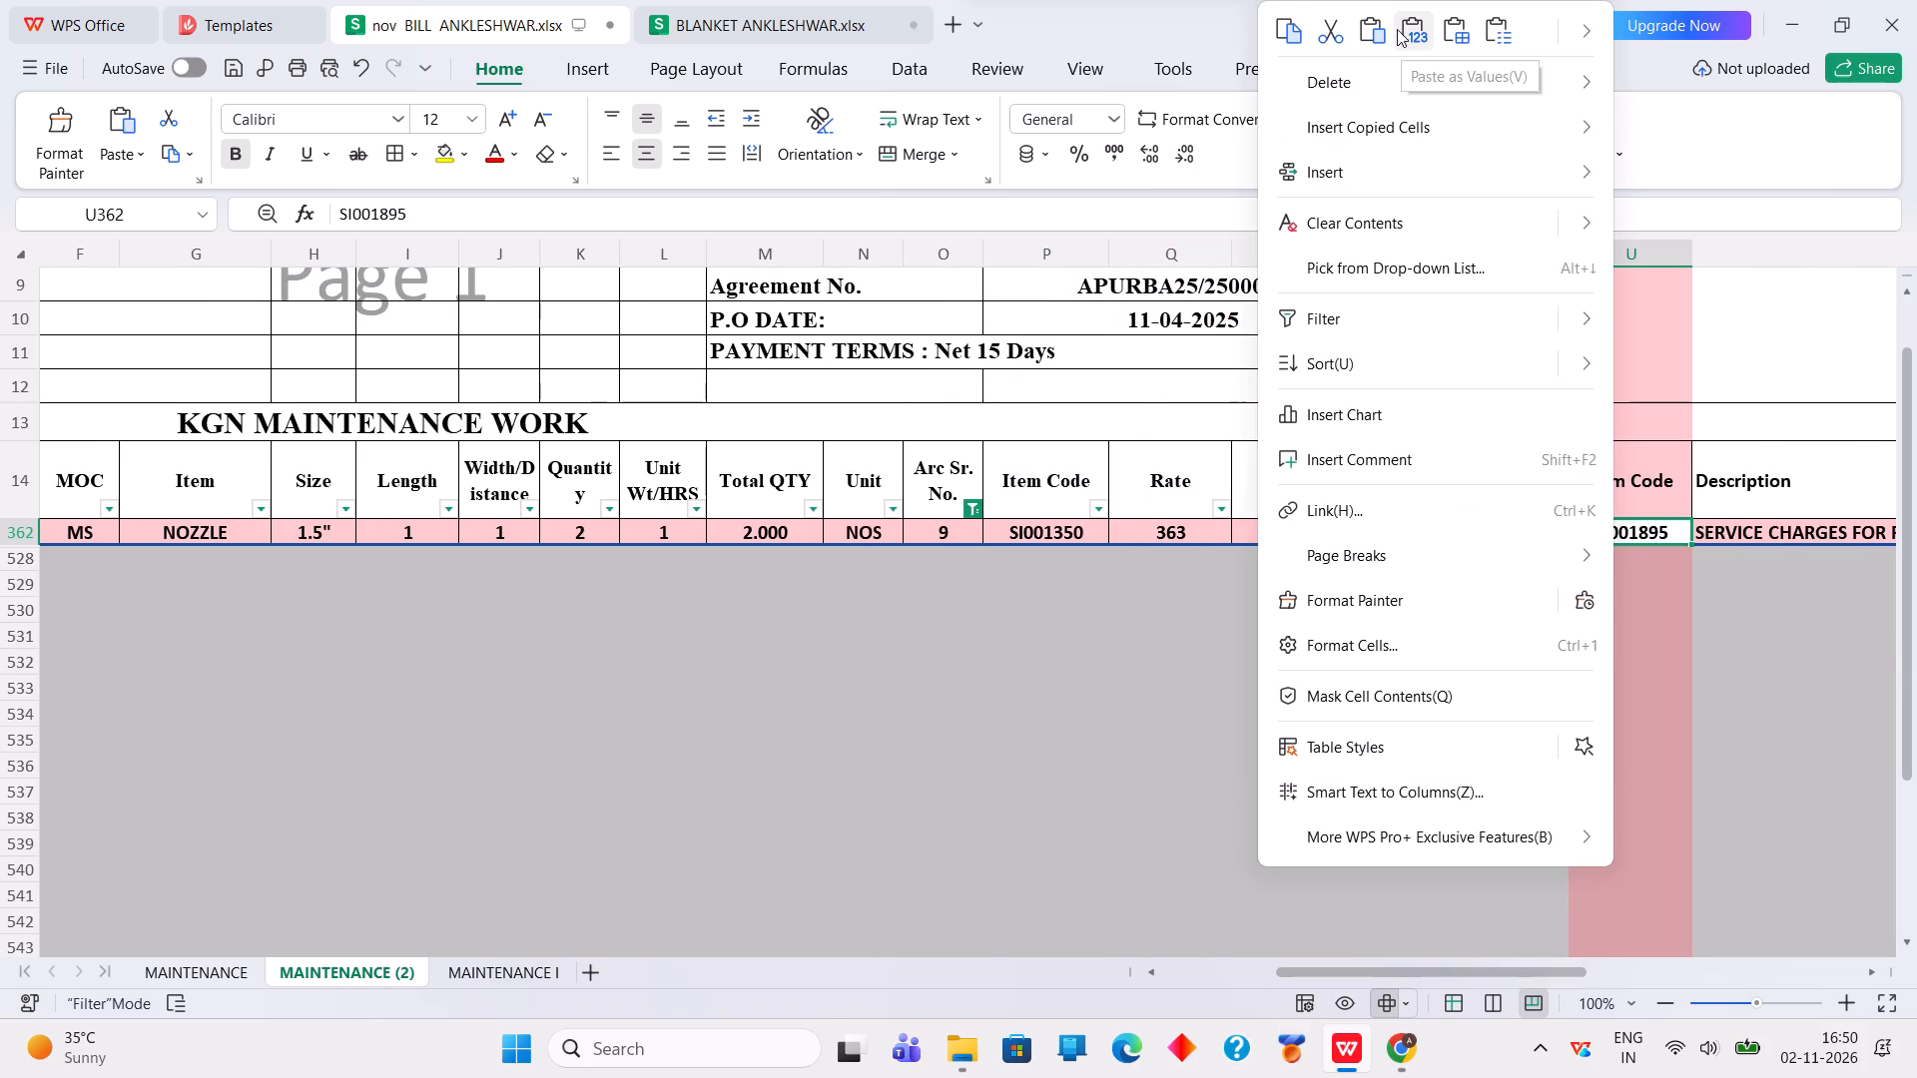
{"action": "left_click", "coordinate": [1425, 37]}
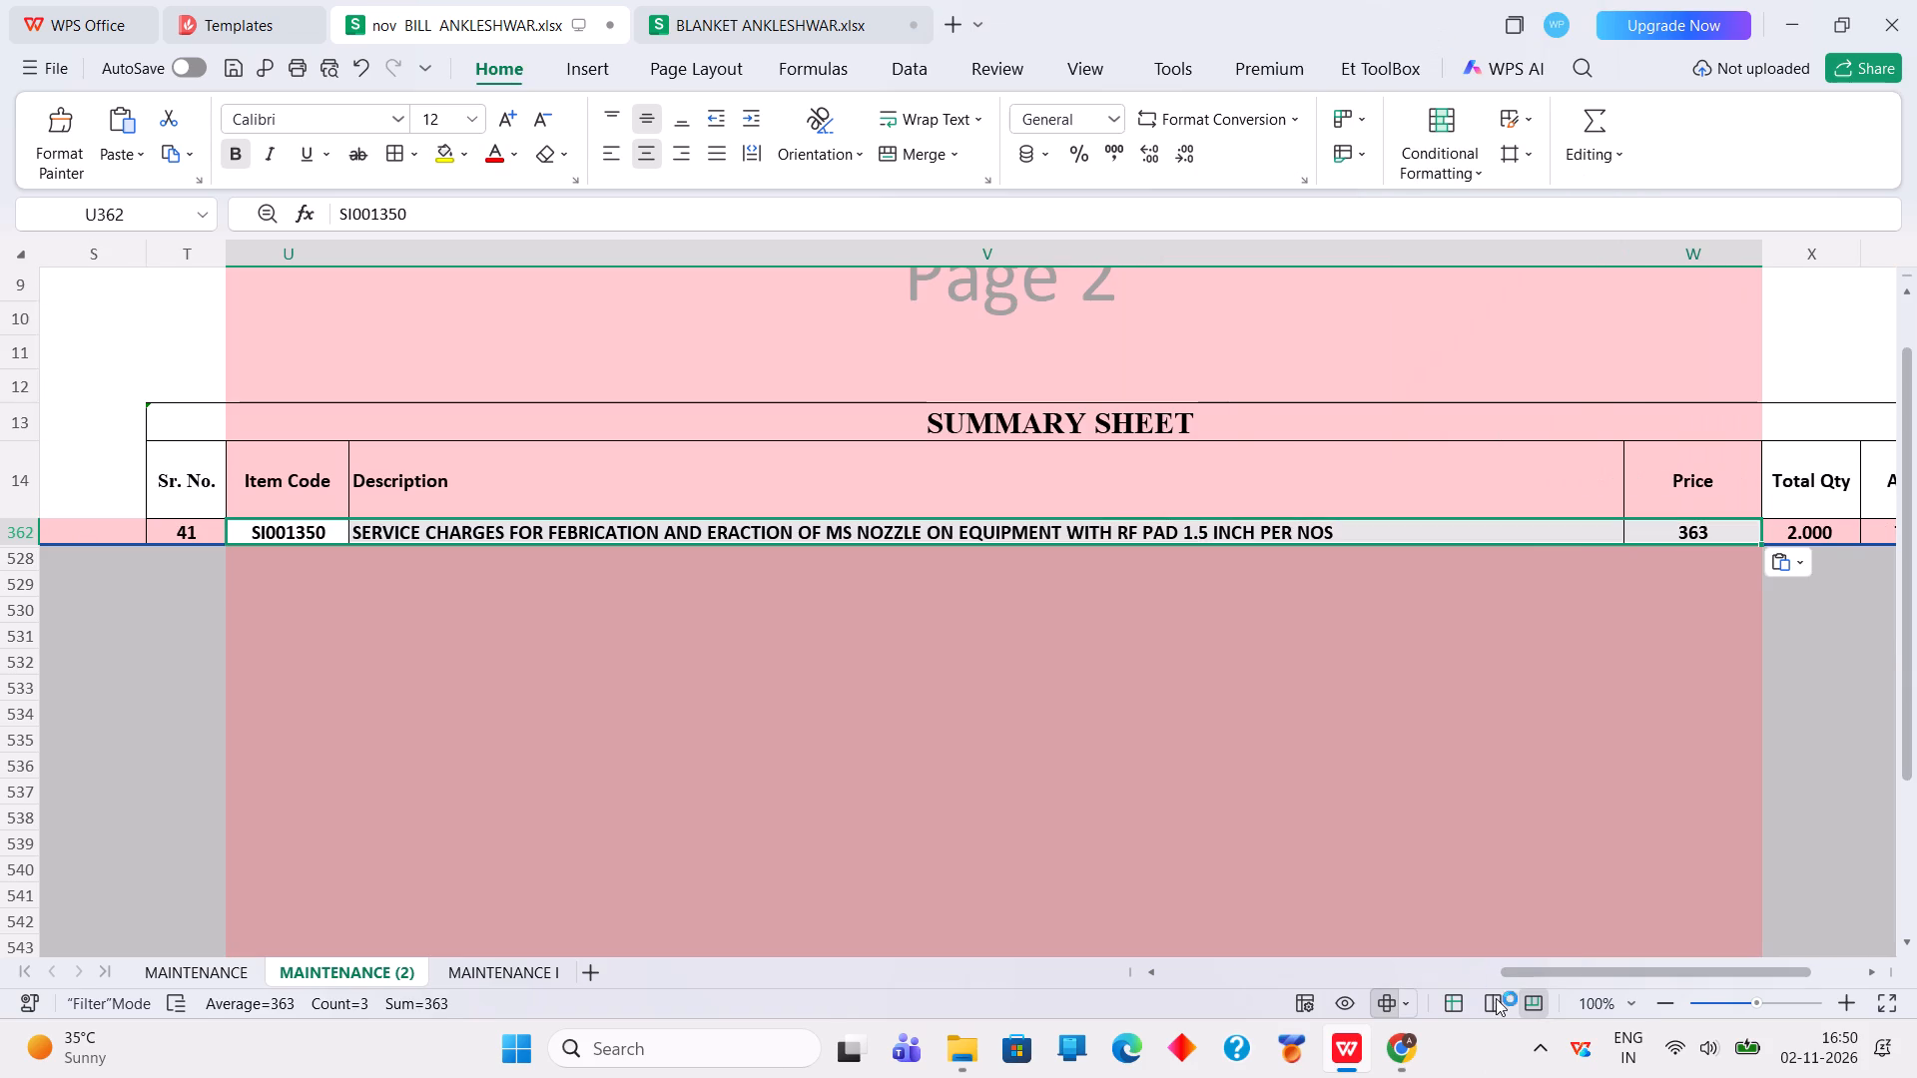
Add arc code 13 to the bill's Arc Sr. No. filter alongside code 9.
{"action": "left_click_drag", "start_coordinate": [1535, 975], "coordinate": [1404, 989]}
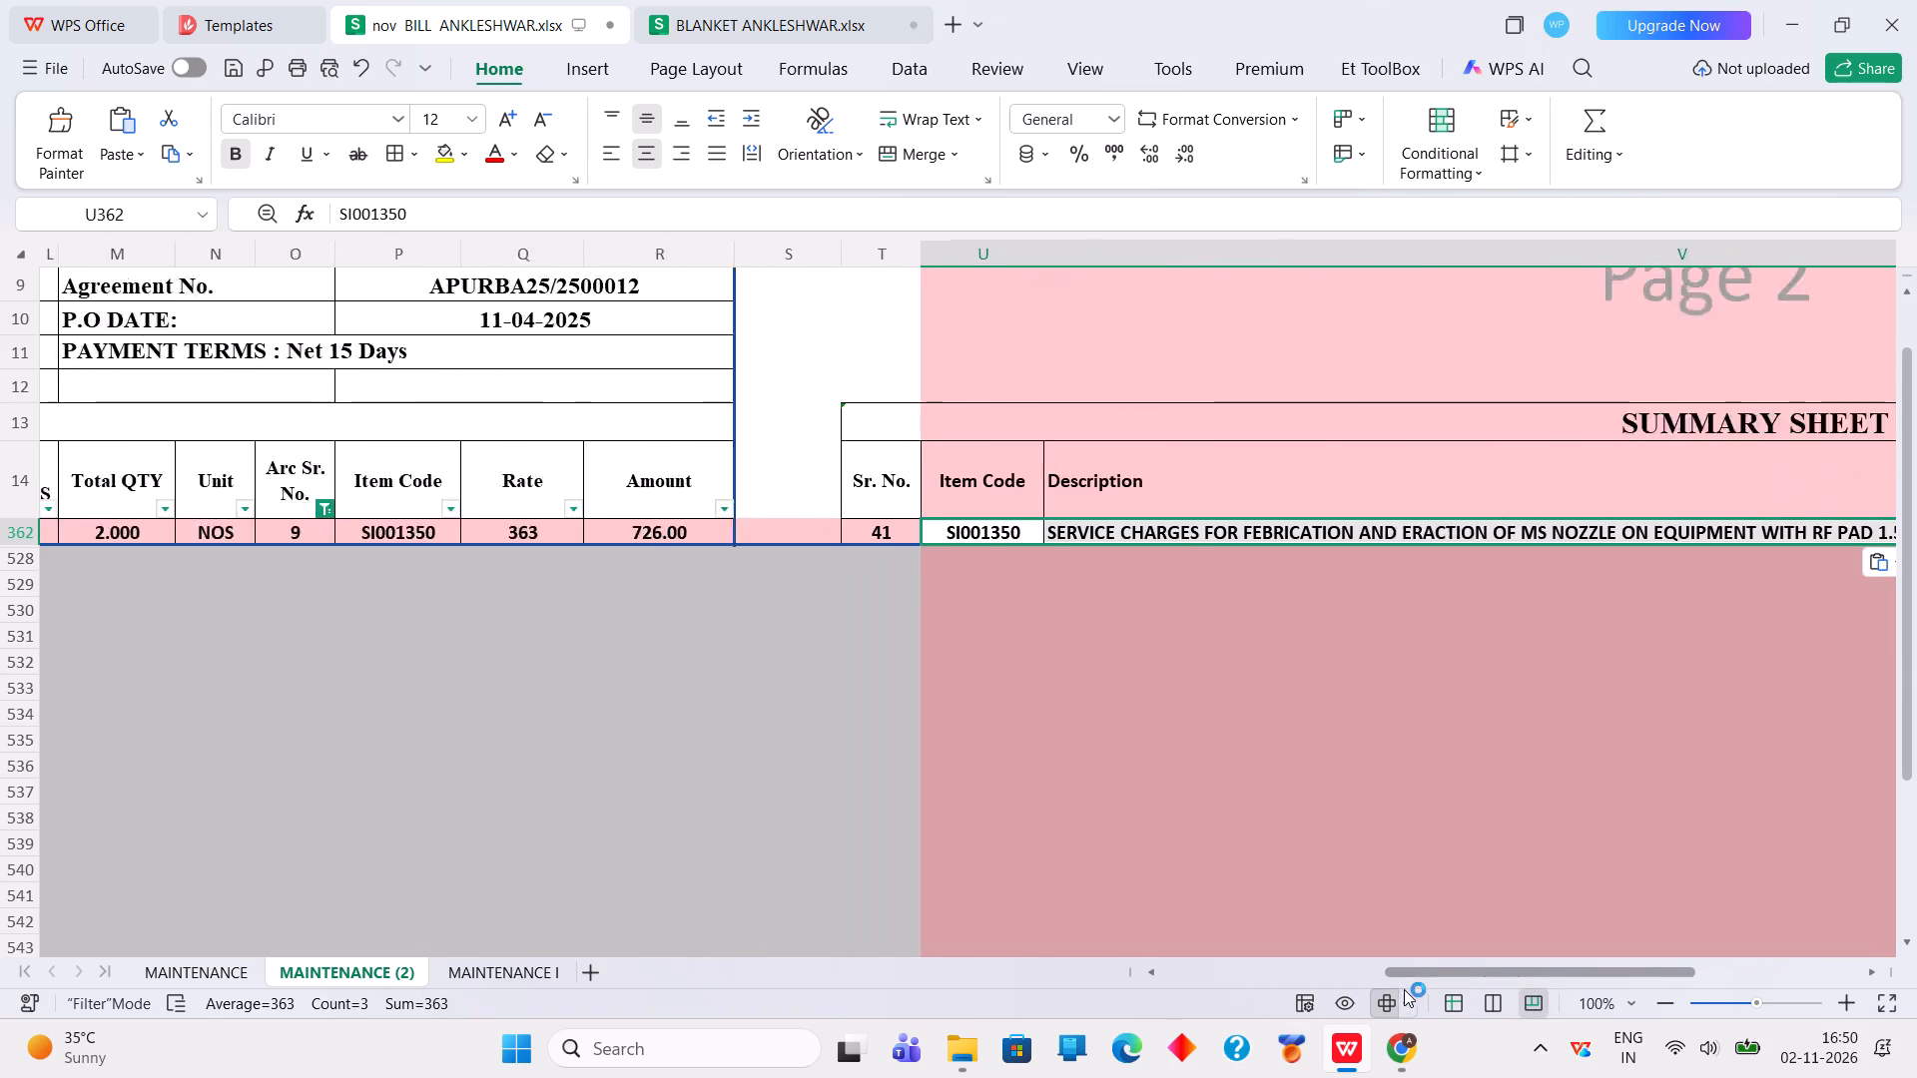
{"action": "left_click_drag", "start_coordinate": [1404, 989], "coordinate": [1318, 1005]}
{"action": "left_click", "coordinate": [928, 506]}
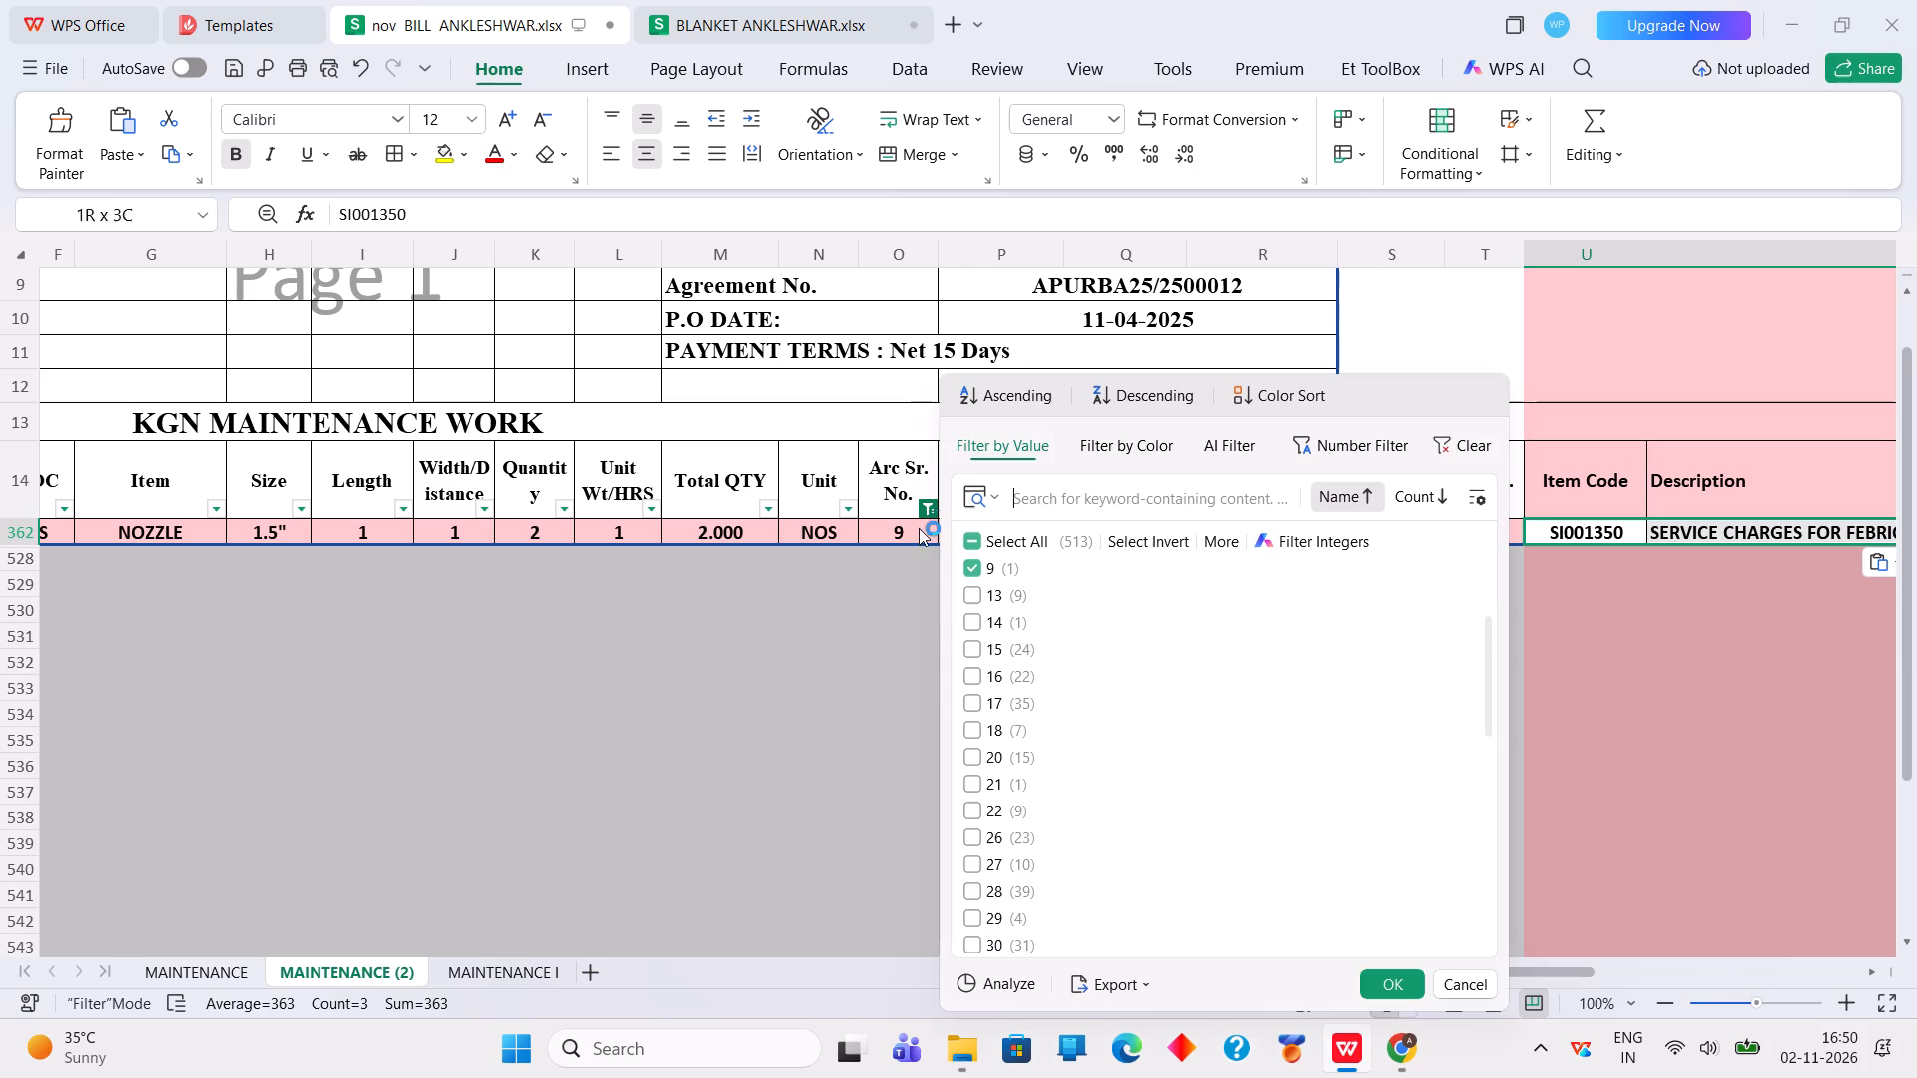
{"action": "left_click", "coordinate": [974, 596]}
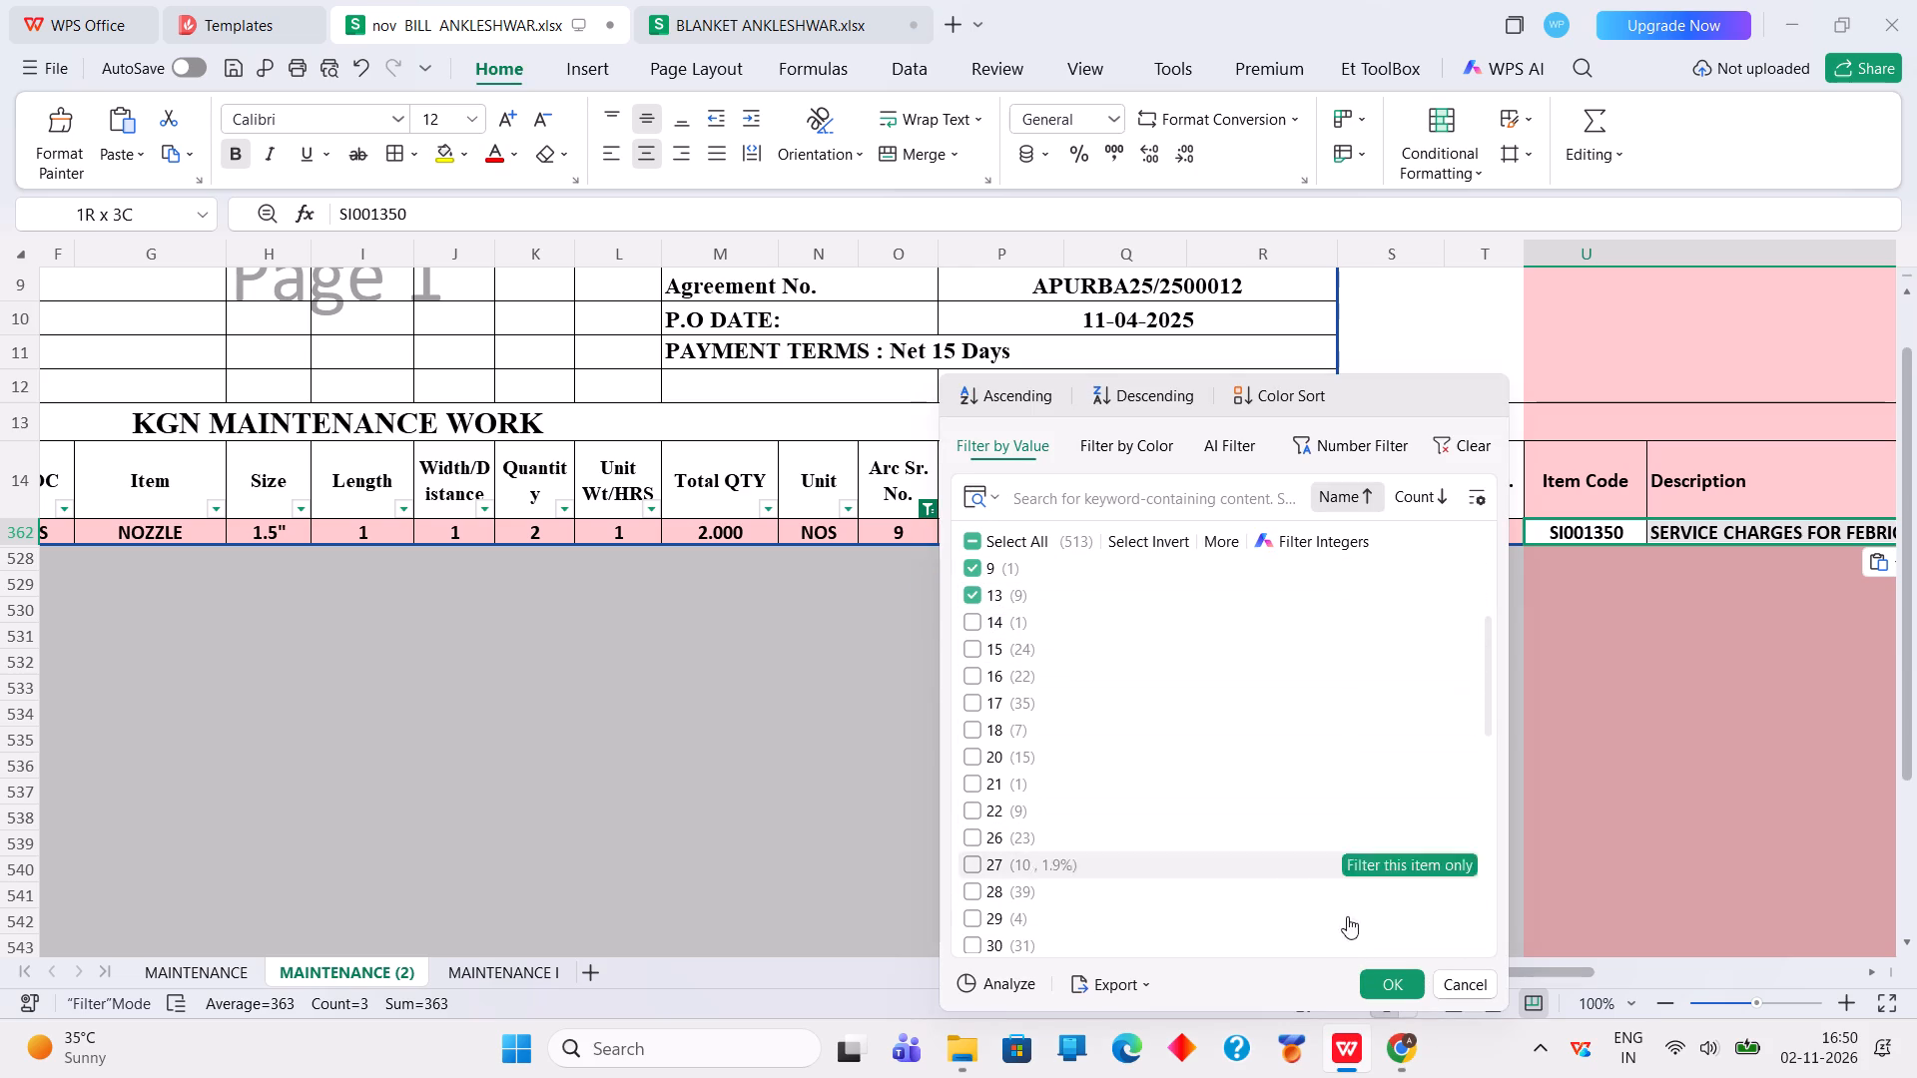
{"action": "left_click", "coordinate": [1402, 987]}
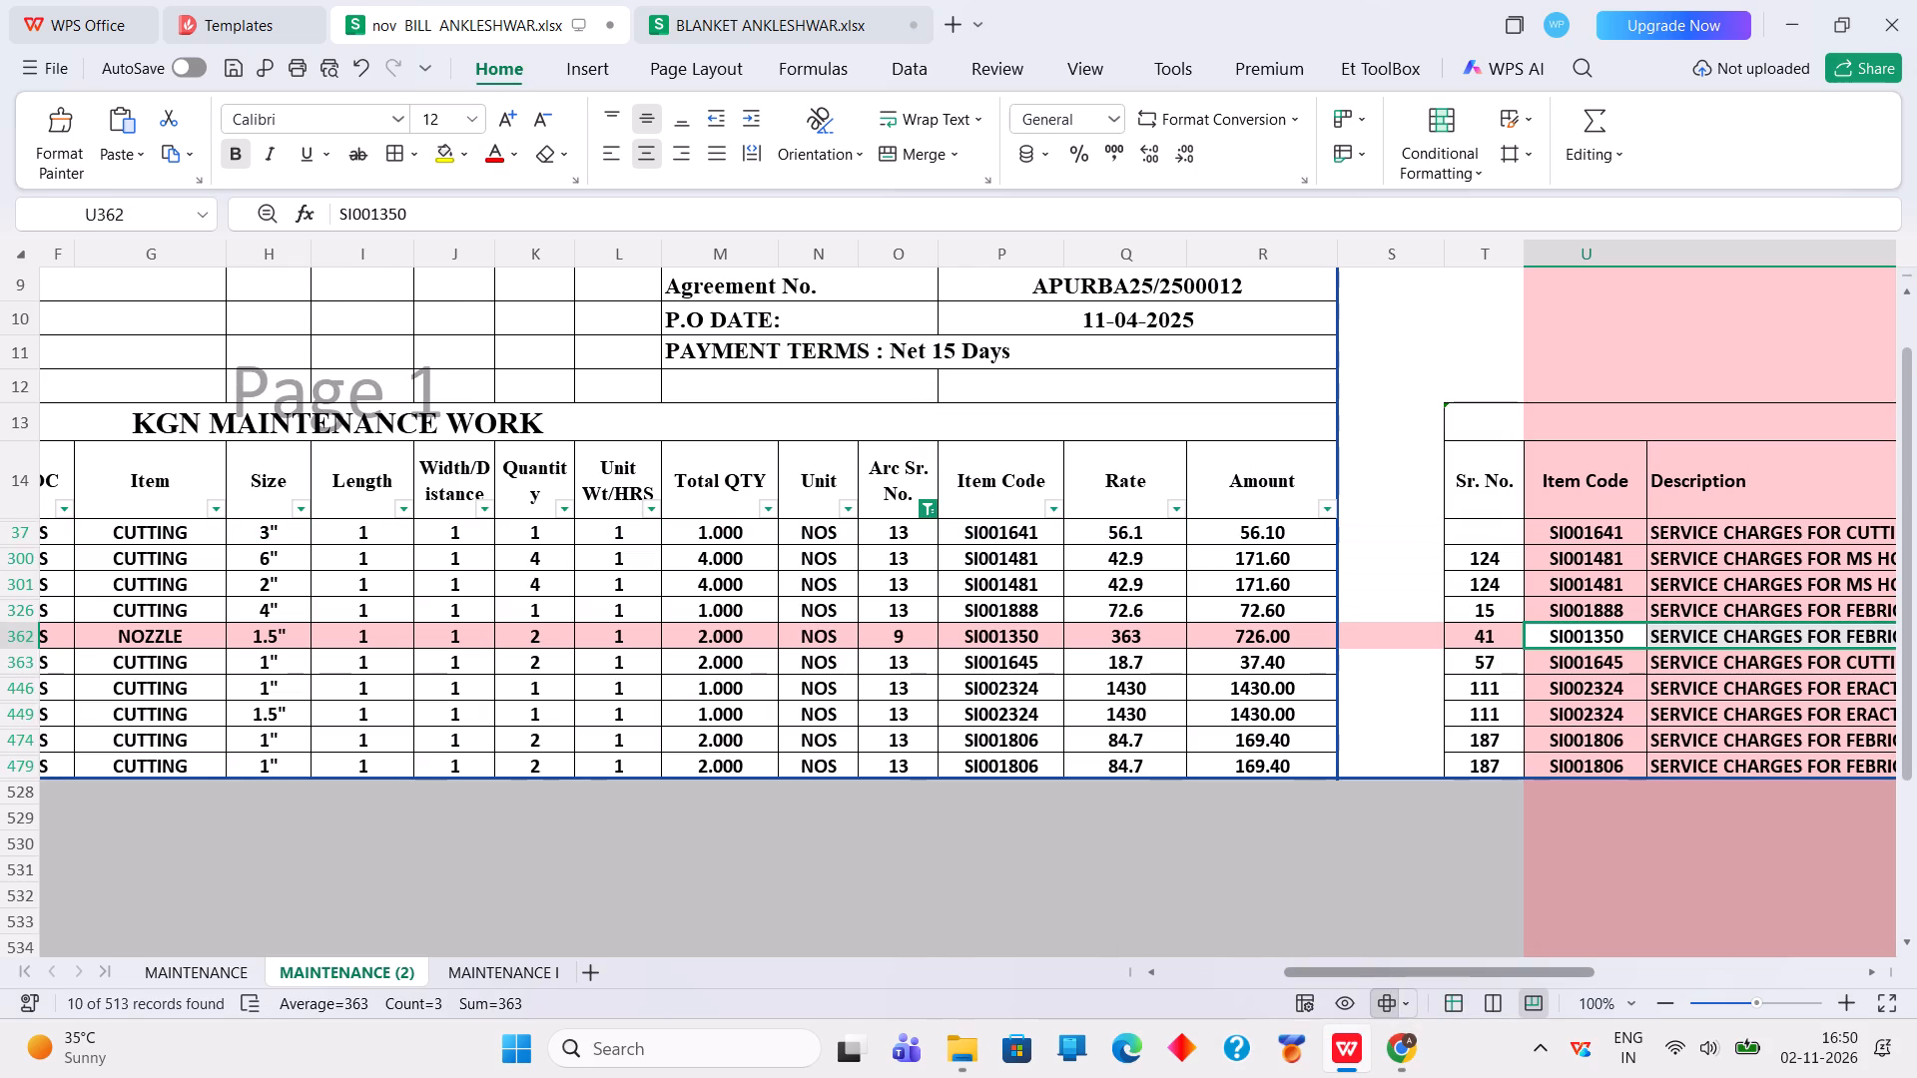
Set the arc serial number of the 1.5" nozzle entry in O362 to 10.
{"action": "left_click", "coordinate": [930, 640]}
{"action": "type", "text": "10"}
{"action": "key", "text": "Return"}
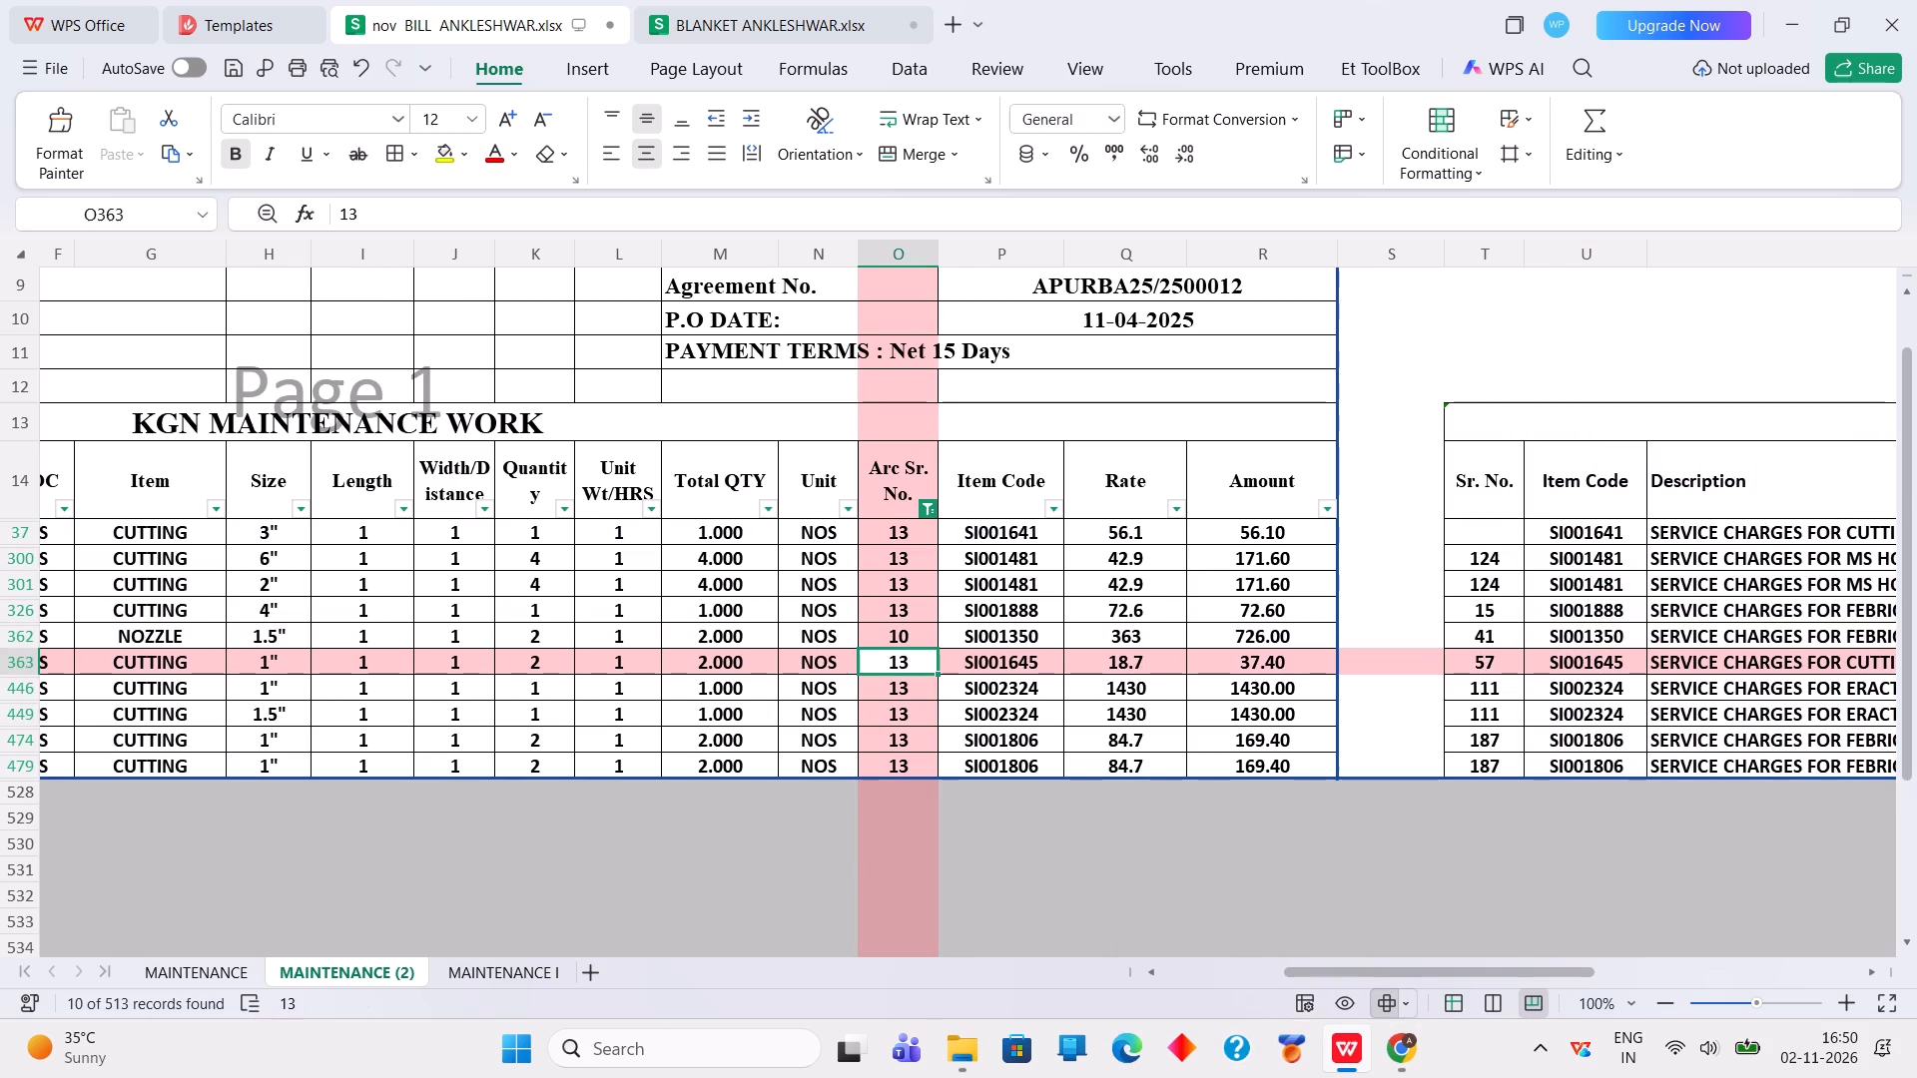
Reapply the bill's Arc Sr. No. filter with only code 13 selected.
{"action": "left_click", "coordinate": [925, 506]}
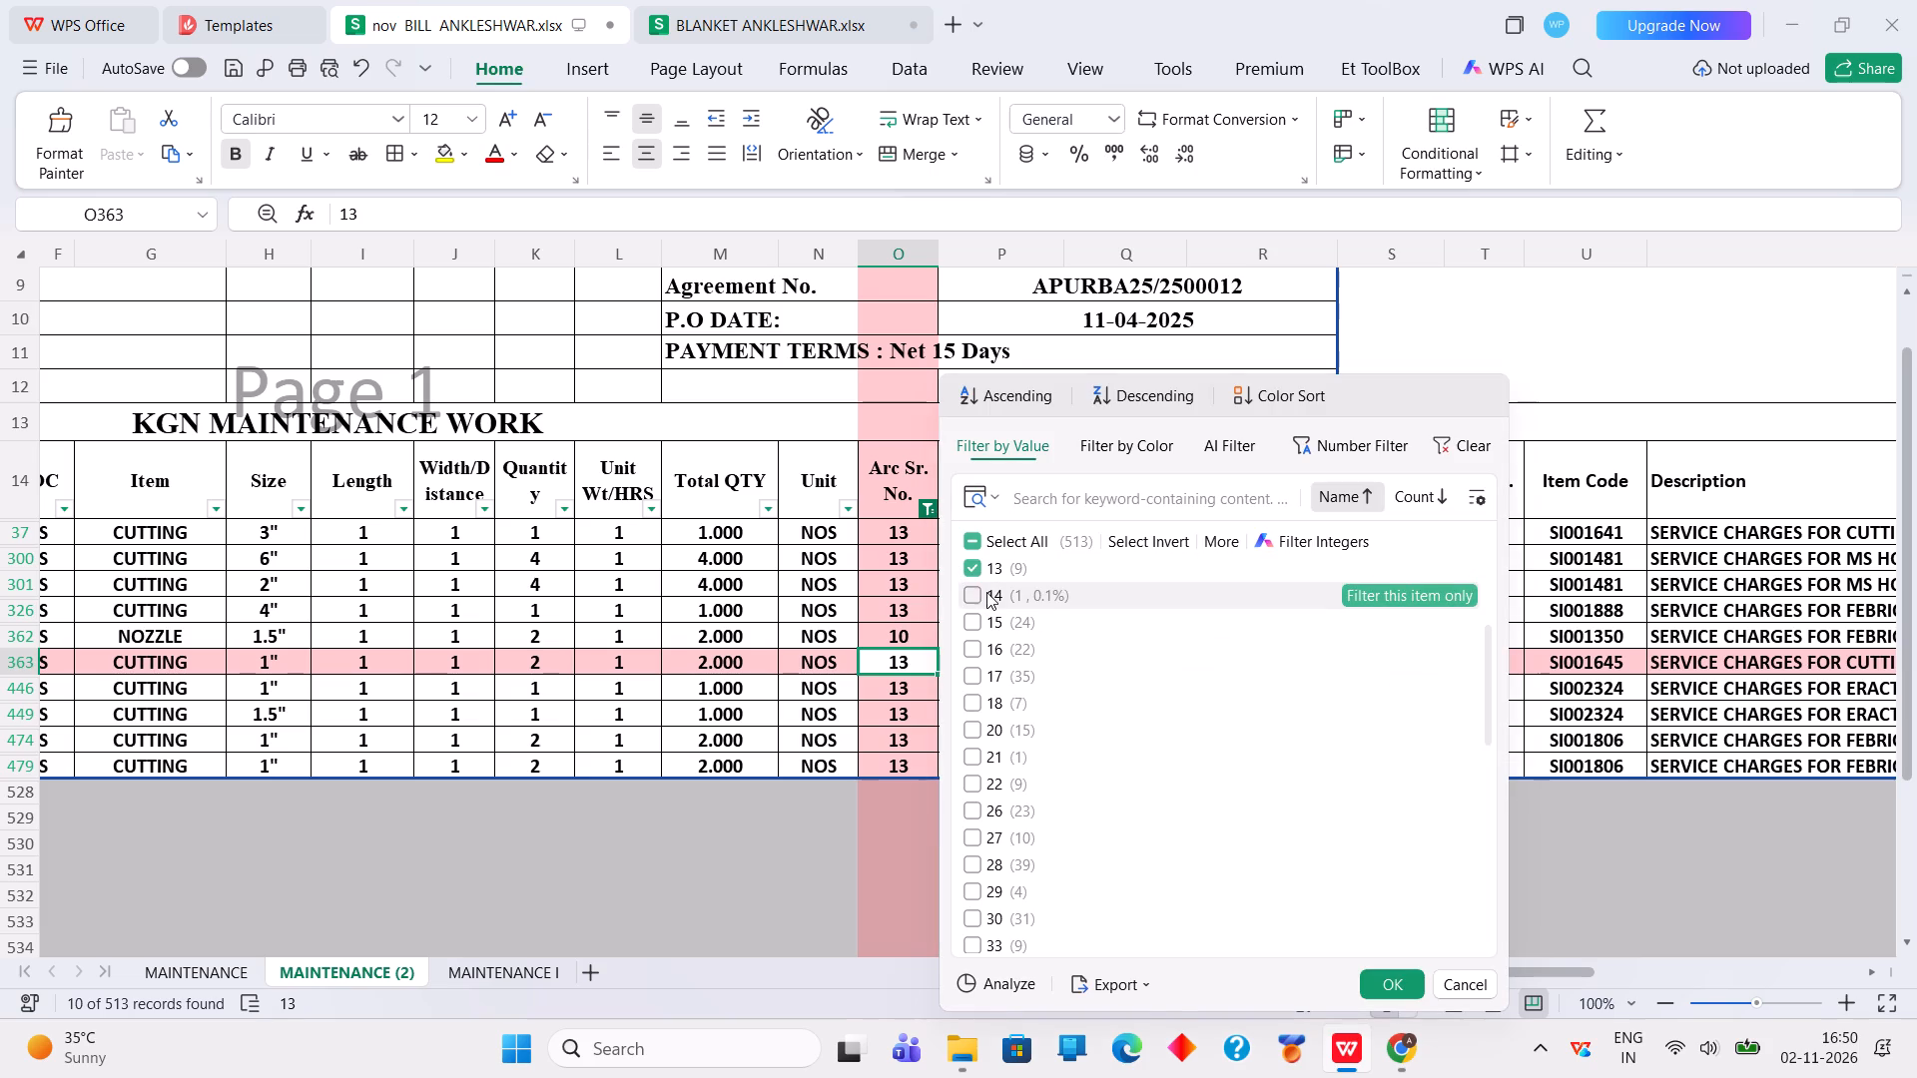
{"action": "scroll", "coordinate": [1051, 686], "scroll_direction": "up", "scroll_amount": 1}
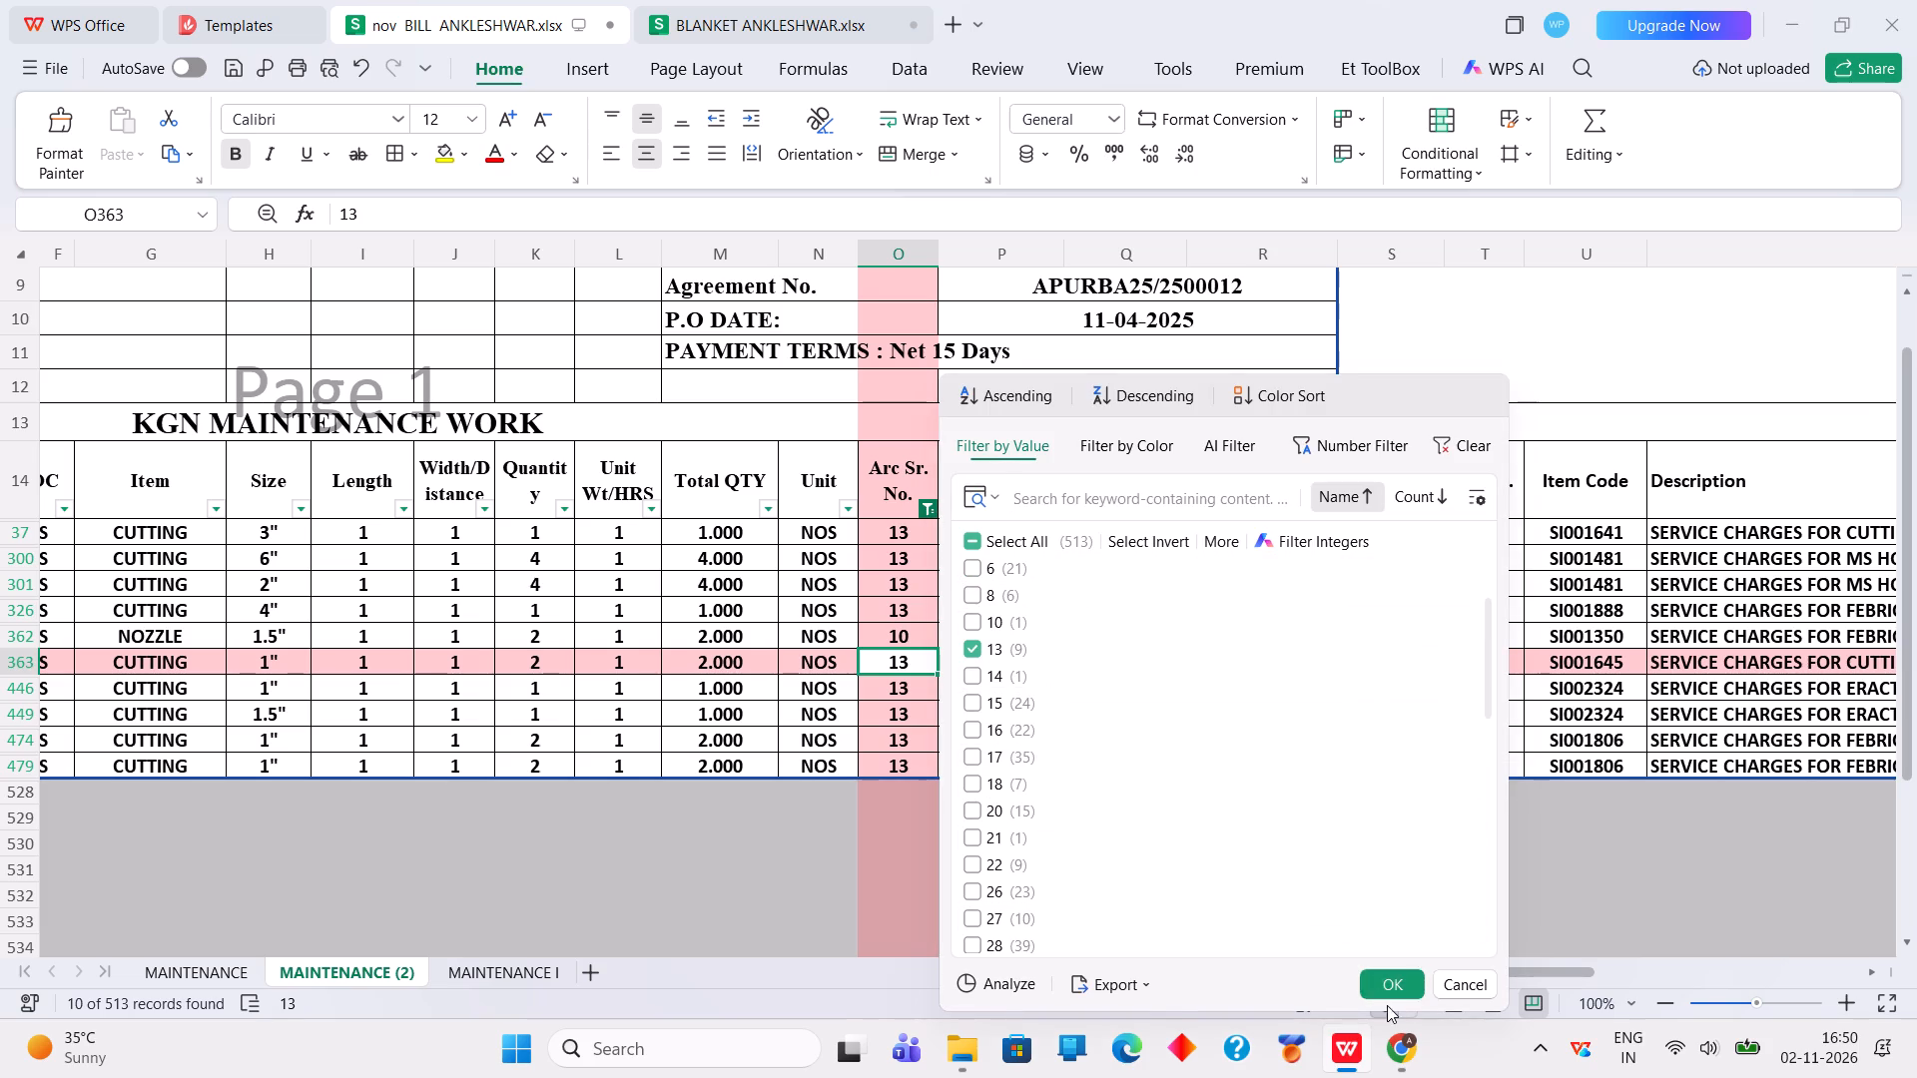
{"action": "left_click", "coordinate": [1386, 987]}
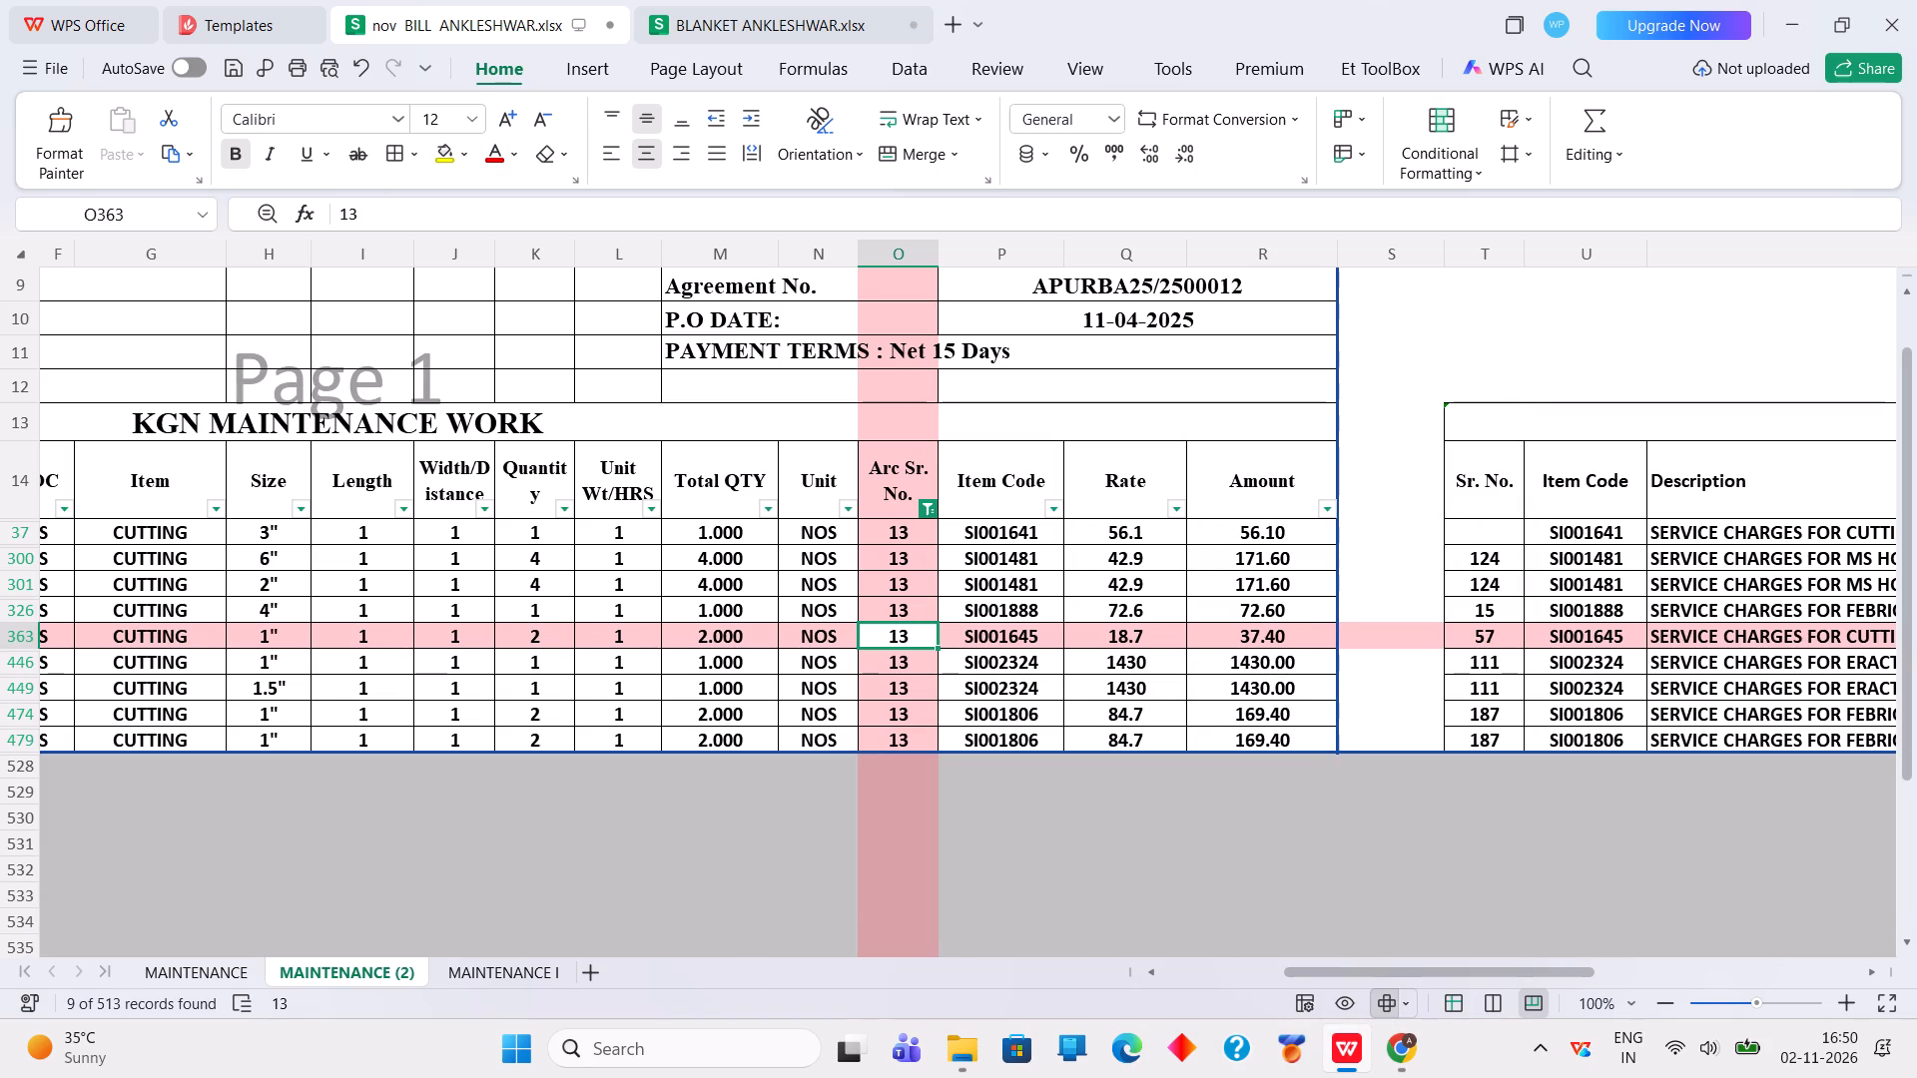
Filter the arc code 13 cutting entries by size to show only 1".
{"action": "left_click", "coordinate": [306, 511]}
{"action": "left_click", "coordinate": [350, 539]}
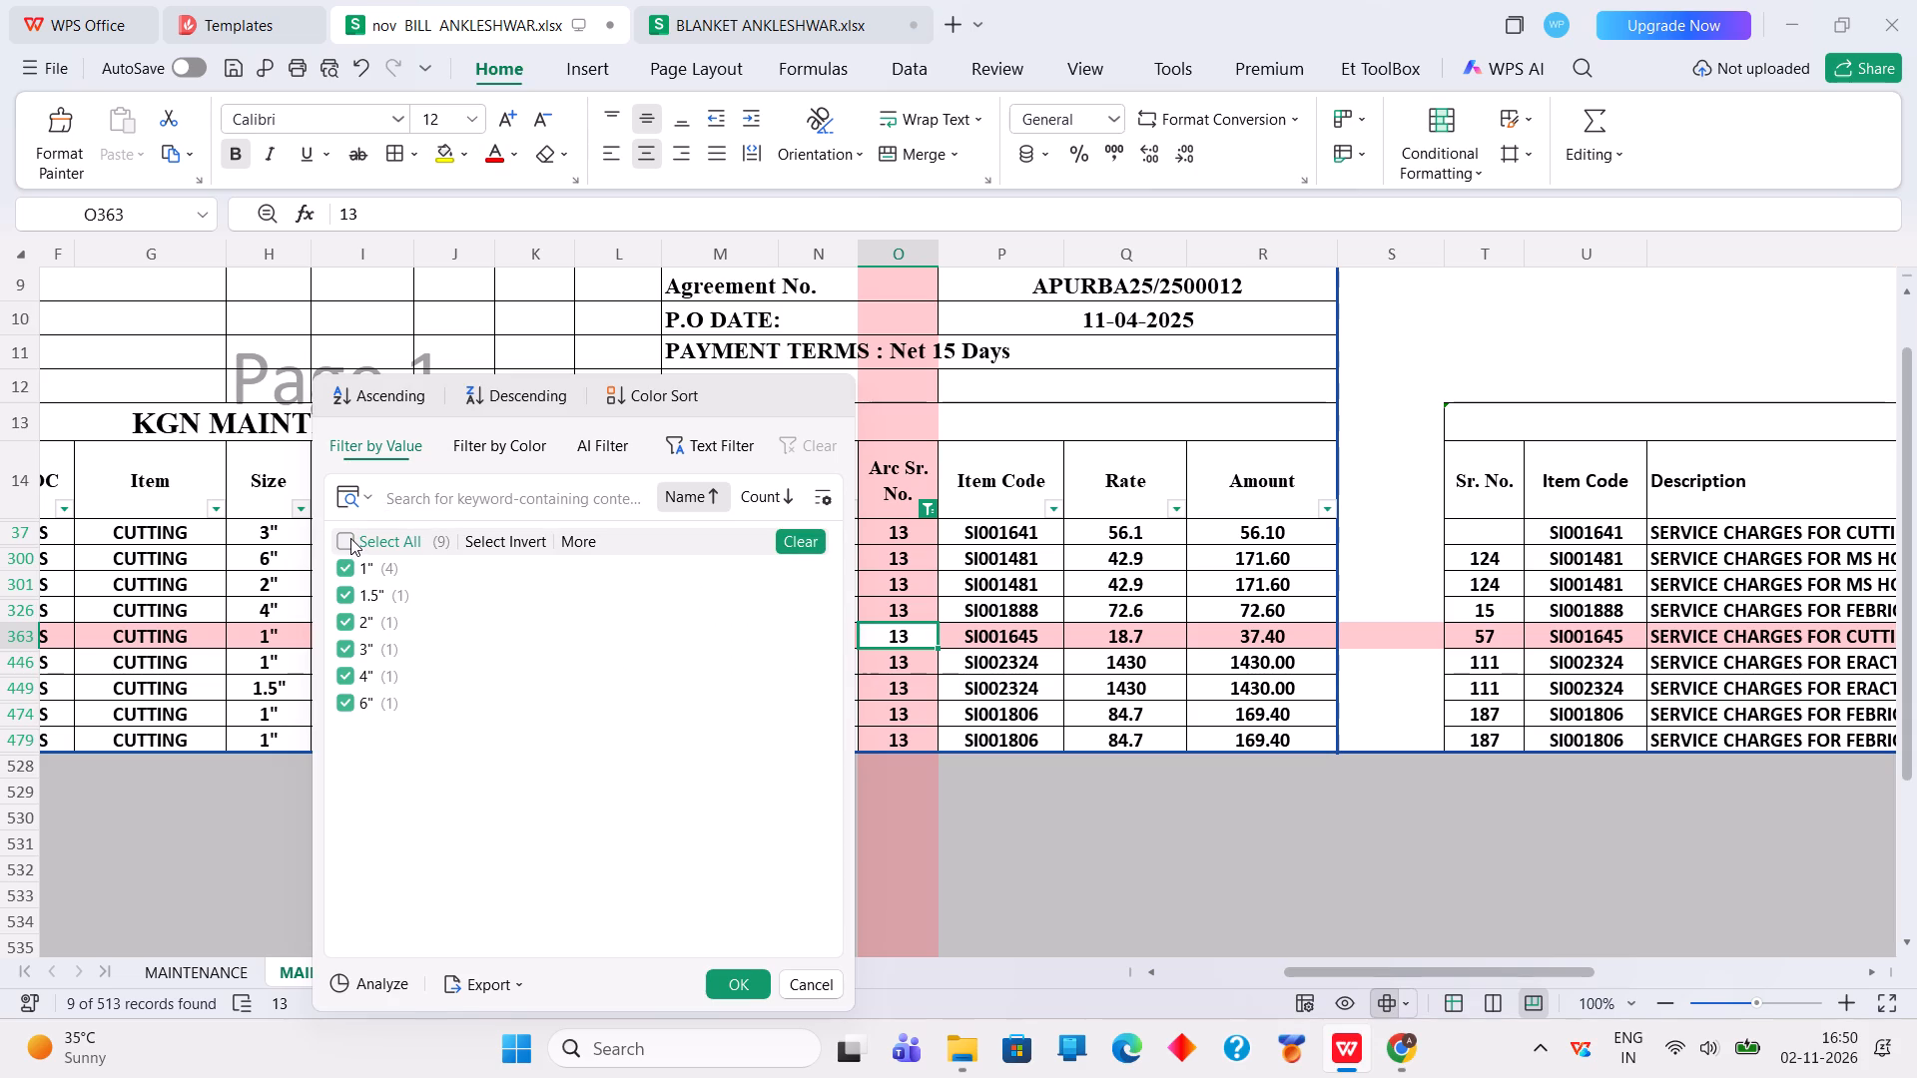
{"action": "left_click", "coordinate": [350, 538]}
{"action": "left_click", "coordinate": [341, 535]}
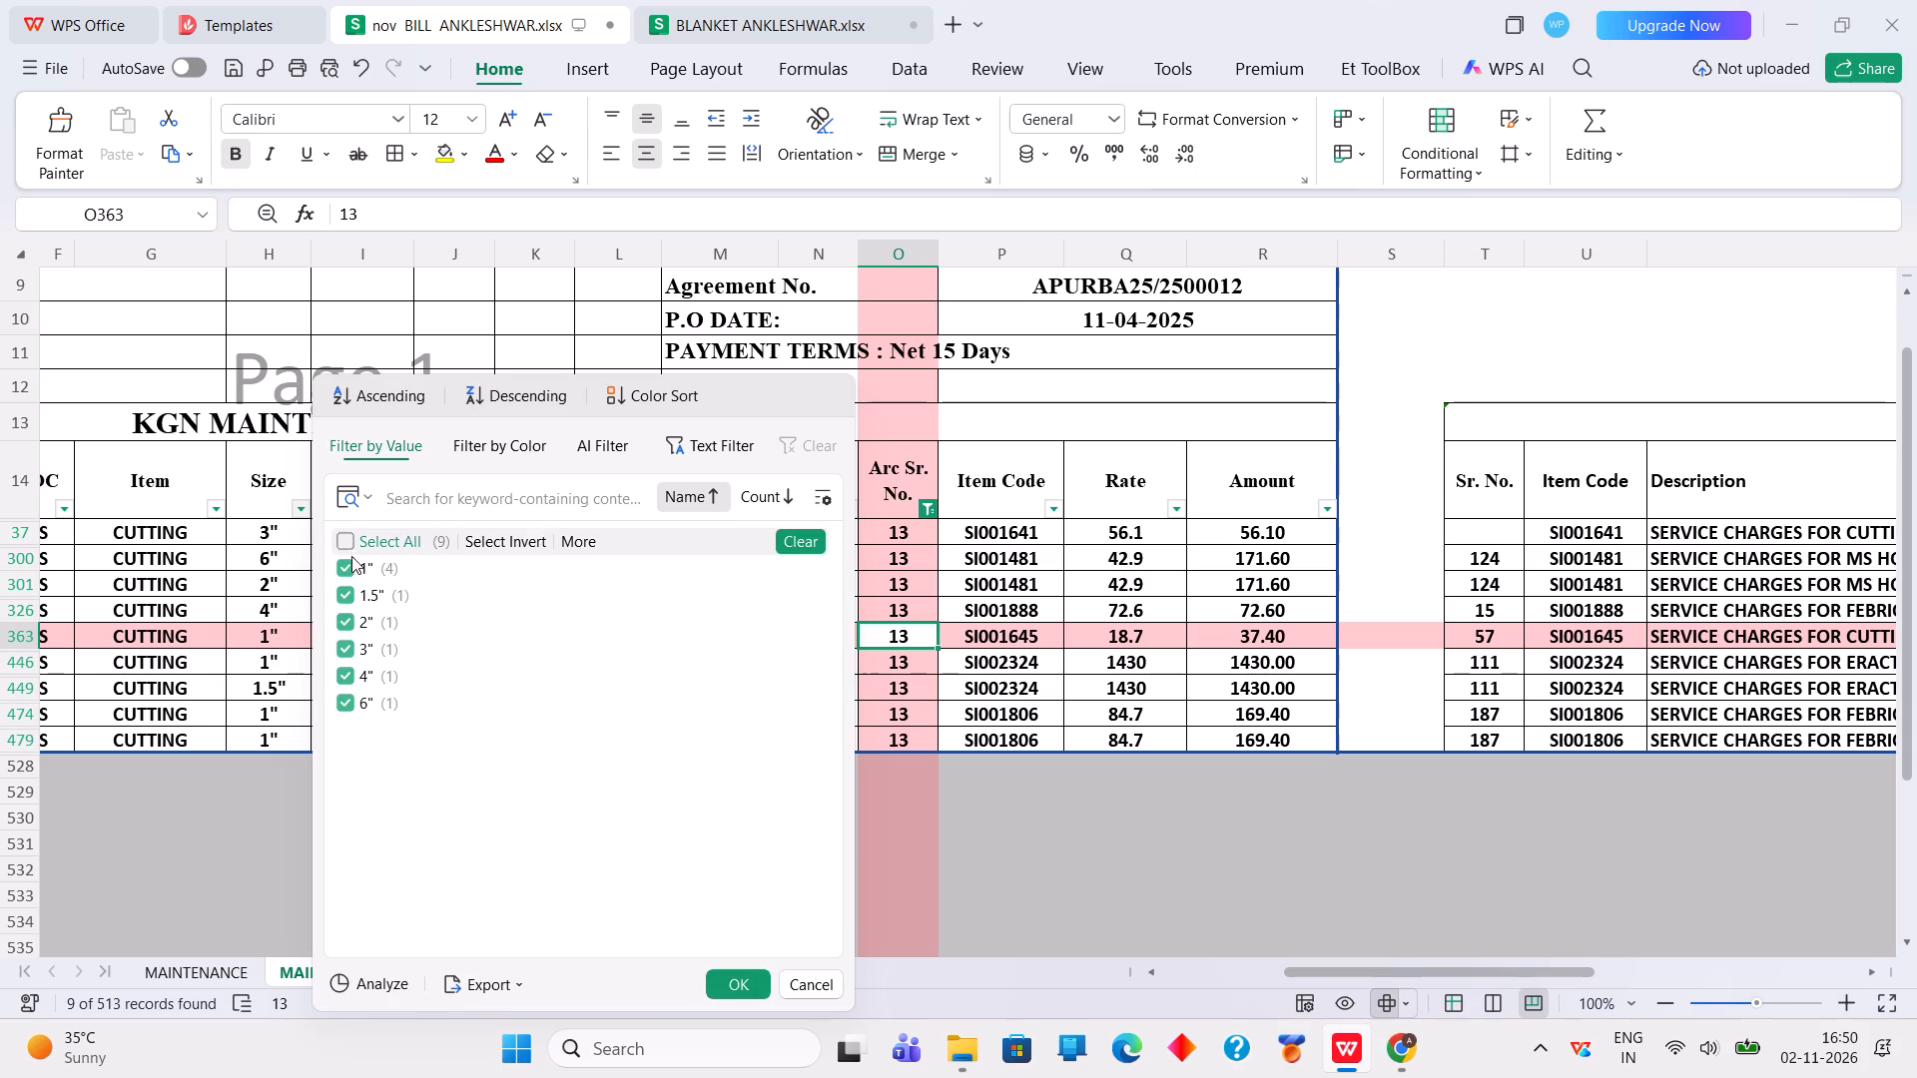
{"action": "left_click", "coordinate": [353, 568]}
{"action": "left_click", "coordinate": [740, 978]}
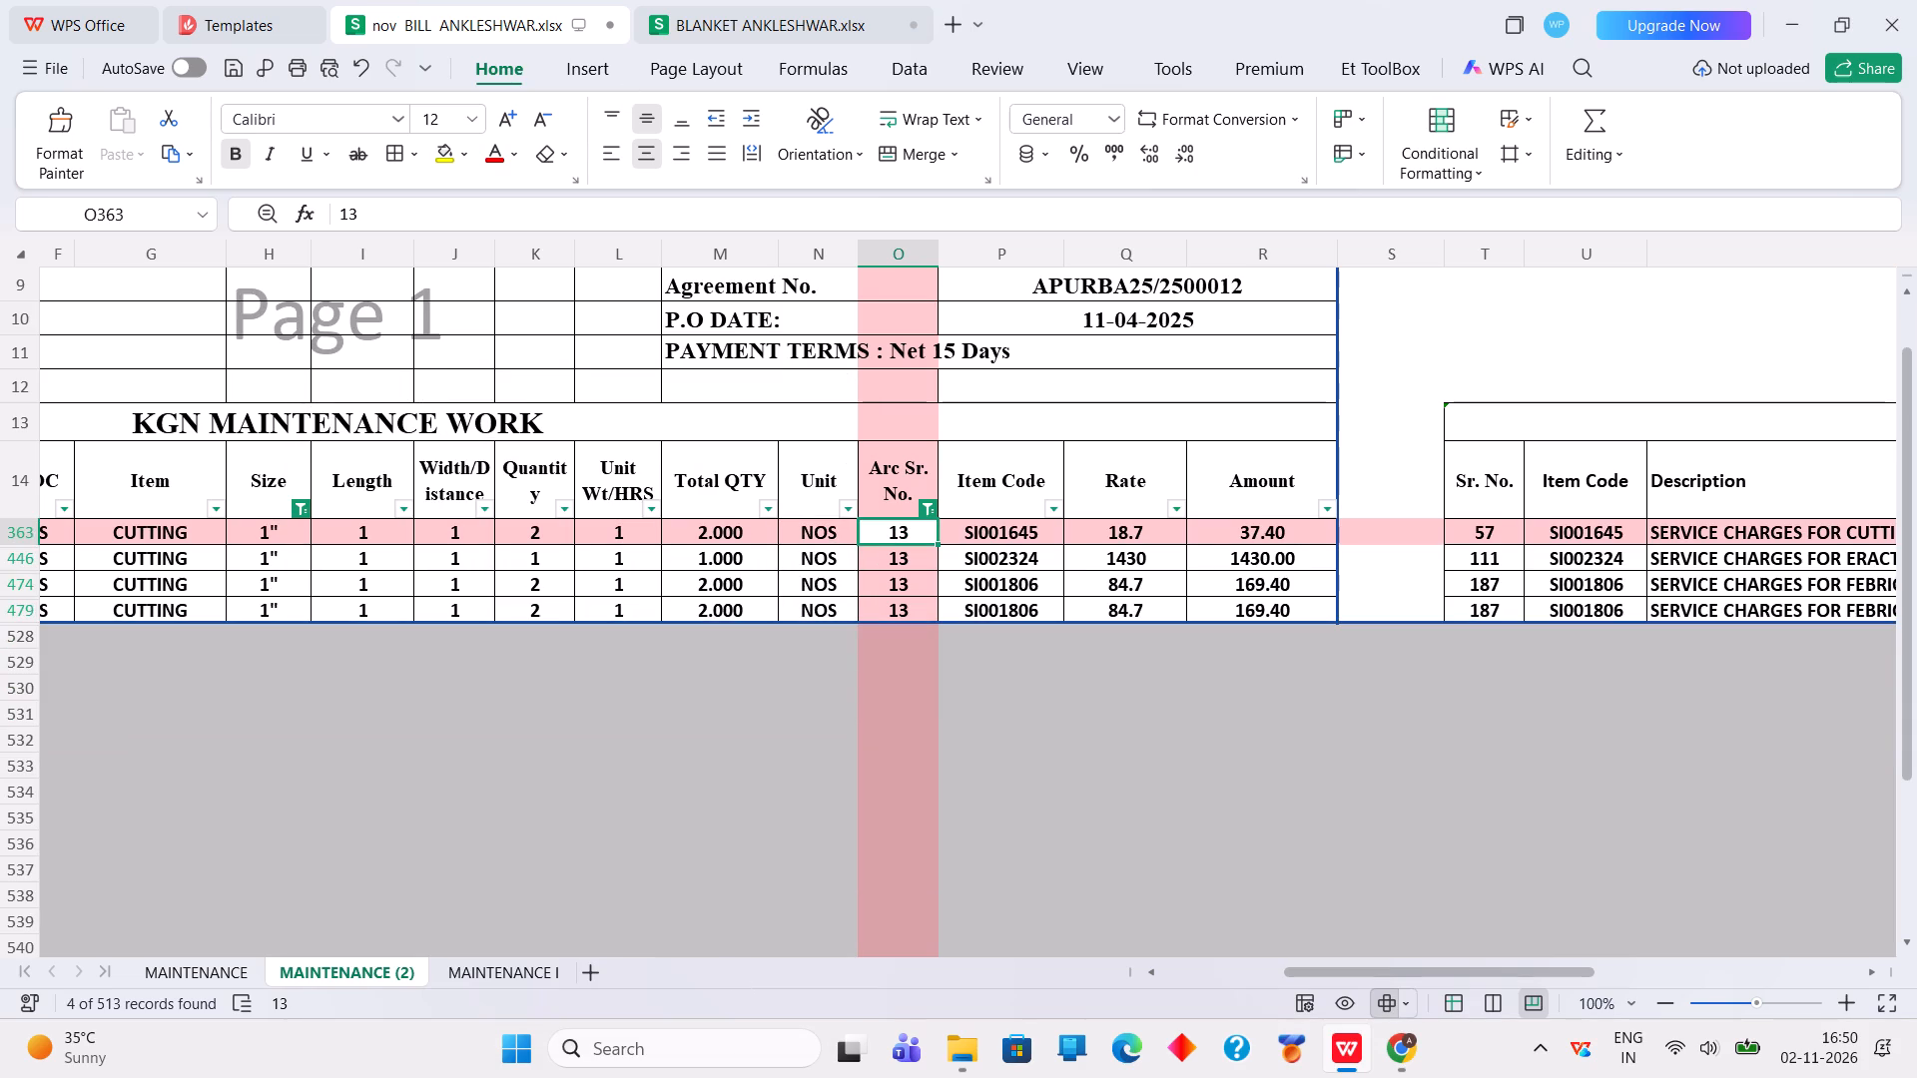
{"action": "left_click_drag", "start_coordinate": [1334, 971], "coordinate": [1468, 955]}
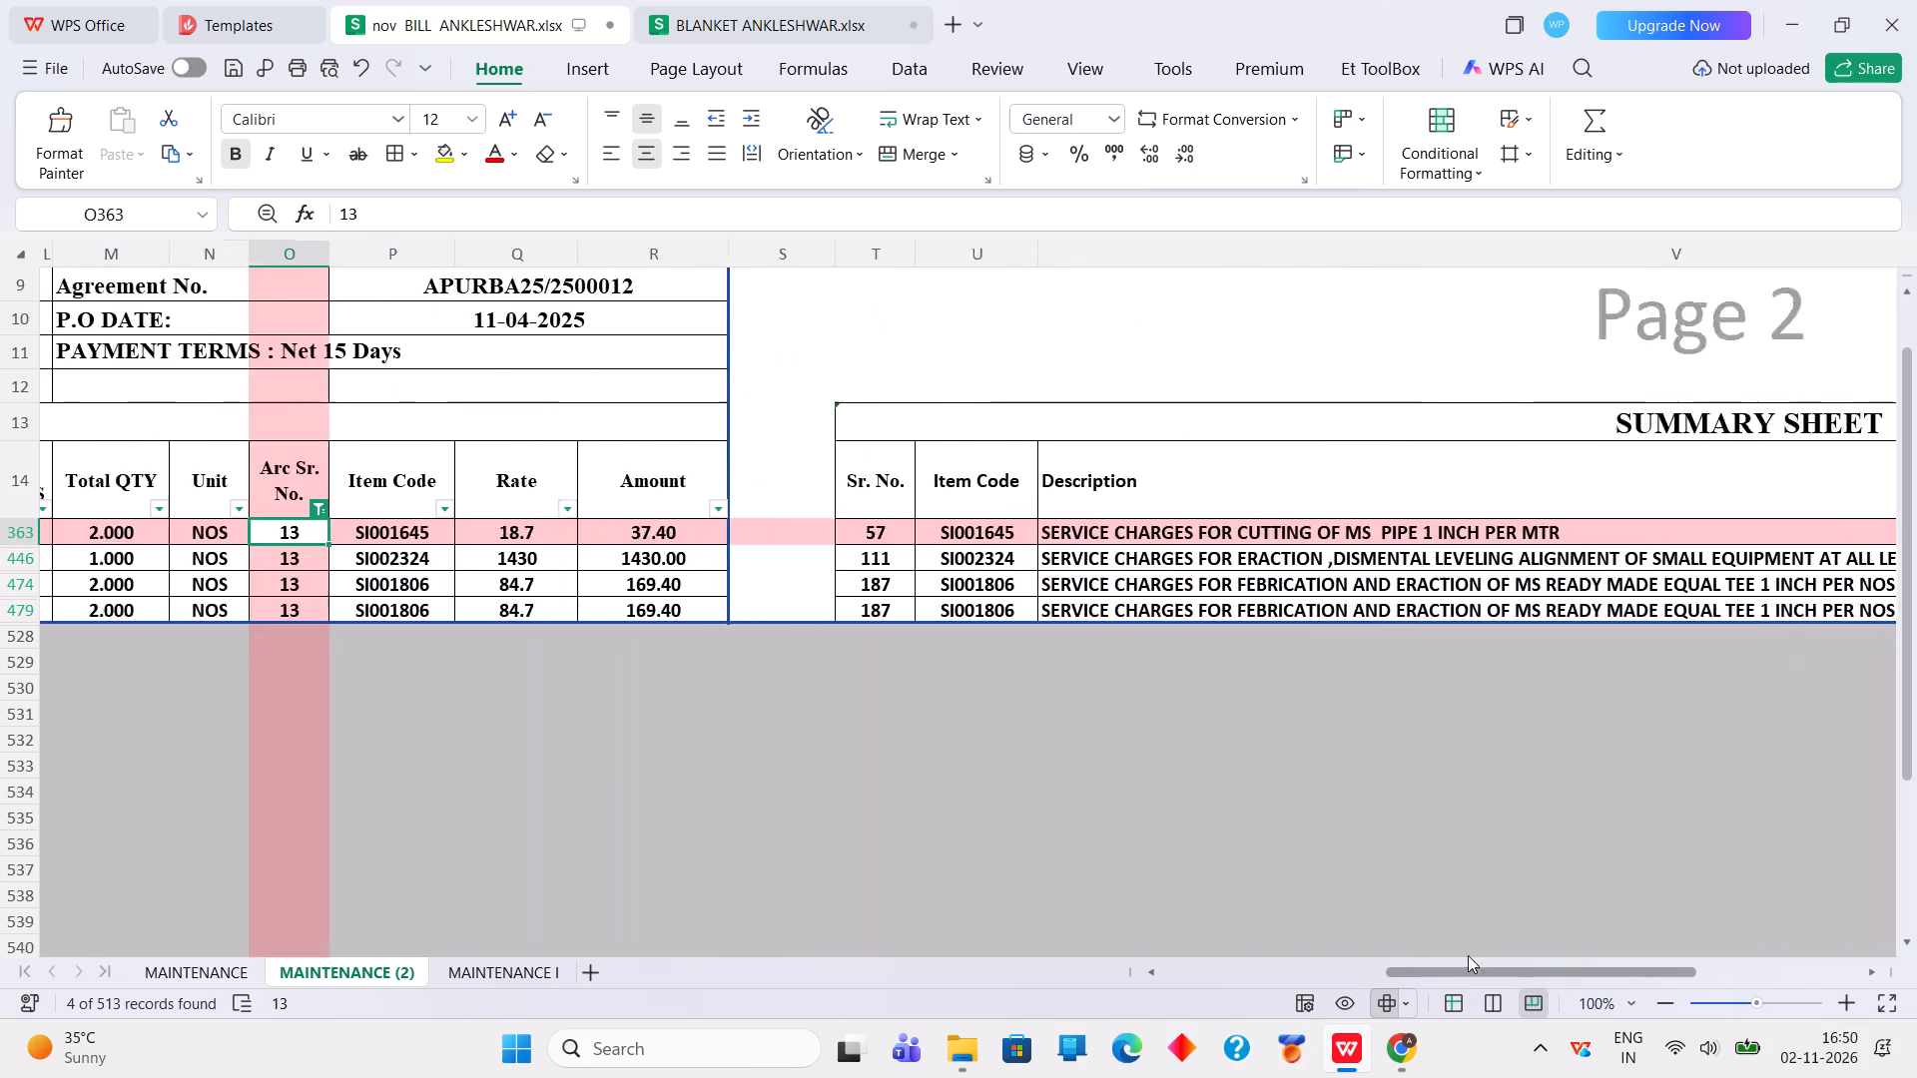
{"action": "left_click_drag", "start_coordinate": [1468, 955], "coordinate": [1370, 984]}
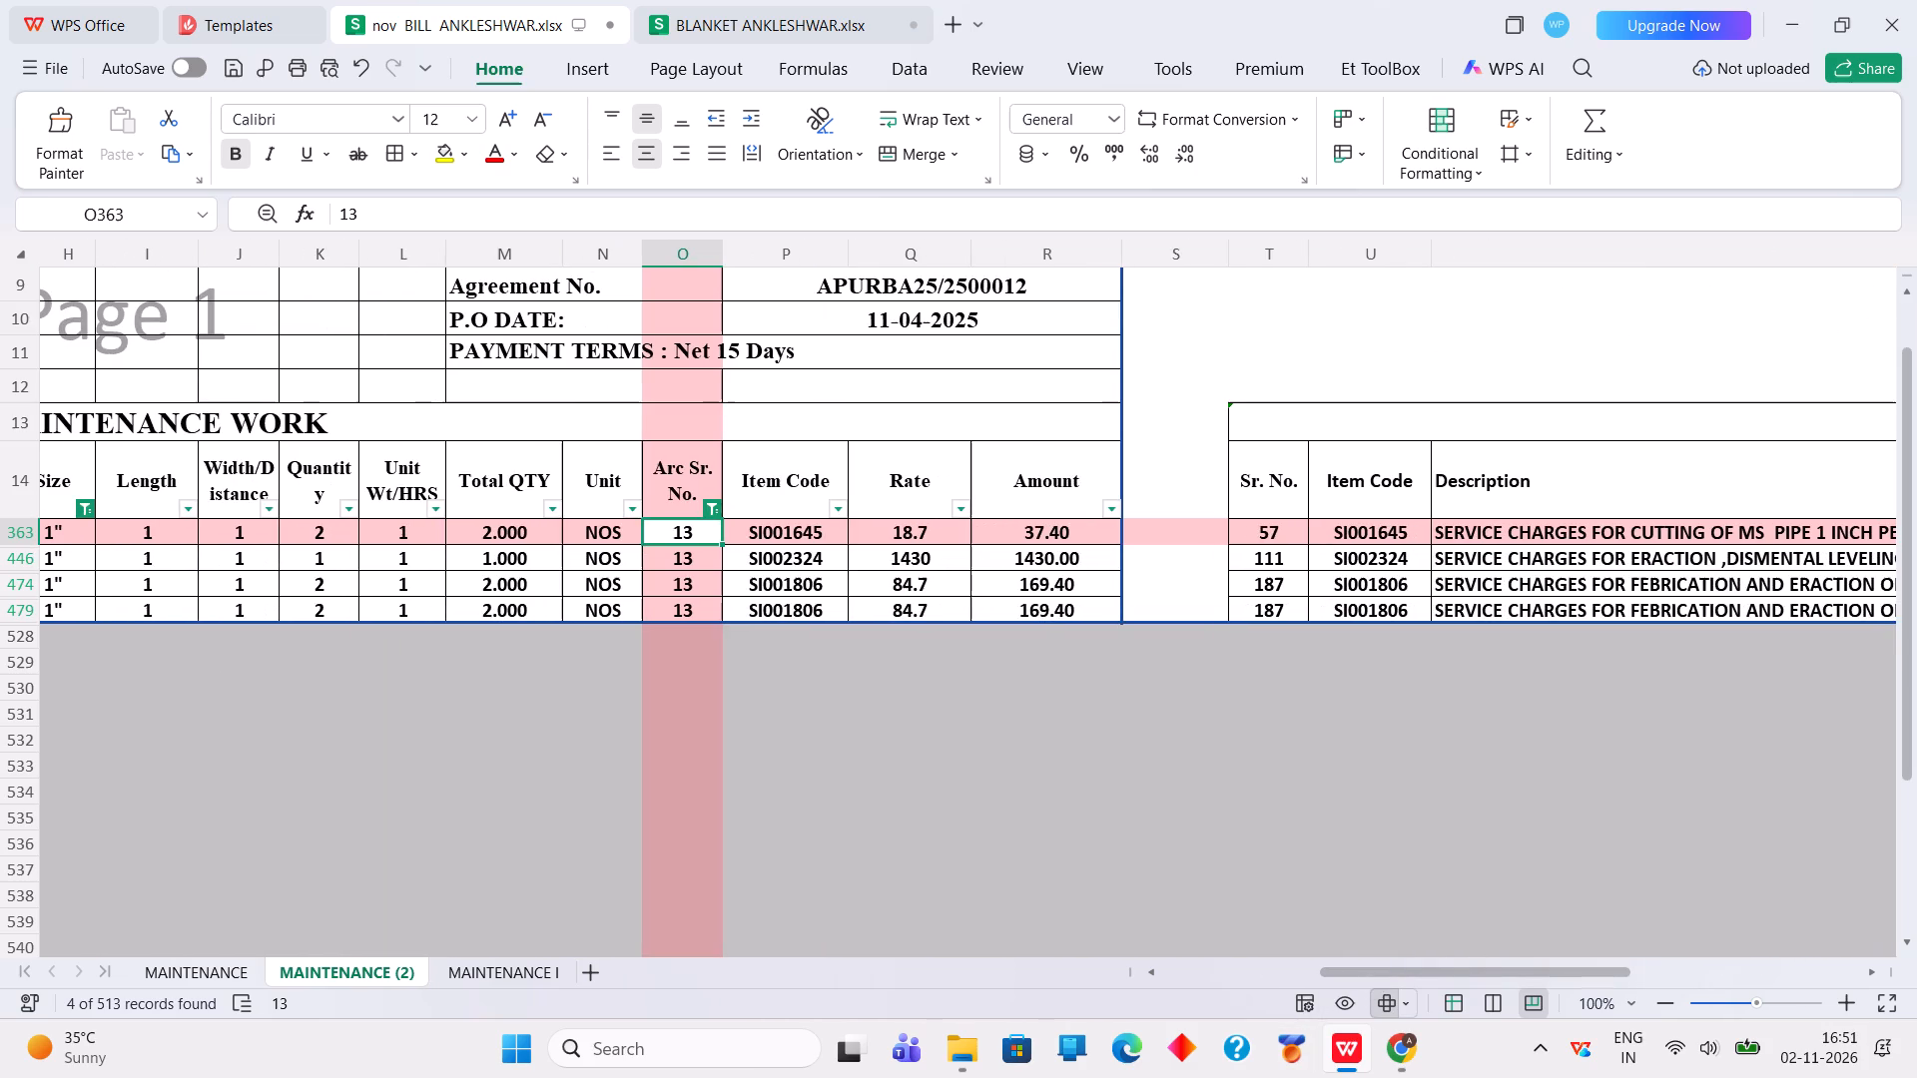
Copy the arc code, item code, rate, amount, description and price cells O363:W363 of the 1" cutting entry into rows 446, 474 and 479.
{"action": "left_click_drag", "start_coordinate": [670, 536], "coordinate": [1916, 533]}
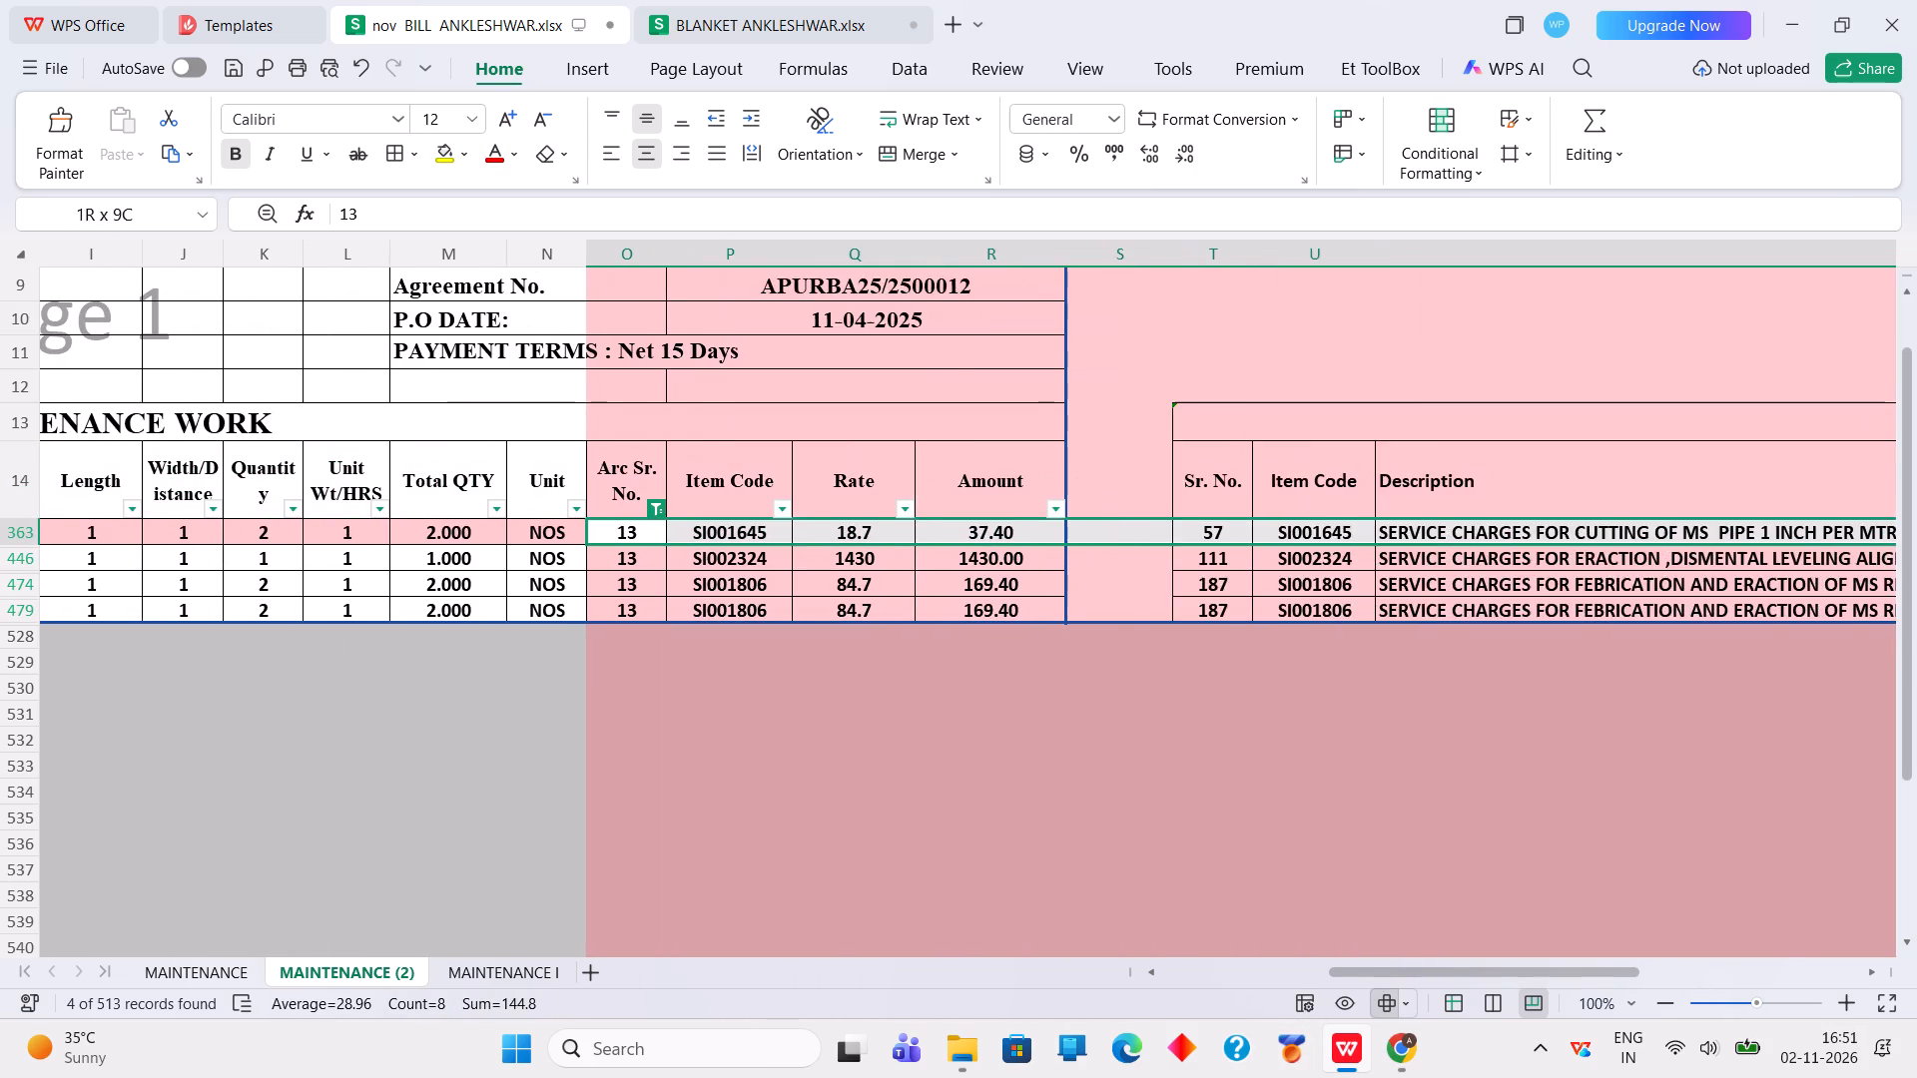
{"action": "left_click_drag", "start_coordinate": [1916, 533], "coordinate": [1911, 533]}
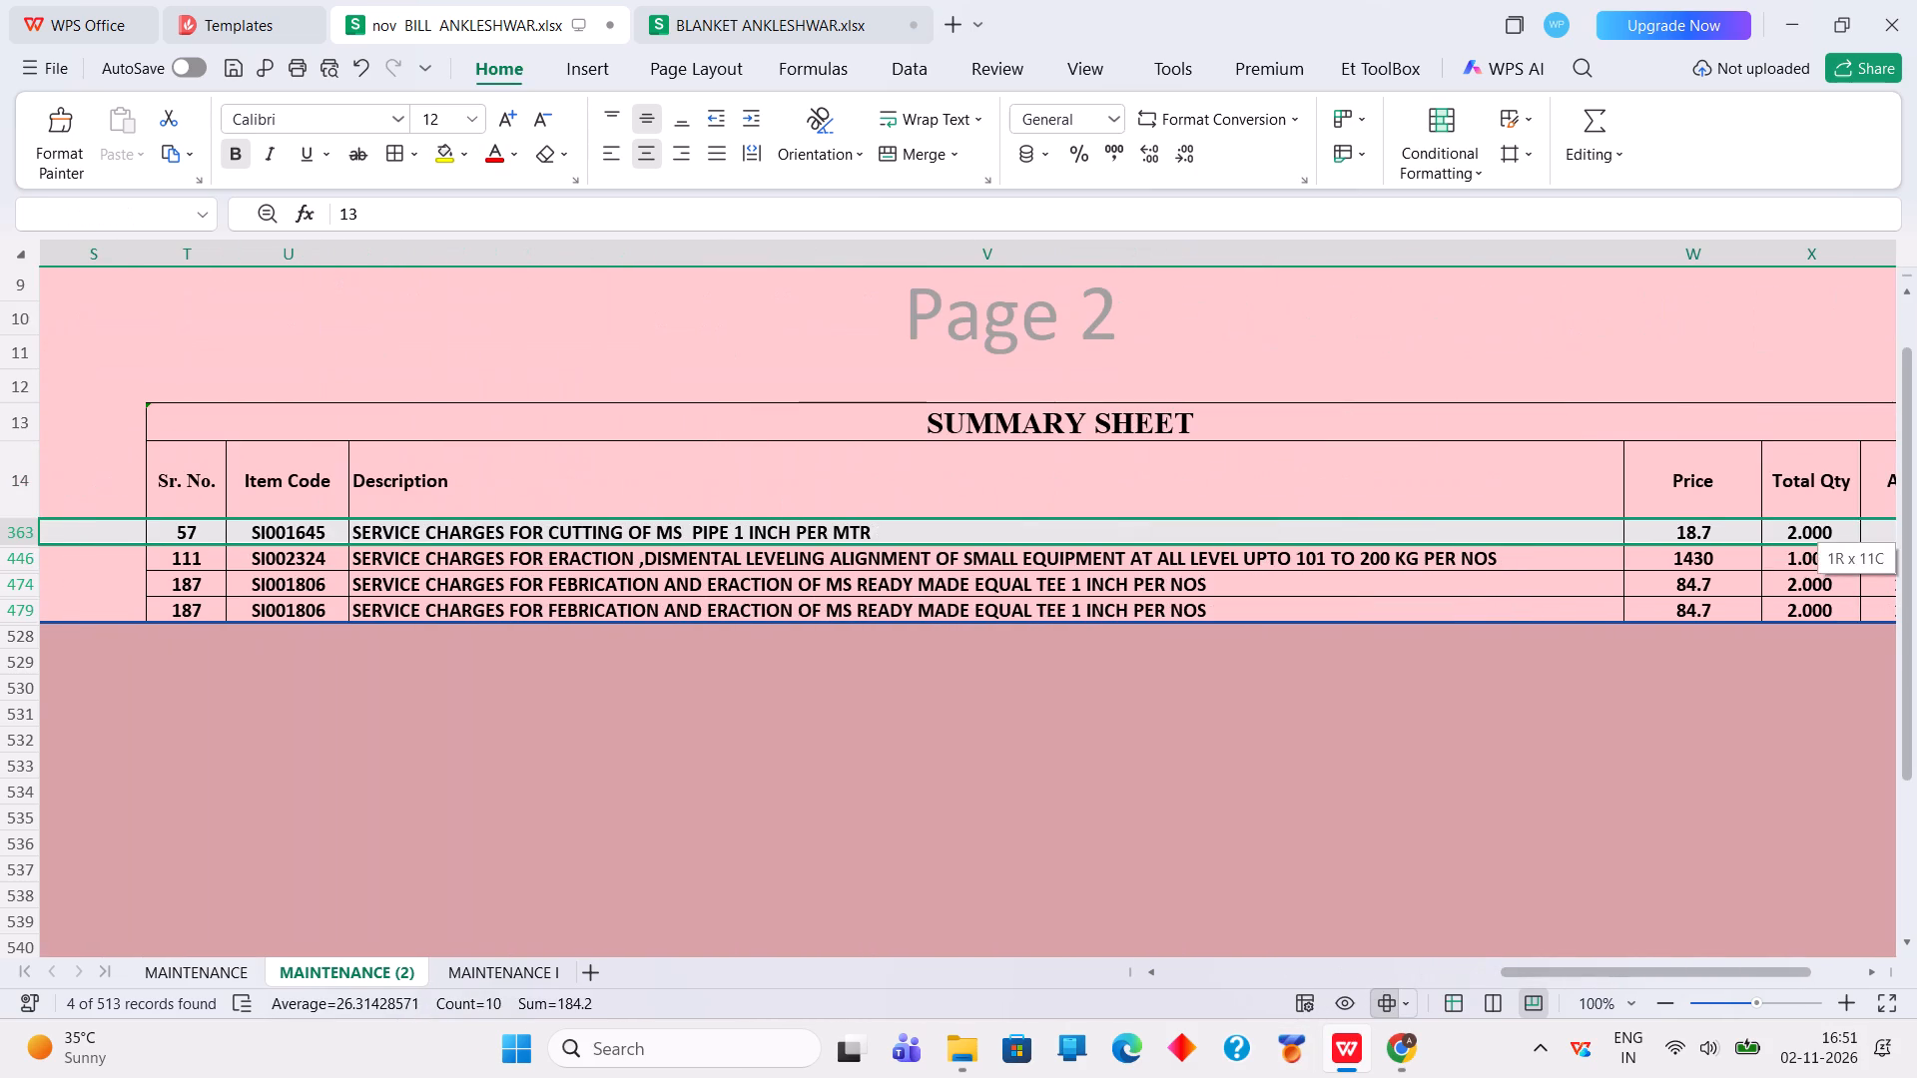
{"action": "left_click_drag", "start_coordinate": [1911, 533], "coordinate": [1700, 539]}
{"action": "right_click", "coordinate": [1700, 539]}
{"action": "left_click", "coordinate": [1379, 34]}
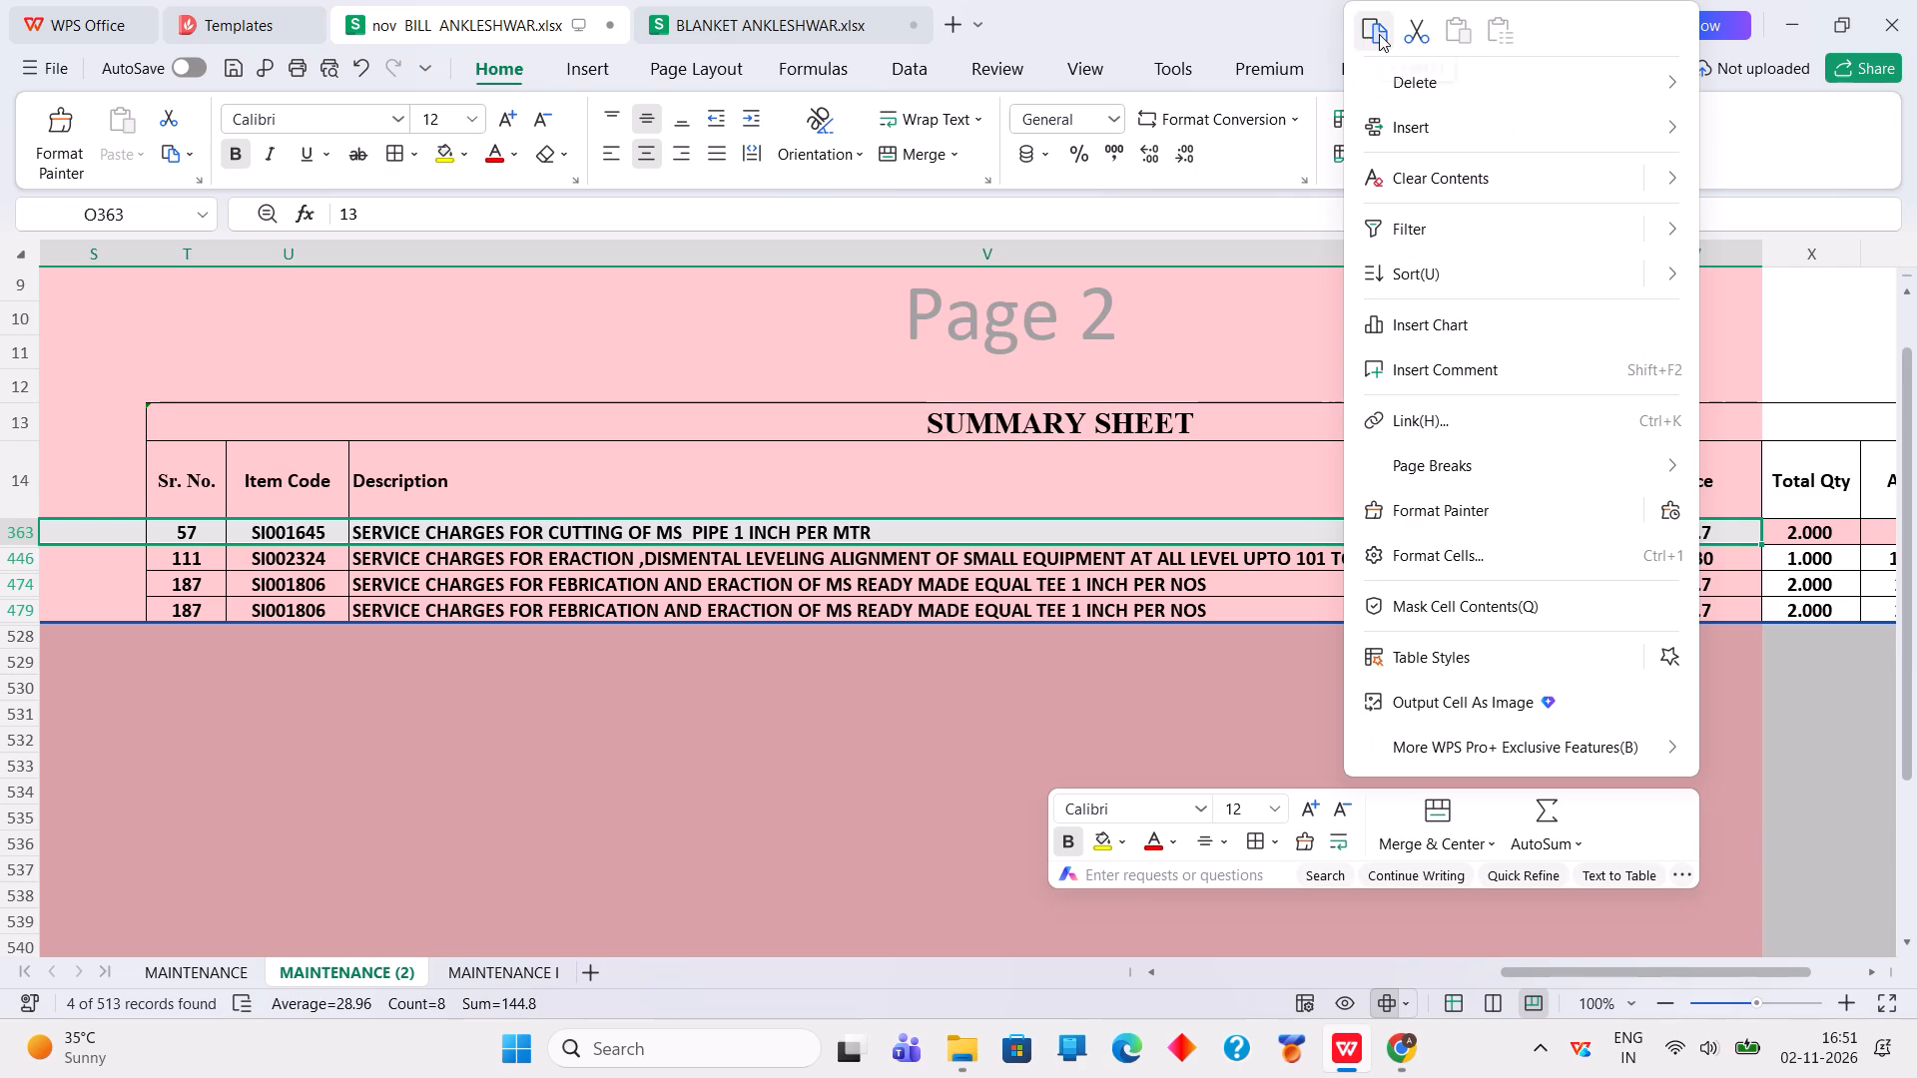
{"action": "left_click_drag", "start_coordinate": [1558, 971], "coordinate": [1433, 978]}
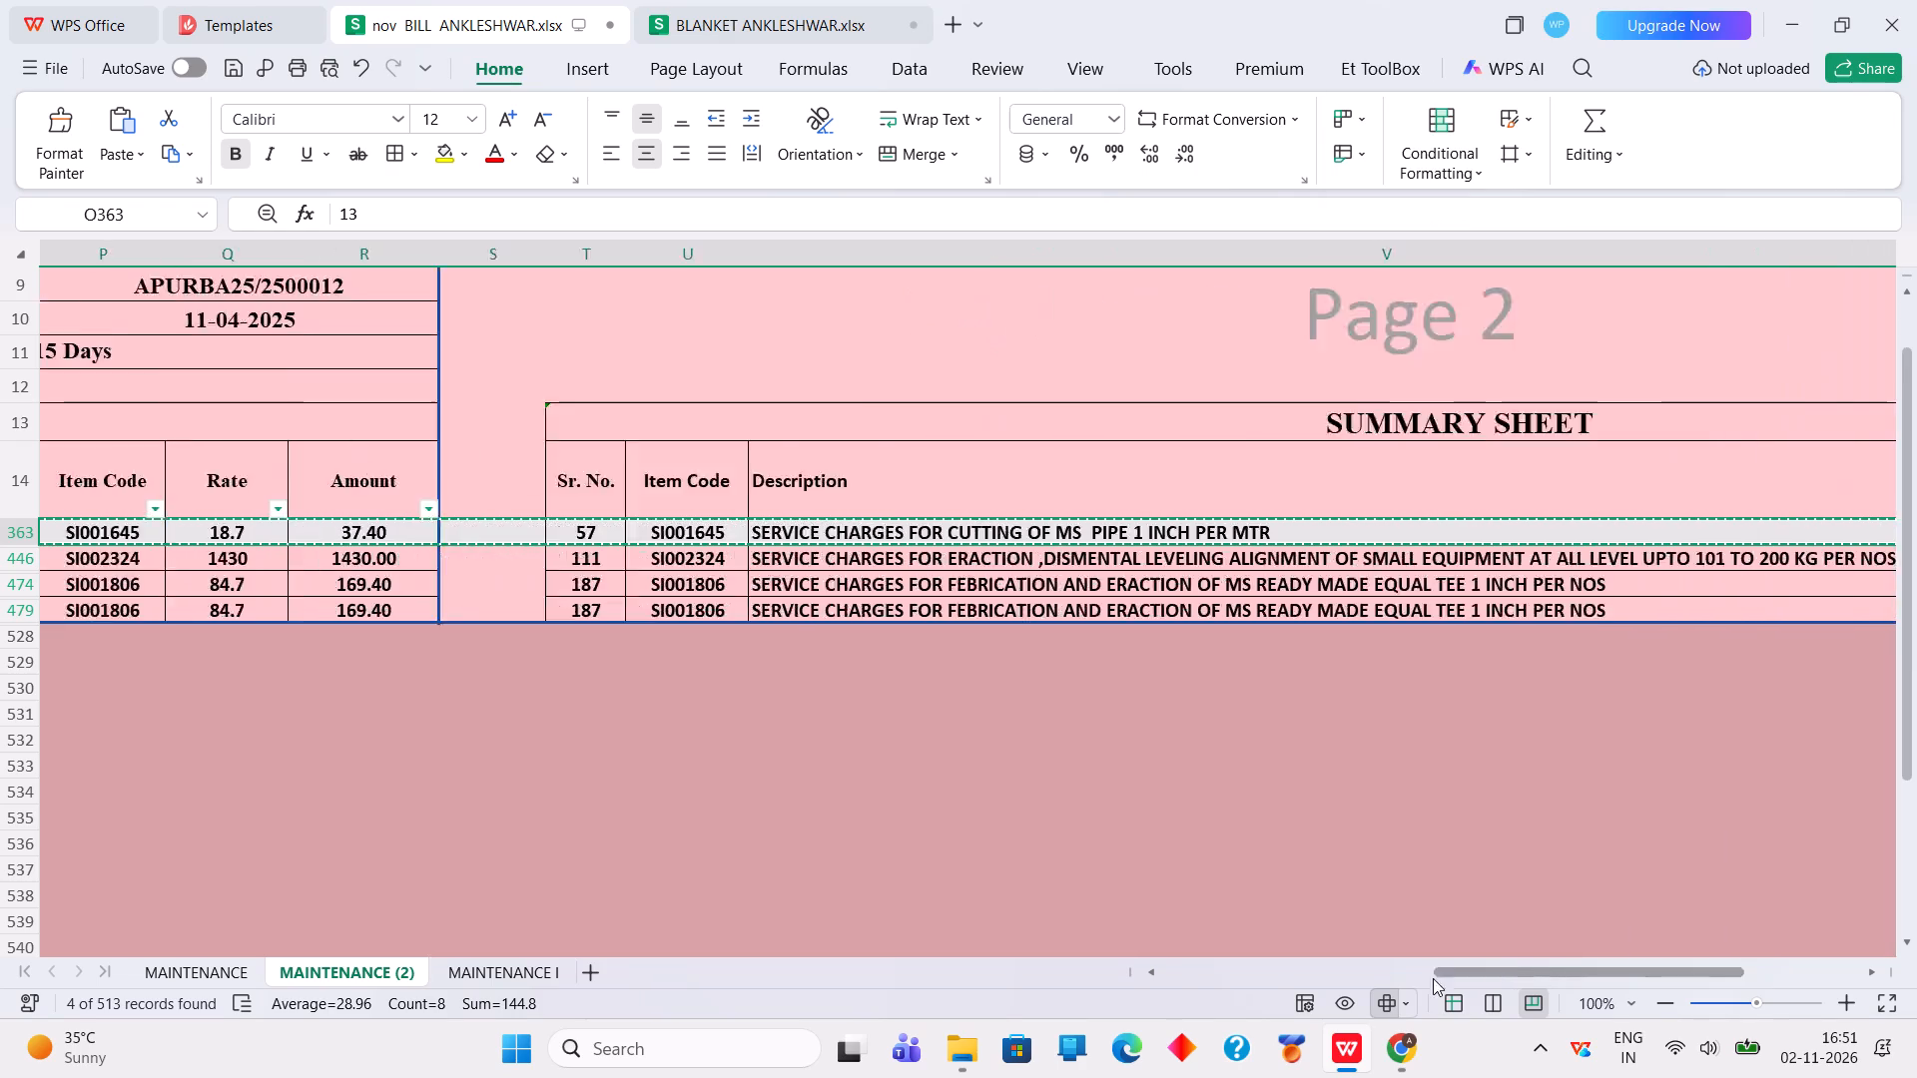
{"action": "left_click_drag", "start_coordinate": [1433, 978], "coordinate": [1336, 1001]}
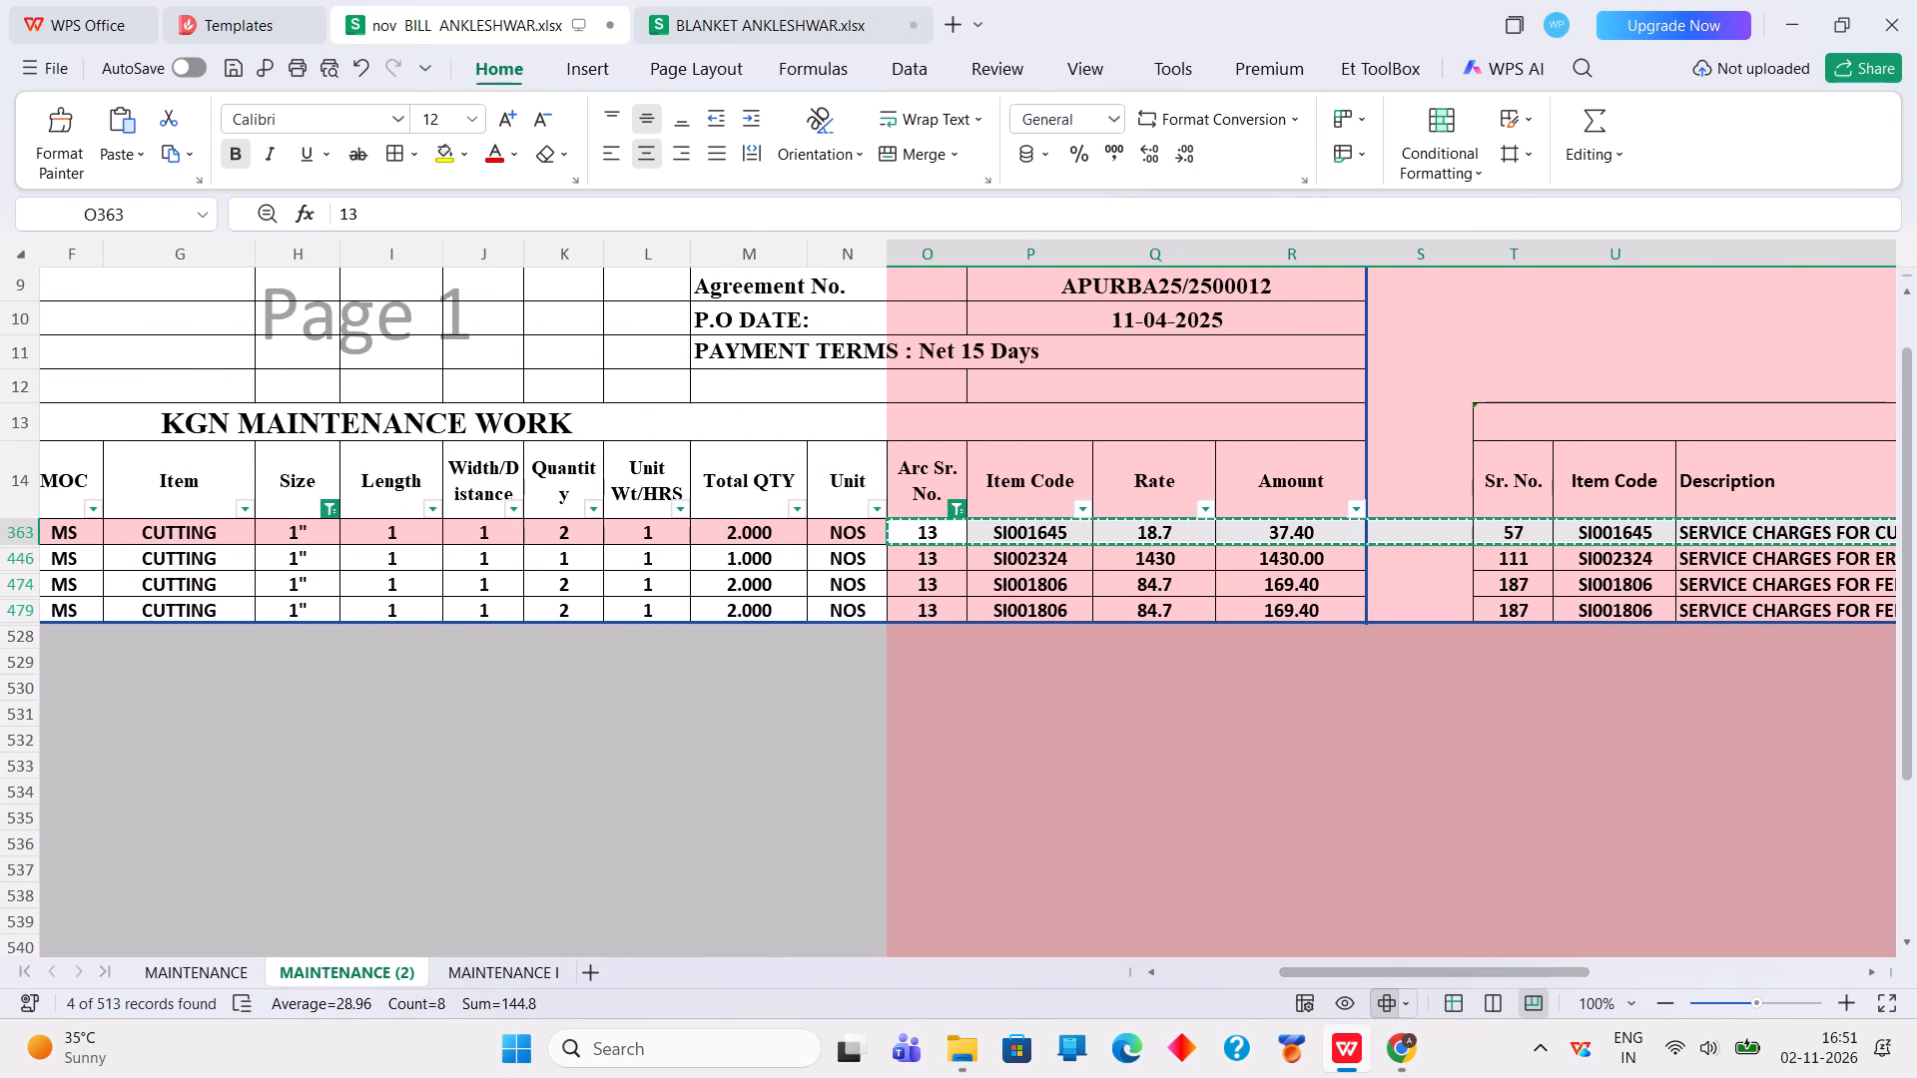
{"action": "left_click", "coordinate": [936, 557]}
{"action": "right_click", "coordinate": [936, 557]}
{"action": "left_click", "coordinate": [1053, 23]}
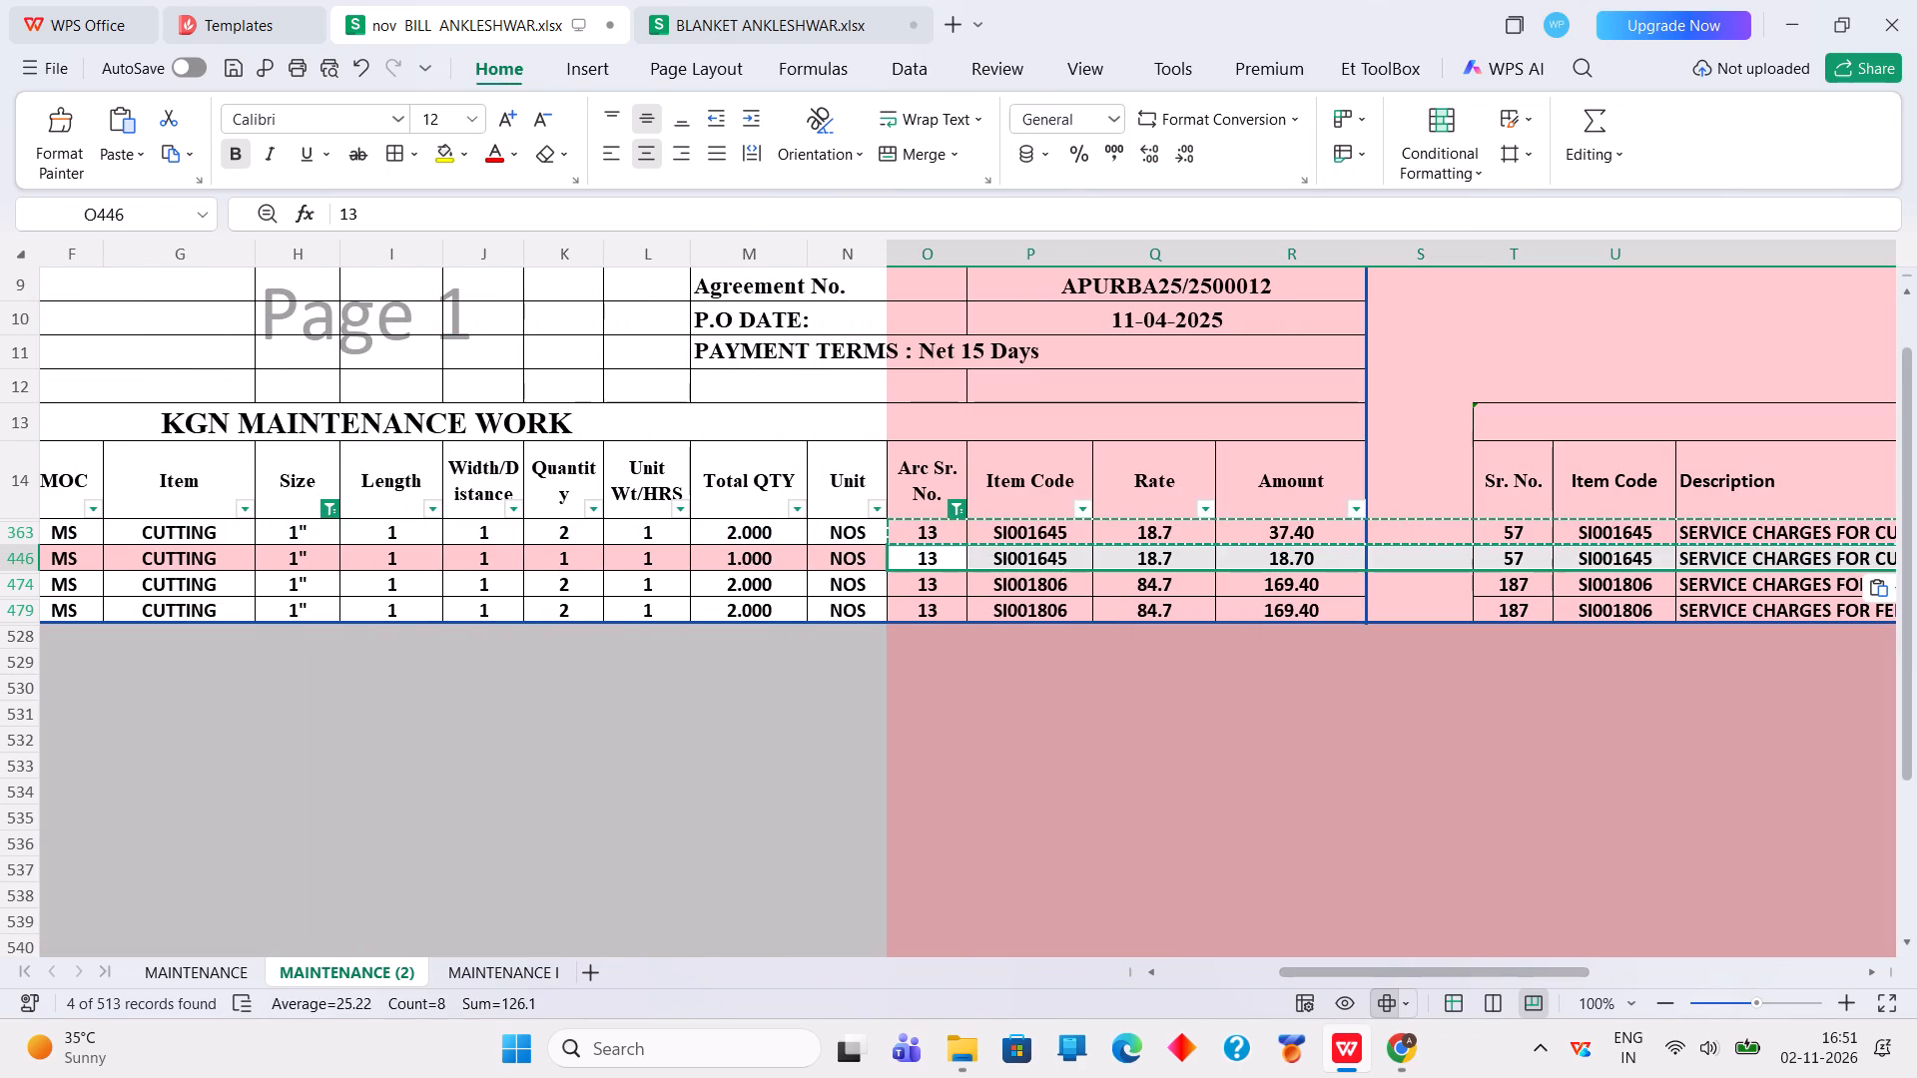
{"action": "left_click", "coordinate": [926, 582]}
{"action": "right_click", "coordinate": [926, 582]}
{"action": "left_click", "coordinate": [1043, 28]}
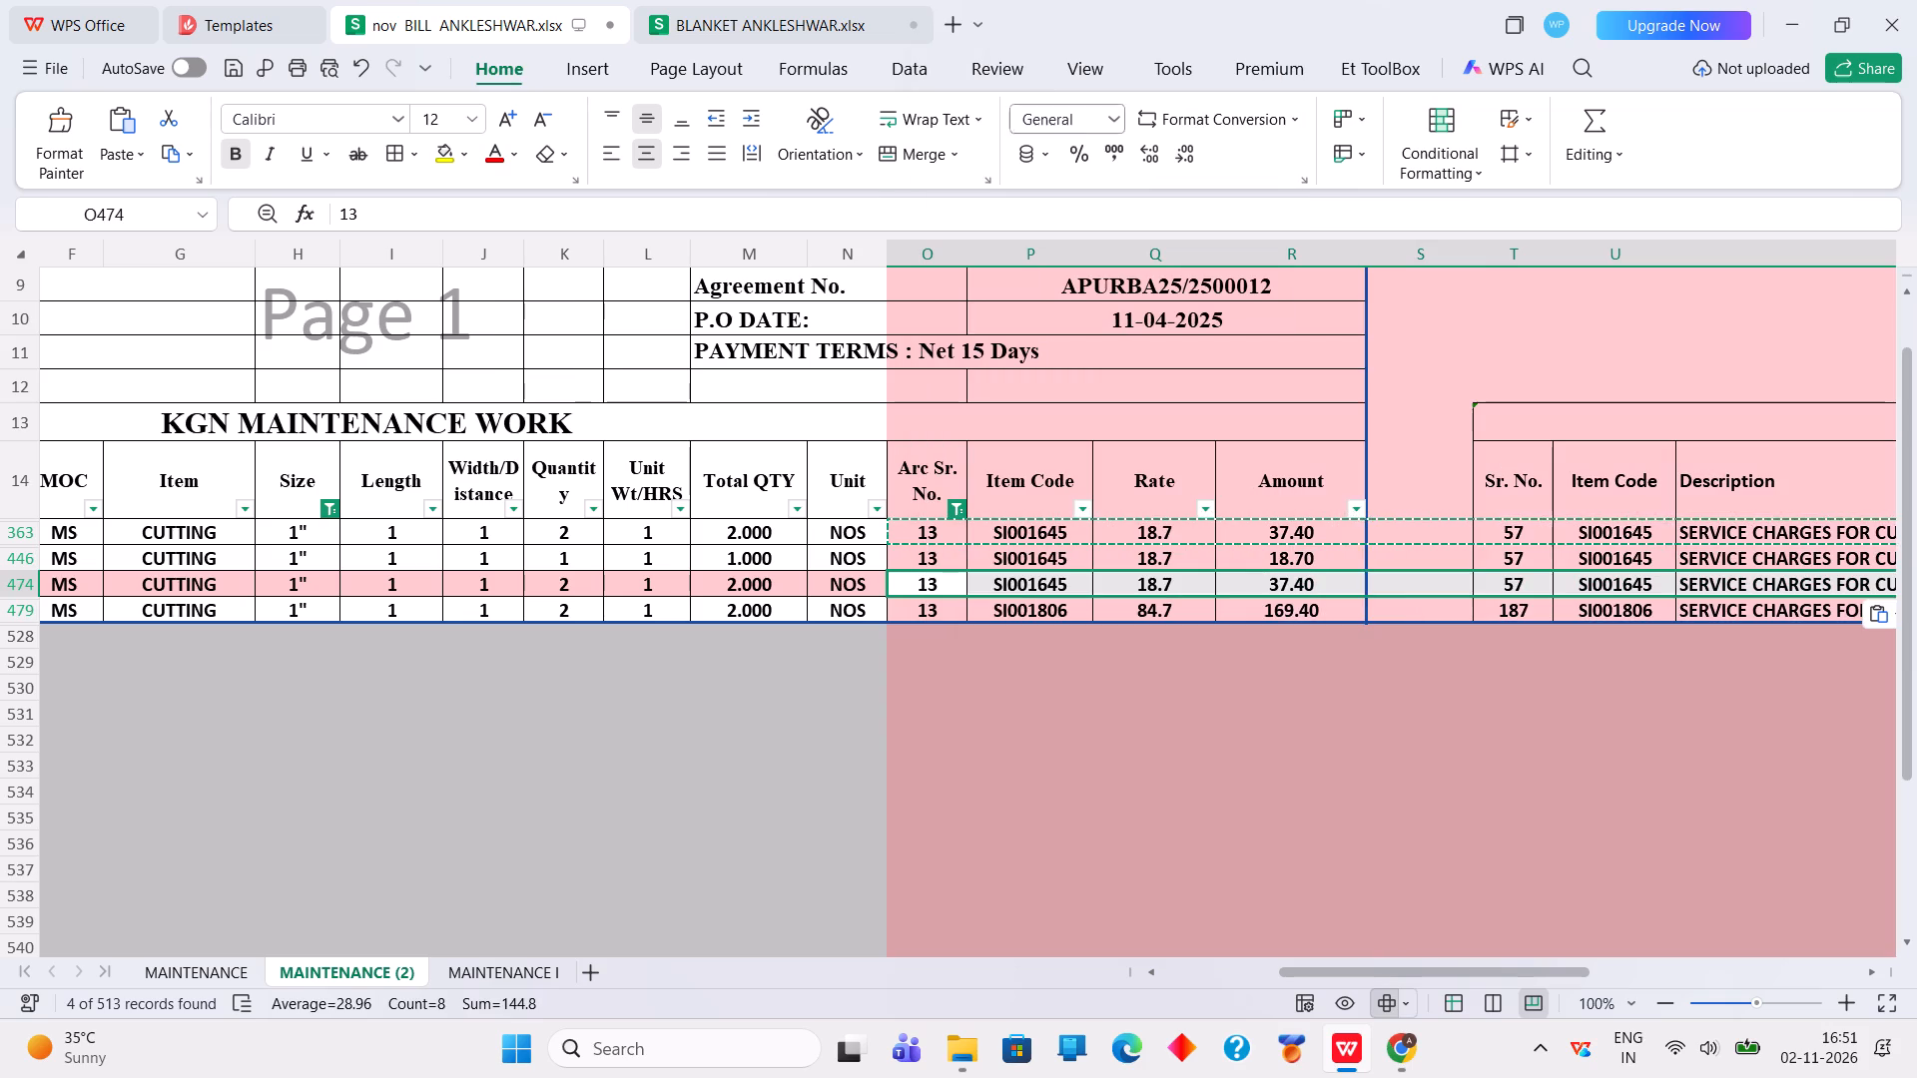
{"action": "left_click", "coordinate": [954, 609]}
{"action": "right_click", "coordinate": [954, 609]}
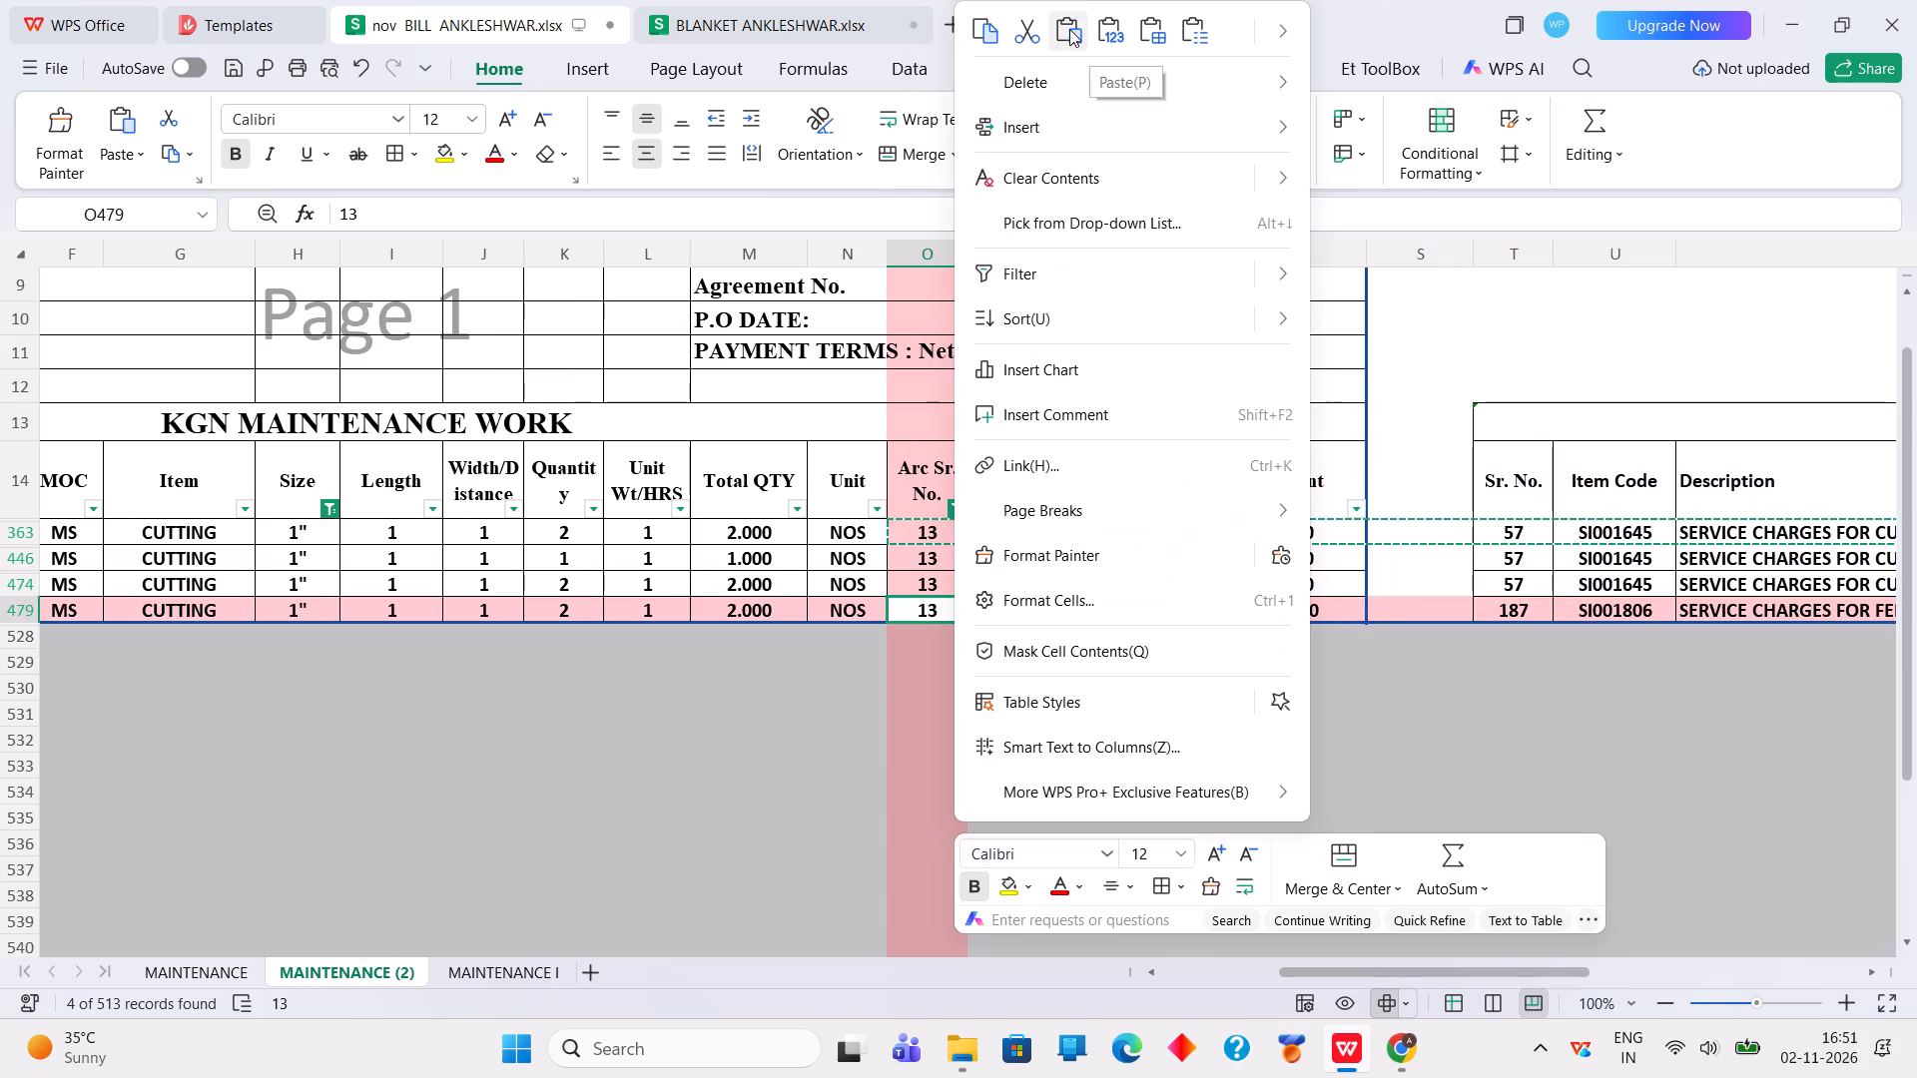
{"action": "left_click", "coordinate": [1069, 29]}
Change the bill's Size filter to show the 1.5", 2", 3", 4" and 6" entries, excluding 1".
{"action": "left_click", "coordinate": [319, 499]}
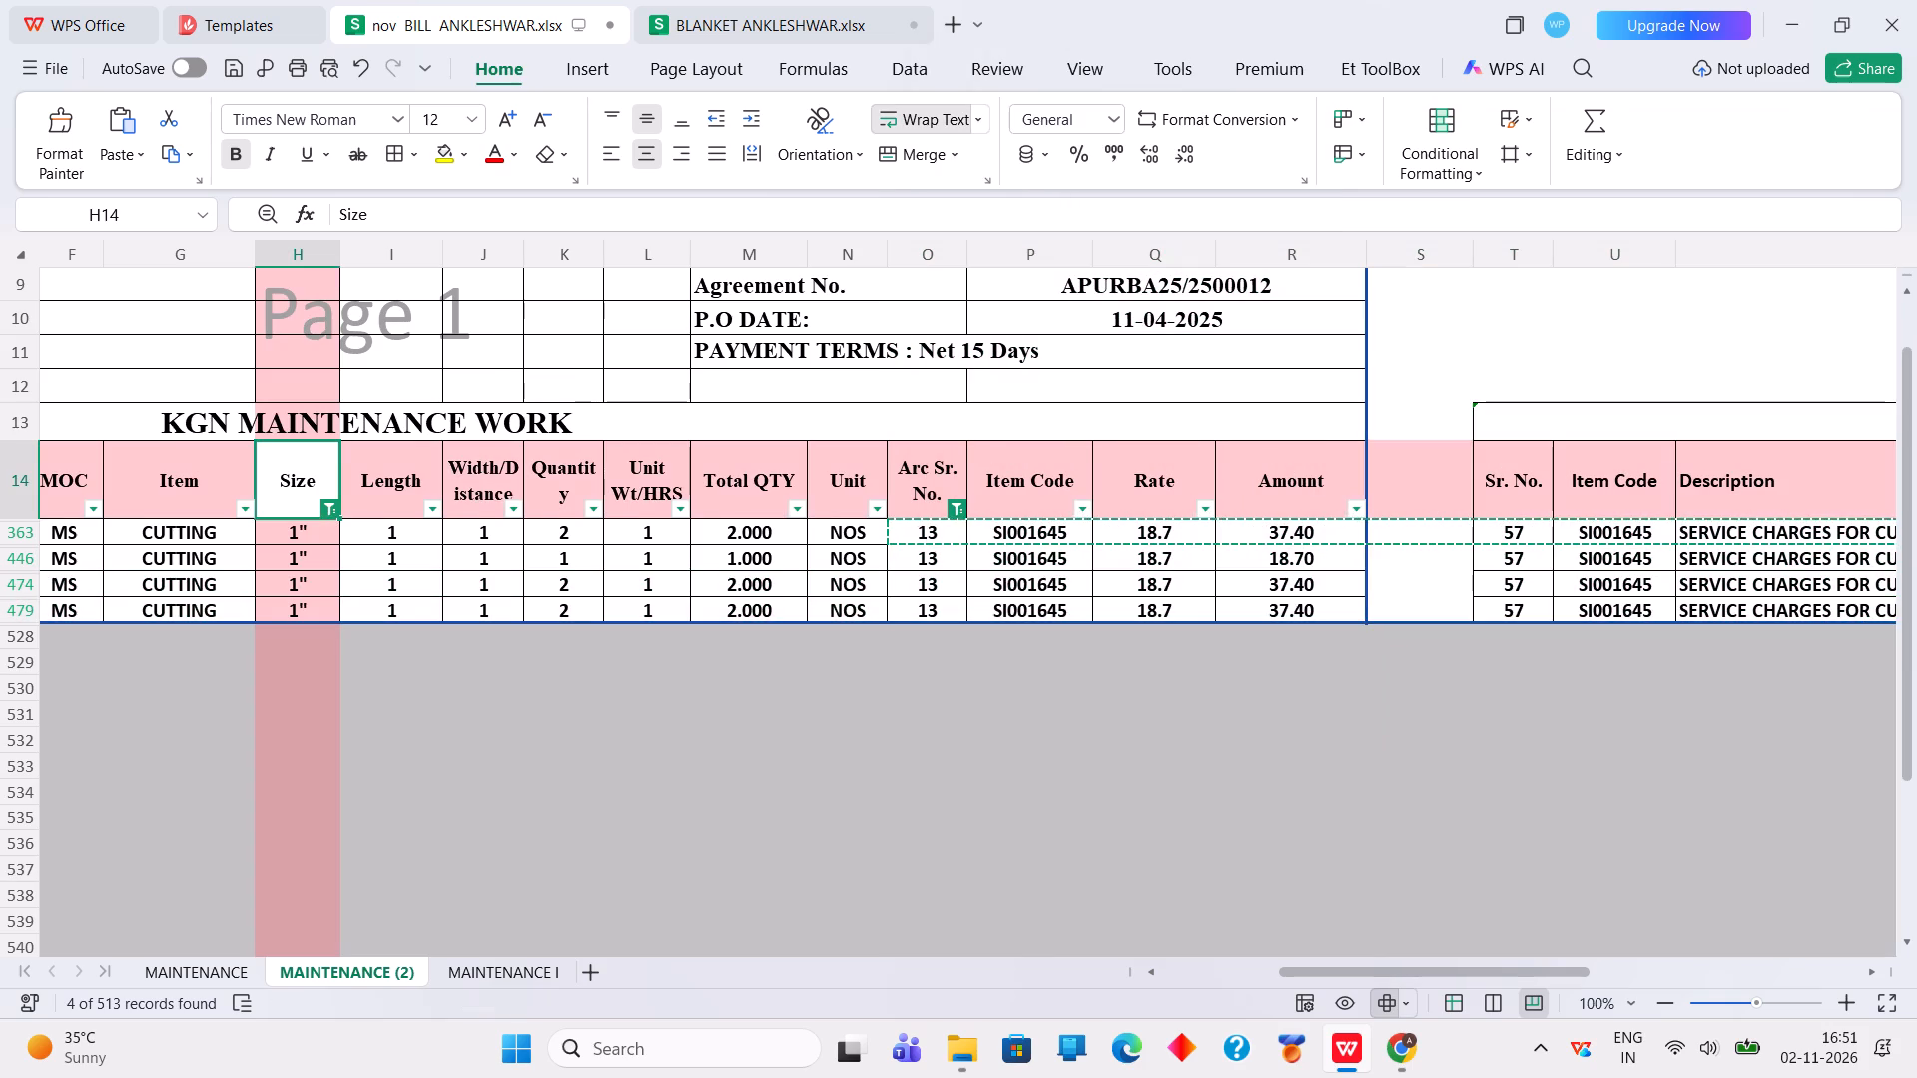
{"action": "left_click", "coordinate": [327, 505]}
{"action": "left_click", "coordinate": [381, 605]}
{"action": "left_click", "coordinate": [384, 566]}
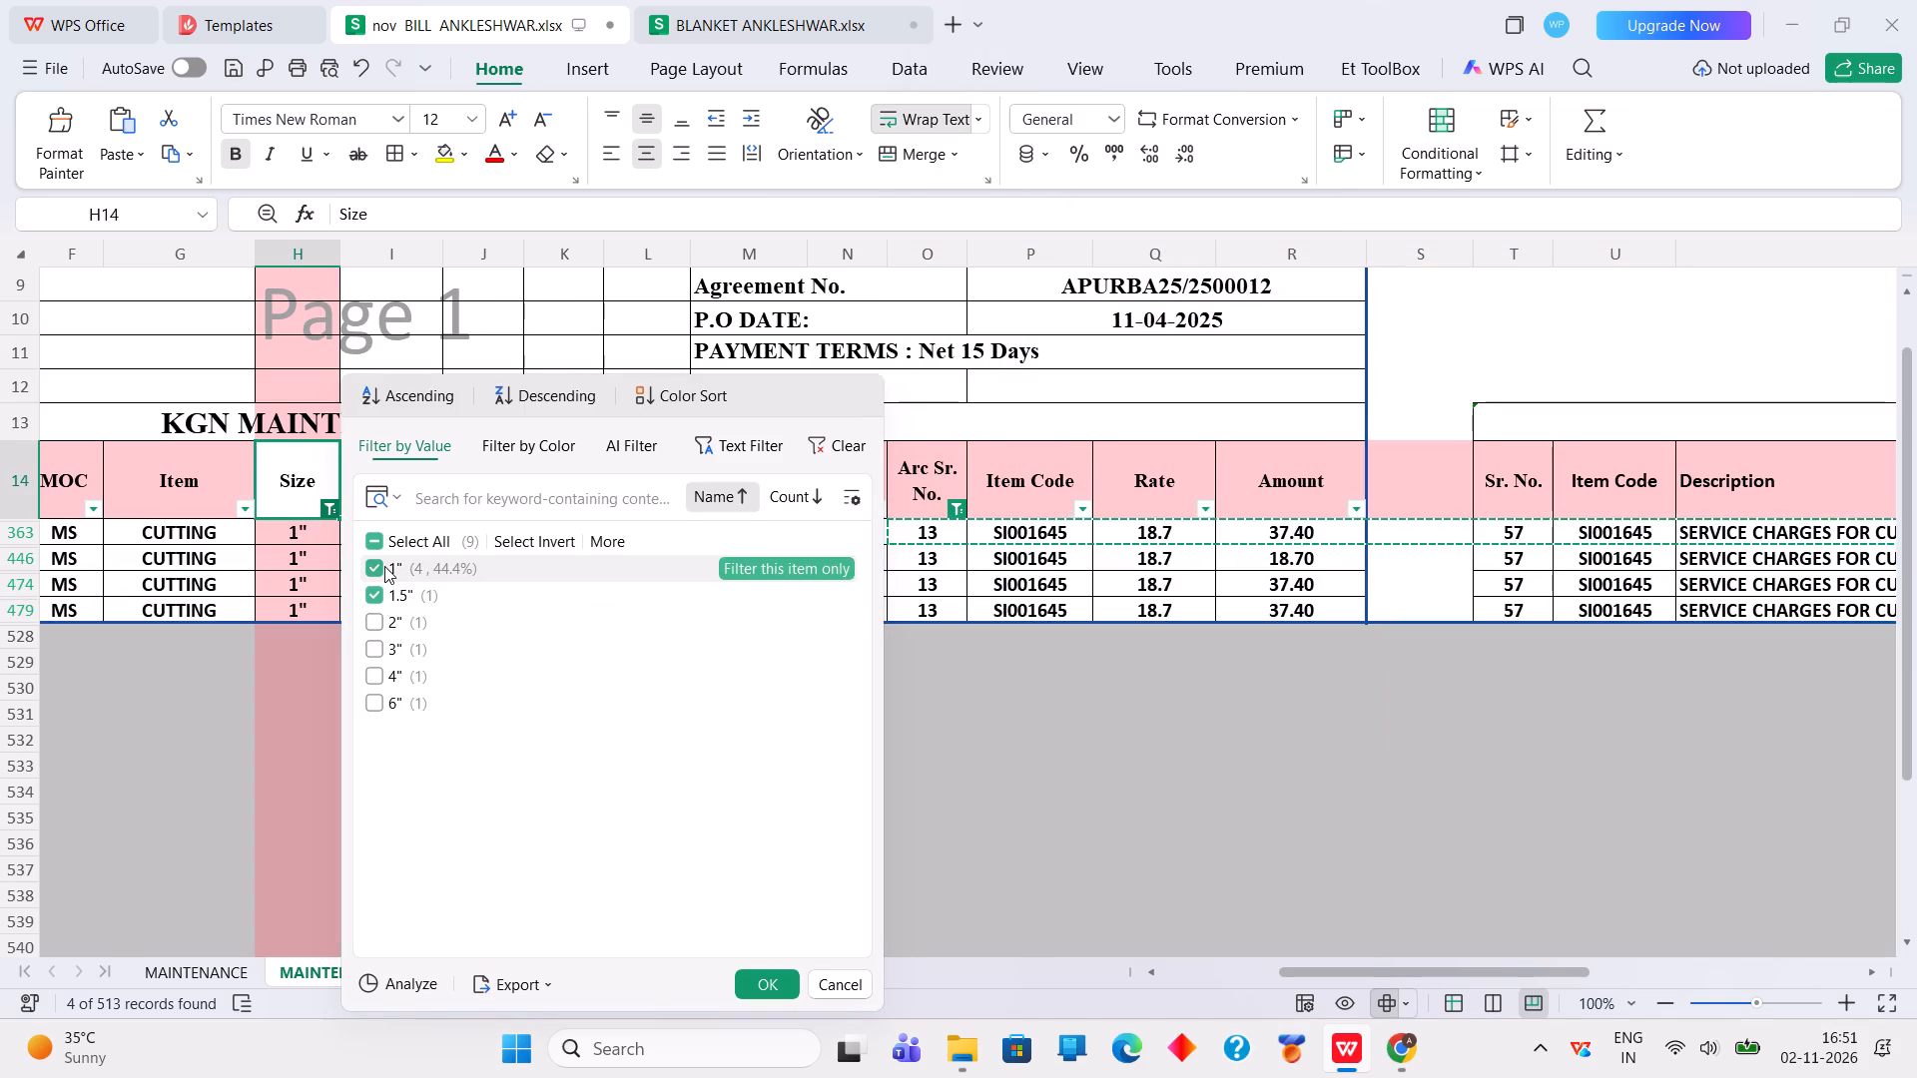
{"action": "left_click", "coordinate": [380, 617]}
{"action": "left_click", "coordinate": [379, 642]}
{"action": "left_click", "coordinate": [378, 678]}
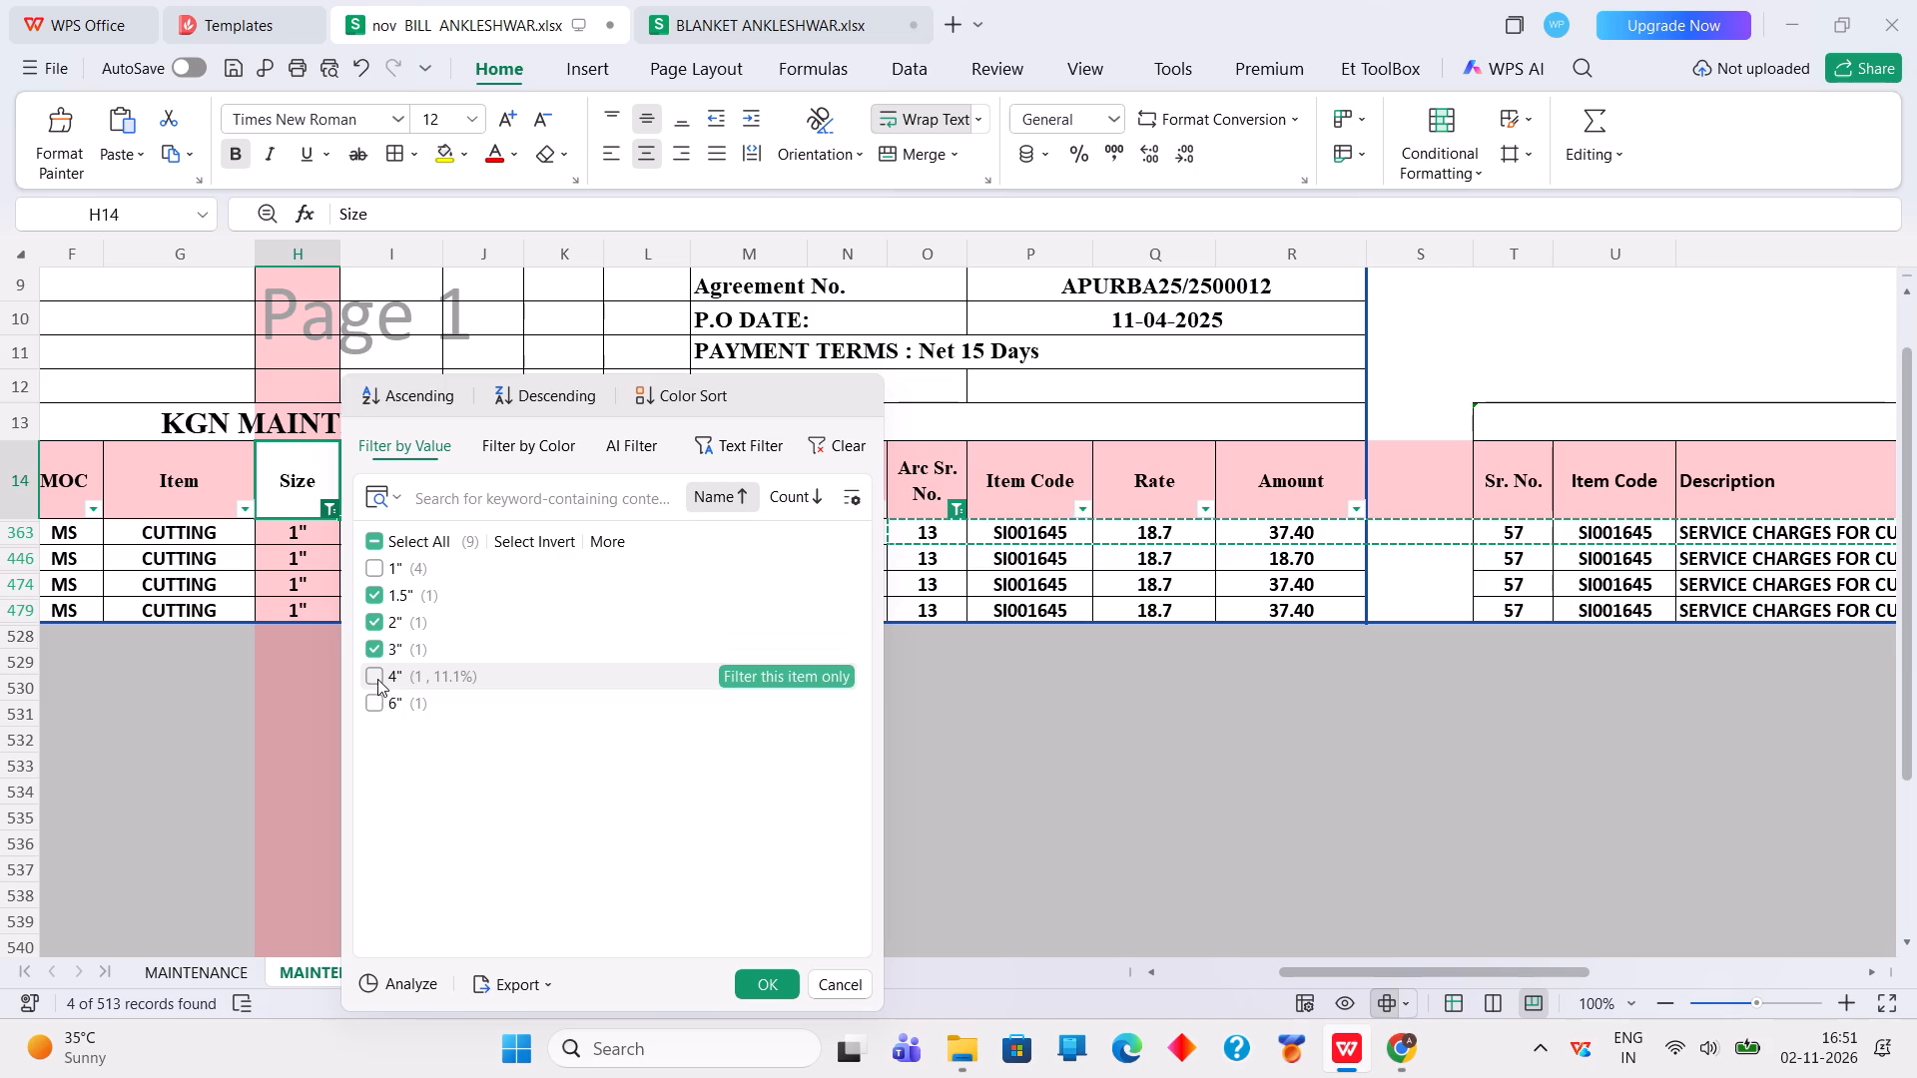
{"action": "left_click", "coordinate": [377, 702]}
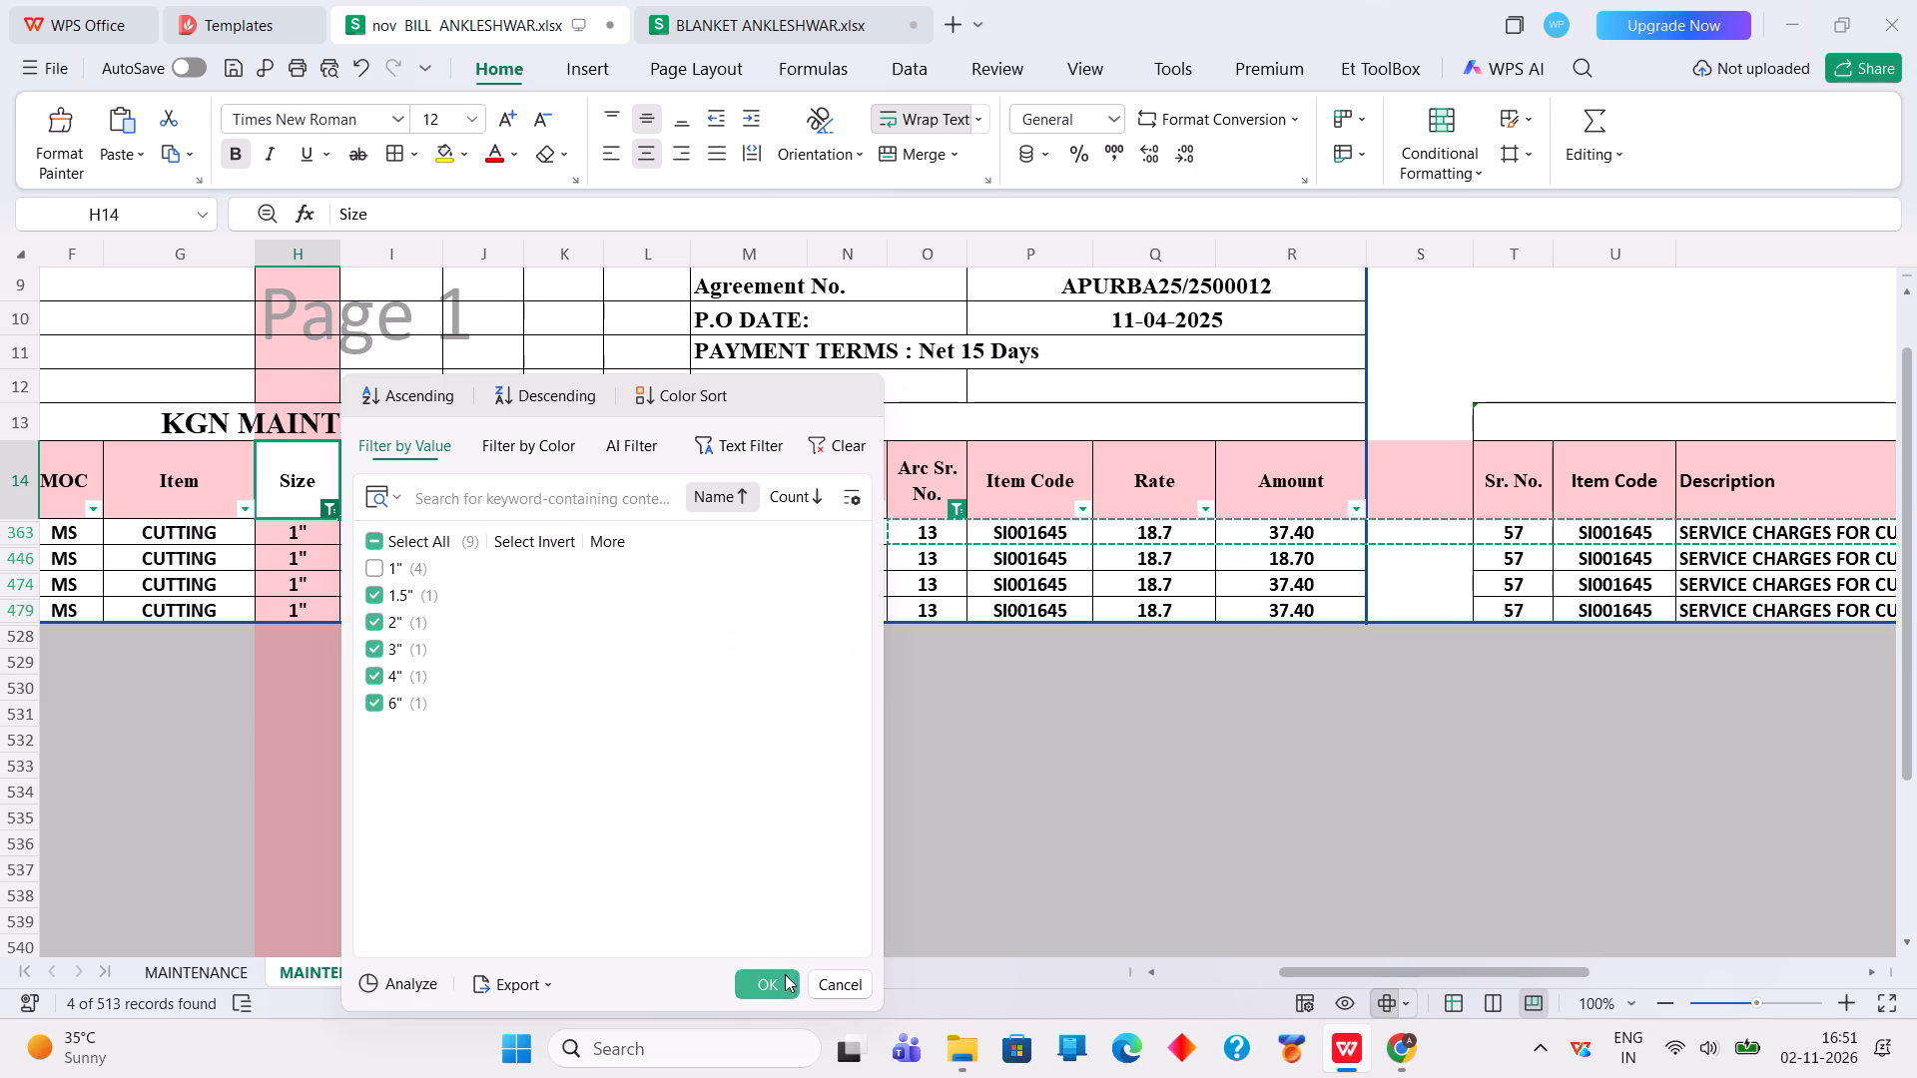
{"action": "left_click", "coordinate": [785, 974]}
{"action": "left_click", "coordinate": [610, 651]}
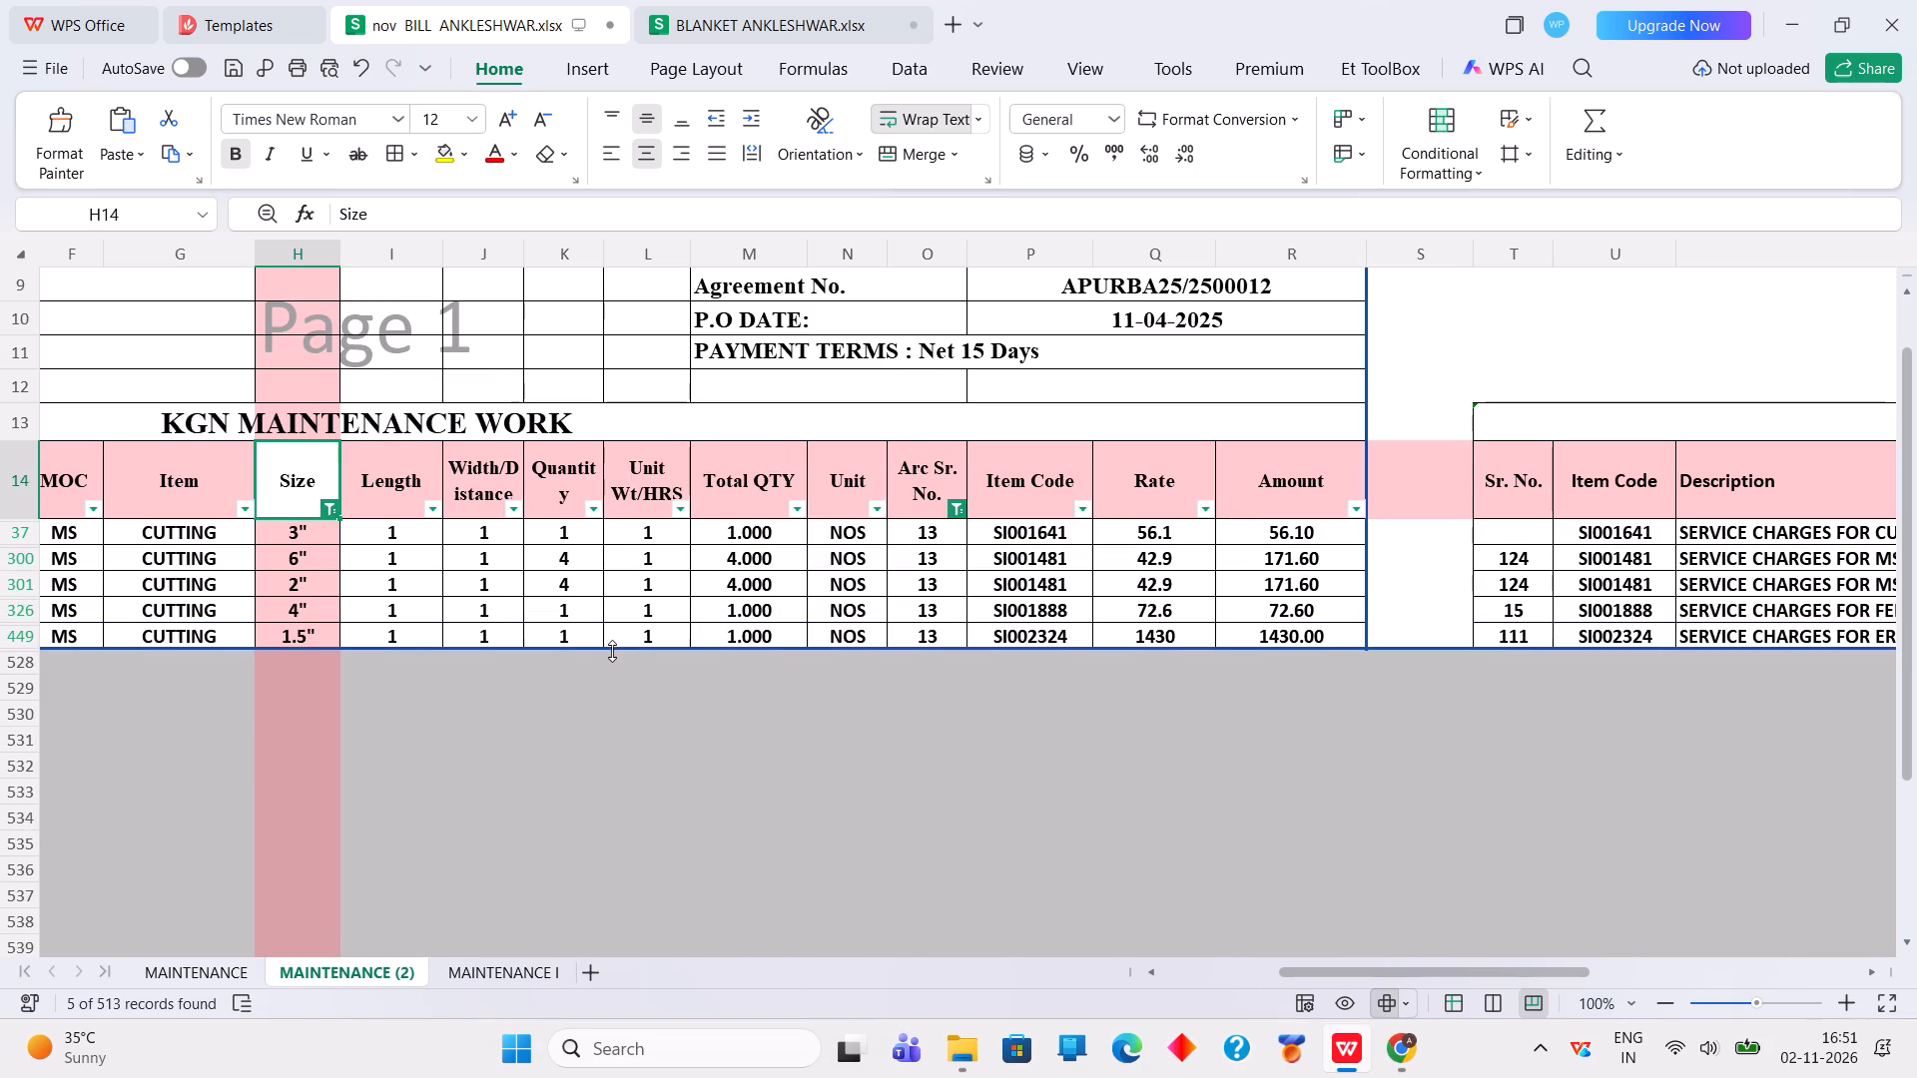
Switch to the BLANKET ANKLESHWAR workbook and filter its arc code column to show 13 instead of 10.
{"action": "left_click", "coordinate": [788, 0]}
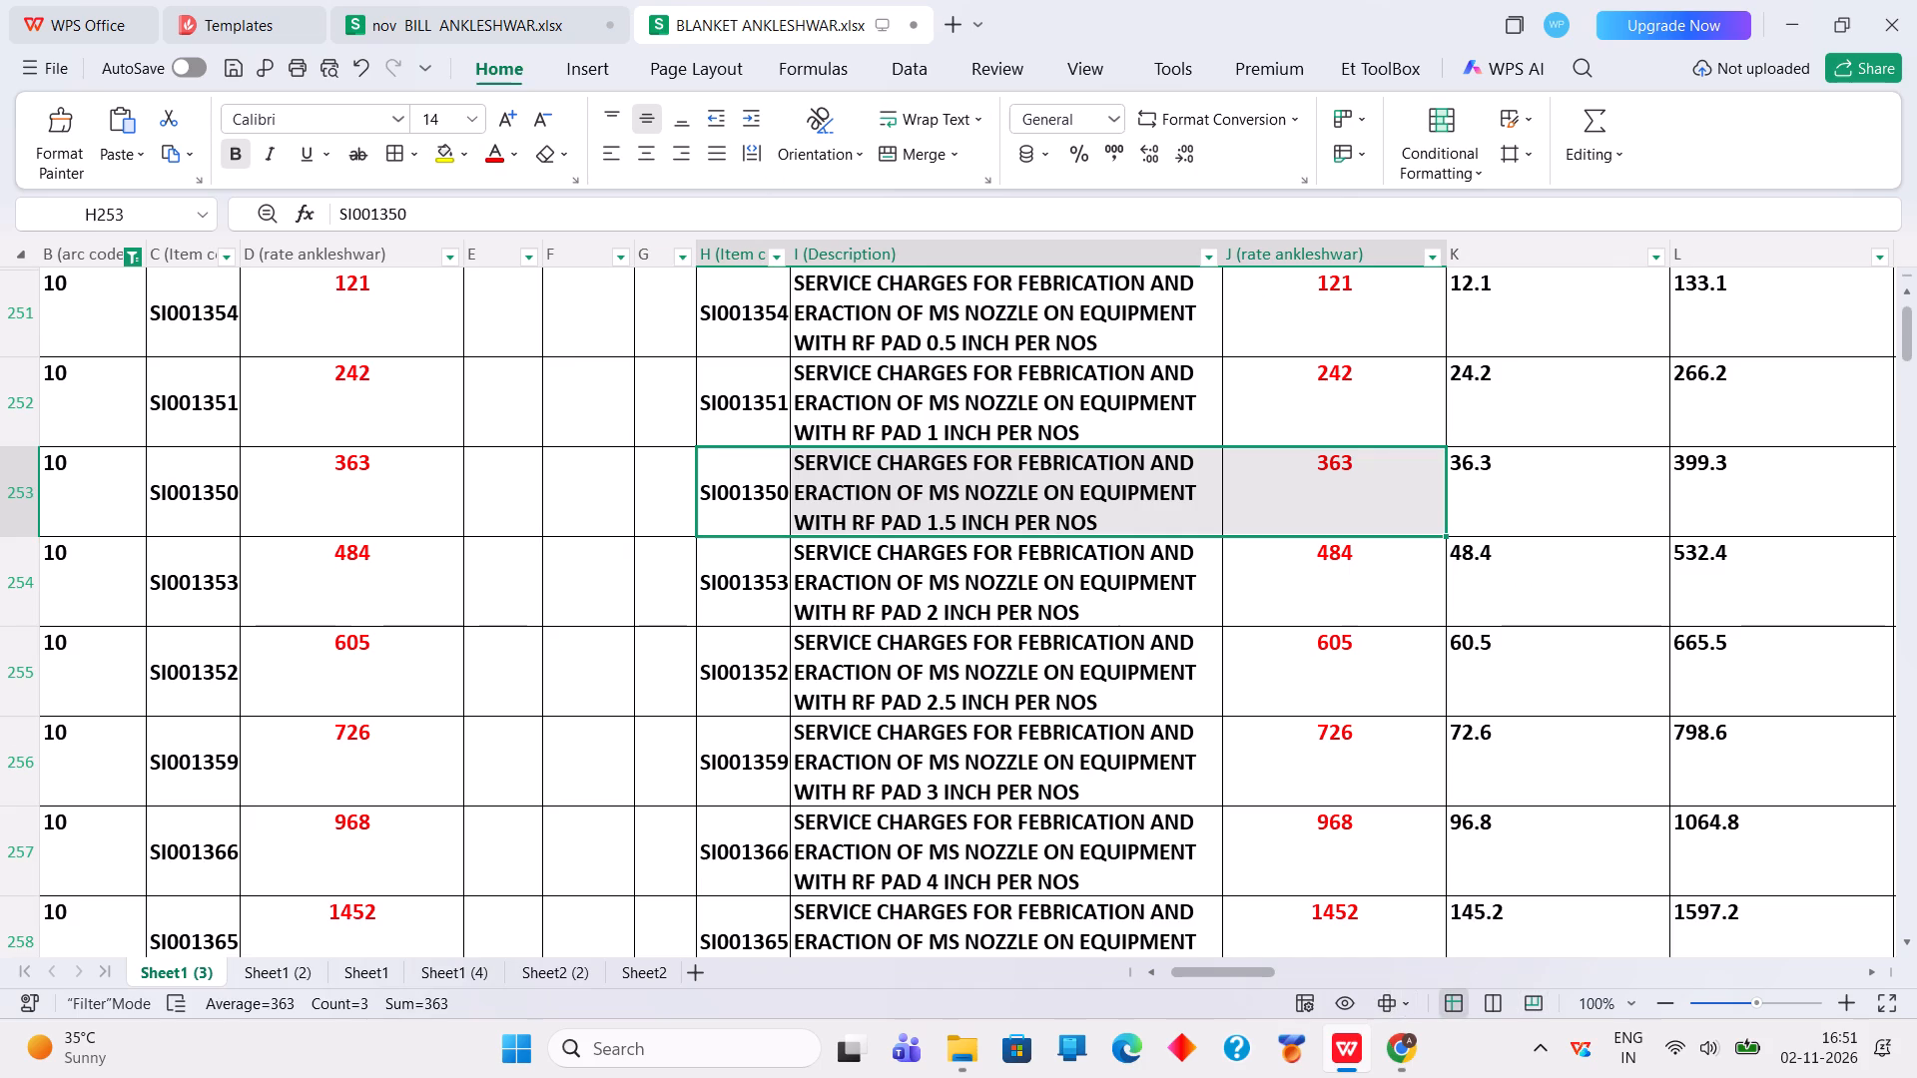
{"action": "left_click", "coordinate": [134, 250]}
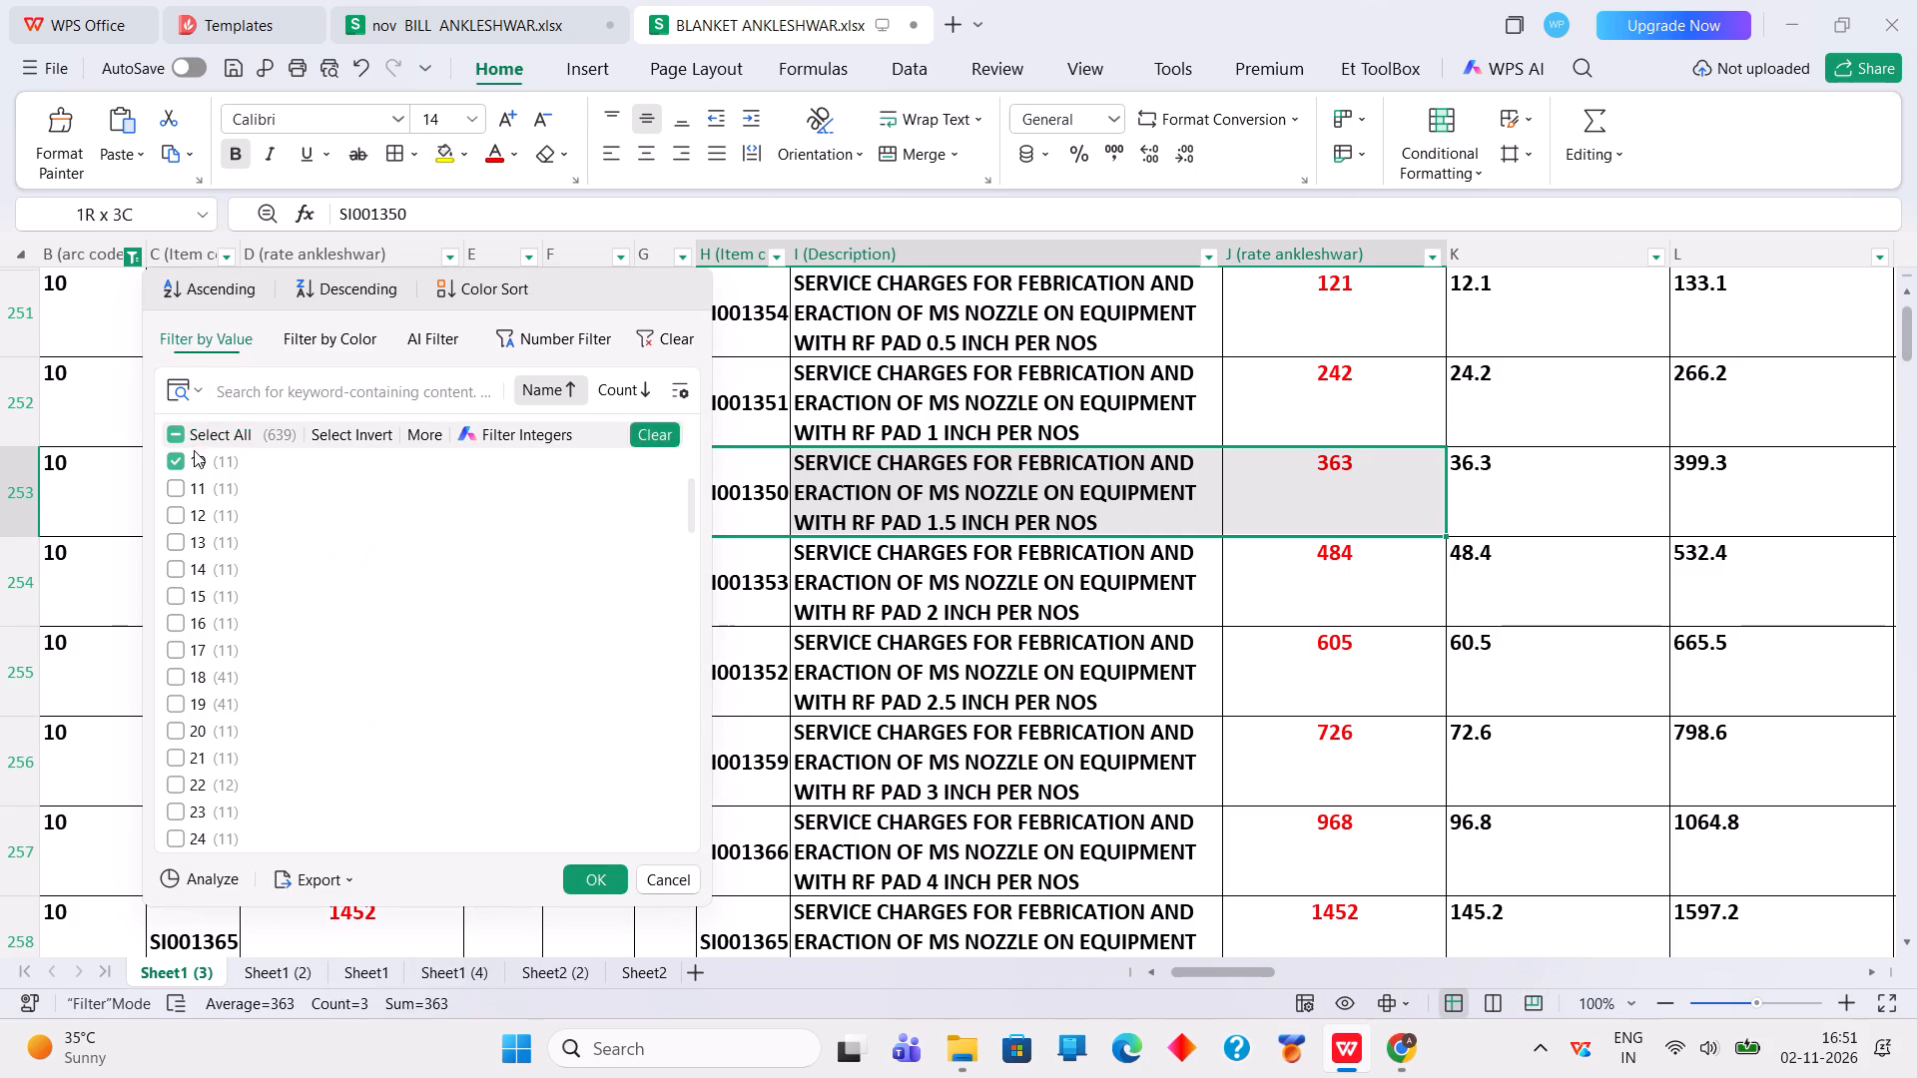
{"action": "left_click", "coordinate": [193, 458]}
{"action": "left_click", "coordinate": [210, 553]}
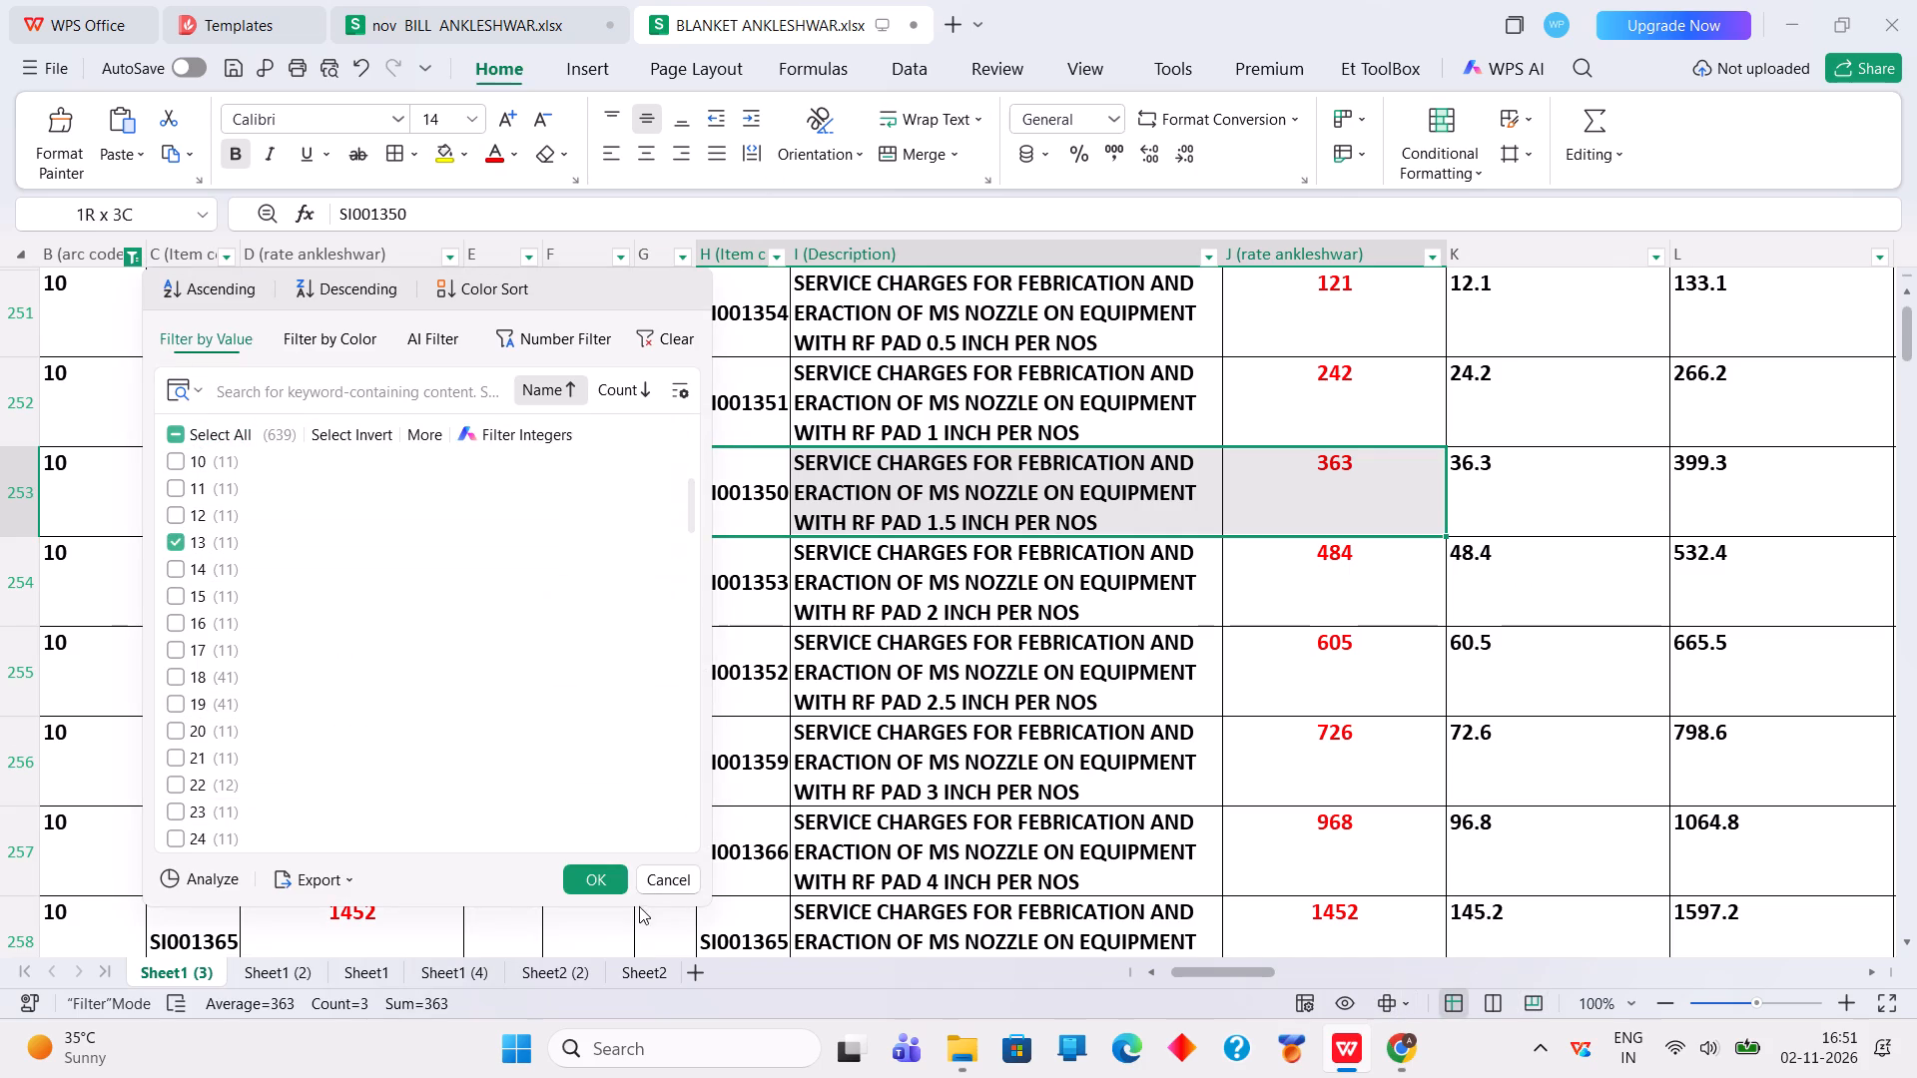
{"action": "left_click", "coordinate": [609, 895]}
{"action": "left_click", "coordinate": [606, 881]}
Copy the blanket's 1.5 inch cutting item code SI001642 and rate 28.05 as values into the bill's P449:Q449.
{"action": "scroll", "coordinate": [685, 620], "scroll_direction": "up", "scroll_amount": 3}
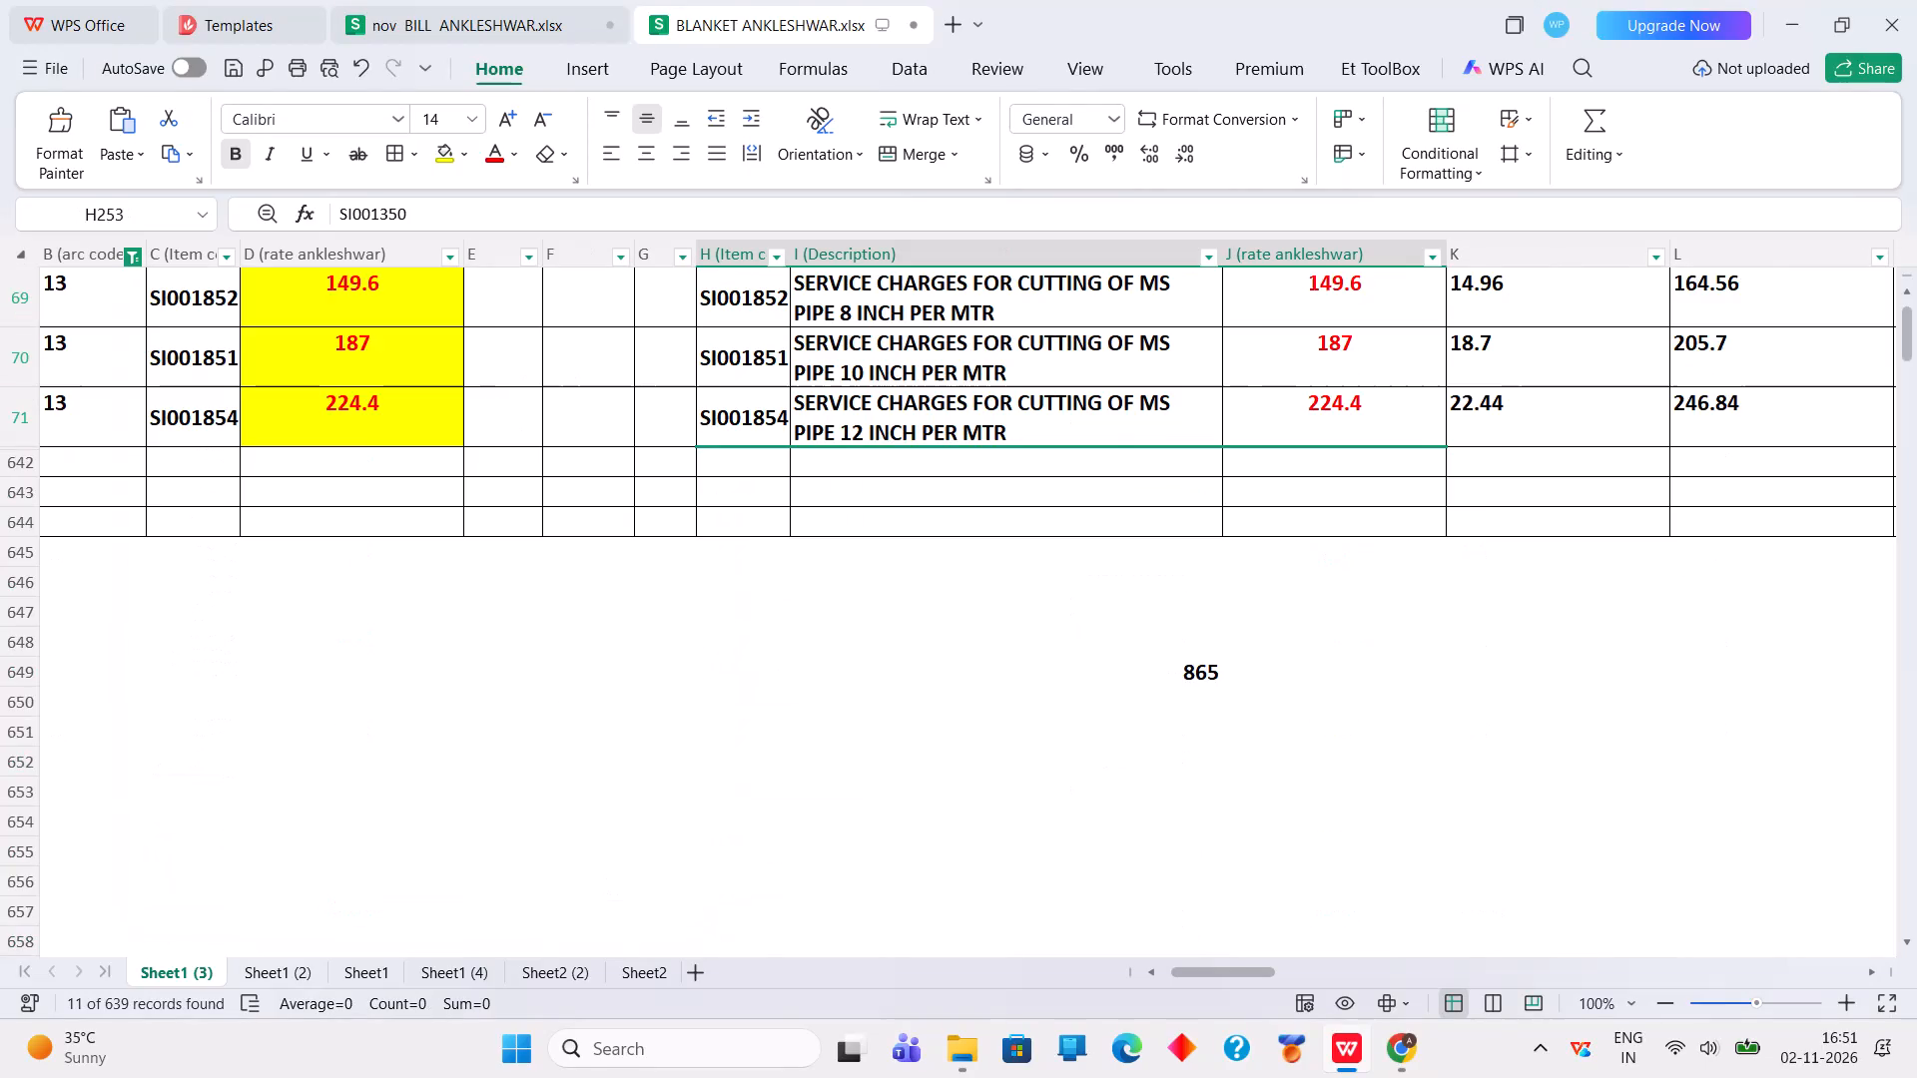
{"action": "scroll", "coordinate": [685, 620], "scroll_direction": "up", "scroll_amount": 9}
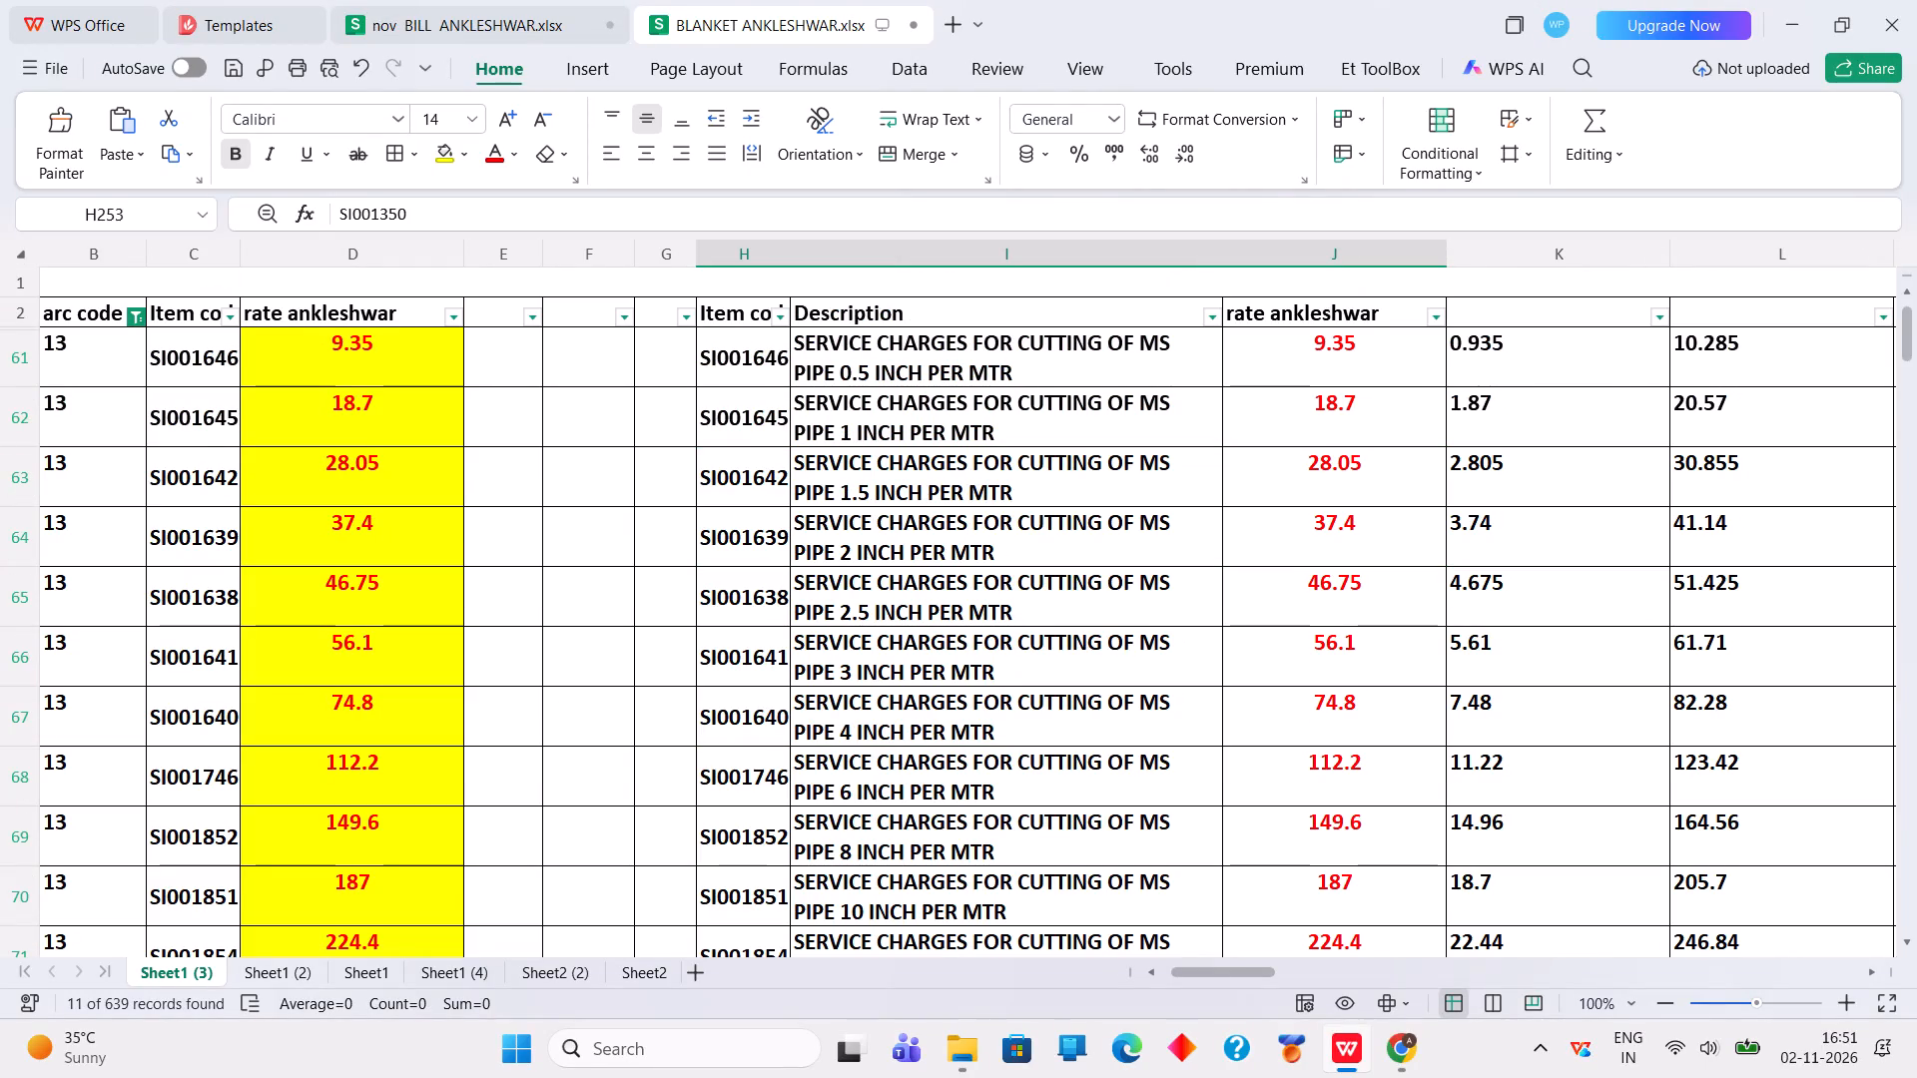
{"action": "left_click_drag", "start_coordinate": [182, 491], "coordinate": [364, 484]}
{"action": "right_click", "coordinate": [364, 484]}
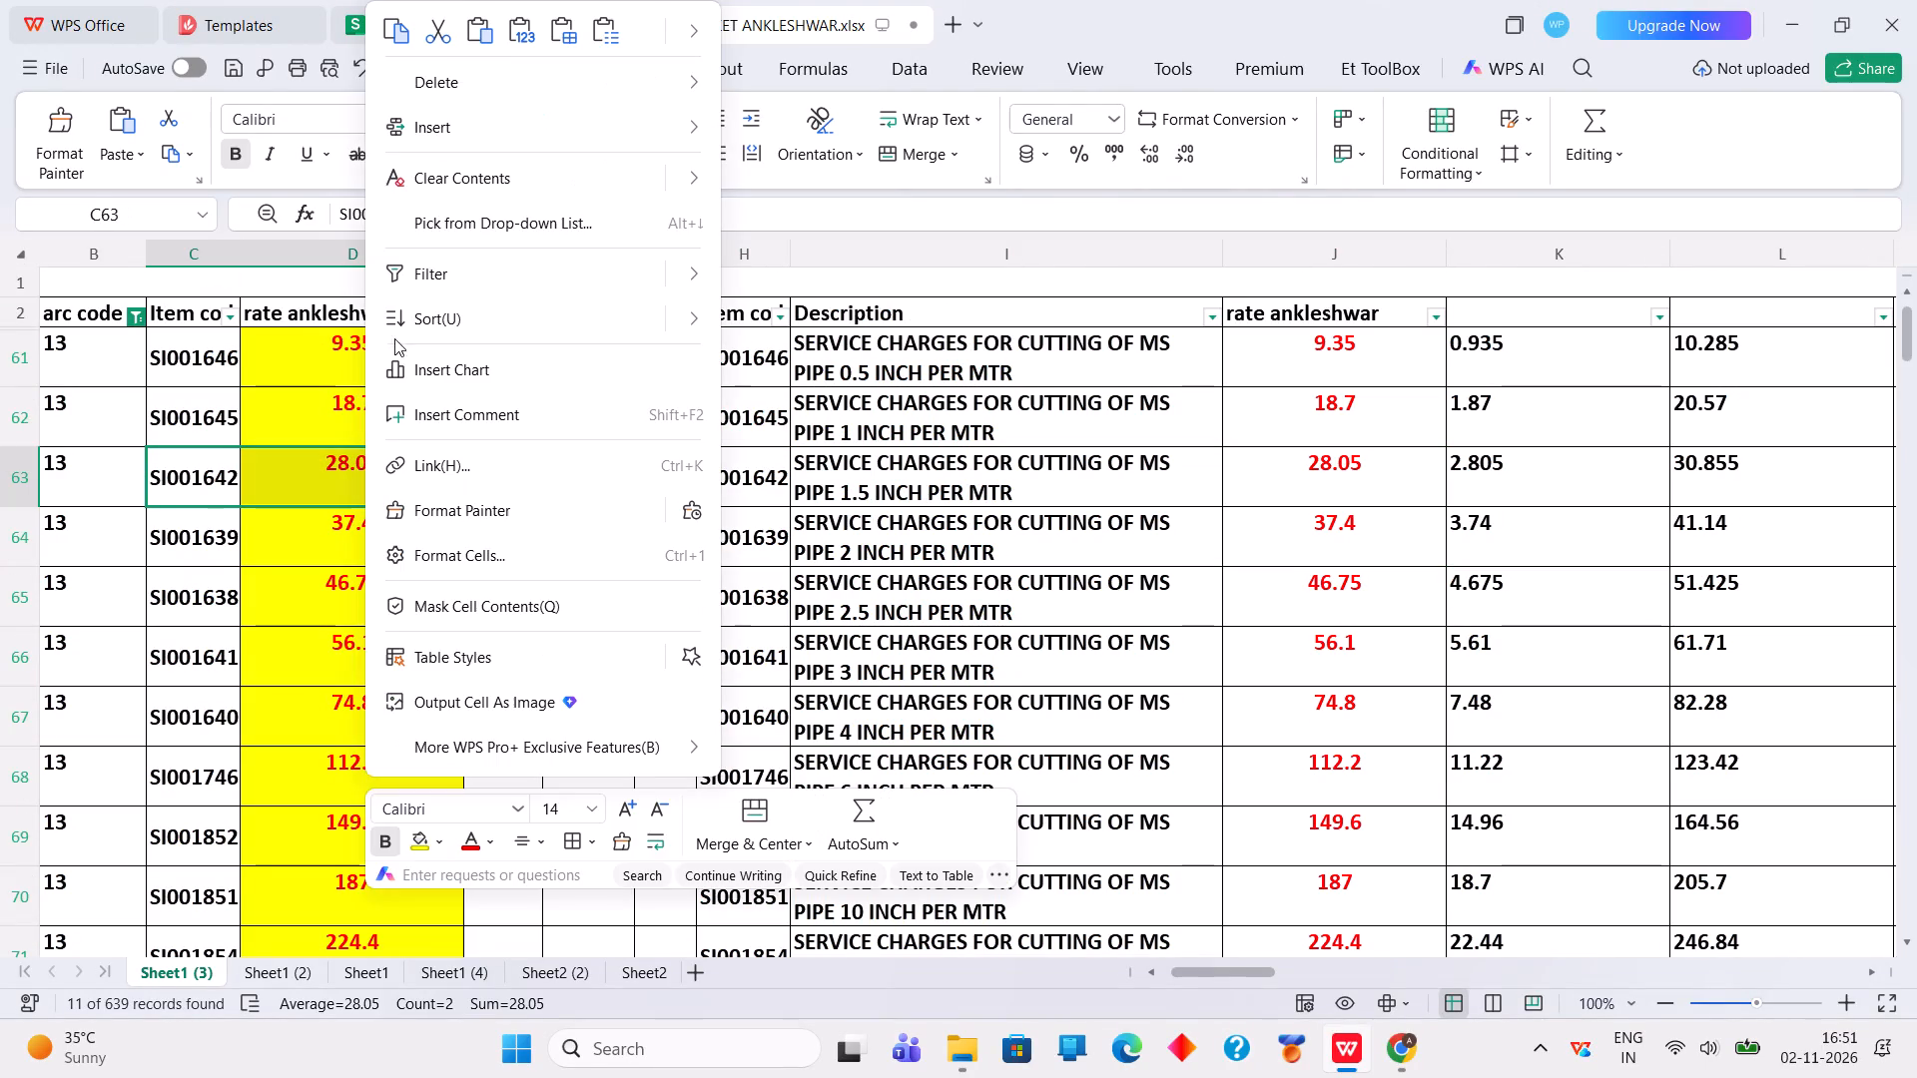
{"action": "left_click", "coordinate": [390, 34]}
{"action": "left_click", "coordinate": [481, 22]}
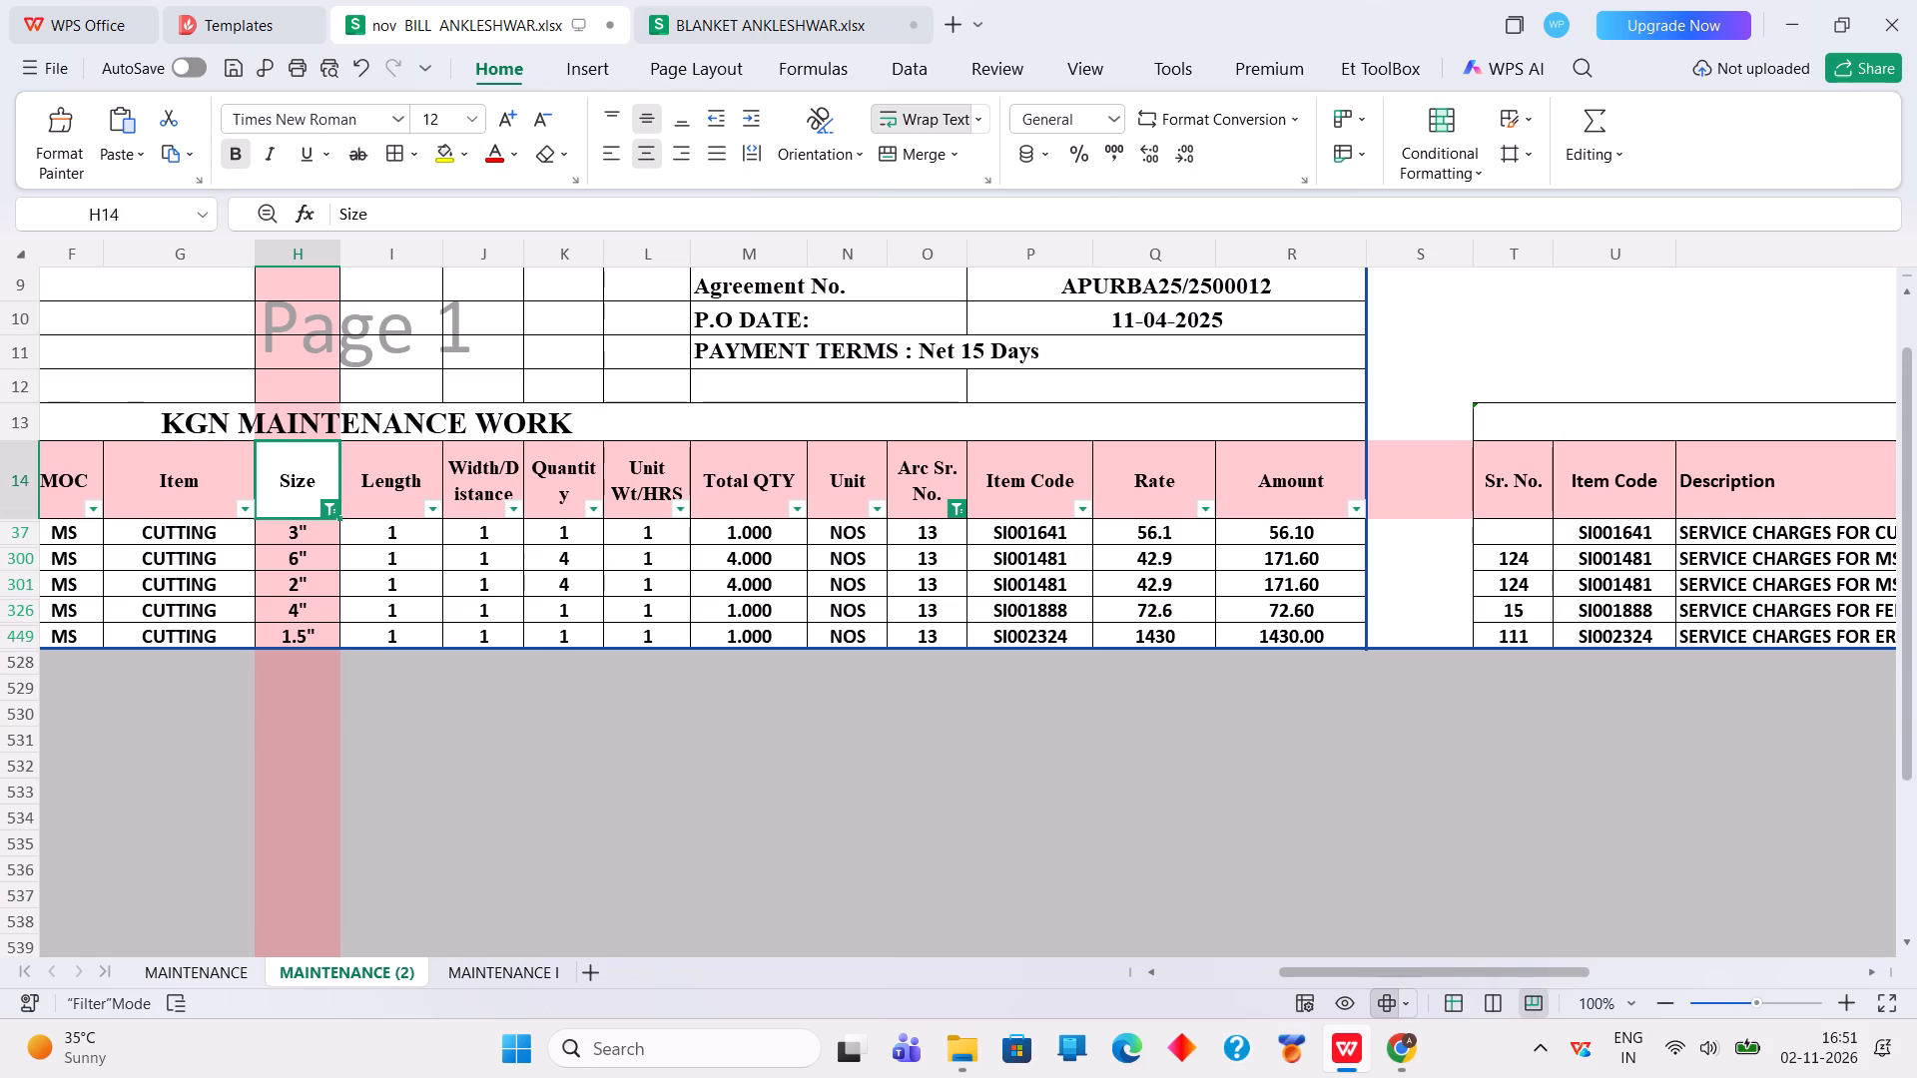
{"action": "left_click", "coordinate": [1002, 635]}
{"action": "right_click", "coordinate": [1003, 636]}
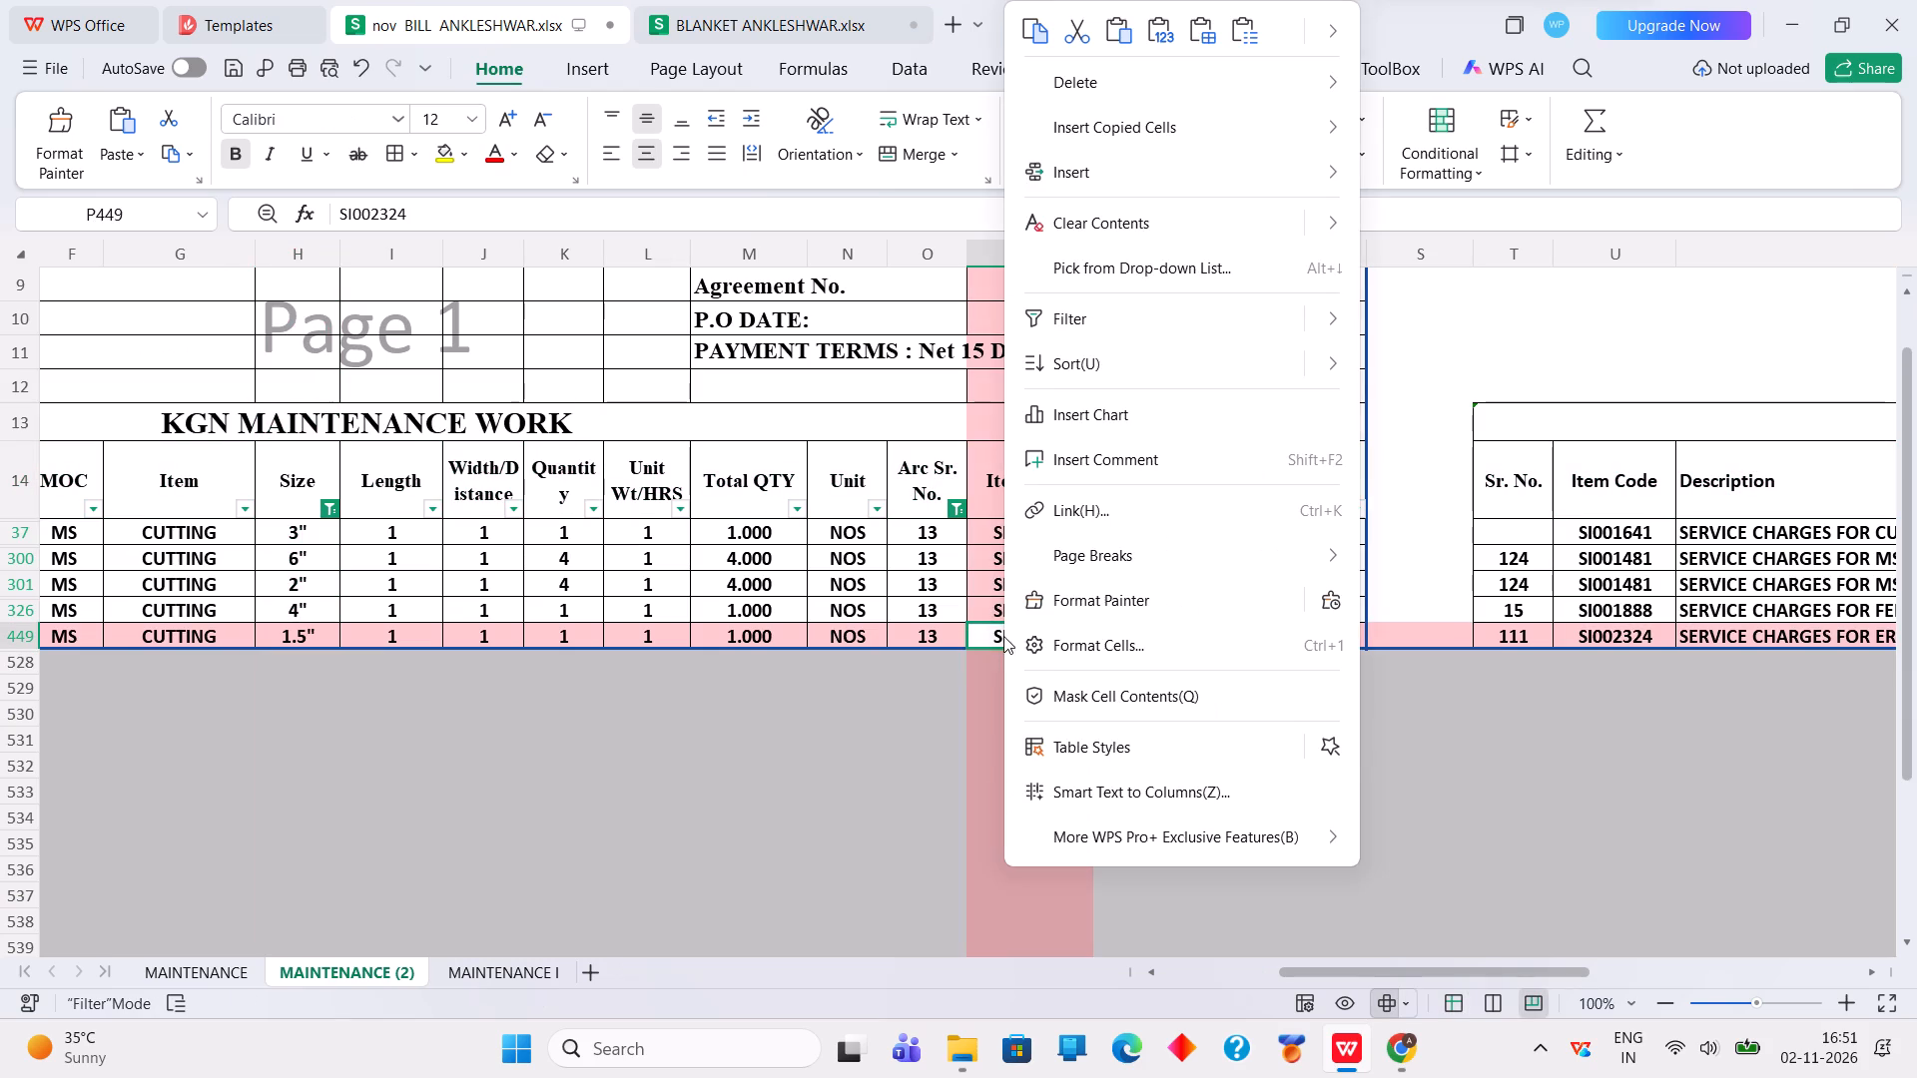
{"action": "left_click", "coordinate": [1159, 30]}
Copy the blanket's 1.5 inch pipe cutting item code, description and 28.05 price as values into the summary sheet's U449:W449.
{"action": "left_click", "coordinate": [763, 20]}
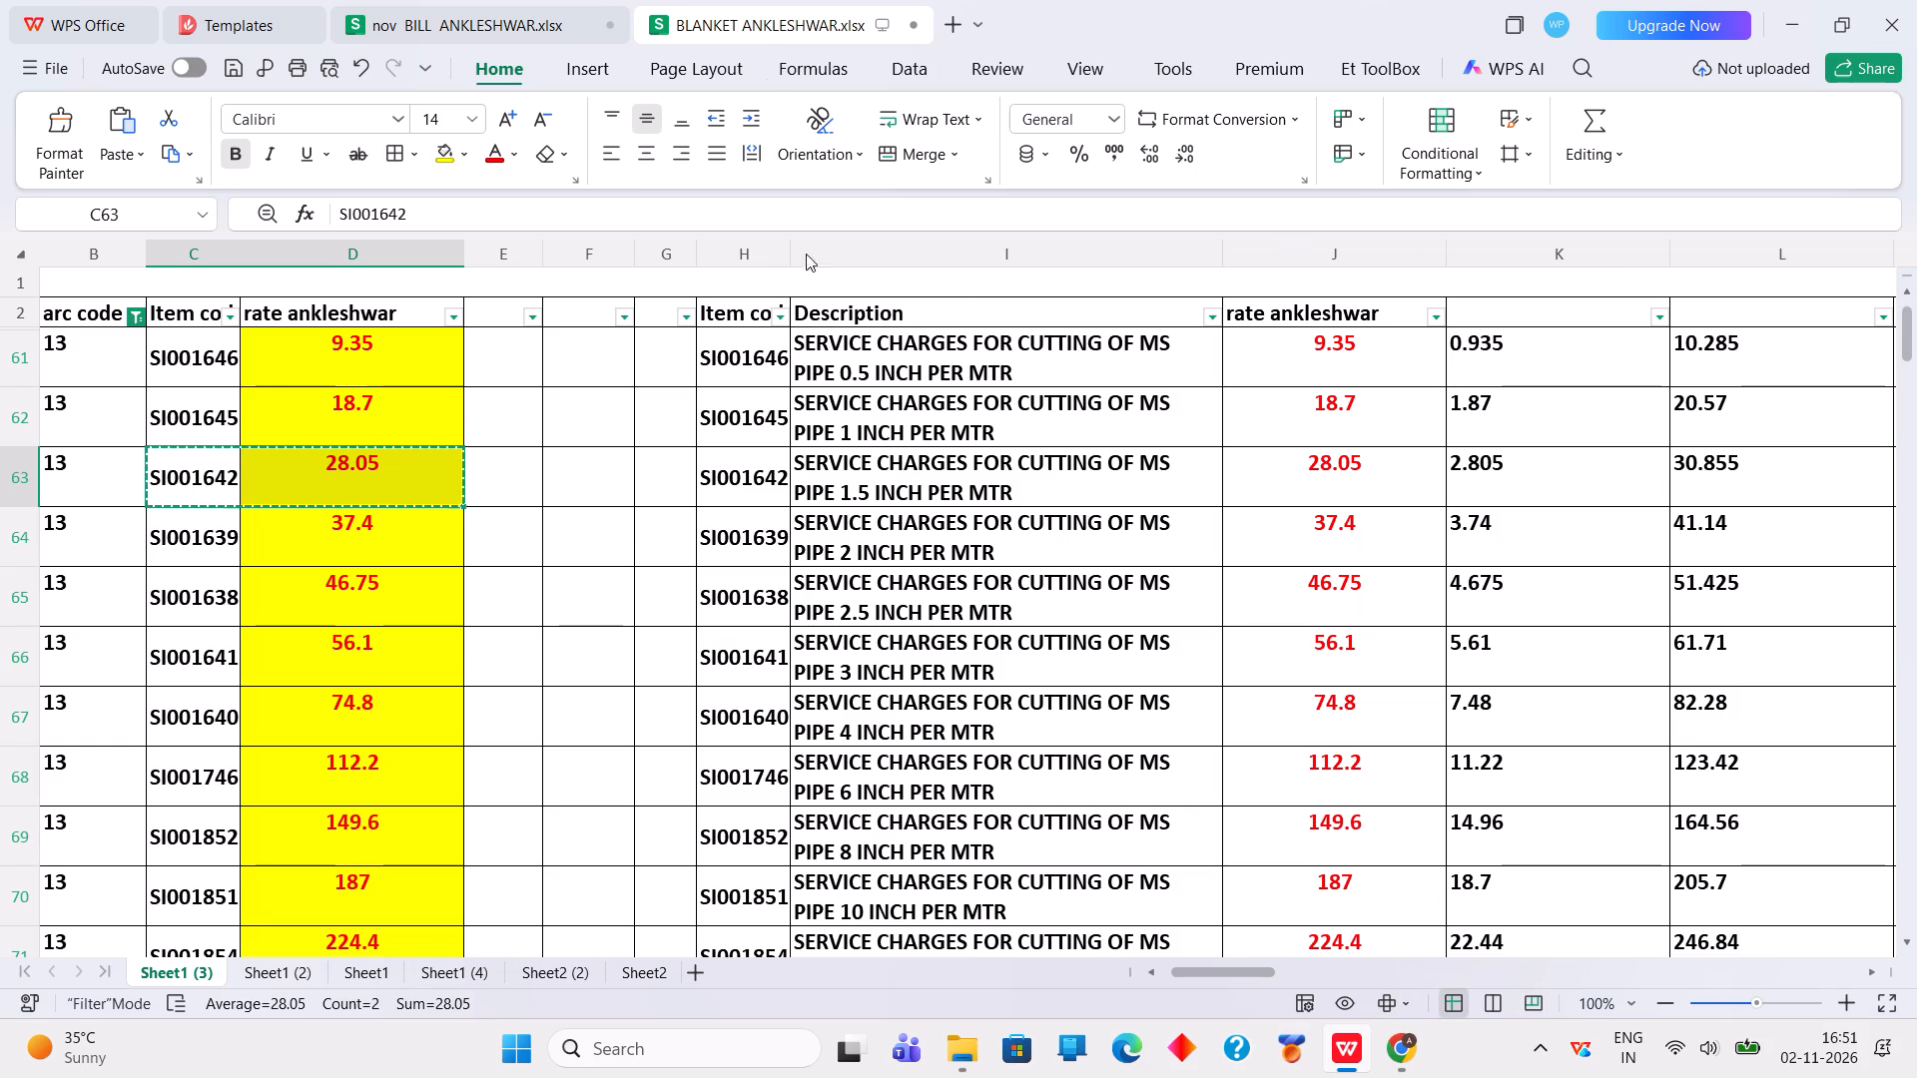
{"action": "left_click_drag", "start_coordinate": [783, 486], "coordinate": [1278, 462]}
{"action": "right_click", "coordinate": [1278, 462]}
{"action": "left_click", "coordinate": [1307, 24]}
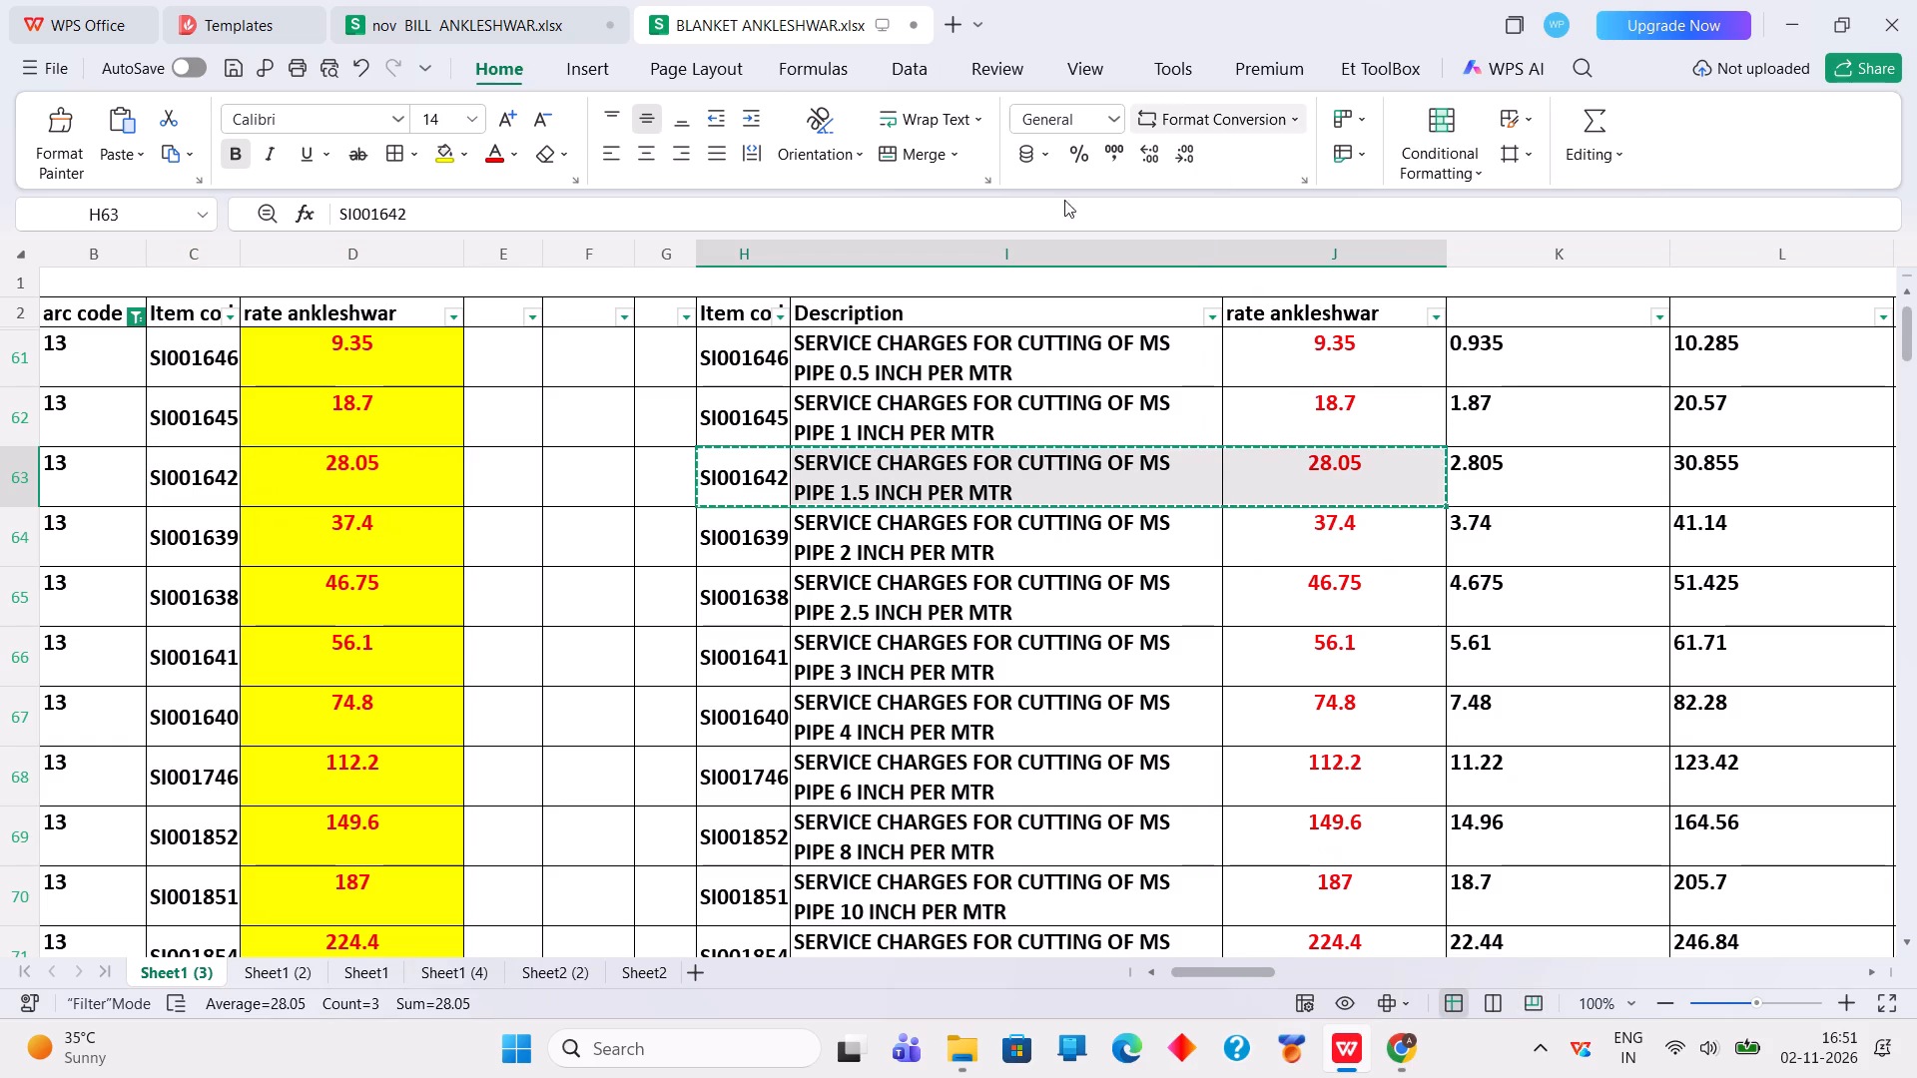
{"action": "left_click", "coordinate": [446, 25]}
{"action": "right_click", "coordinate": [1635, 635]}
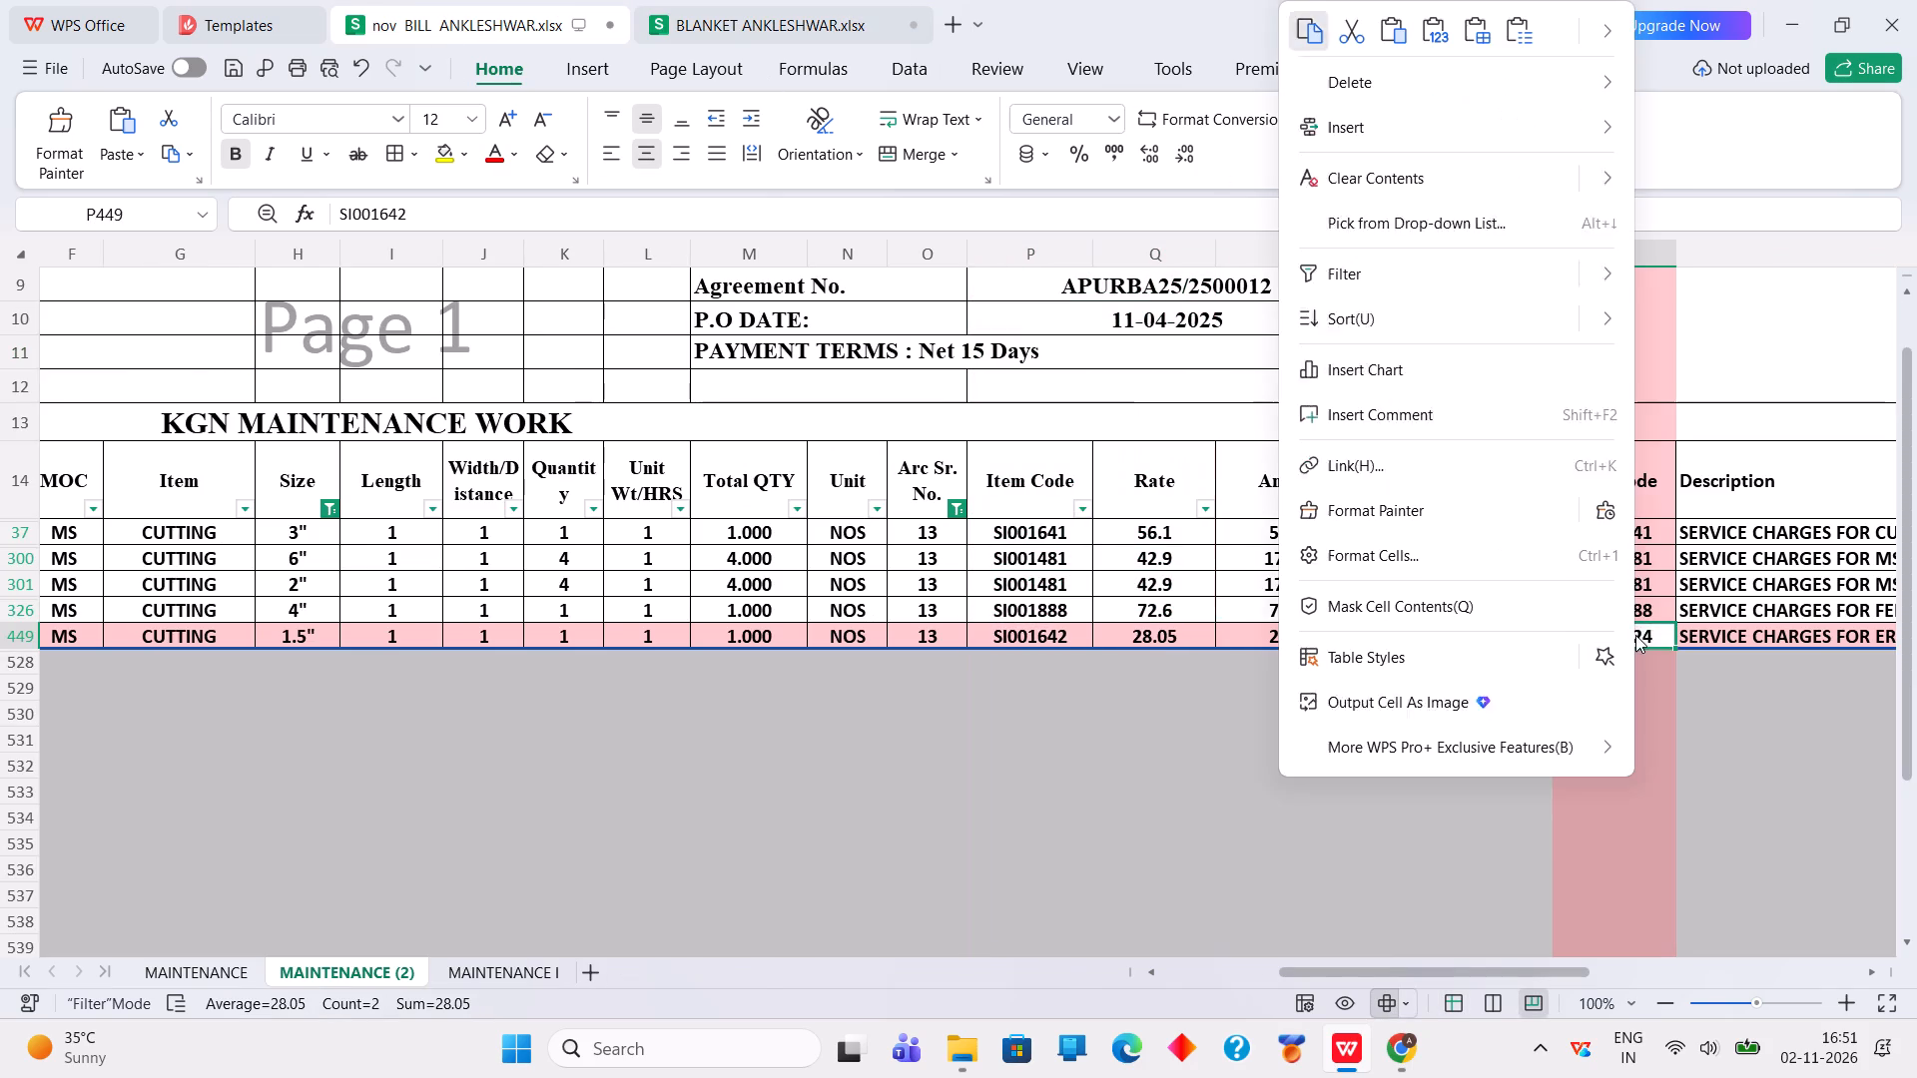
{"action": "left_click", "coordinate": [1435, 26]}
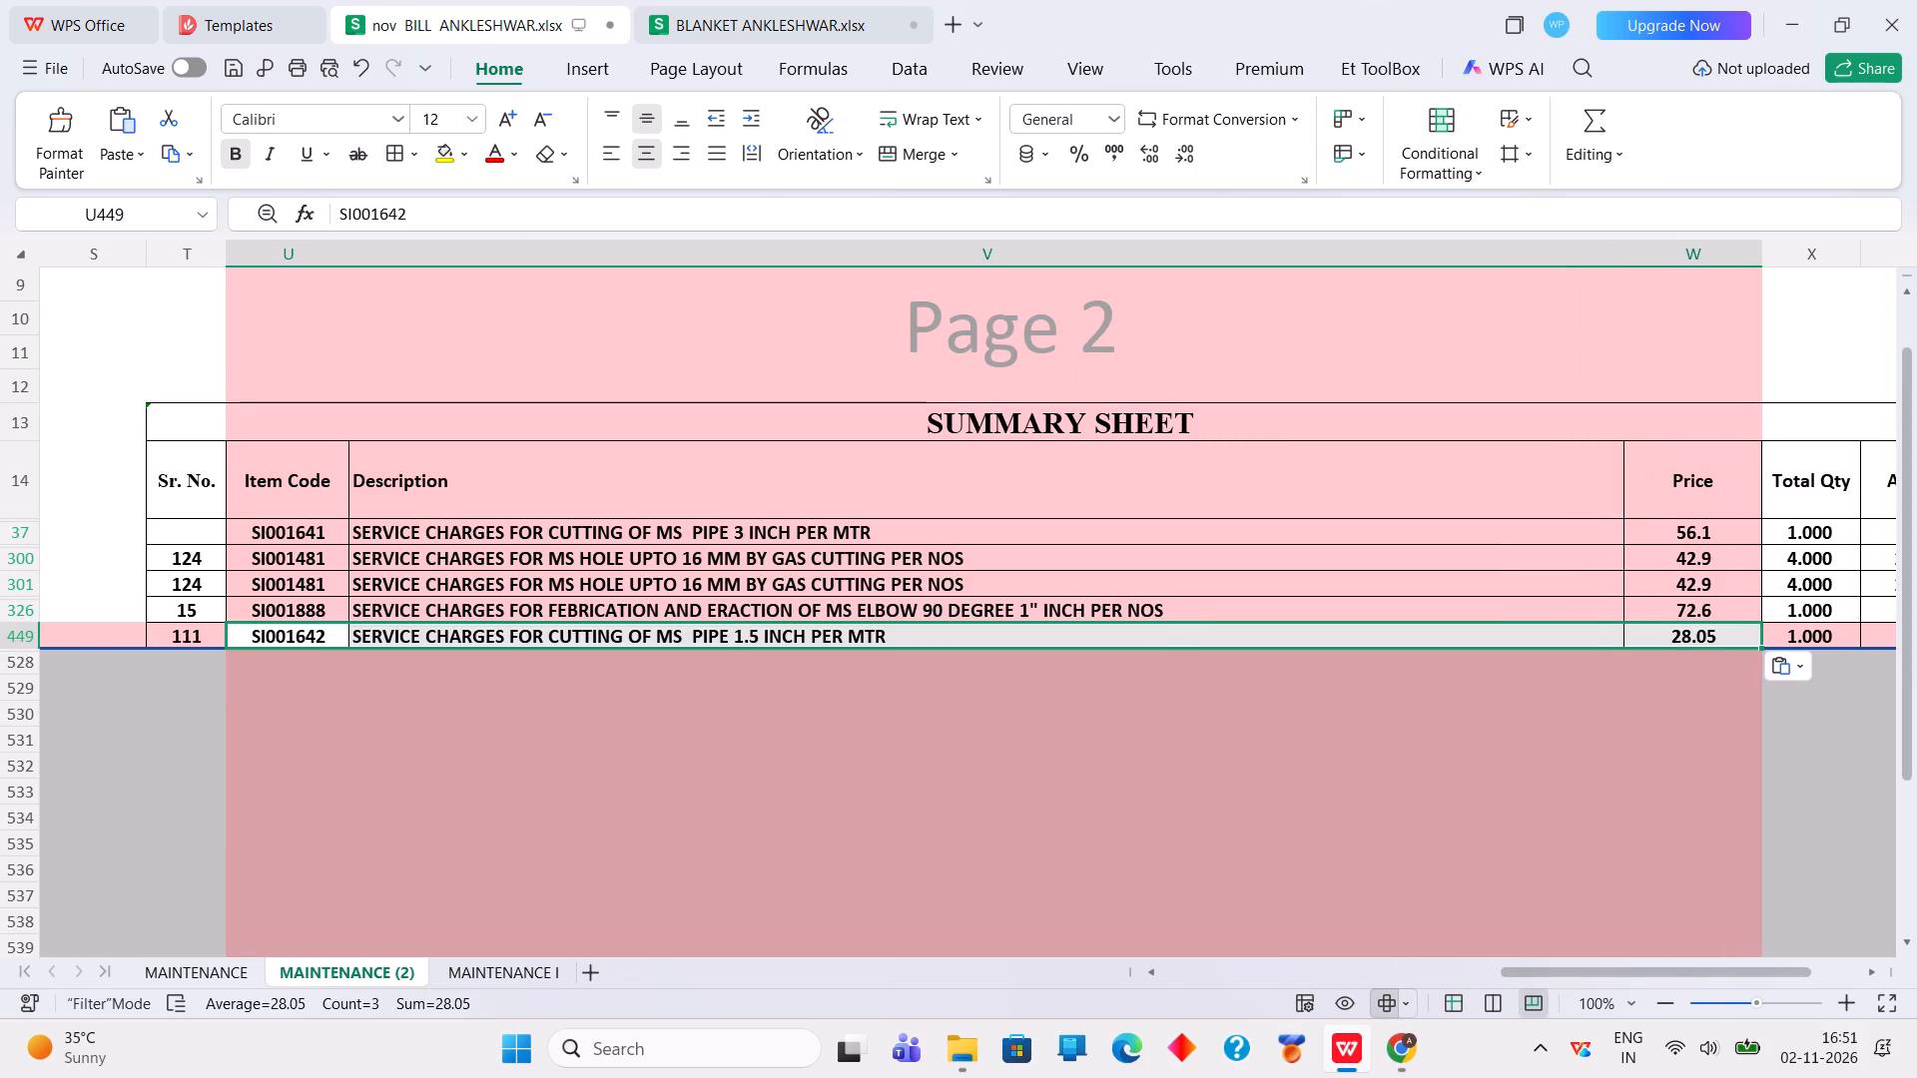
Copy the blanket's 3 inch cutting item code SI001641 and rate 56.1 as values into the bill's P37:Q37.
{"action": "left_click_drag", "start_coordinate": [1587, 977], "coordinate": [1400, 982]}
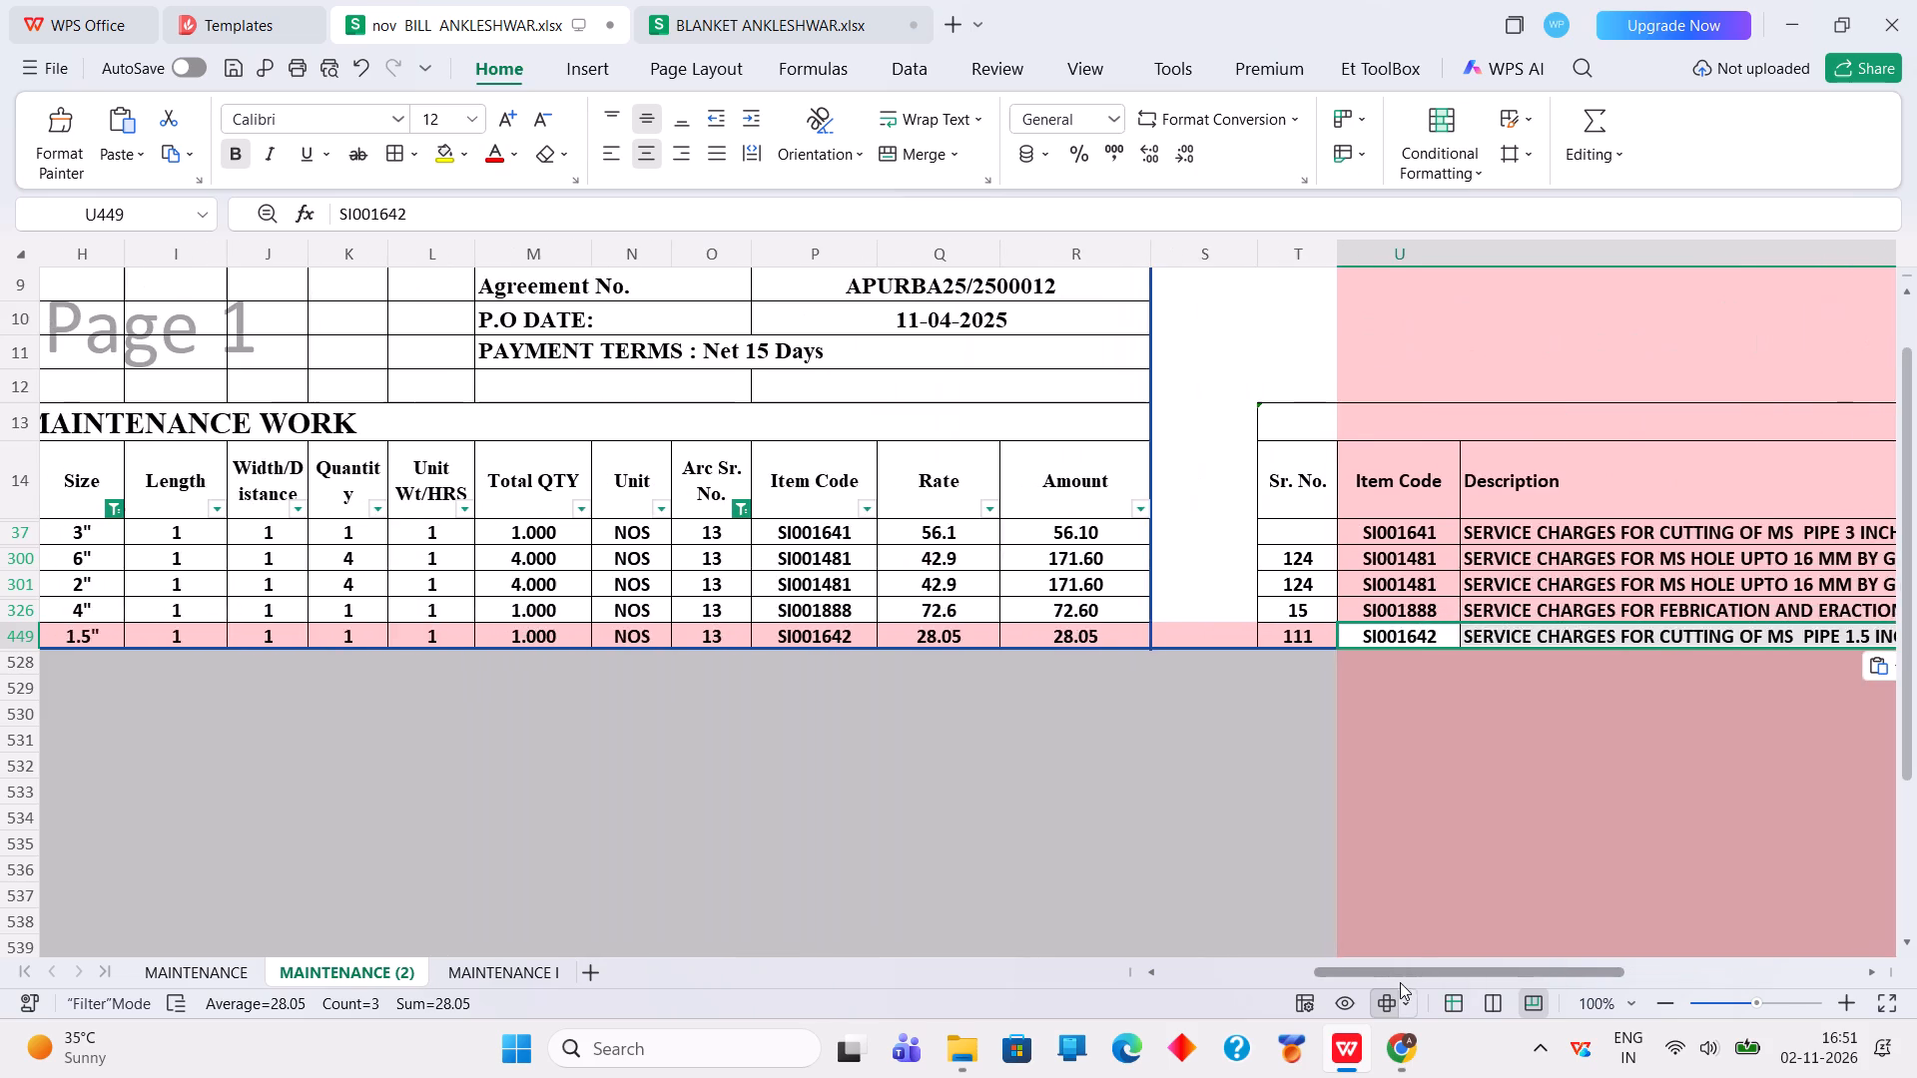
{"action": "left_click_drag", "start_coordinate": [1400, 982], "coordinate": [1369, 986]}
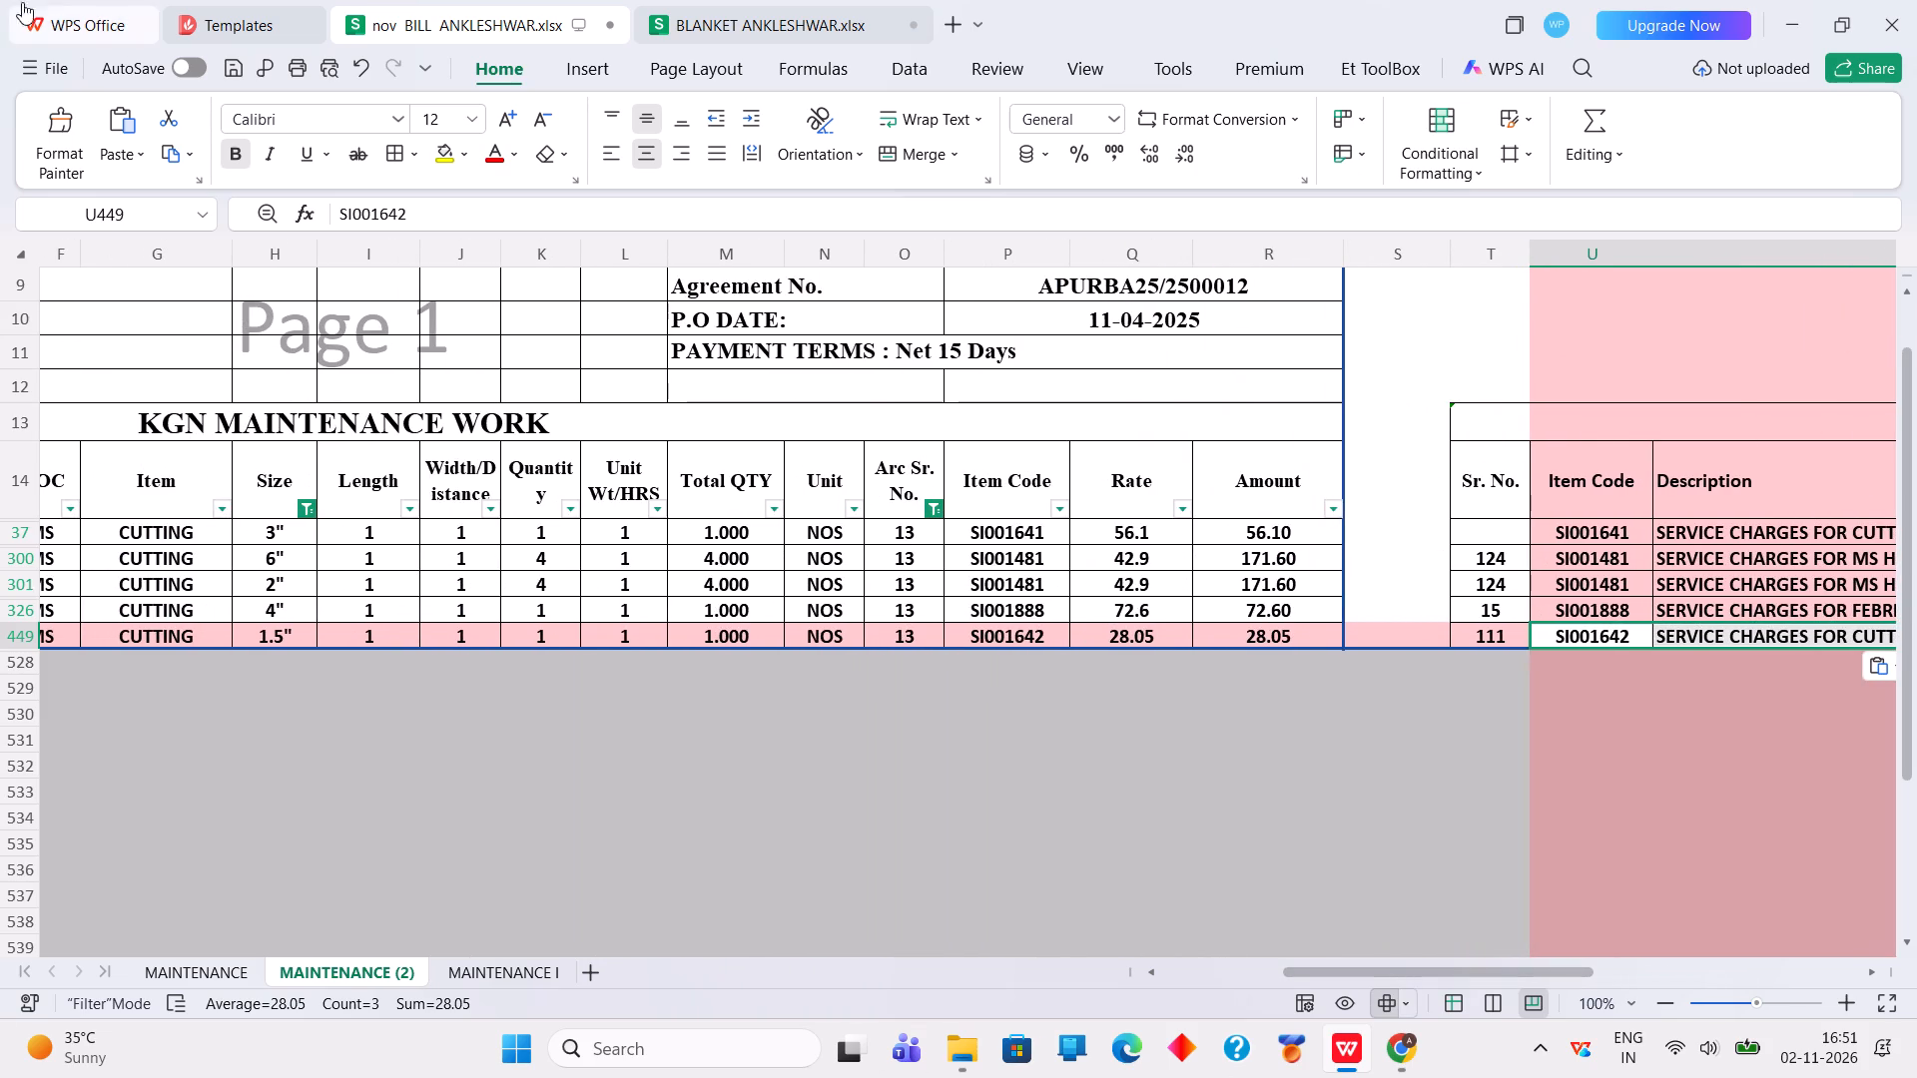
{"action": "left_click", "coordinate": [797, 8]}
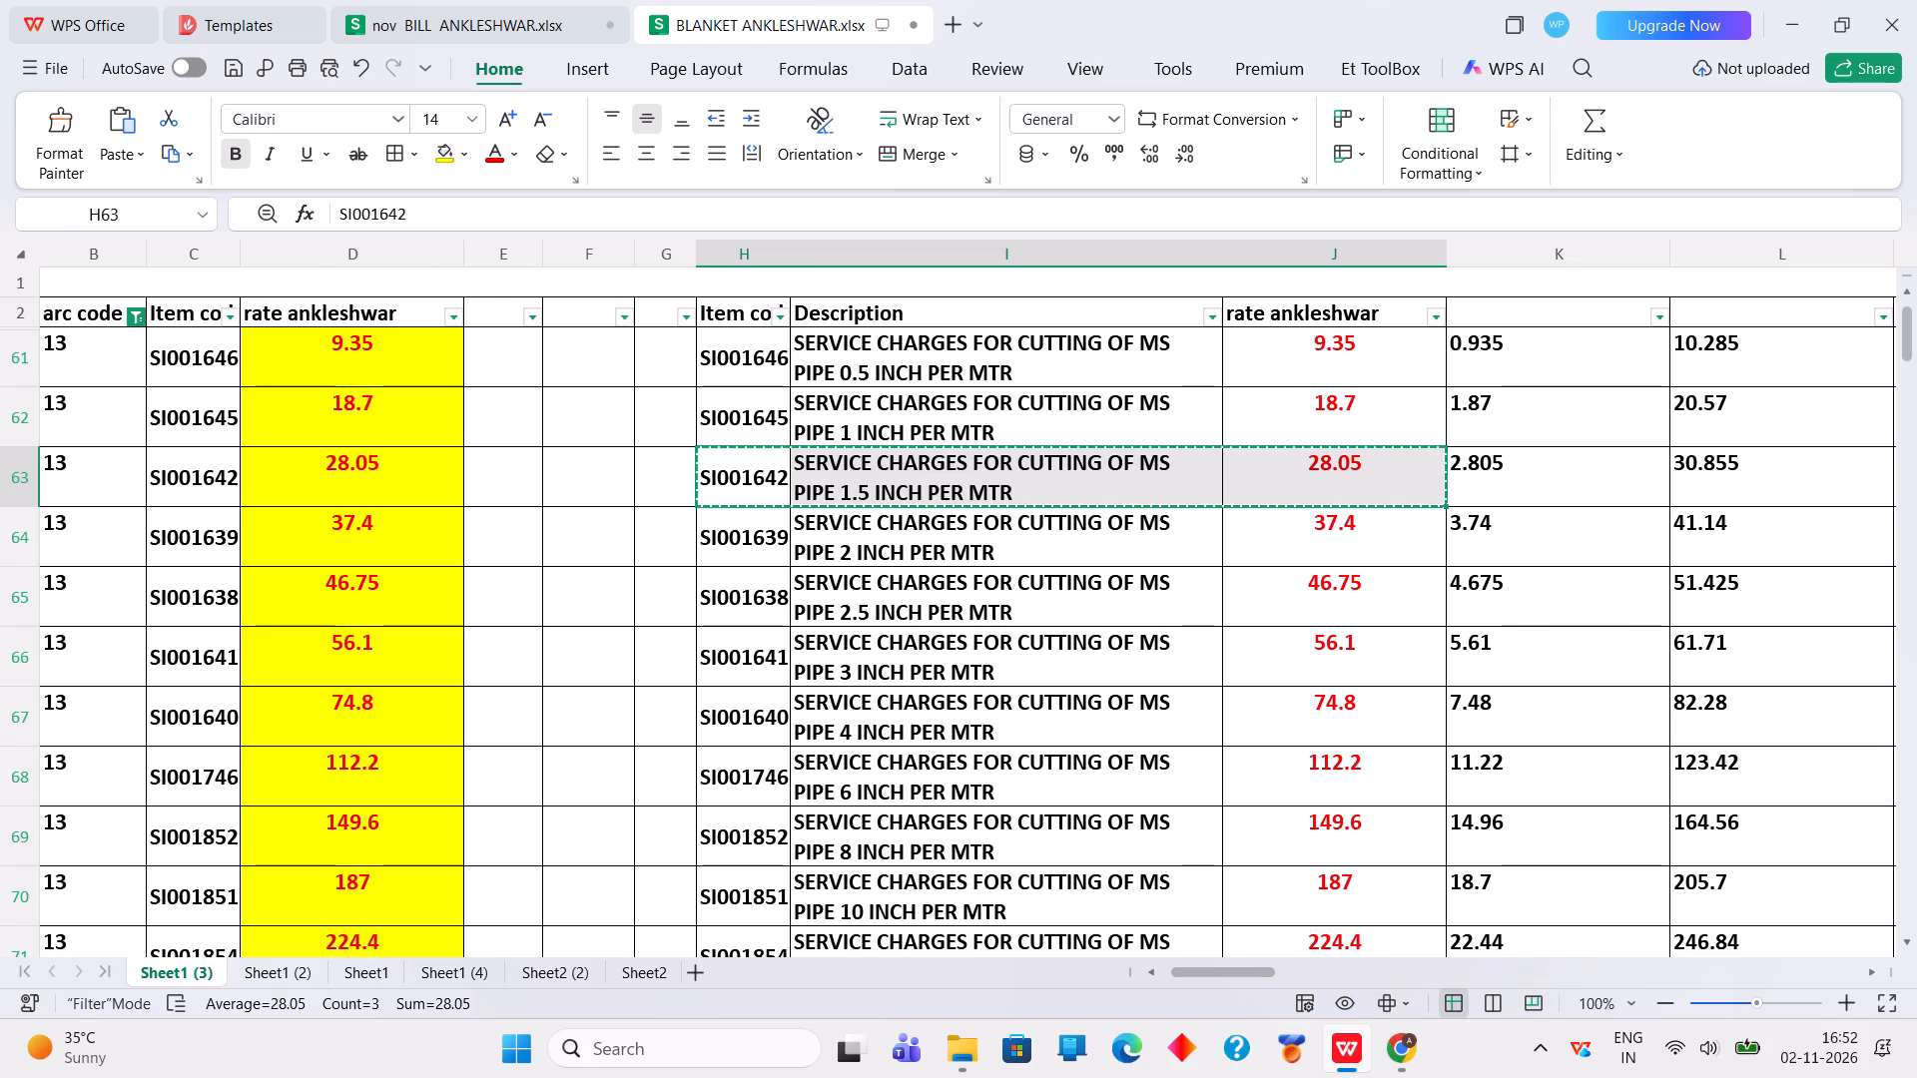
{"action": "left_click_drag", "start_coordinate": [233, 666], "coordinate": [334, 666]}
{"action": "right_click", "coordinate": [334, 666]}
{"action": "left_click", "coordinate": [384, 22]}
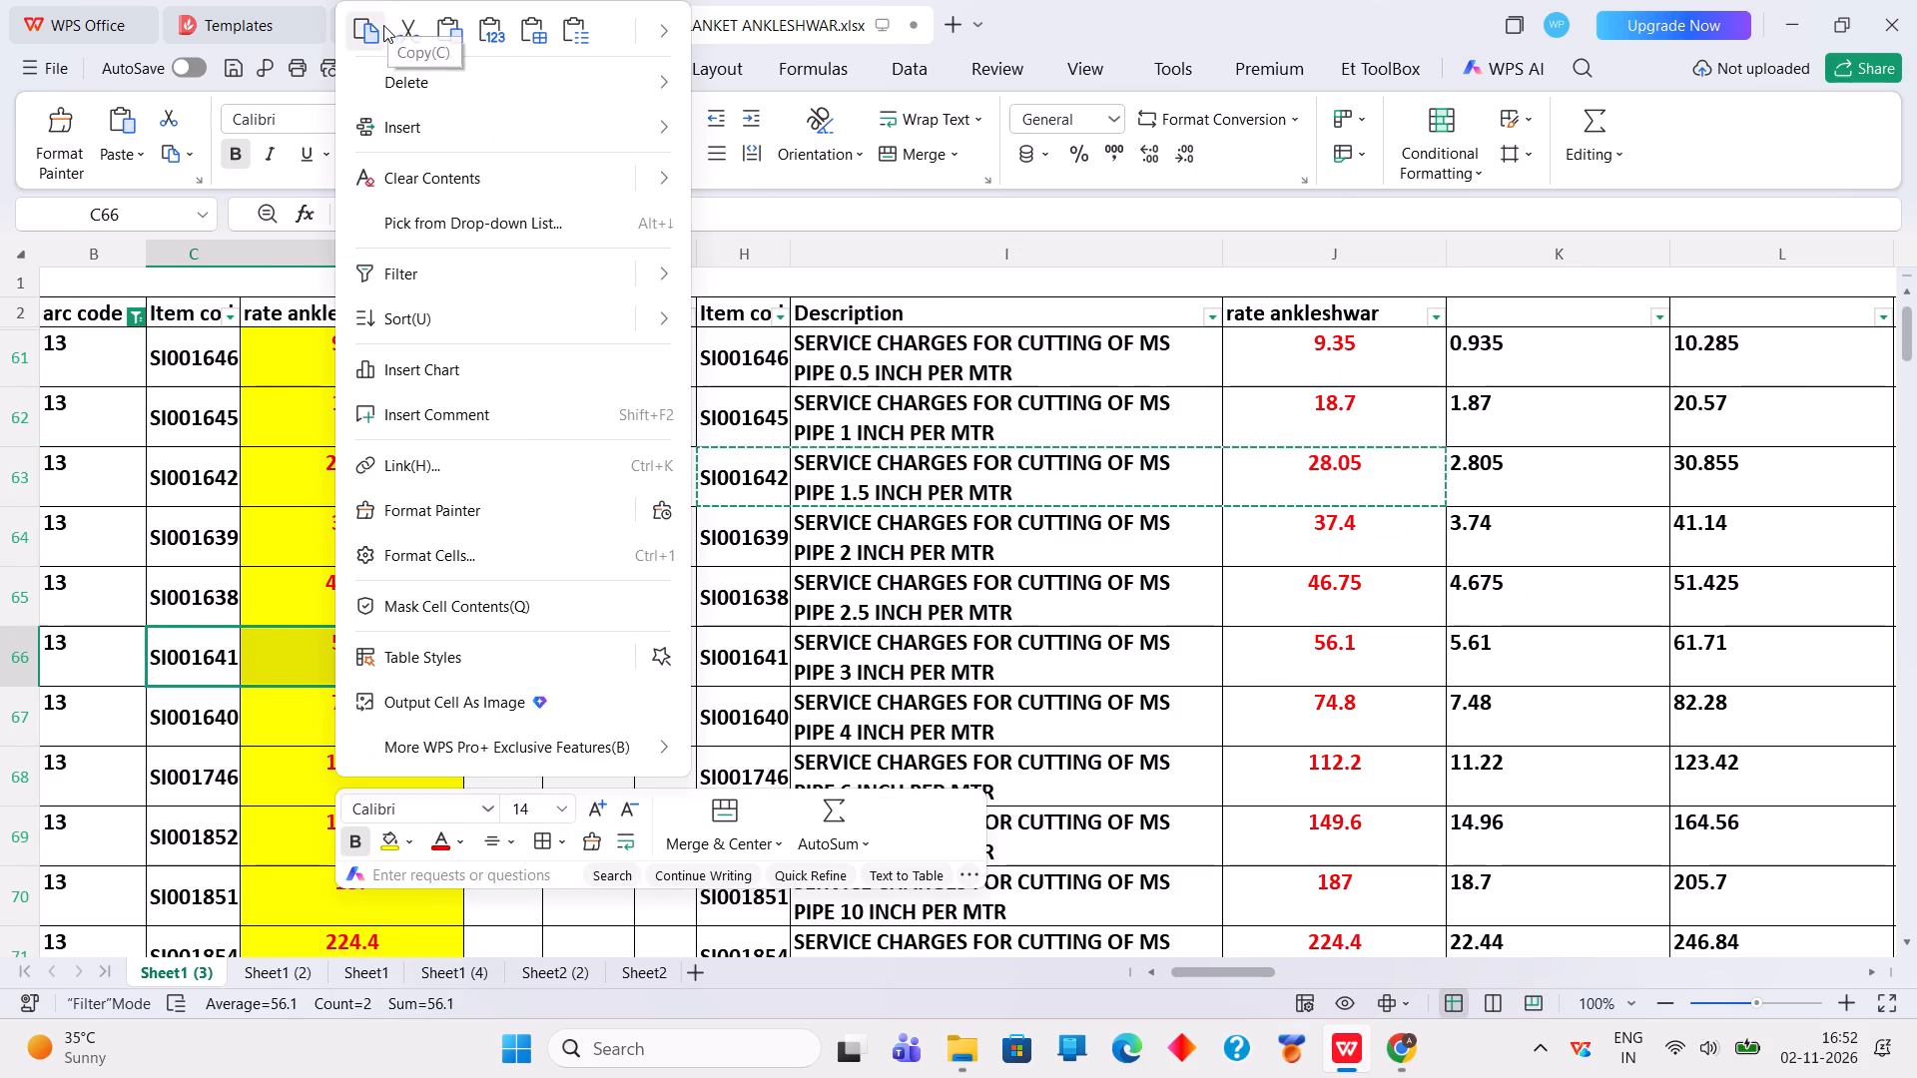
{"action": "left_click", "coordinate": [429, 0]}
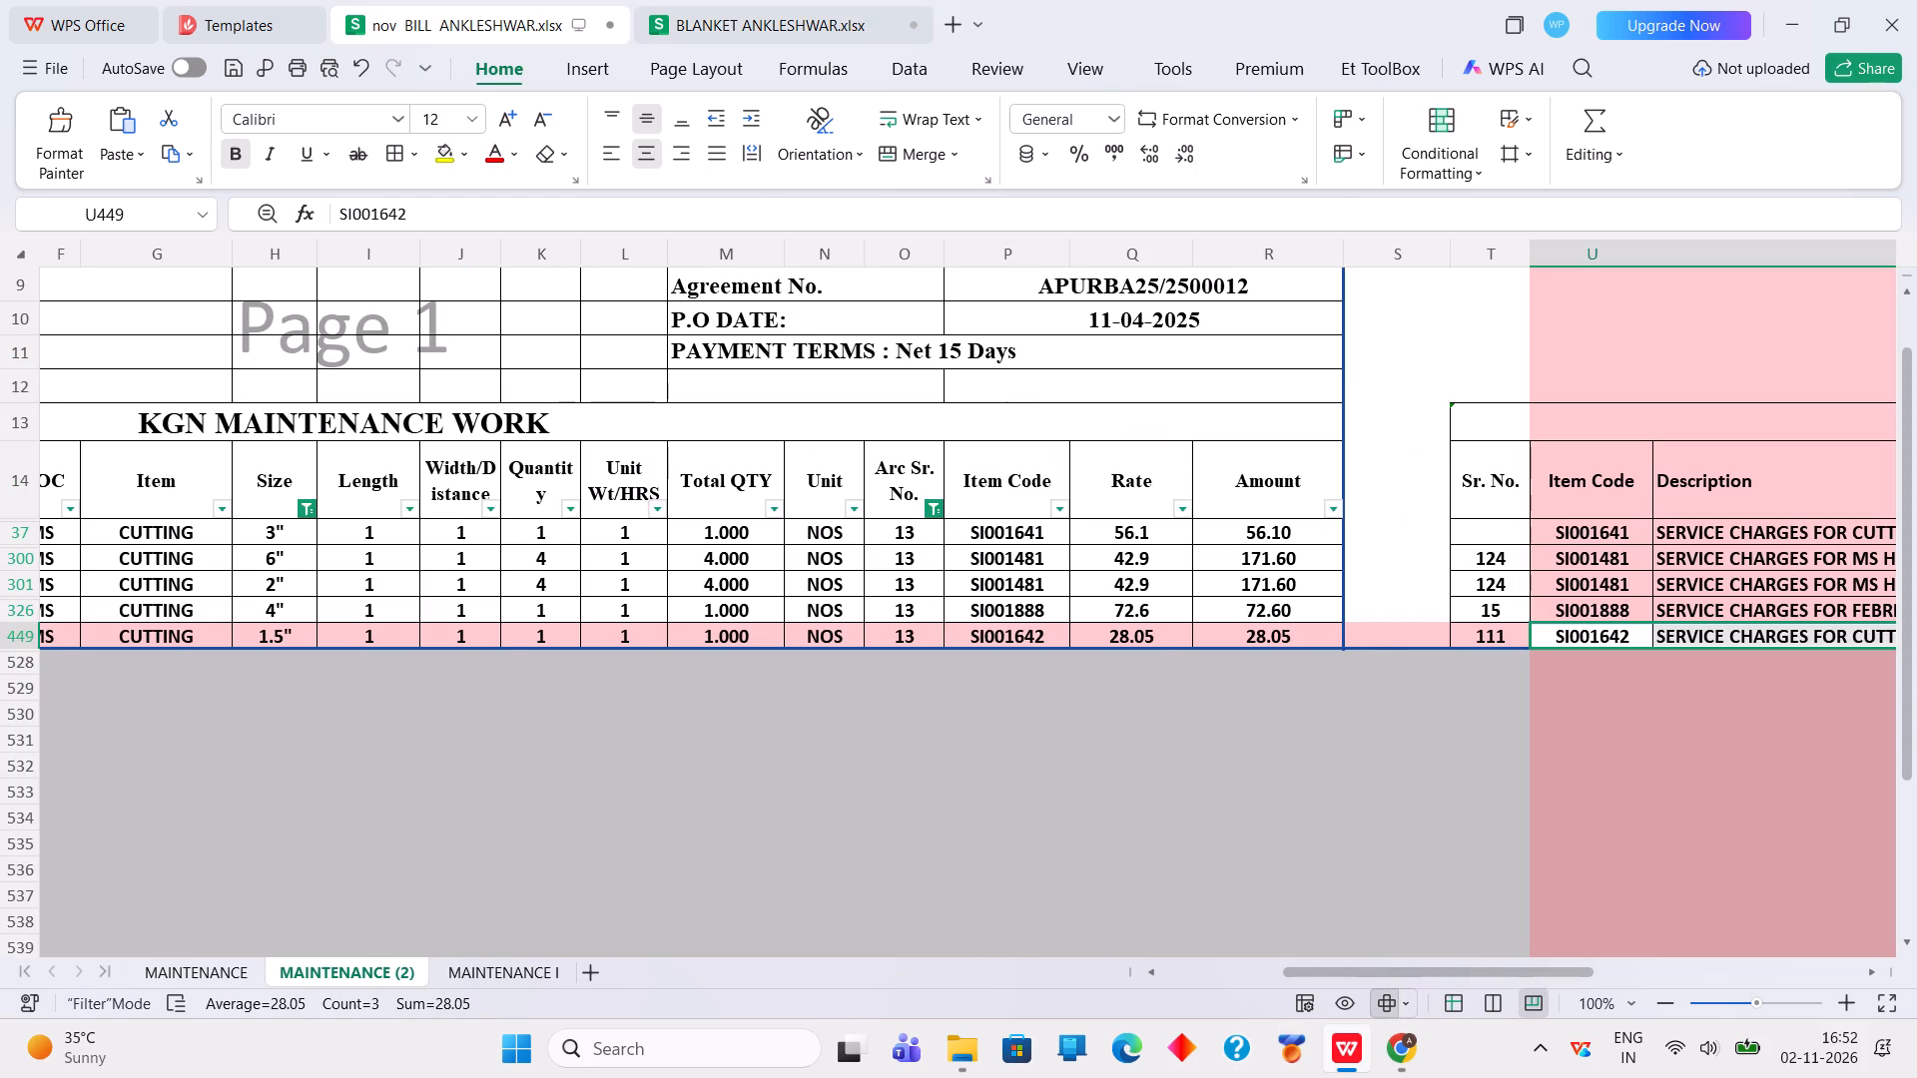
{"action": "right_click", "coordinate": [1001, 530]}
{"action": "left_click", "coordinate": [1154, 24]}
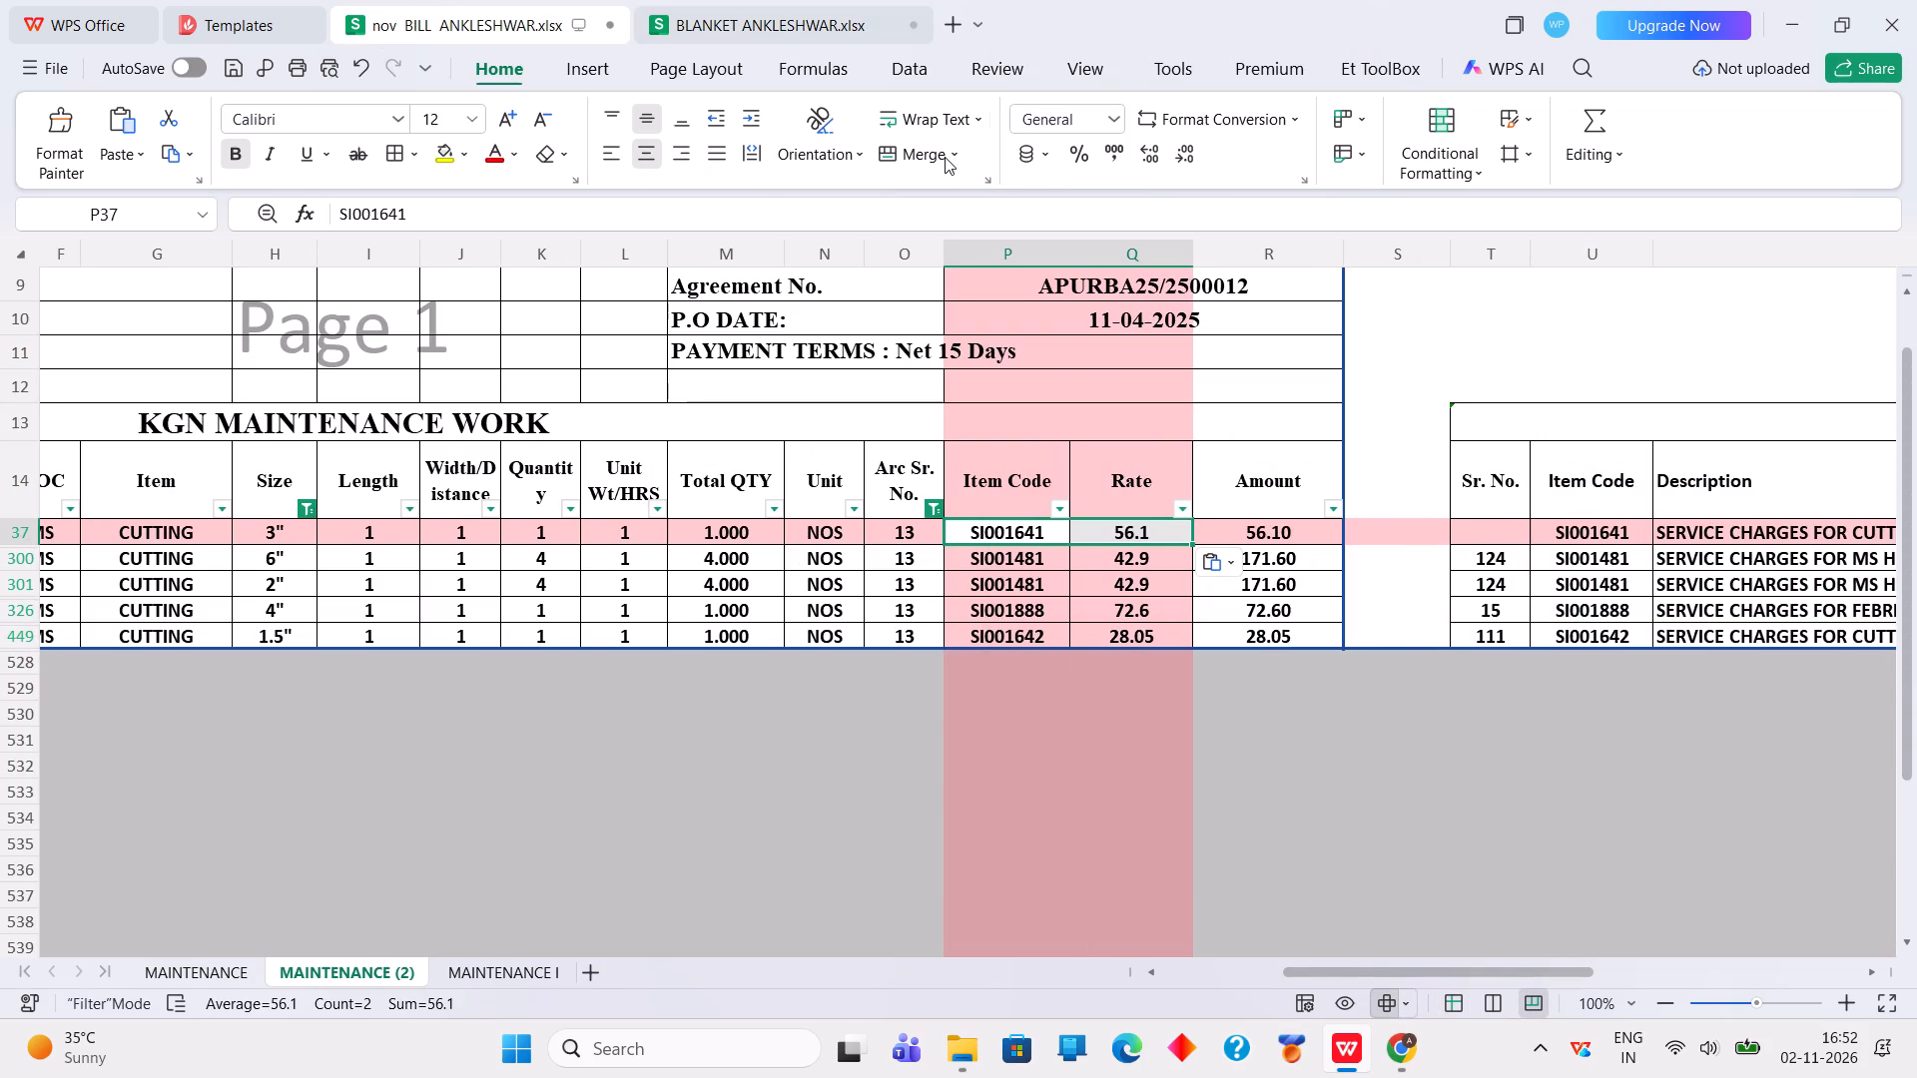
Copy the blanket's 4 inch cutting item code SI001640 and rate 74.8 as values into the bill's P326:Q326.
{"action": "left_click", "coordinate": [839, 15]}
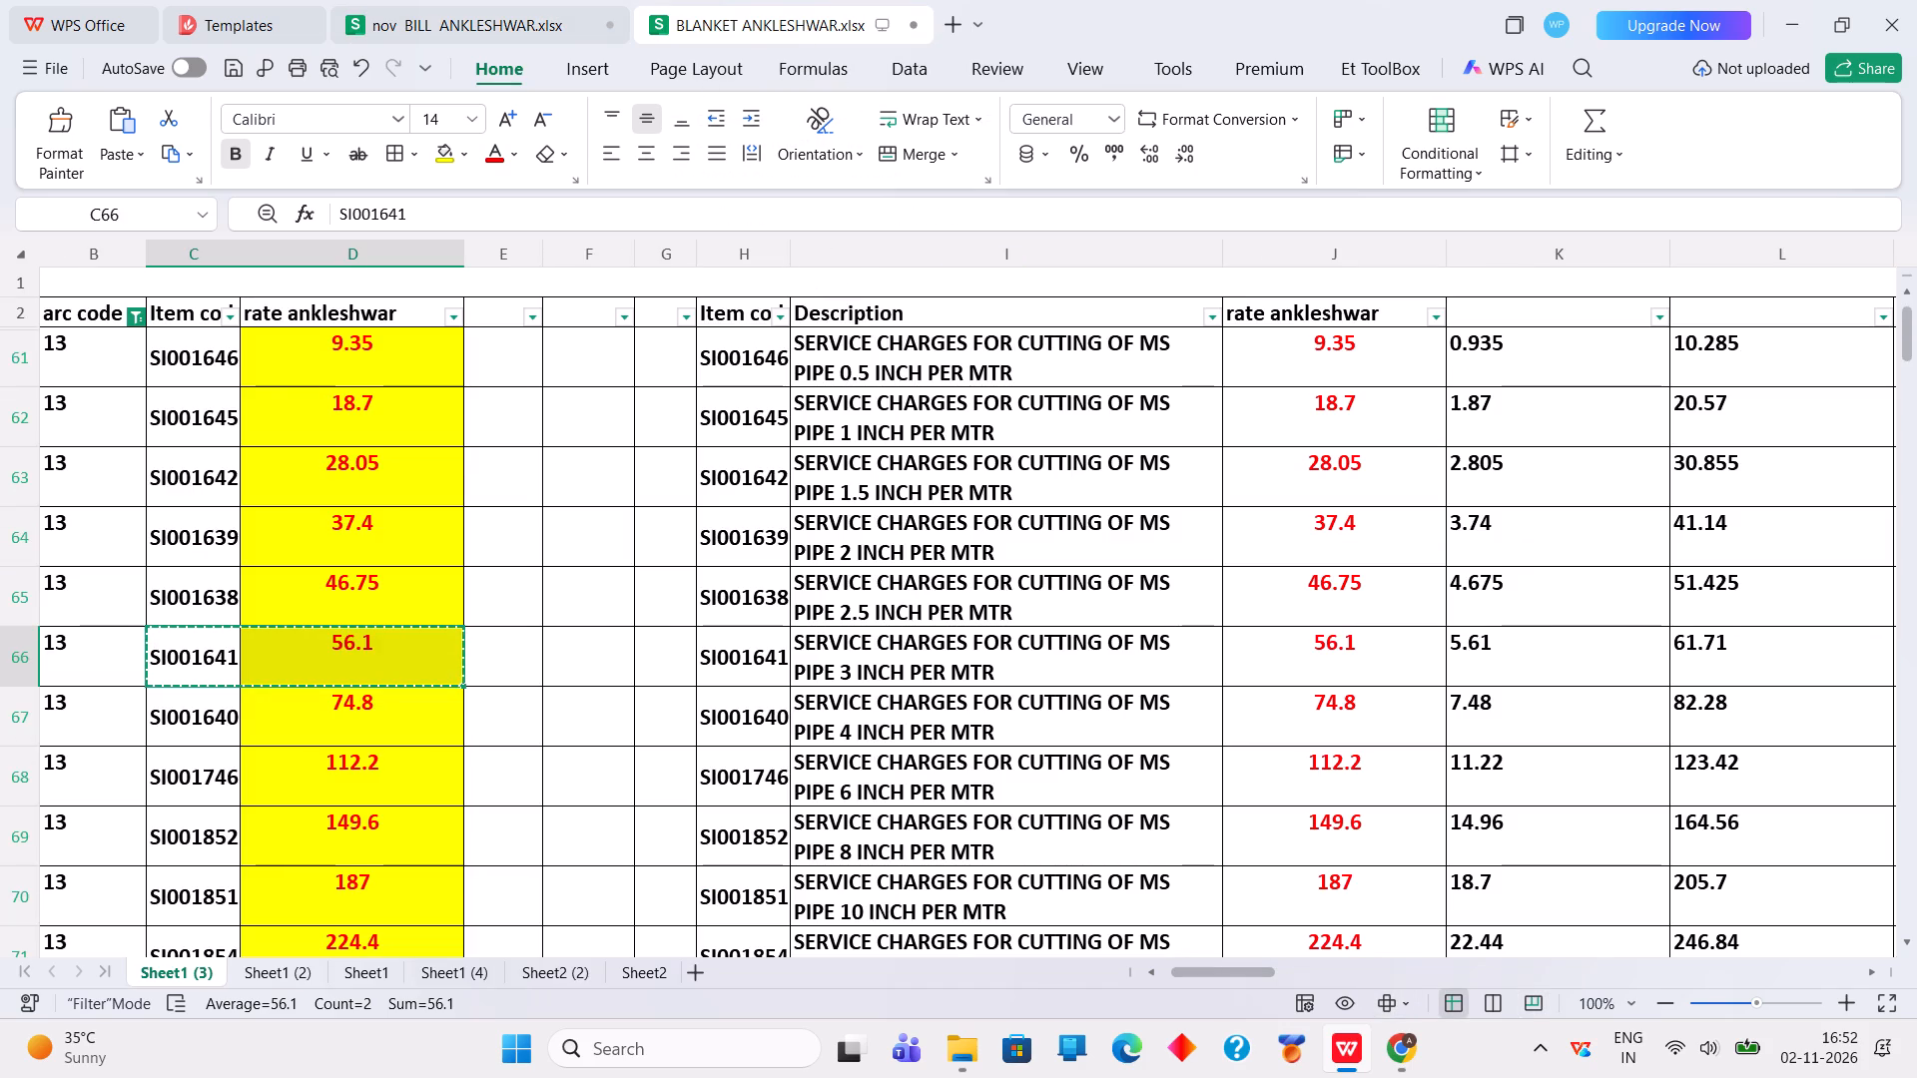
{"action": "left_click_drag", "start_coordinate": [201, 730], "coordinate": [302, 717]}
{"action": "right_click", "coordinate": [302, 717]}
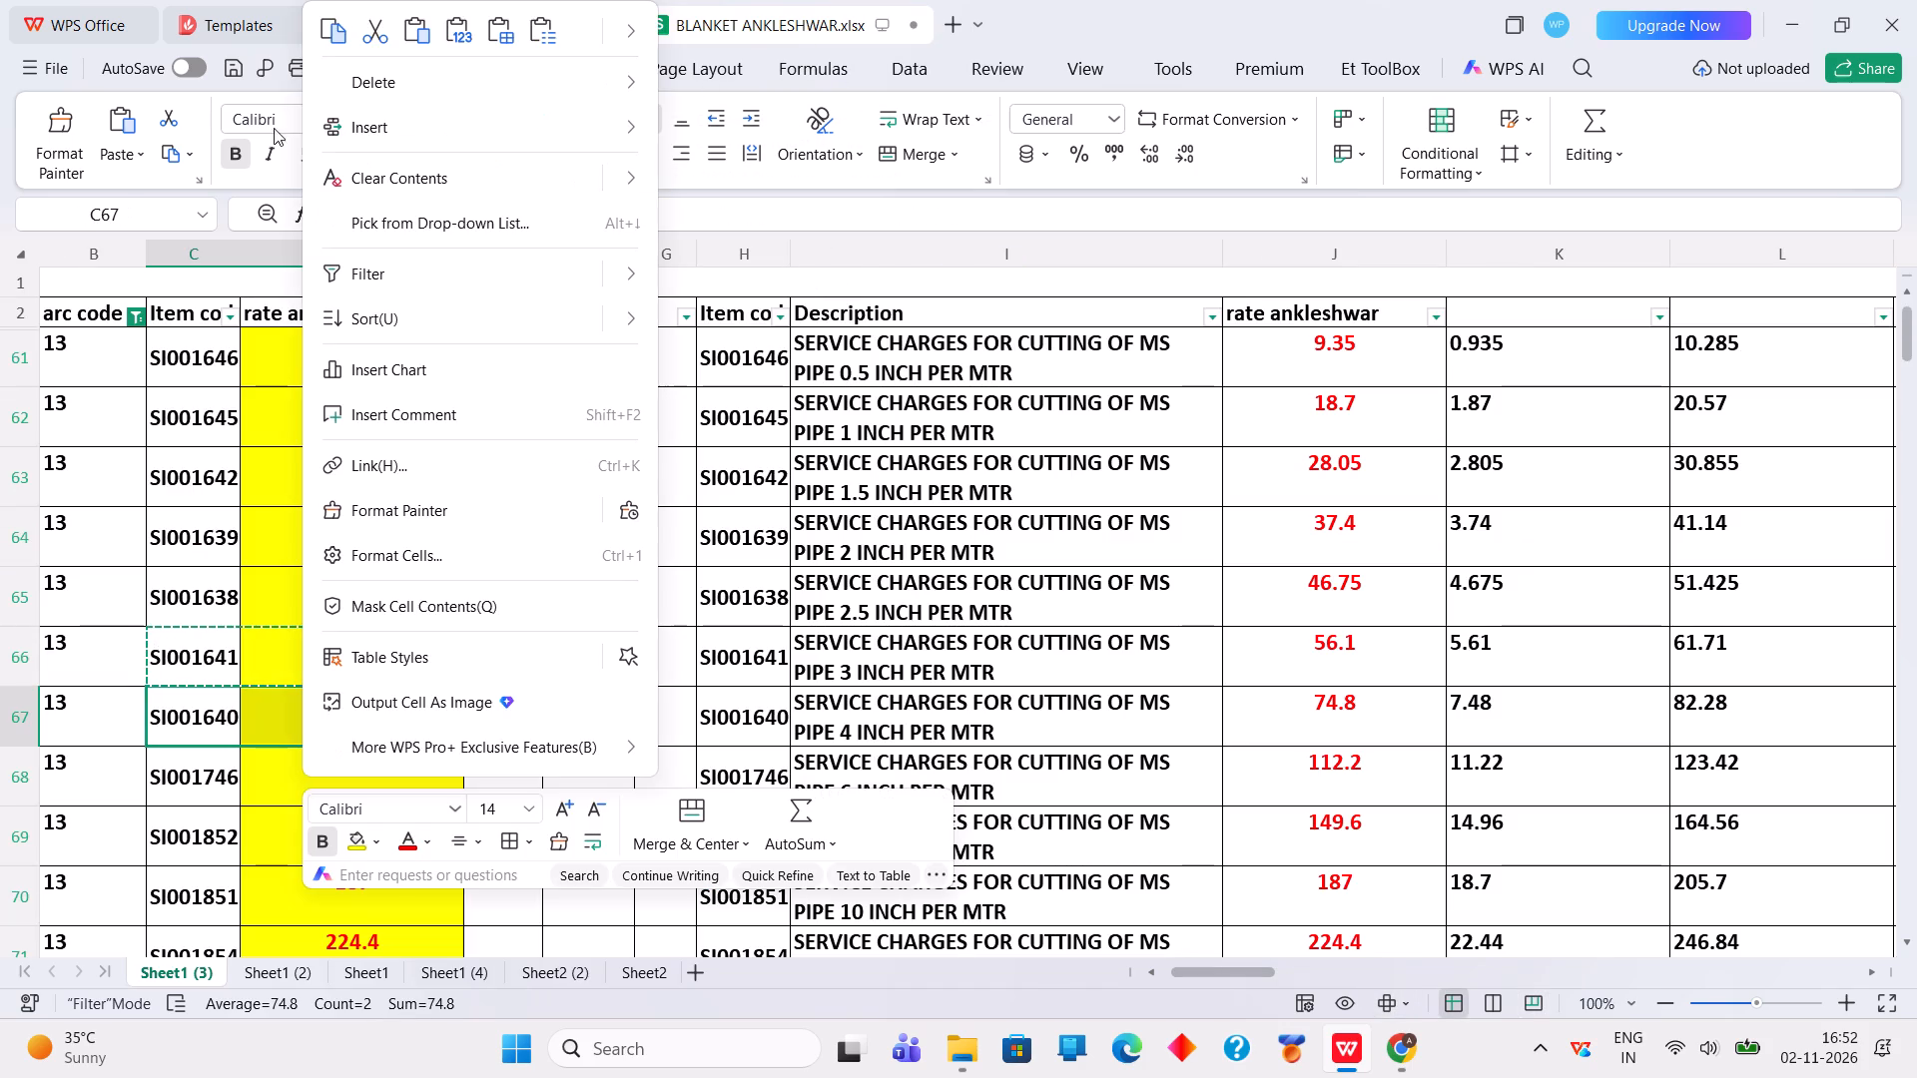
{"action": "left_click", "coordinate": [329, 34]}
{"action": "left_click", "coordinate": [448, 7]}
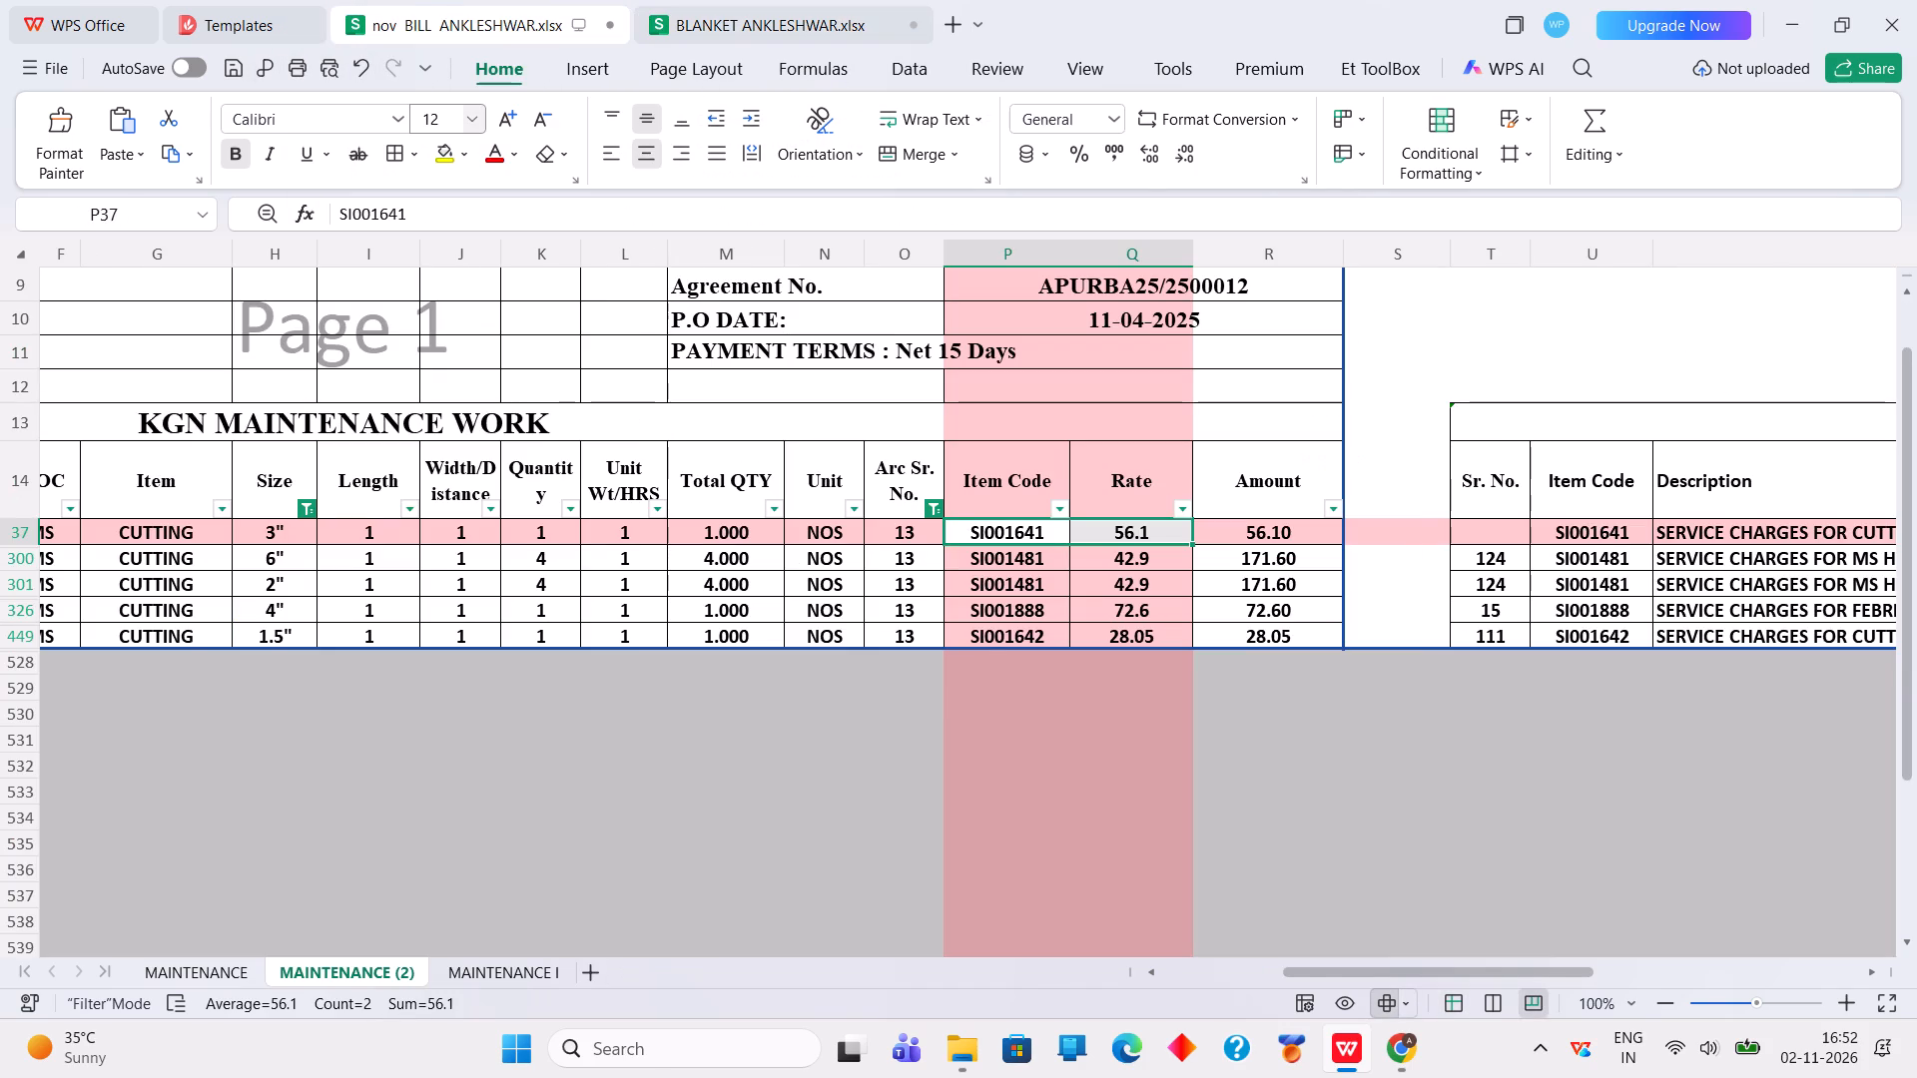
{"action": "left_click", "coordinate": [968, 611]}
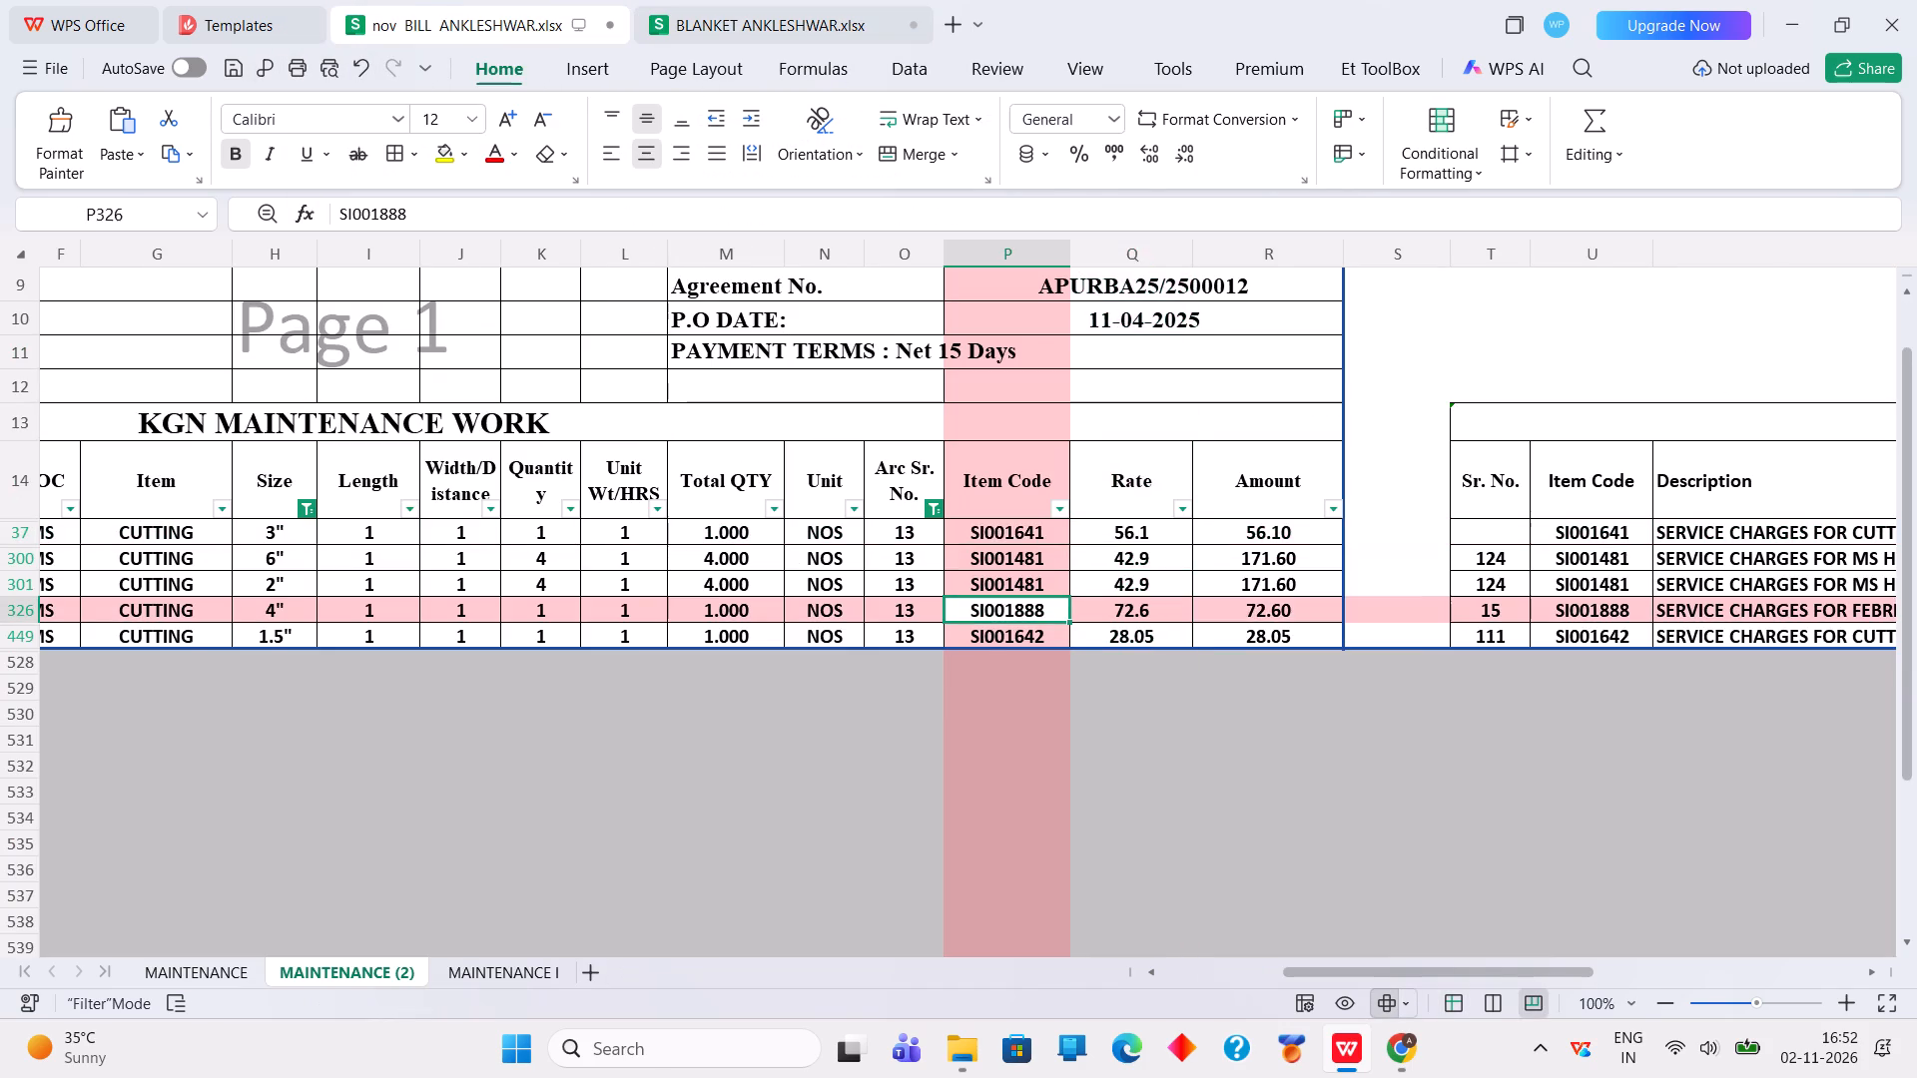
{"action": "right_click", "coordinate": [968, 611]}
{"action": "left_click", "coordinate": [1128, 22]}
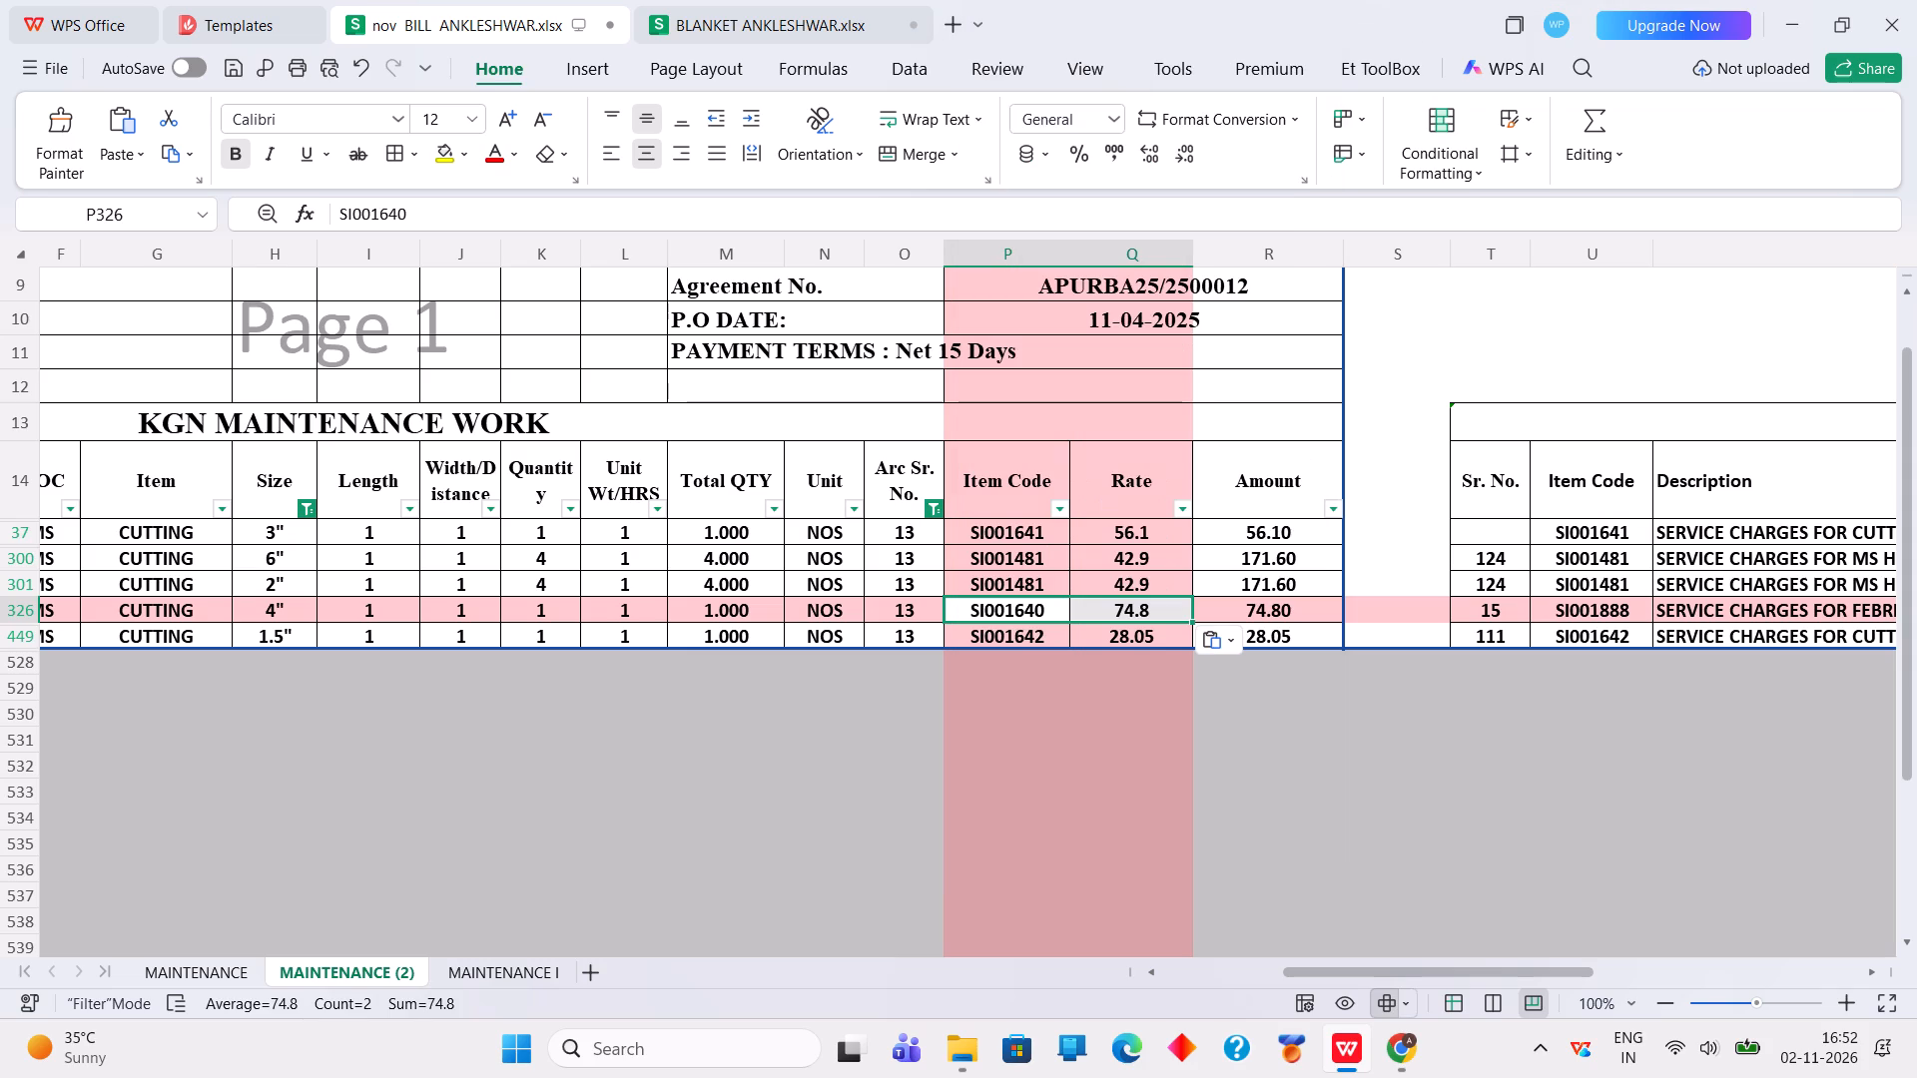
Copy the blanket's 6 inch cutting item code SI001746 and rate 112.2 as values into the bill's P300:Q300.
{"action": "left_click", "coordinate": [847, 0]}
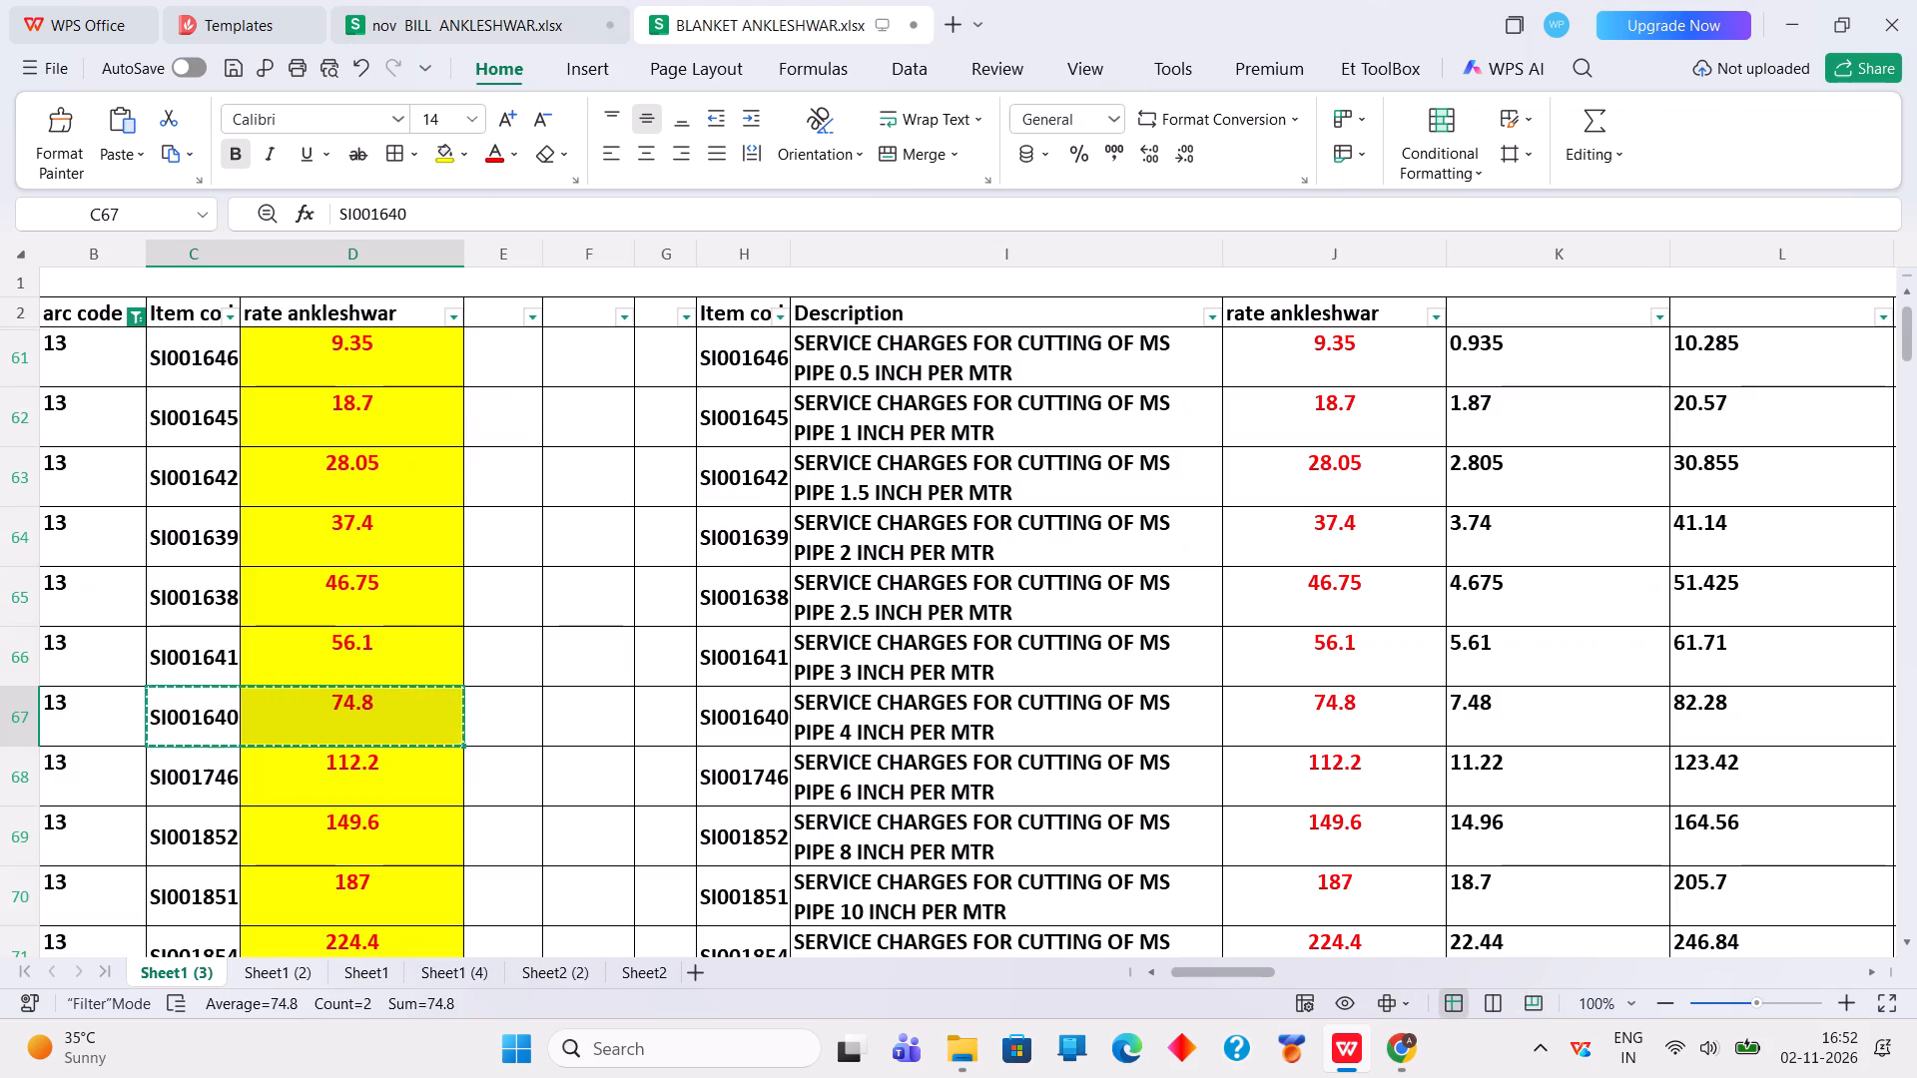
{"action": "left_click_drag", "start_coordinate": [181, 780], "coordinate": [370, 770]}
{"action": "right_click", "coordinate": [370, 770]}
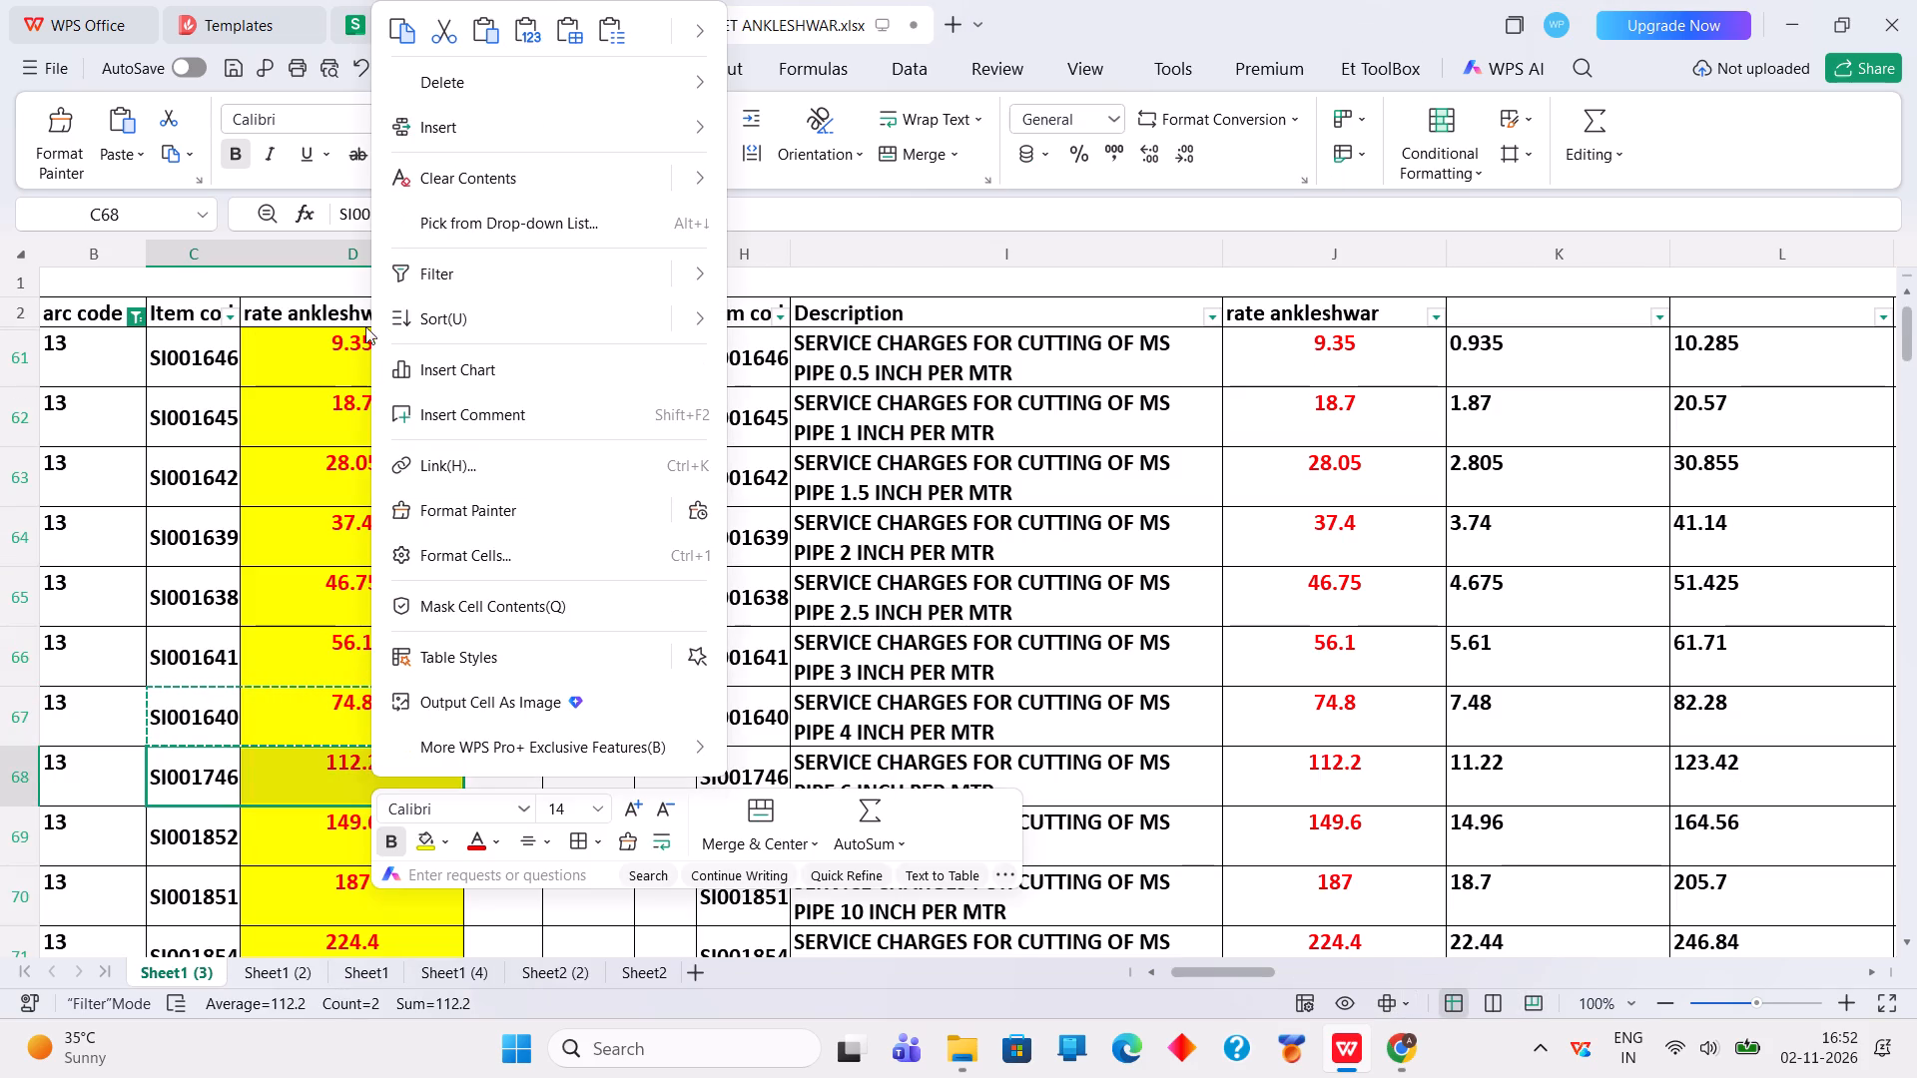
{"action": "left_click", "coordinate": [403, 23]}
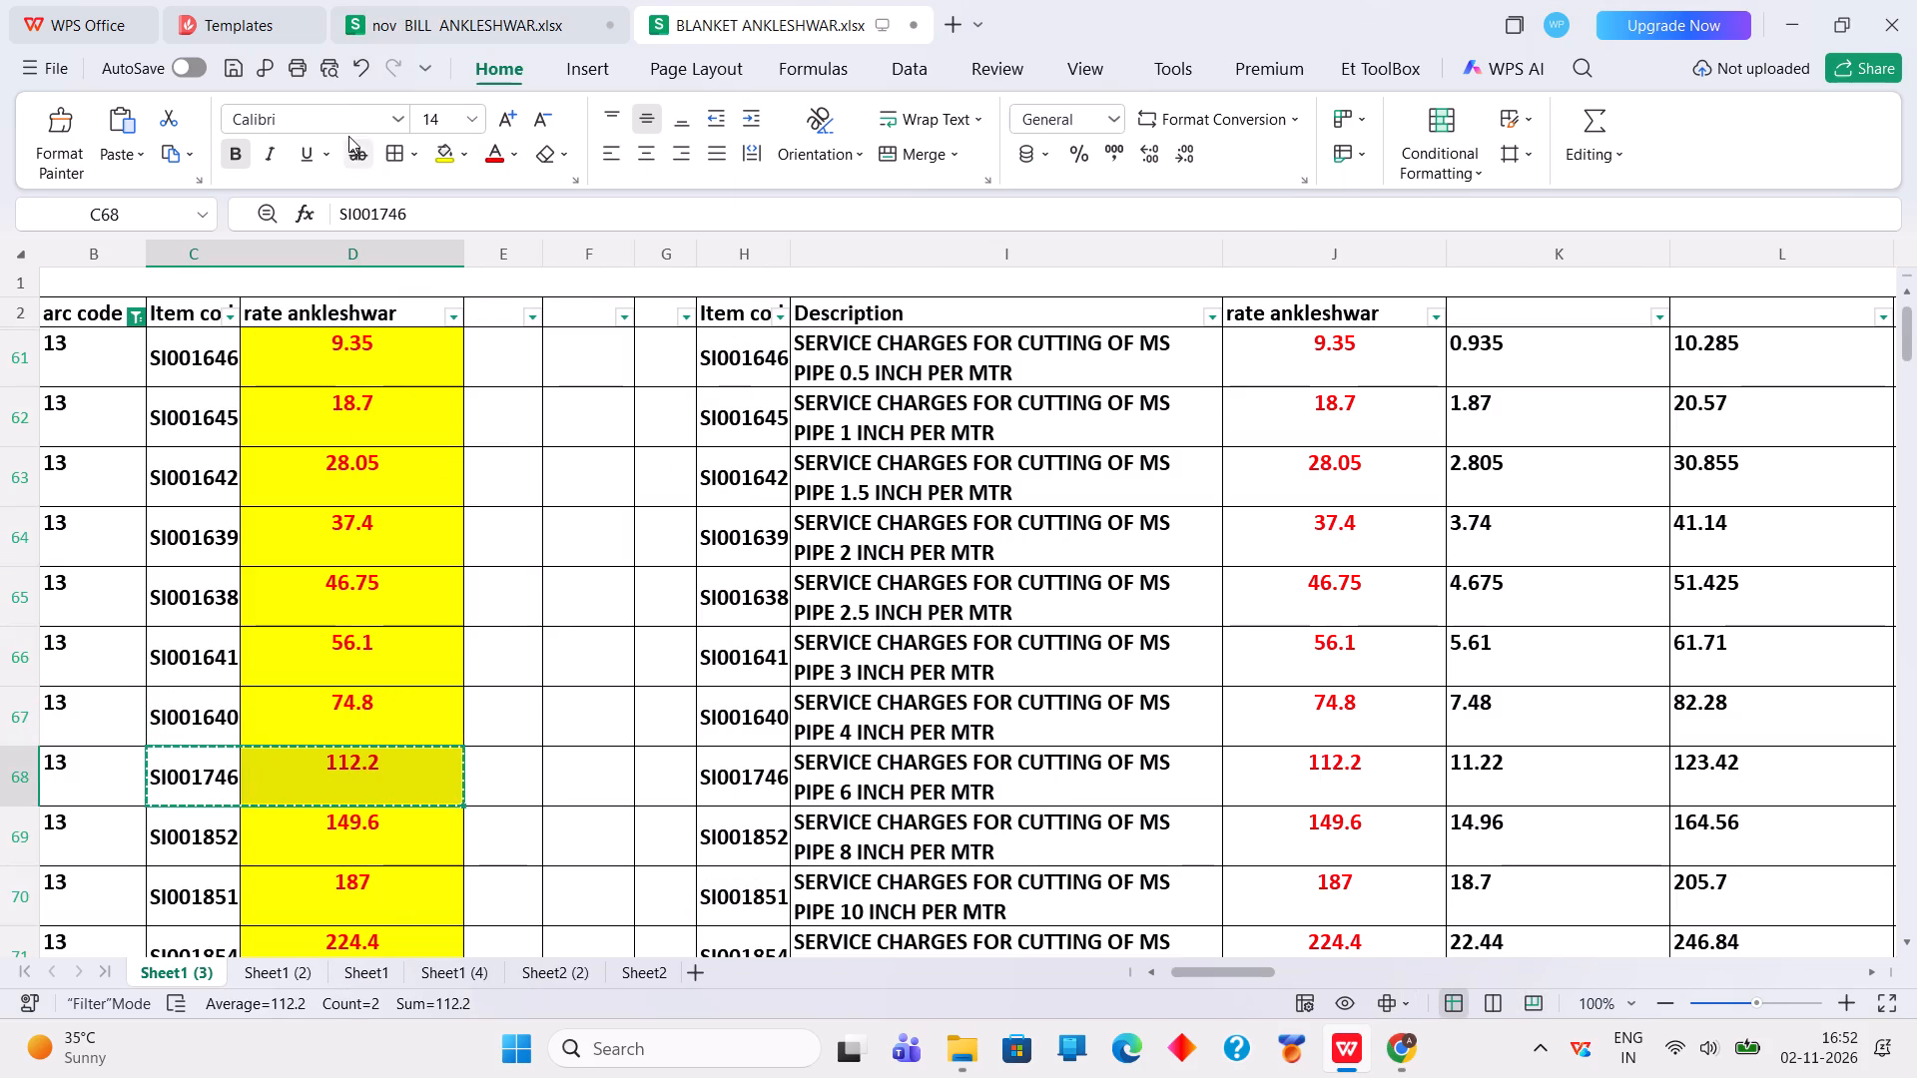
{"action": "left_click", "coordinate": [426, 35]}
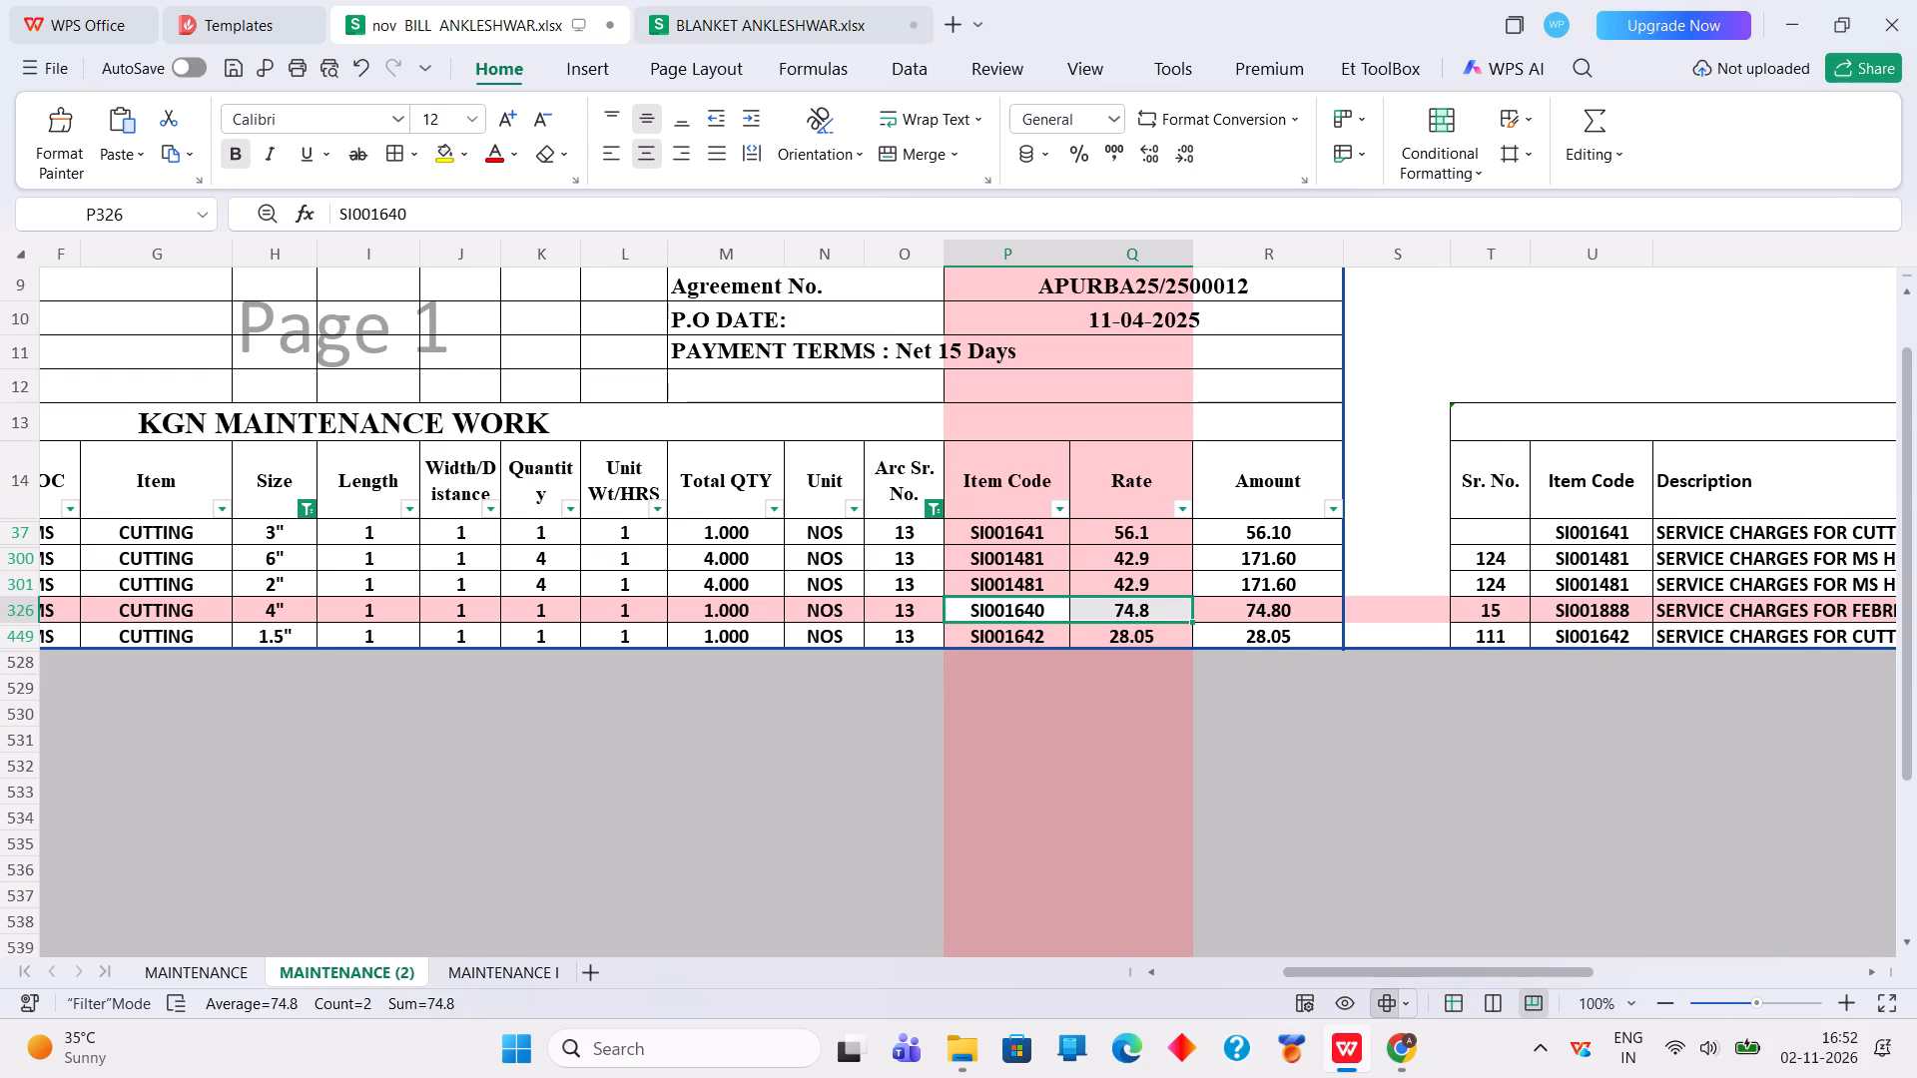
{"action": "left_click", "coordinate": [979, 555]}
{"action": "right_click", "coordinate": [979, 555]}
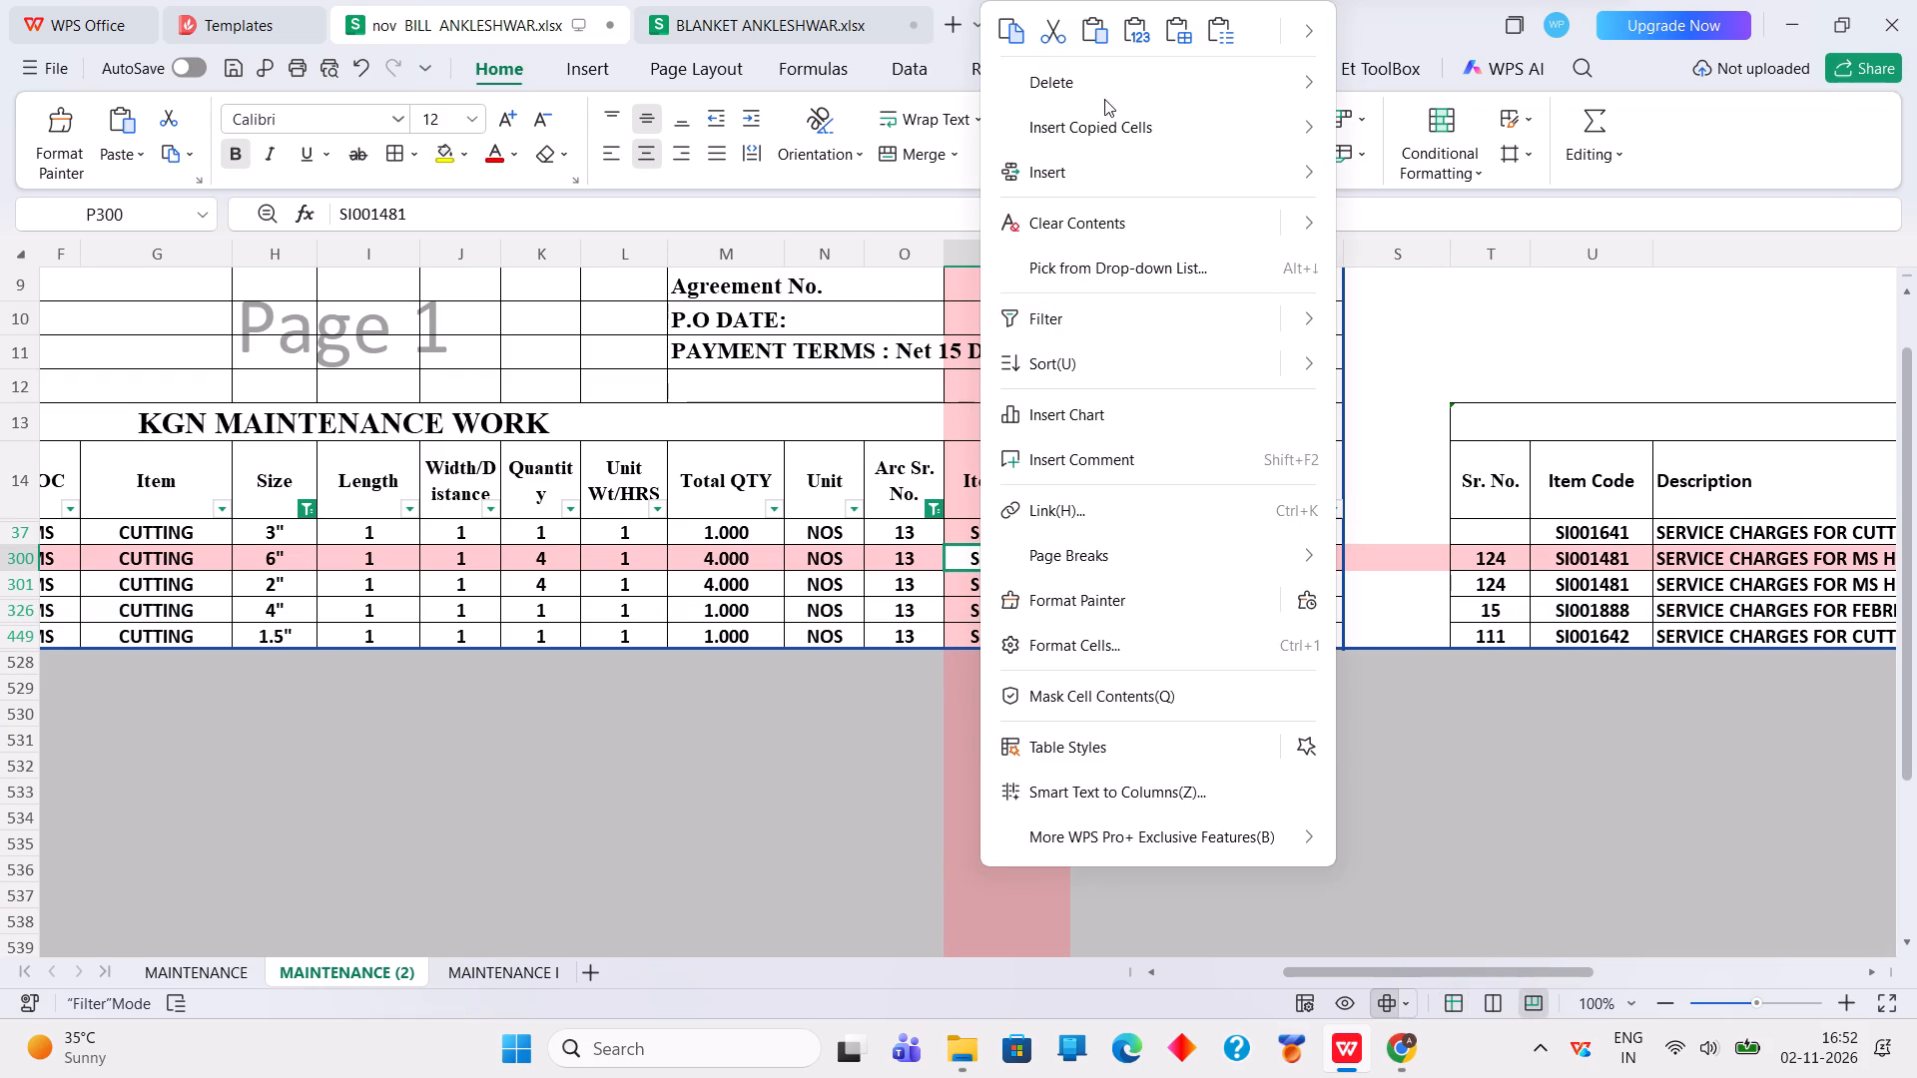
{"action": "left_click", "coordinate": [1133, 36]}
Copy the blanket's 2 inch cutting item code SI001639 and rate 37.4 as values into the bill's P301:Q301.
{"action": "left_click", "coordinate": [715, 9]}
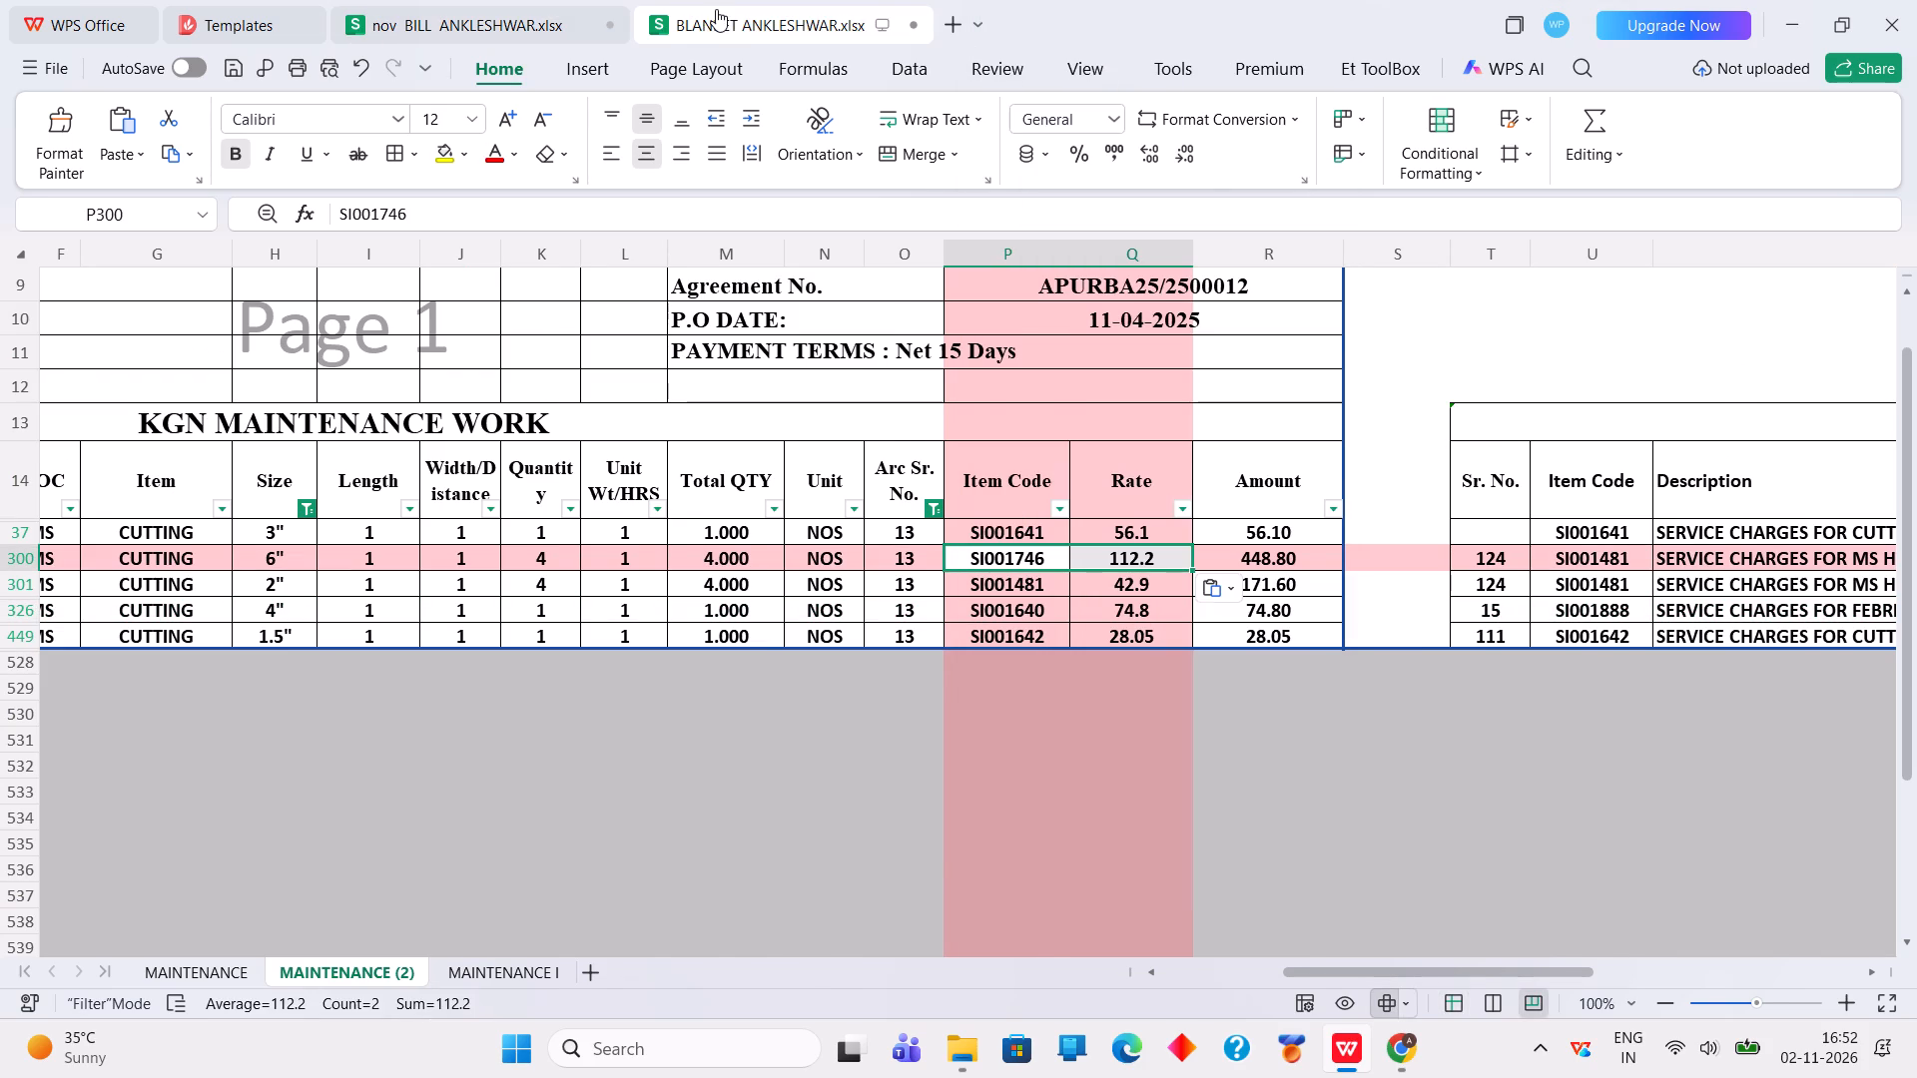
{"action": "left_click", "coordinate": [367, 519]}
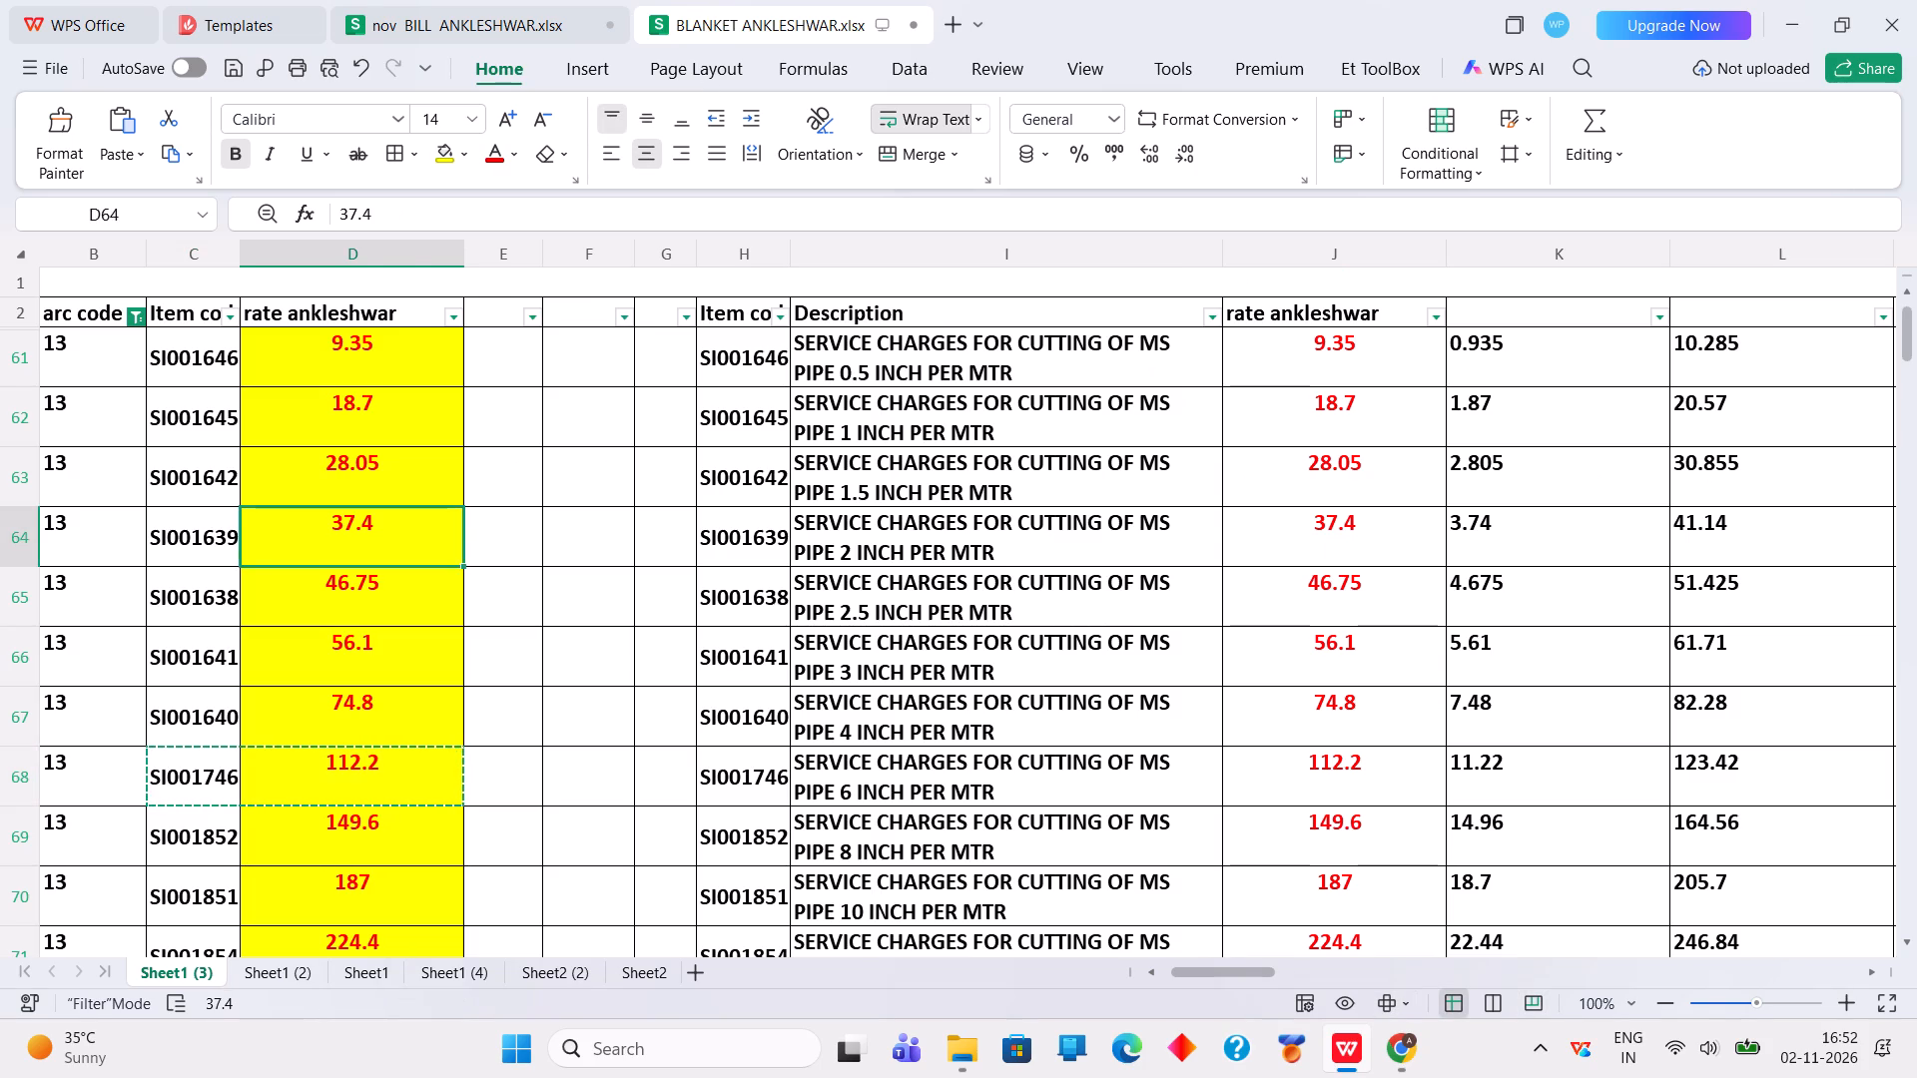
{"action": "left_click_drag", "start_coordinate": [231, 543], "coordinate": [345, 530]}
{"action": "right_click", "coordinate": [345, 530]}
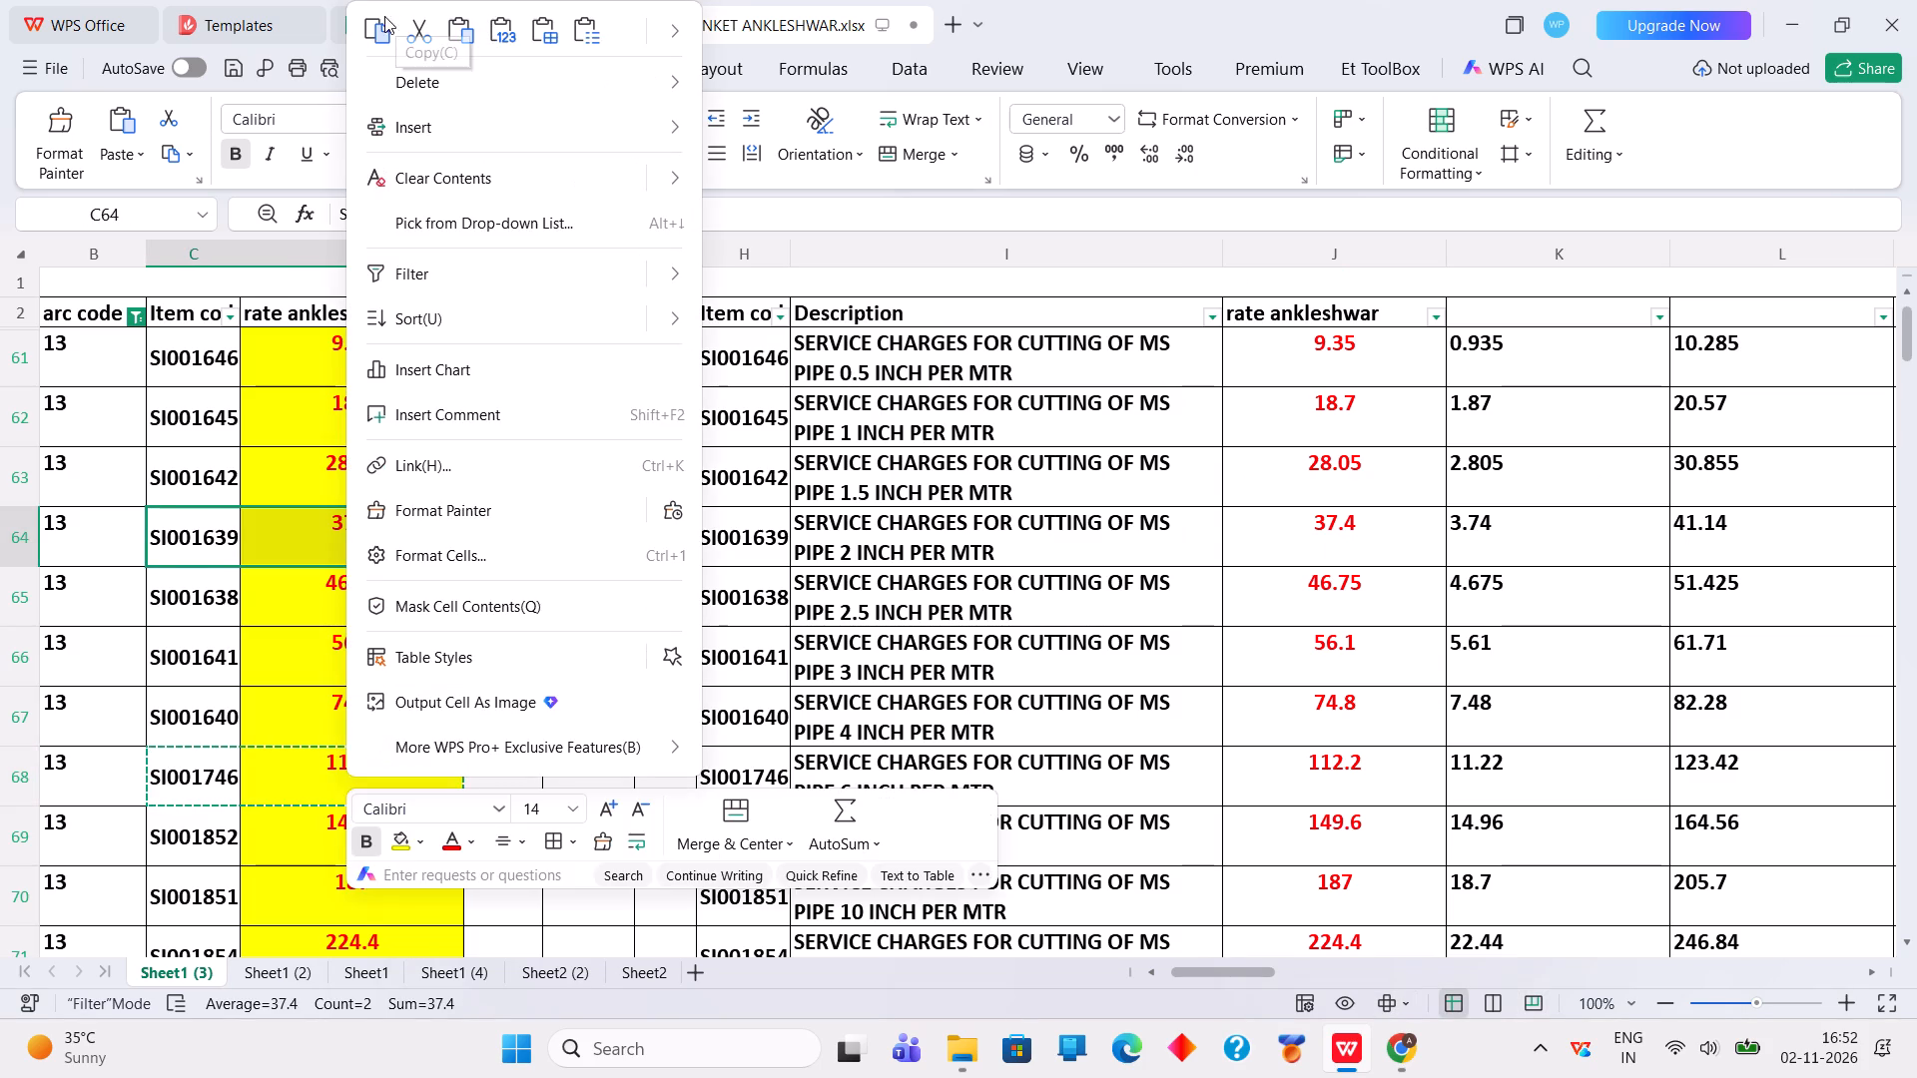
{"action": "left_click", "coordinate": [380, 27]}
{"action": "left_click", "coordinate": [445, 8]}
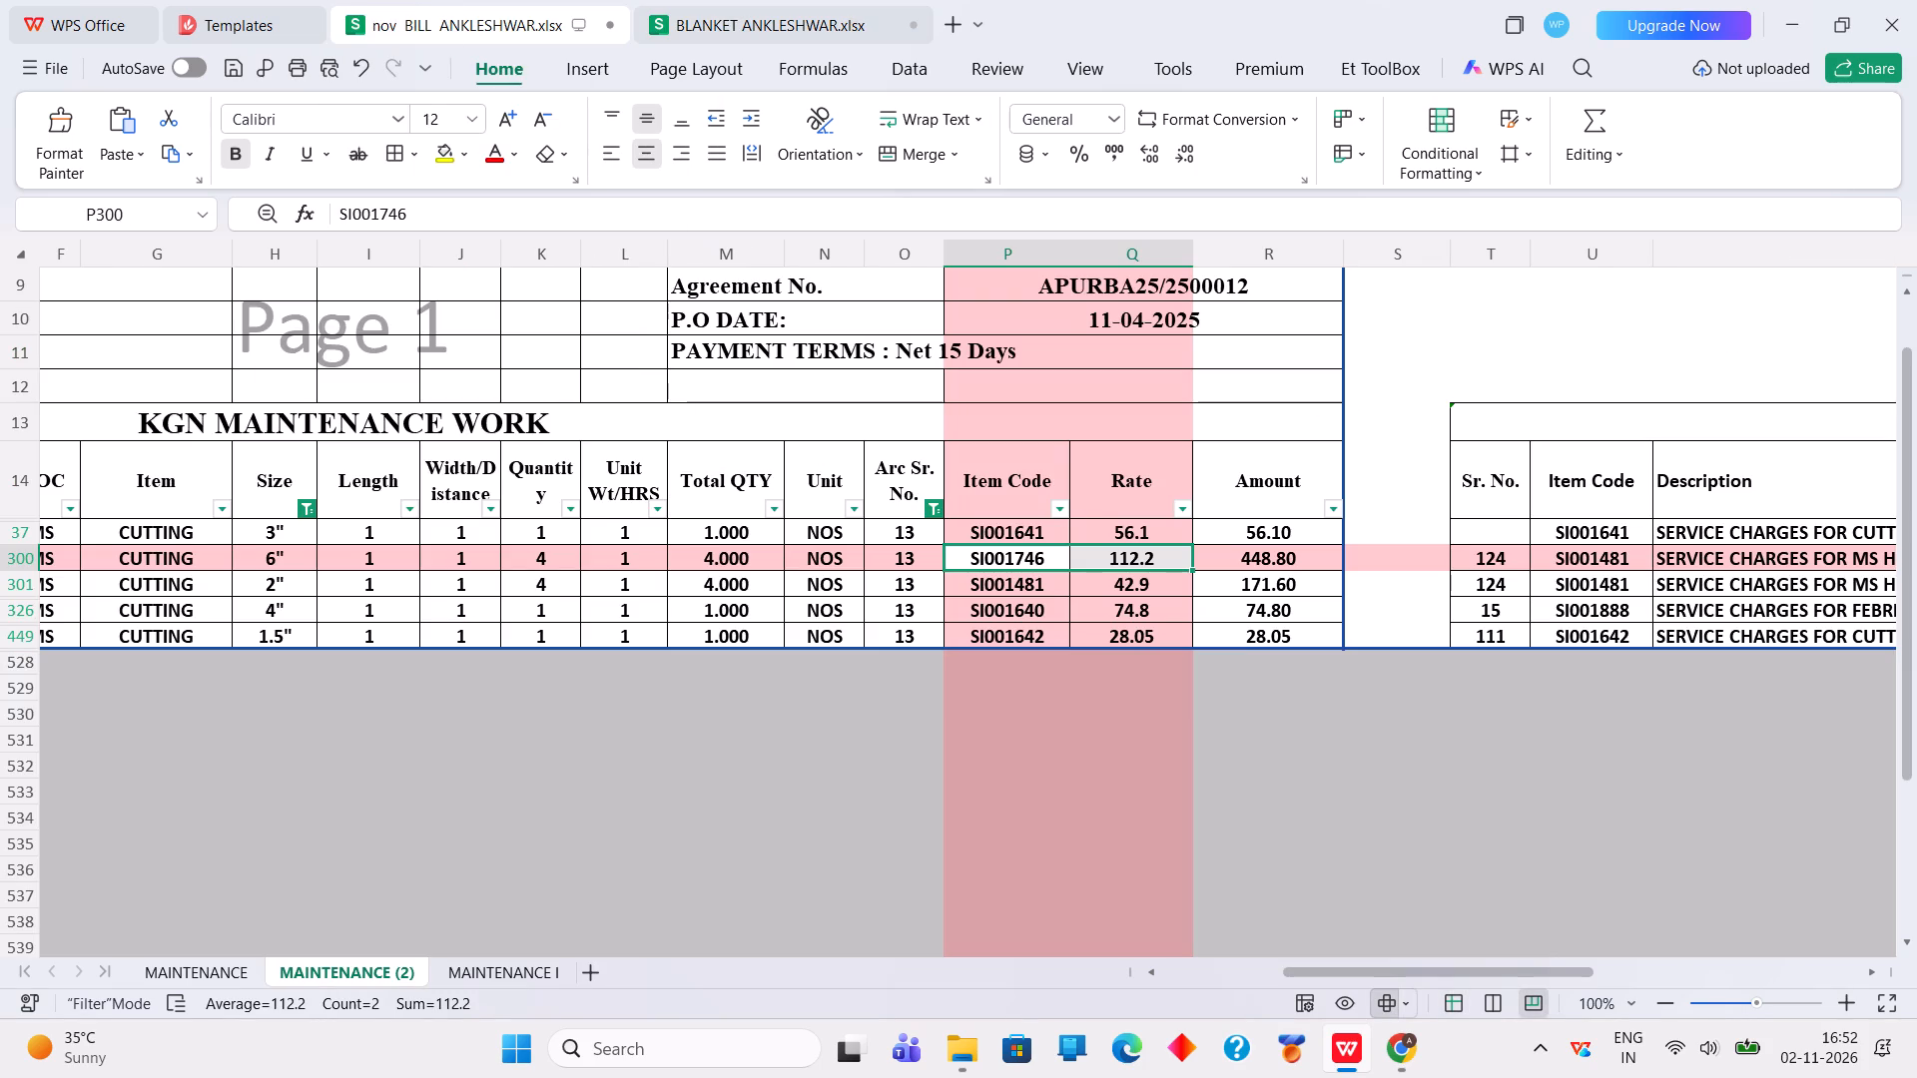
{"action": "left_click", "coordinate": [972, 588]}
{"action": "right_click", "coordinate": [972, 588]}
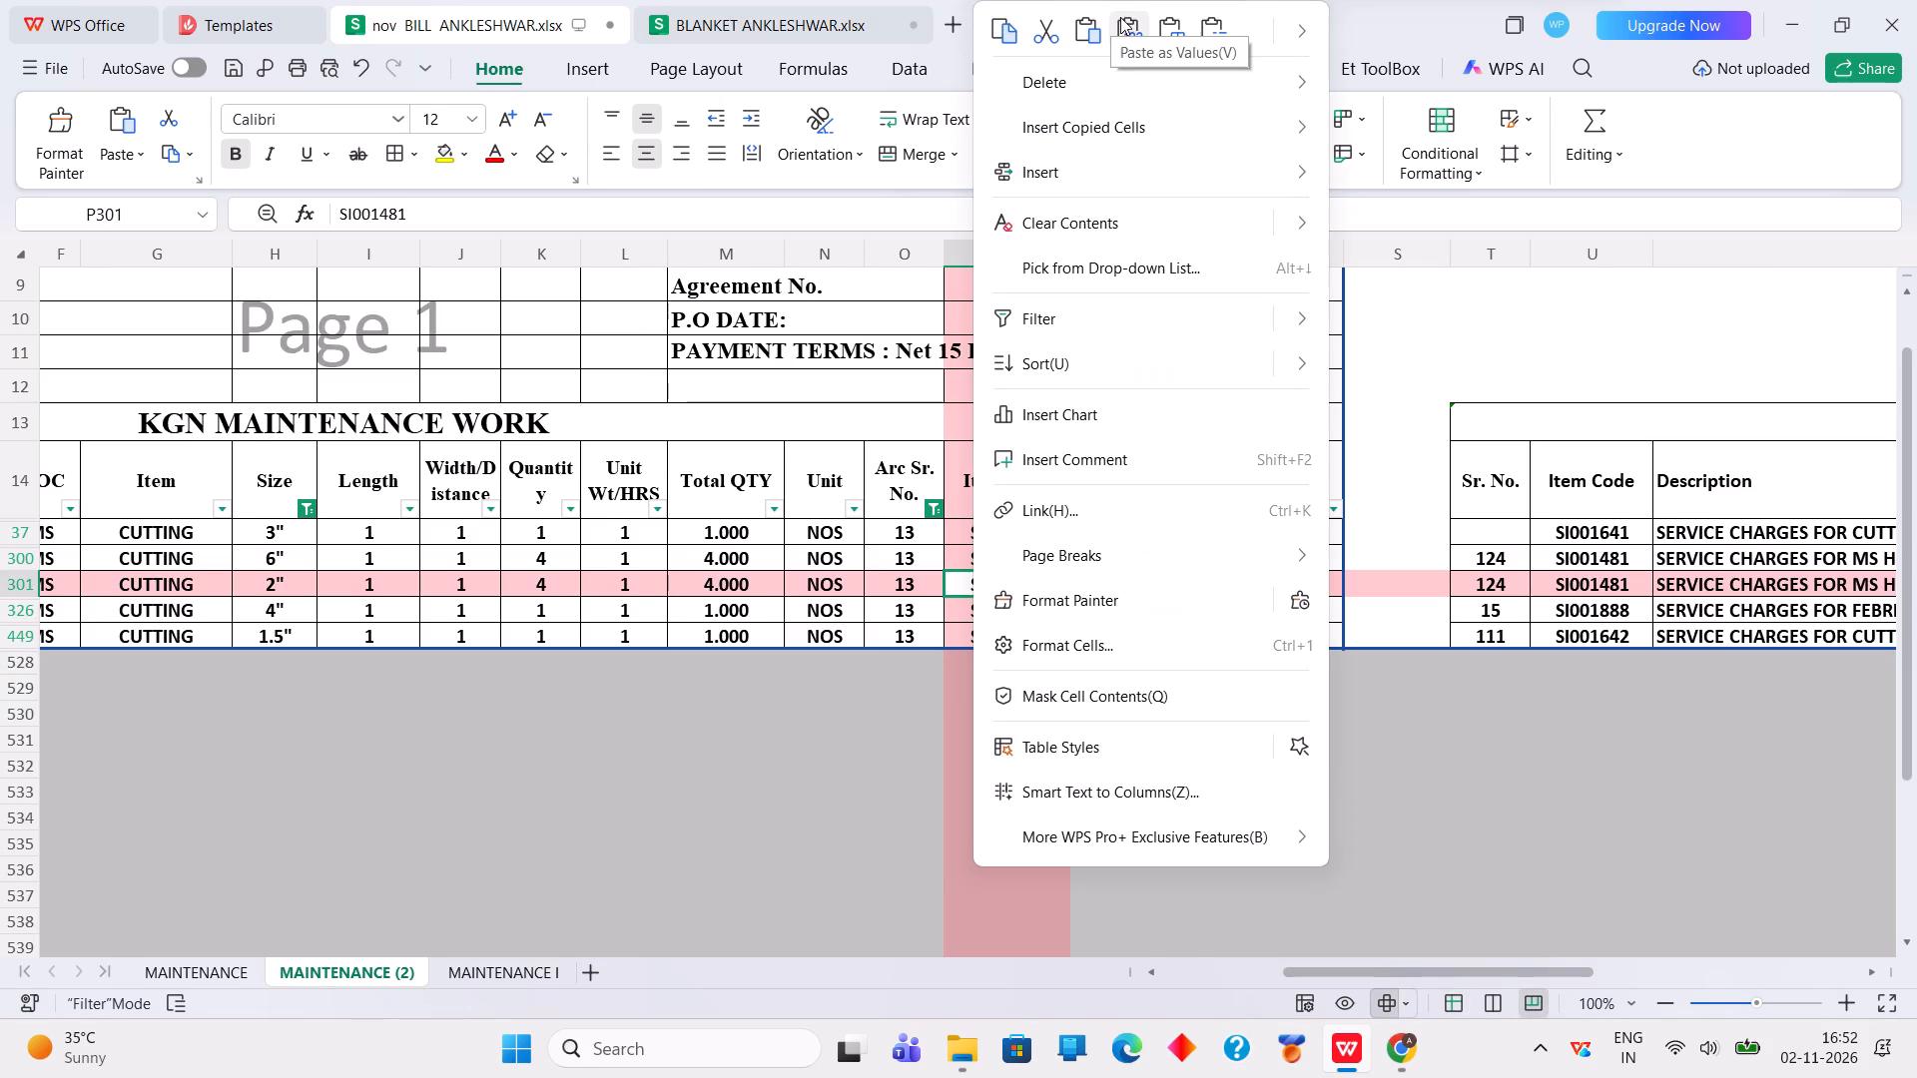
{"action": "left_click", "coordinate": [1141, 34]}
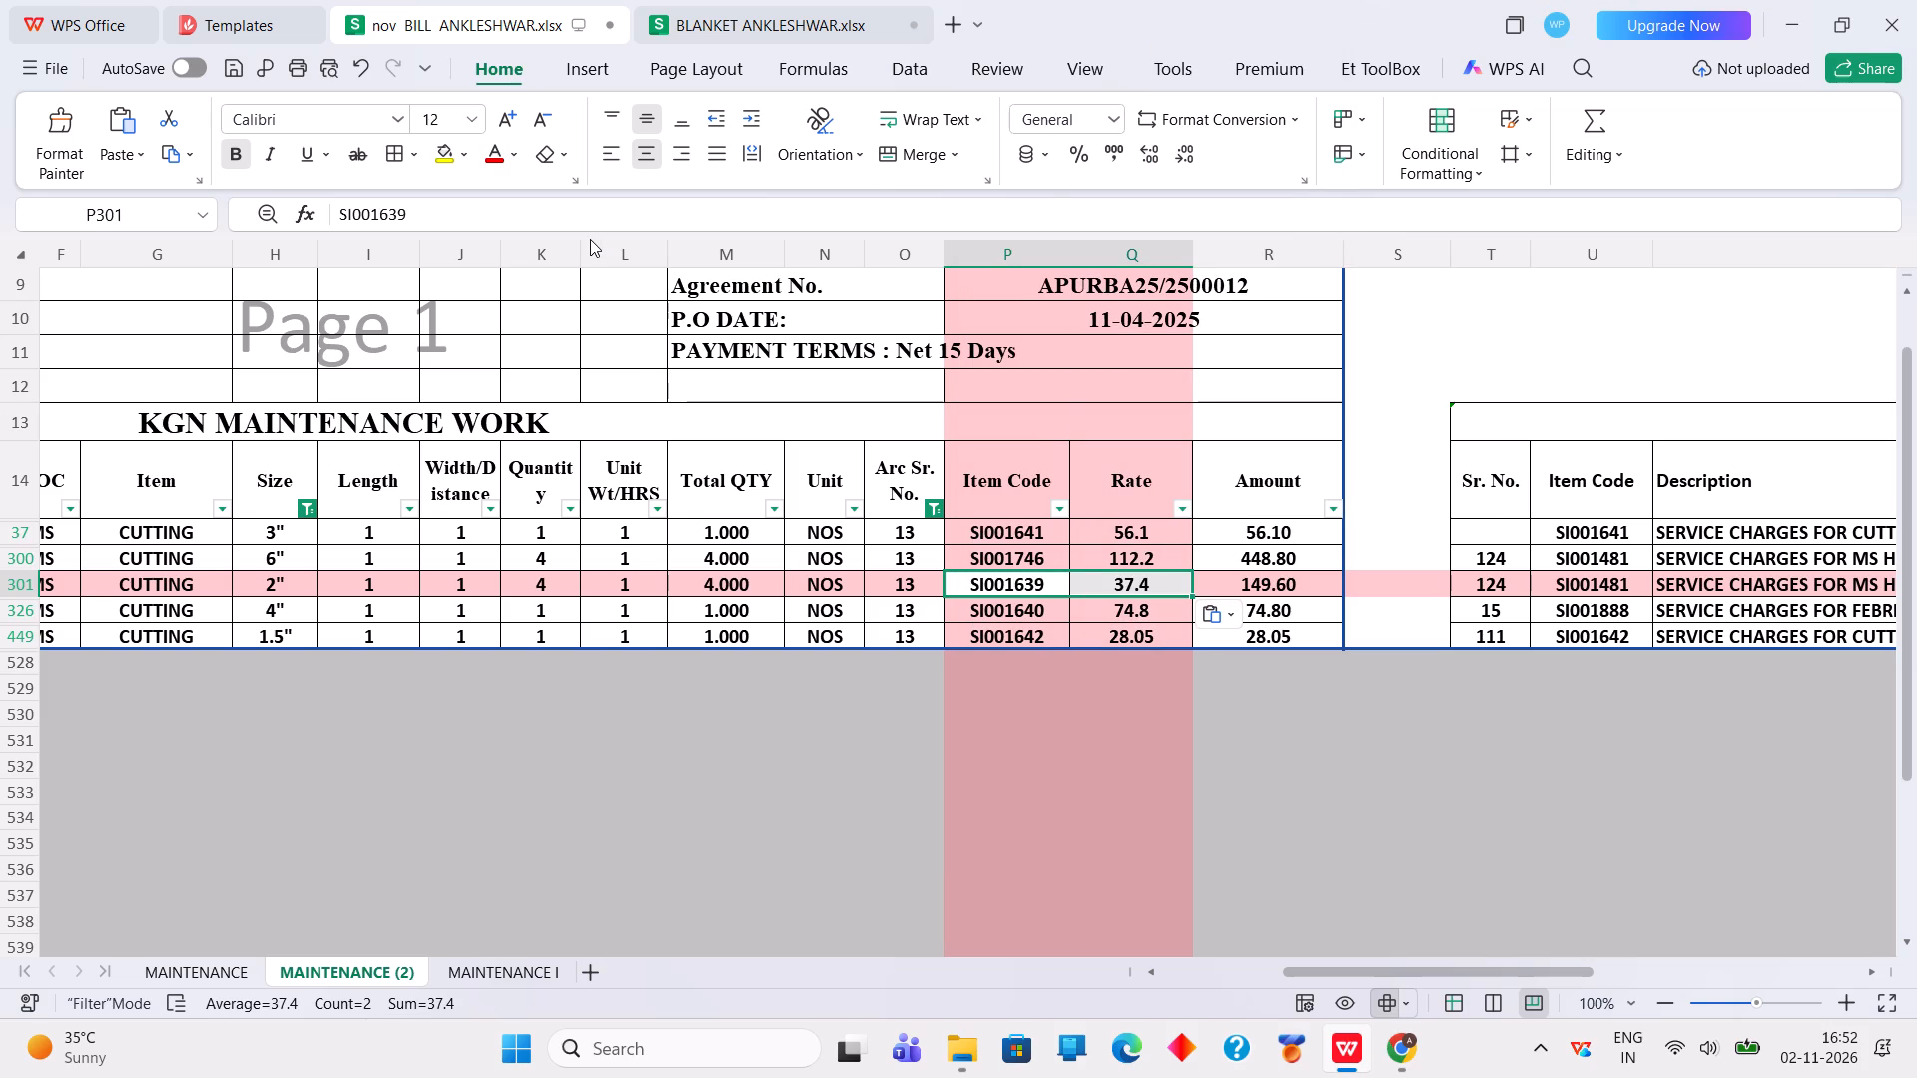
Copy the blanket's 2 inch pipe cutting item code, description and 37.4 price as values into the summary sheet's U301:W301.
{"action": "left_click", "coordinate": [743, 18]}
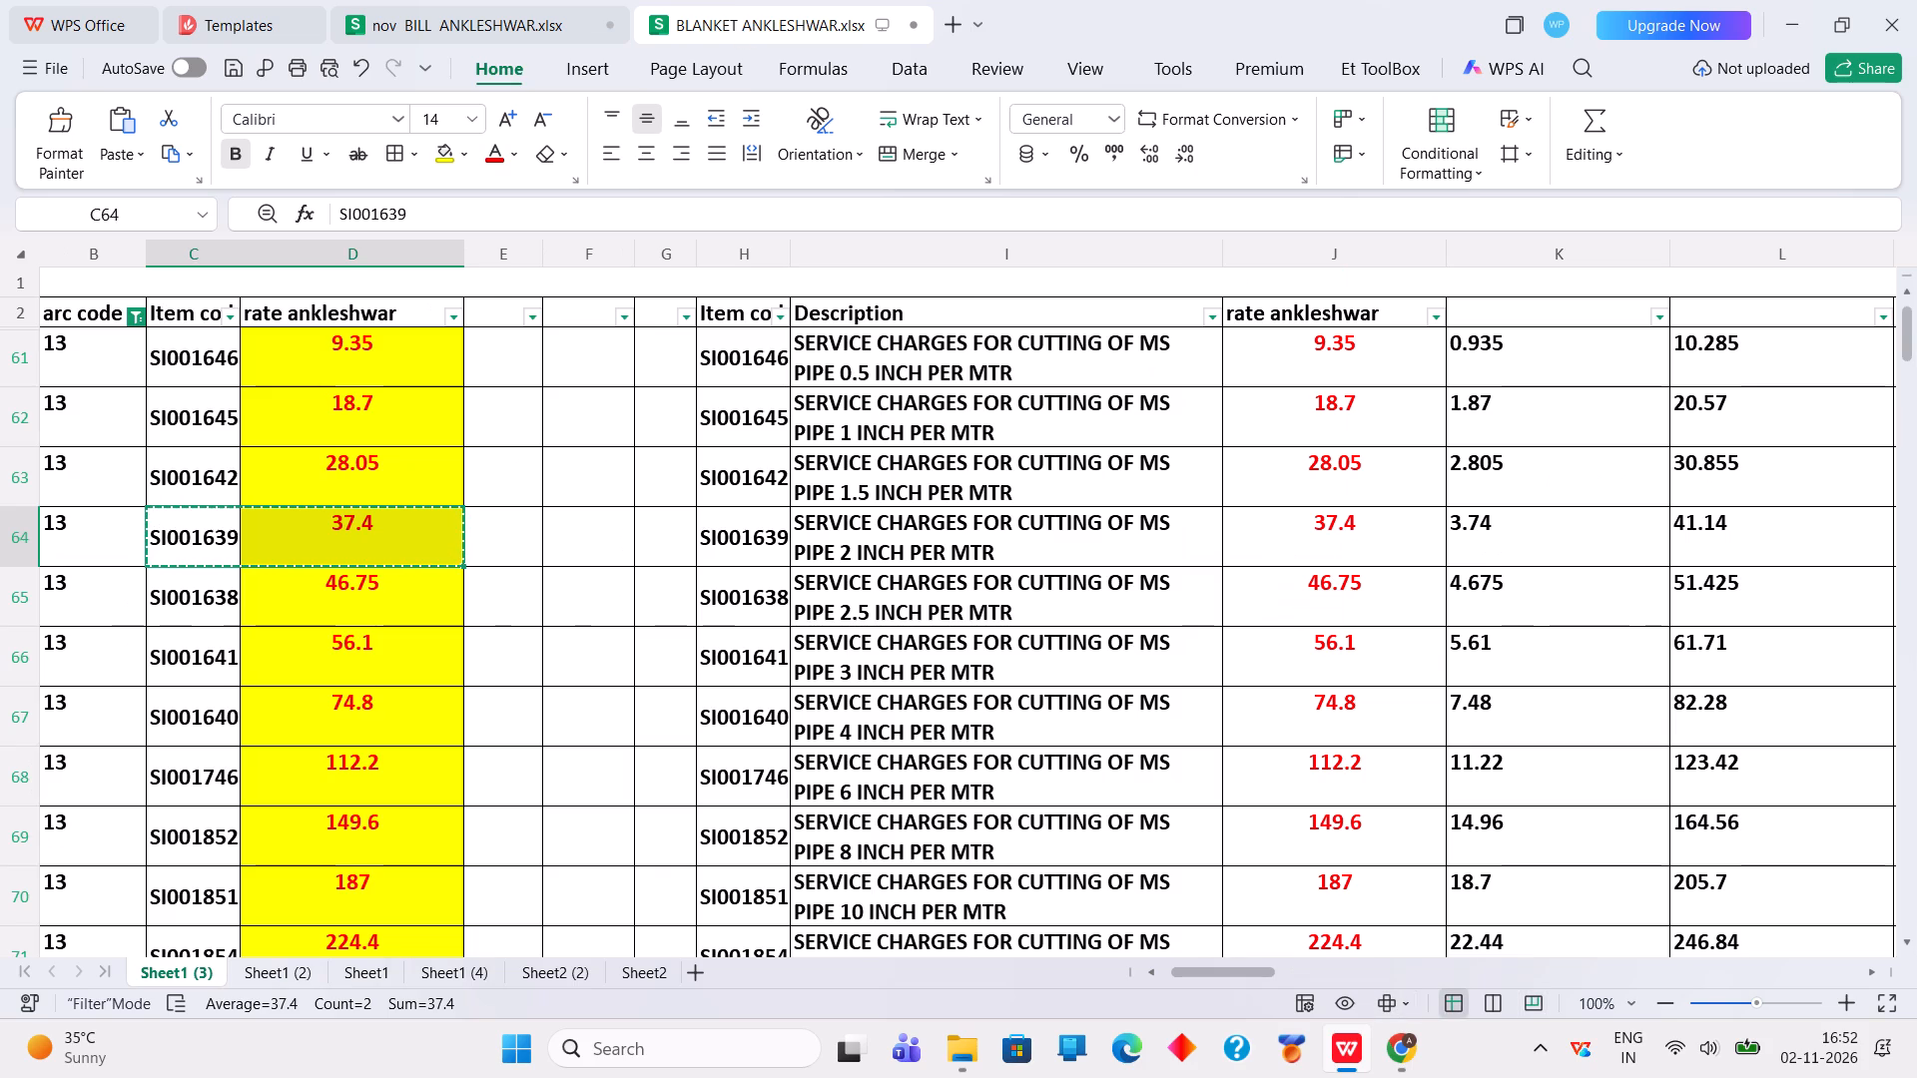
{"action": "left_click_drag", "start_coordinate": [767, 555], "coordinate": [1275, 526]}
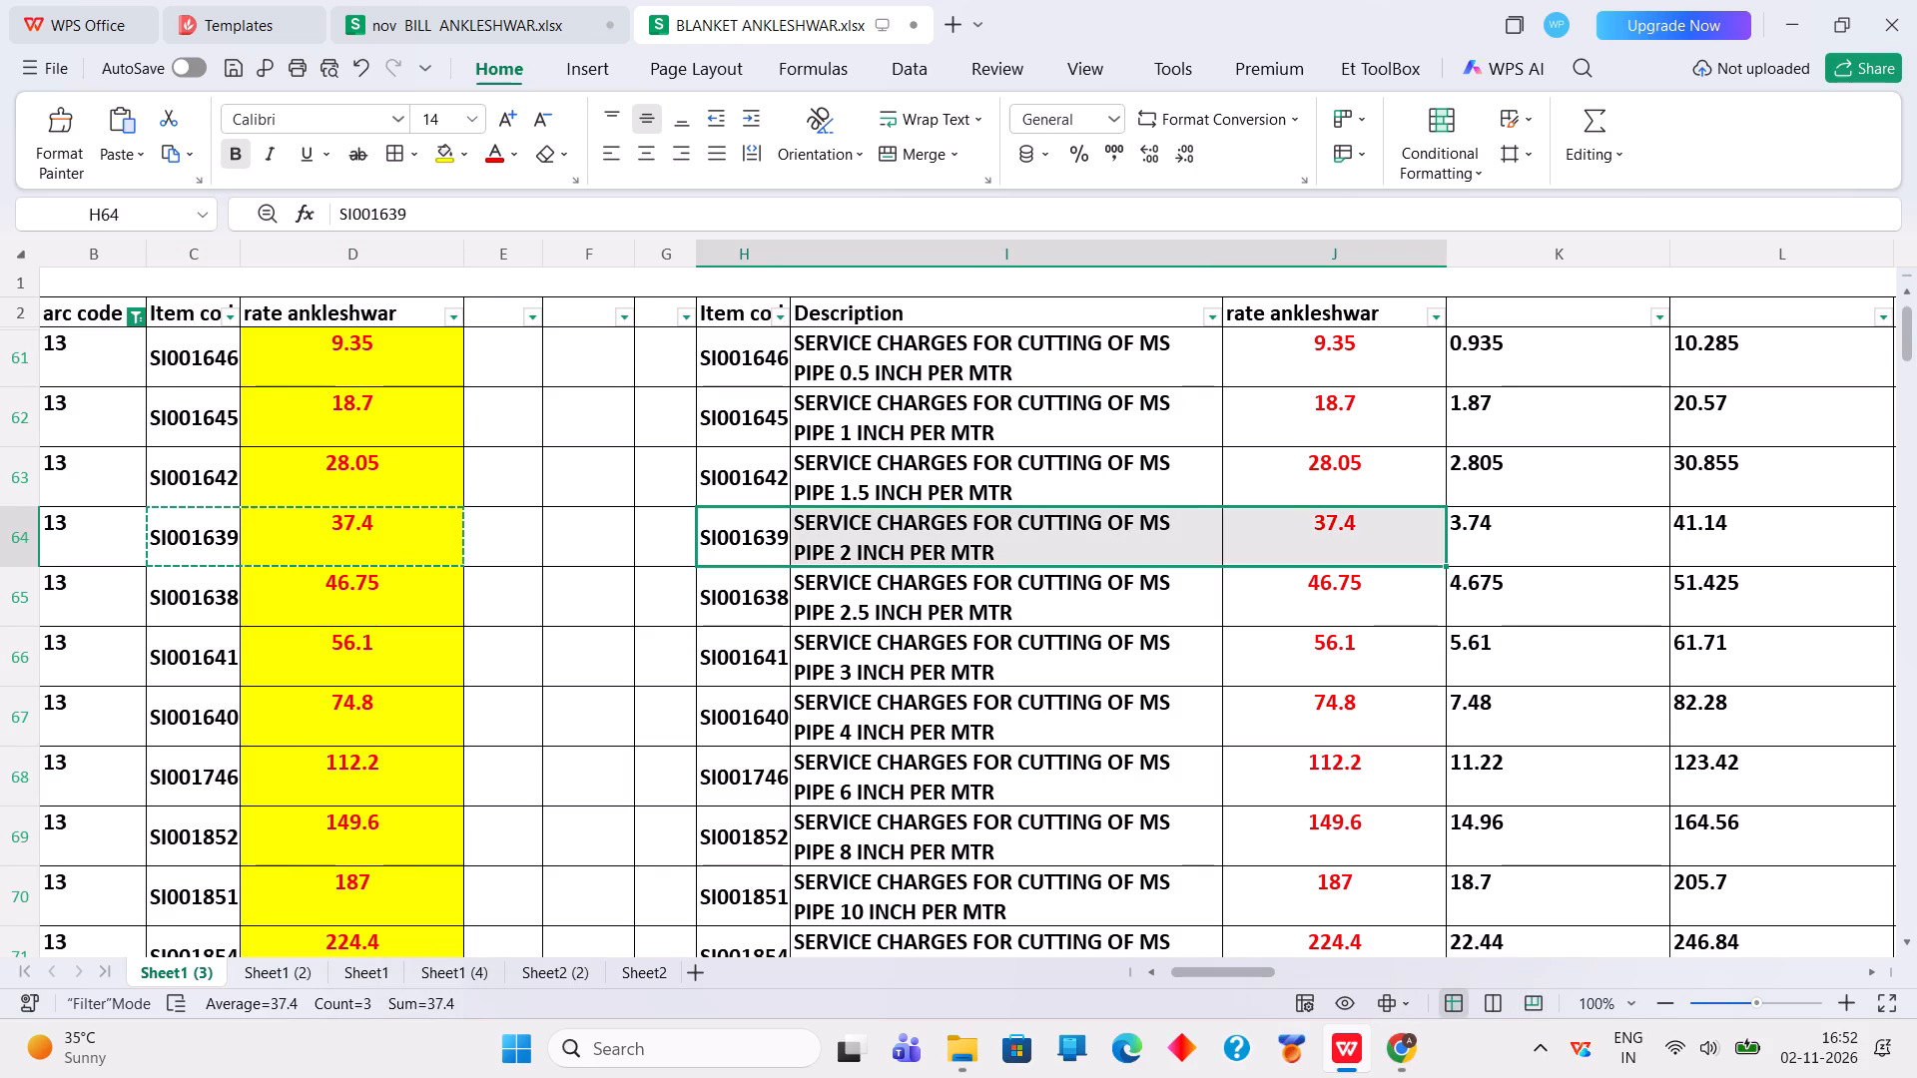
{"action": "right_click", "coordinate": [1275, 526]}
{"action": "left_click", "coordinate": [1309, 38]}
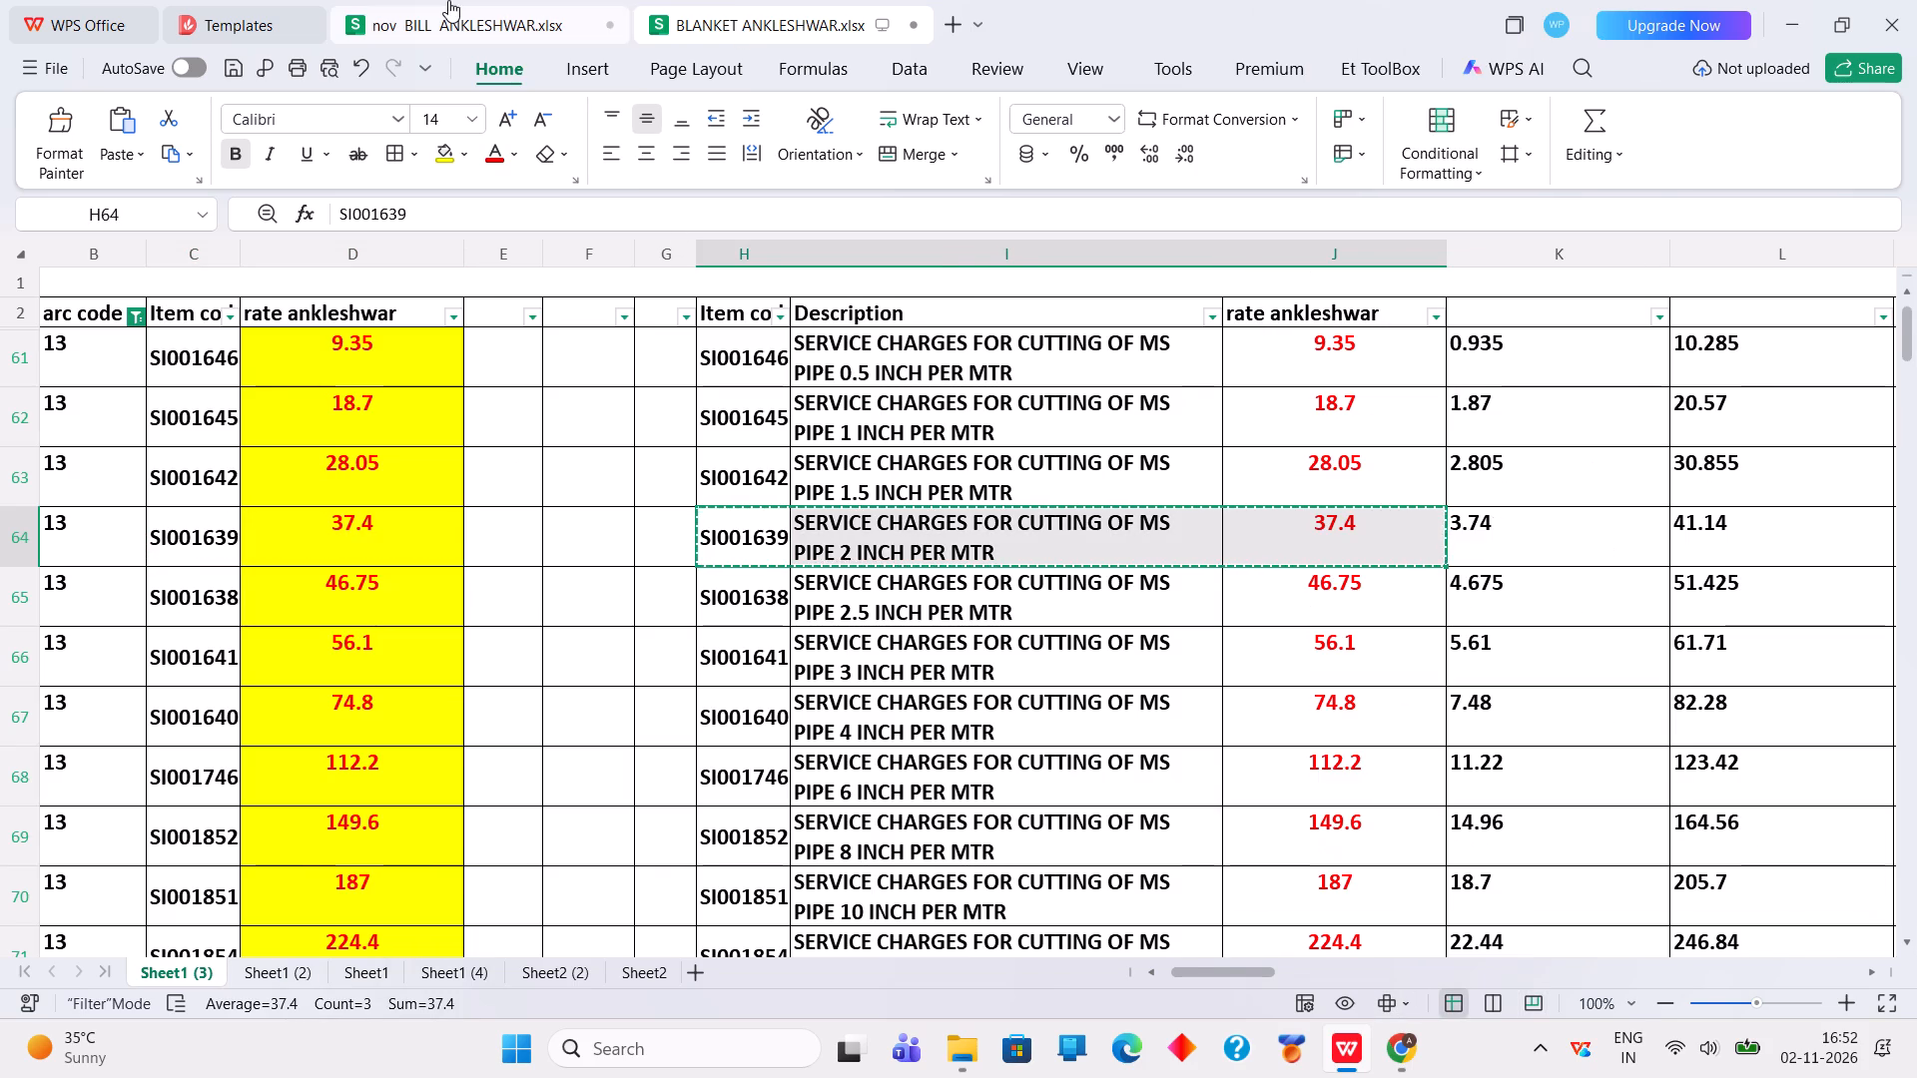
{"action": "left_click", "coordinate": [448, 0]}
{"action": "left_click", "coordinate": [1585, 588]}
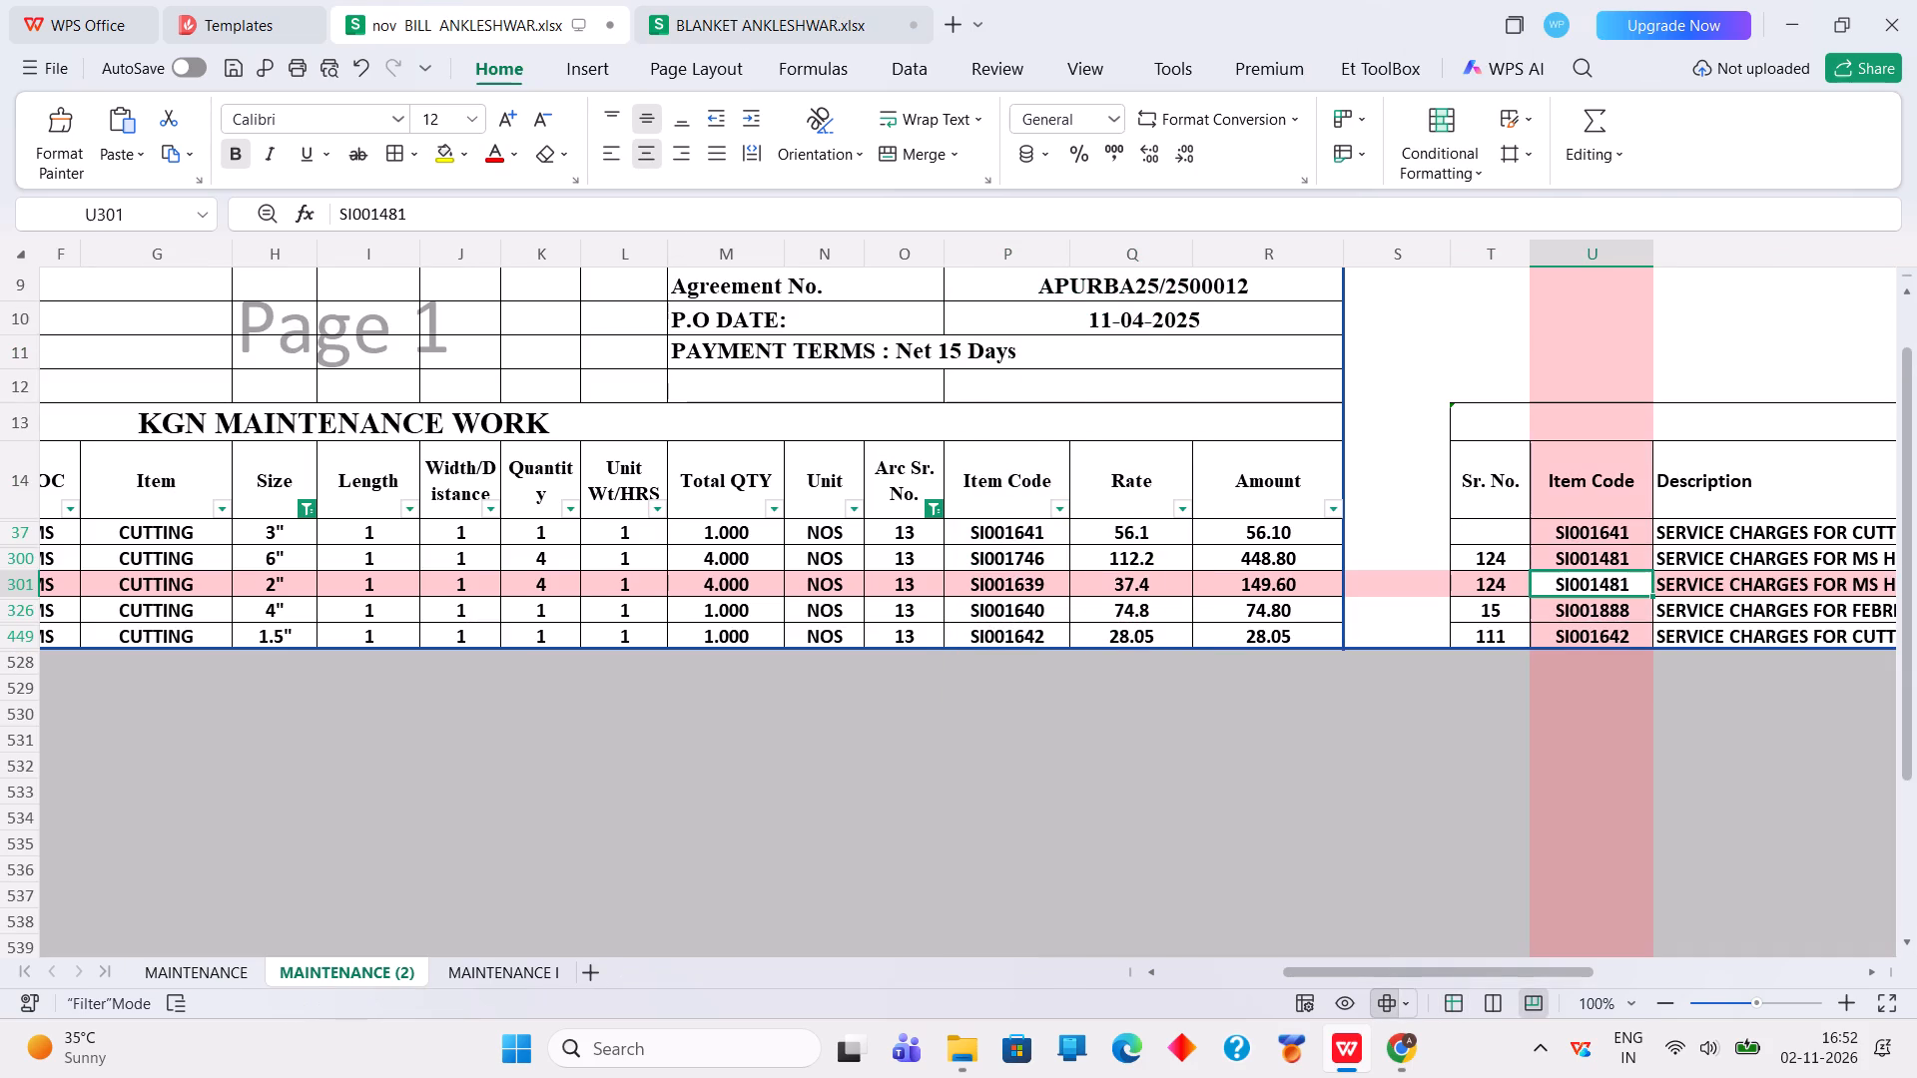
{"action": "right_click", "coordinate": [1585, 588]}
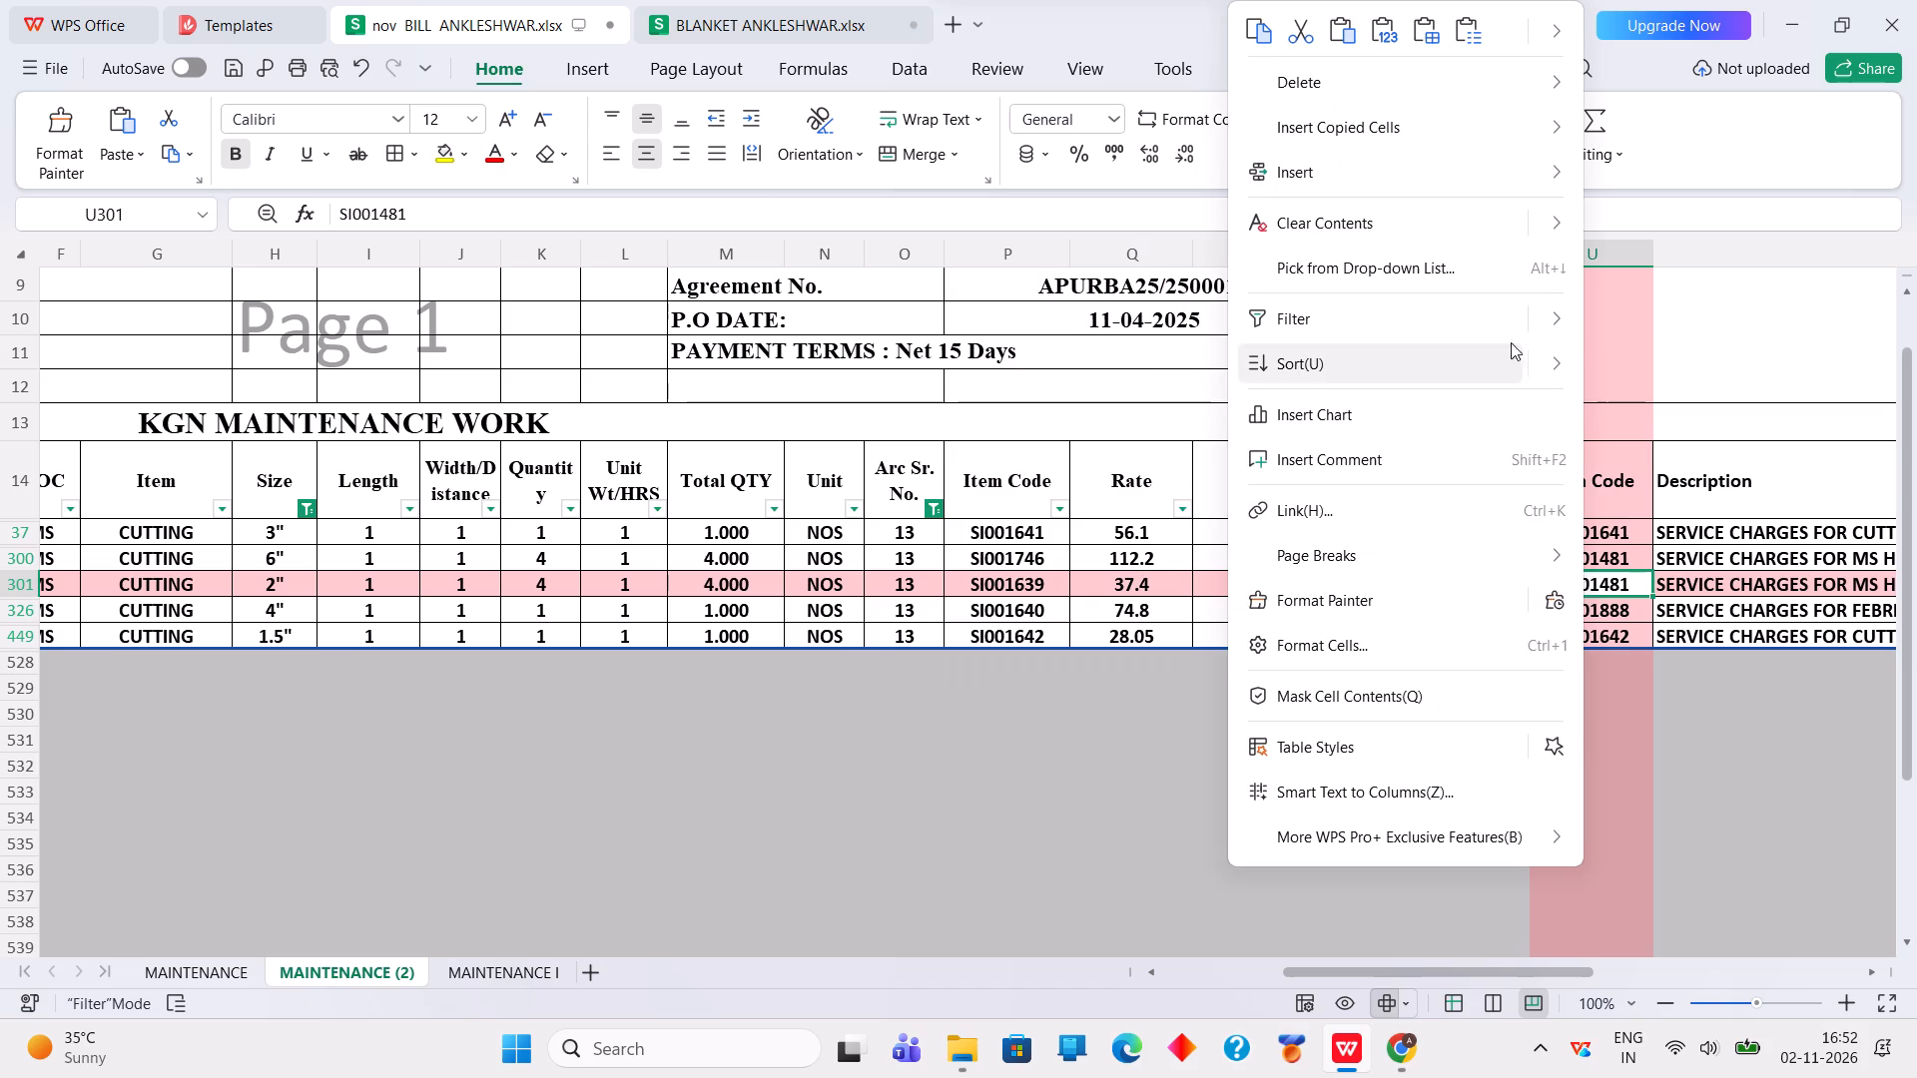
{"action": "left_click", "coordinate": [1385, 34]}
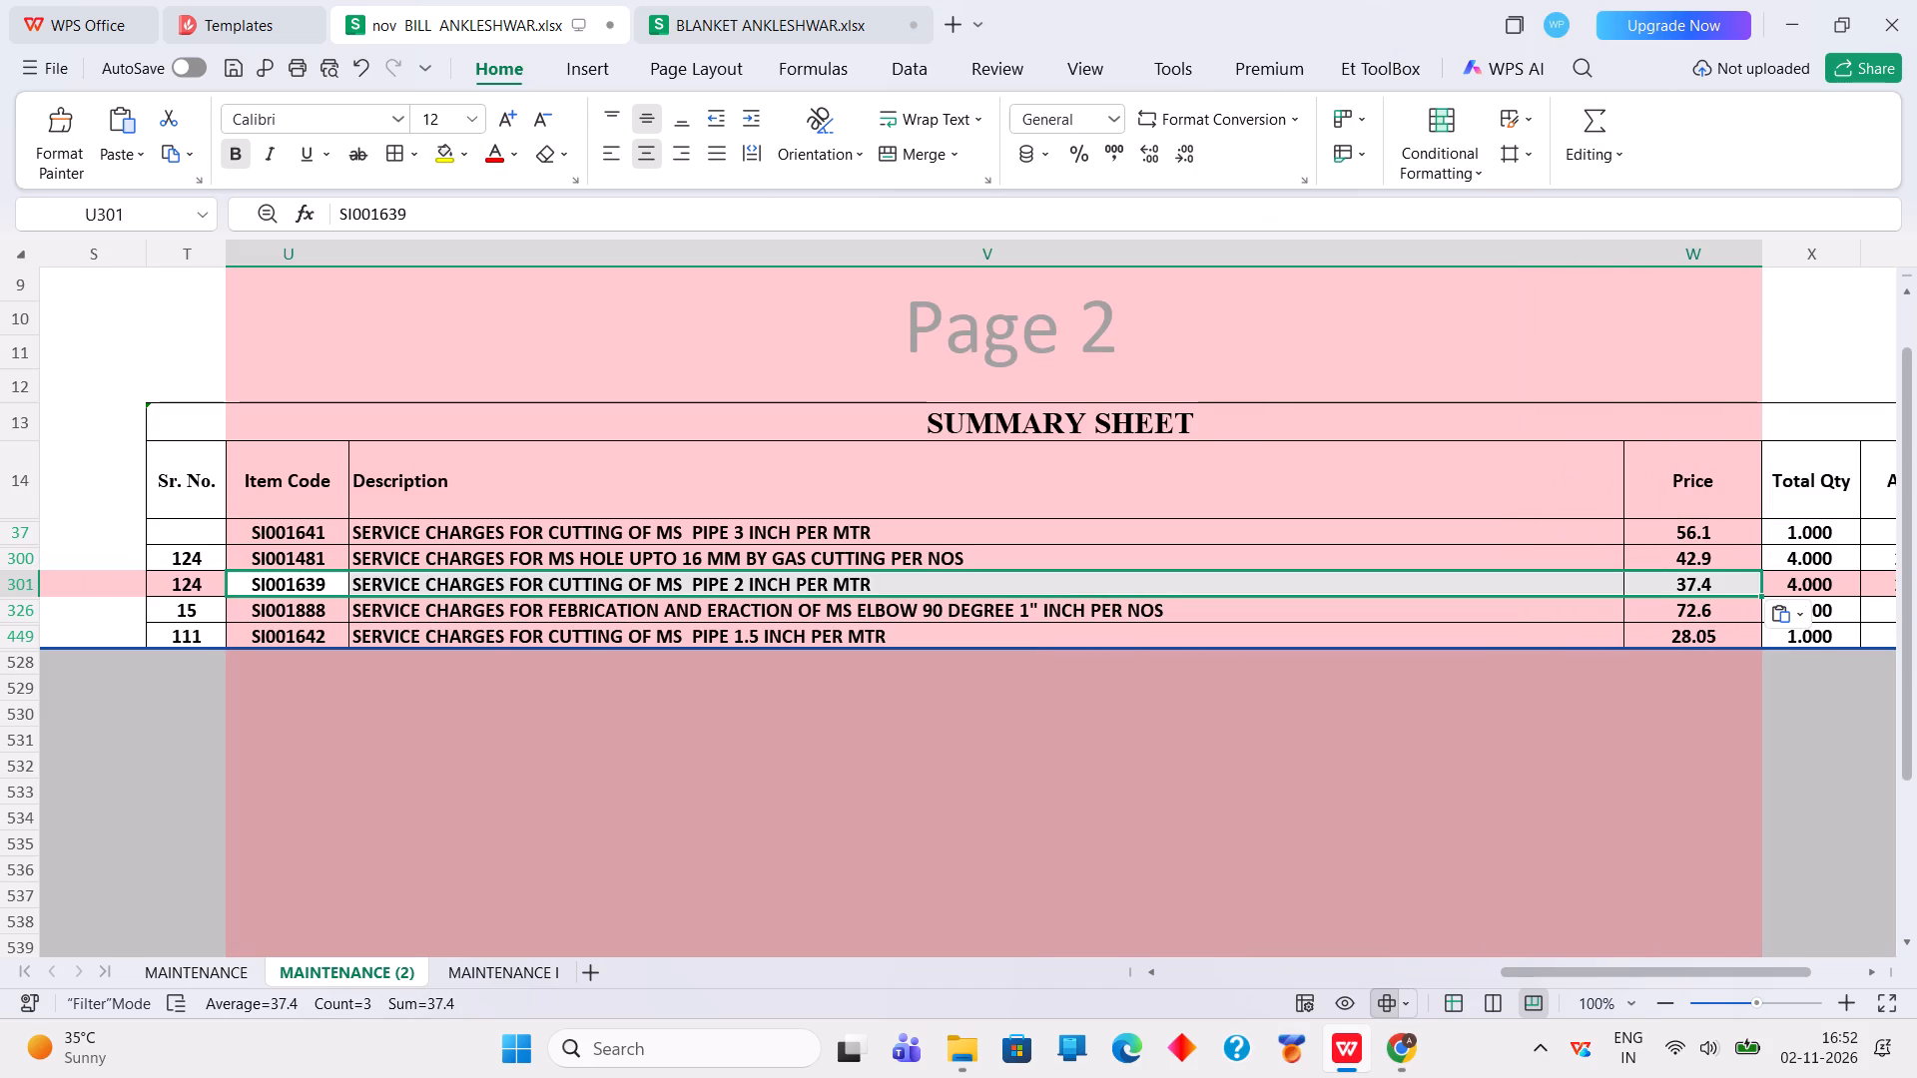
Copy the blanket's 3 inch pipe cutting item code, description and 56.1 price as values into the summary sheet's U37:W37.
{"action": "left_click_drag", "start_coordinate": [1532, 963], "coordinate": [1524, 968]}
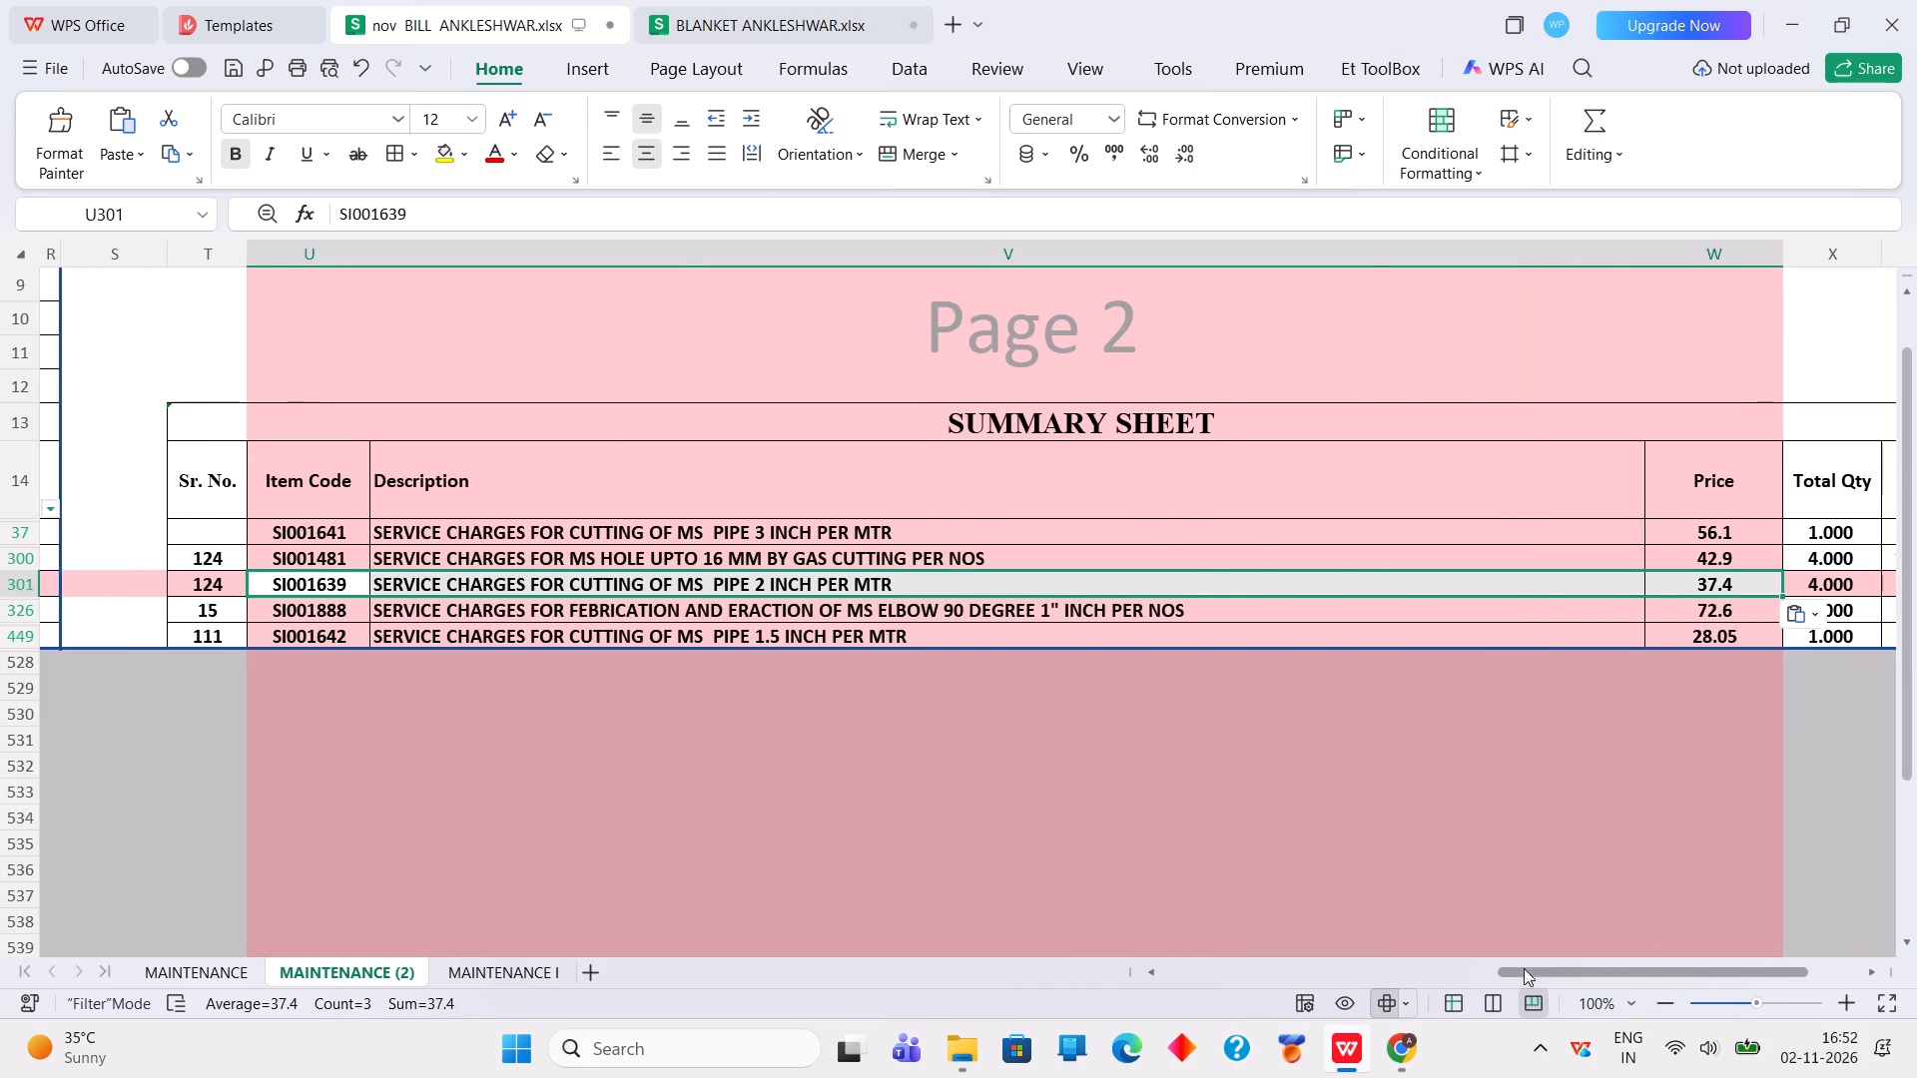
{"action": "left_click_drag", "start_coordinate": [1524, 968], "coordinate": [1340, 1015]}
{"action": "left_click", "coordinate": [698, 13]}
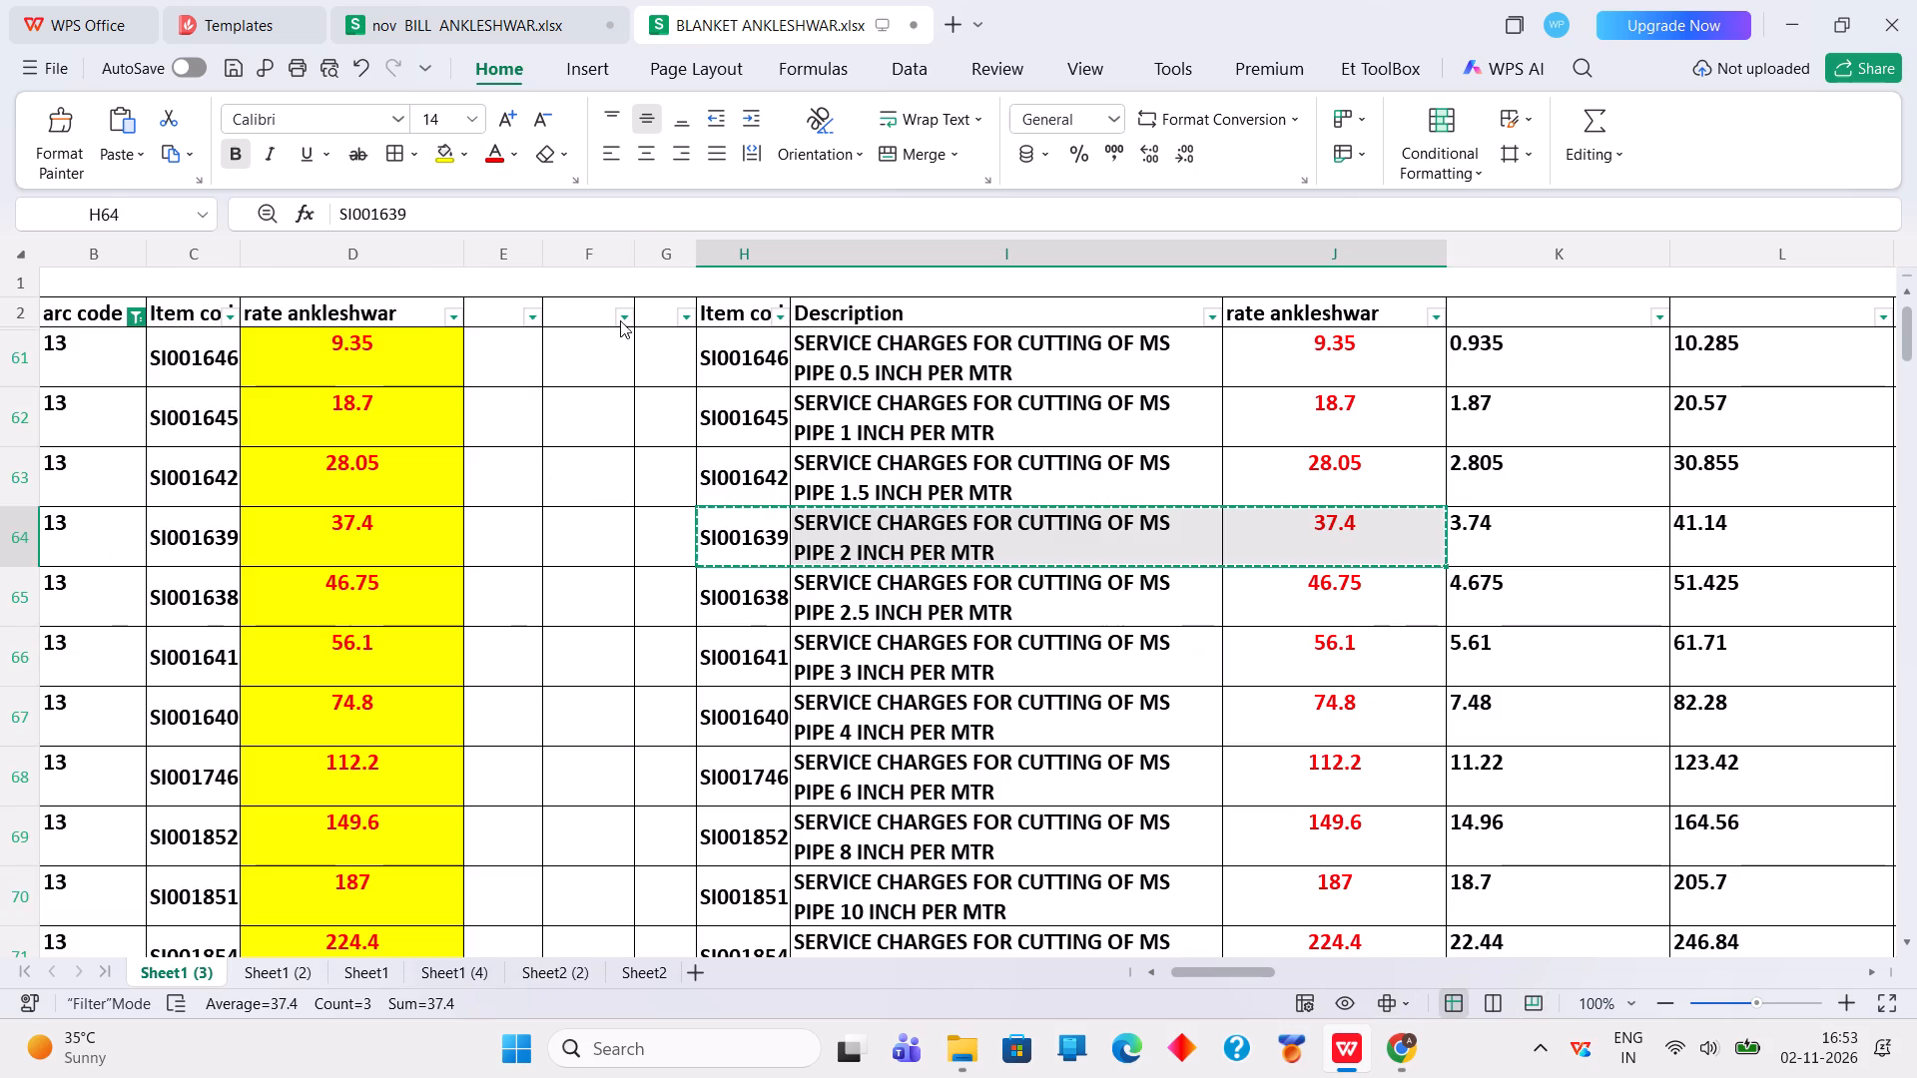
{"action": "left_click_drag", "start_coordinate": [746, 654], "coordinate": [1280, 650]}
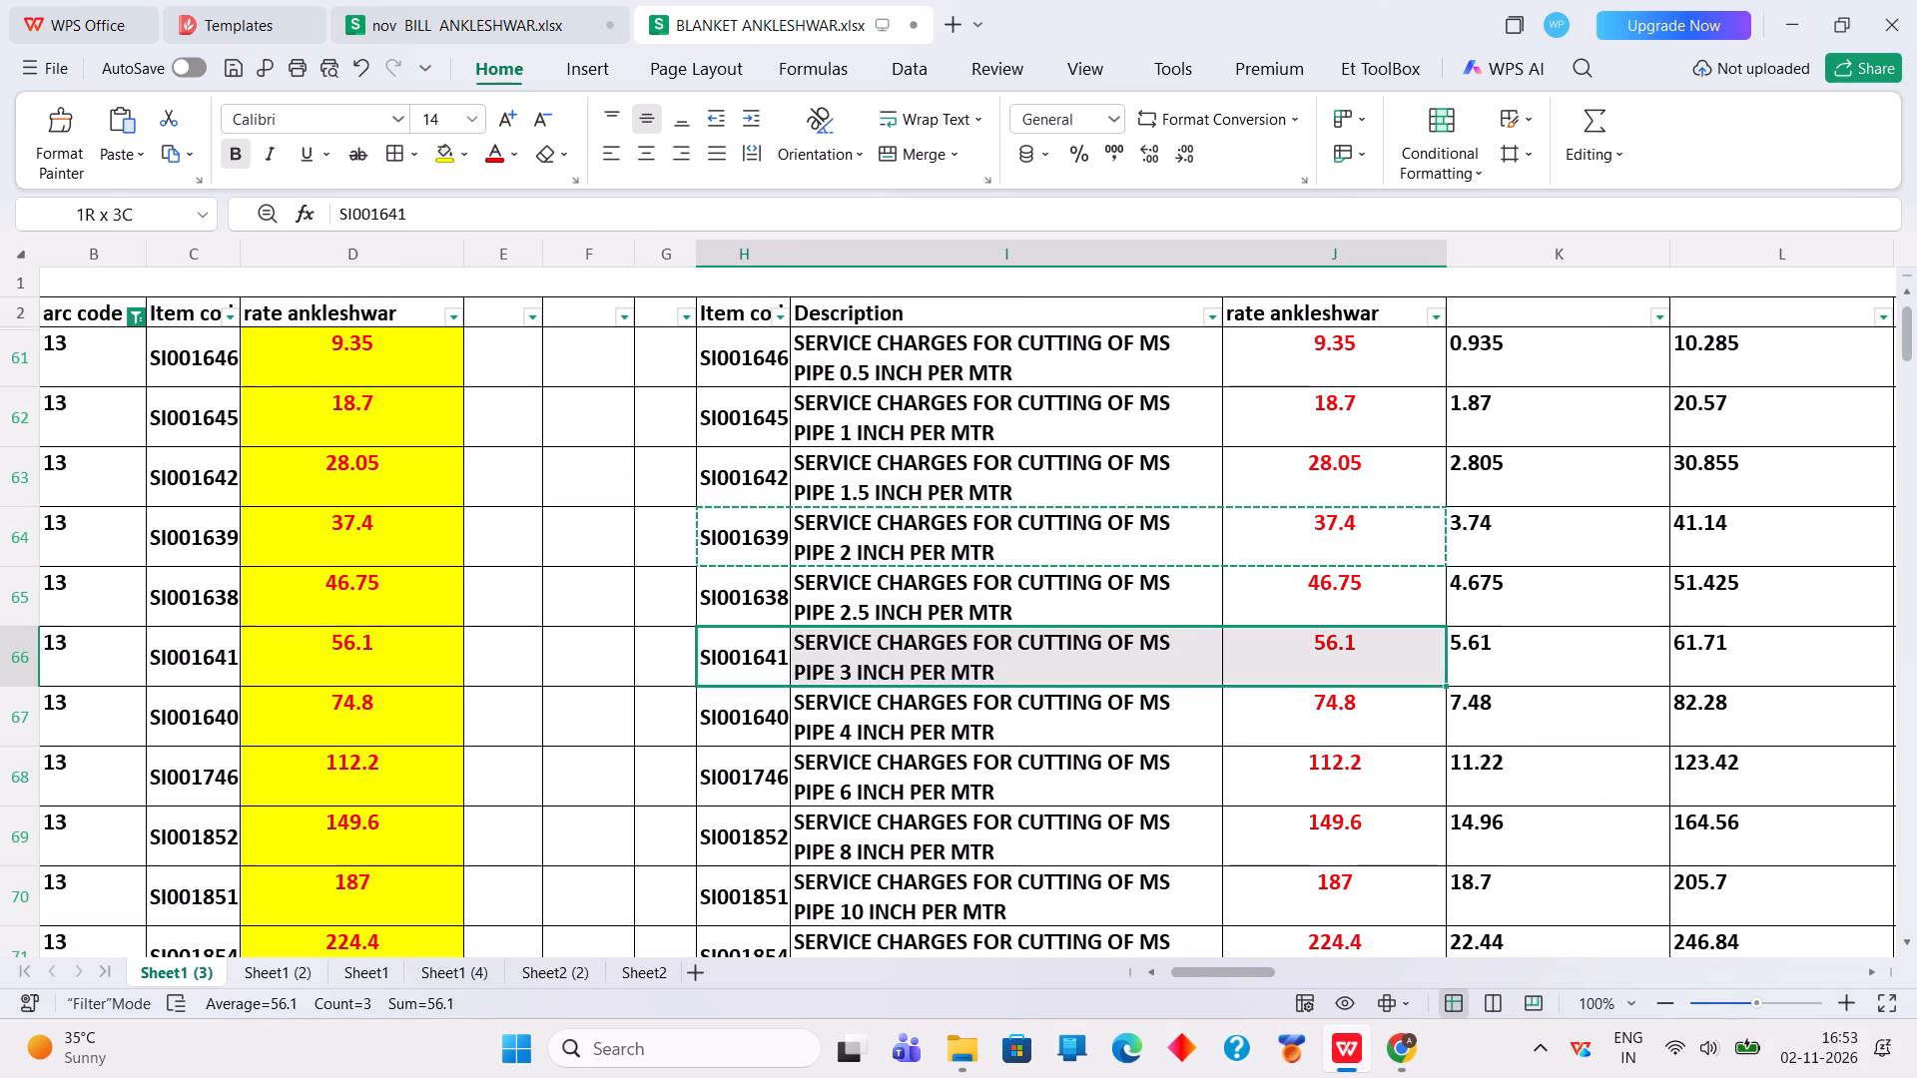
{"action": "left_click_drag", "start_coordinate": [1280, 650], "coordinate": [1282, 651]}
{"action": "right_click", "coordinate": [1282, 651]}
{"action": "left_click", "coordinate": [1312, 20]}
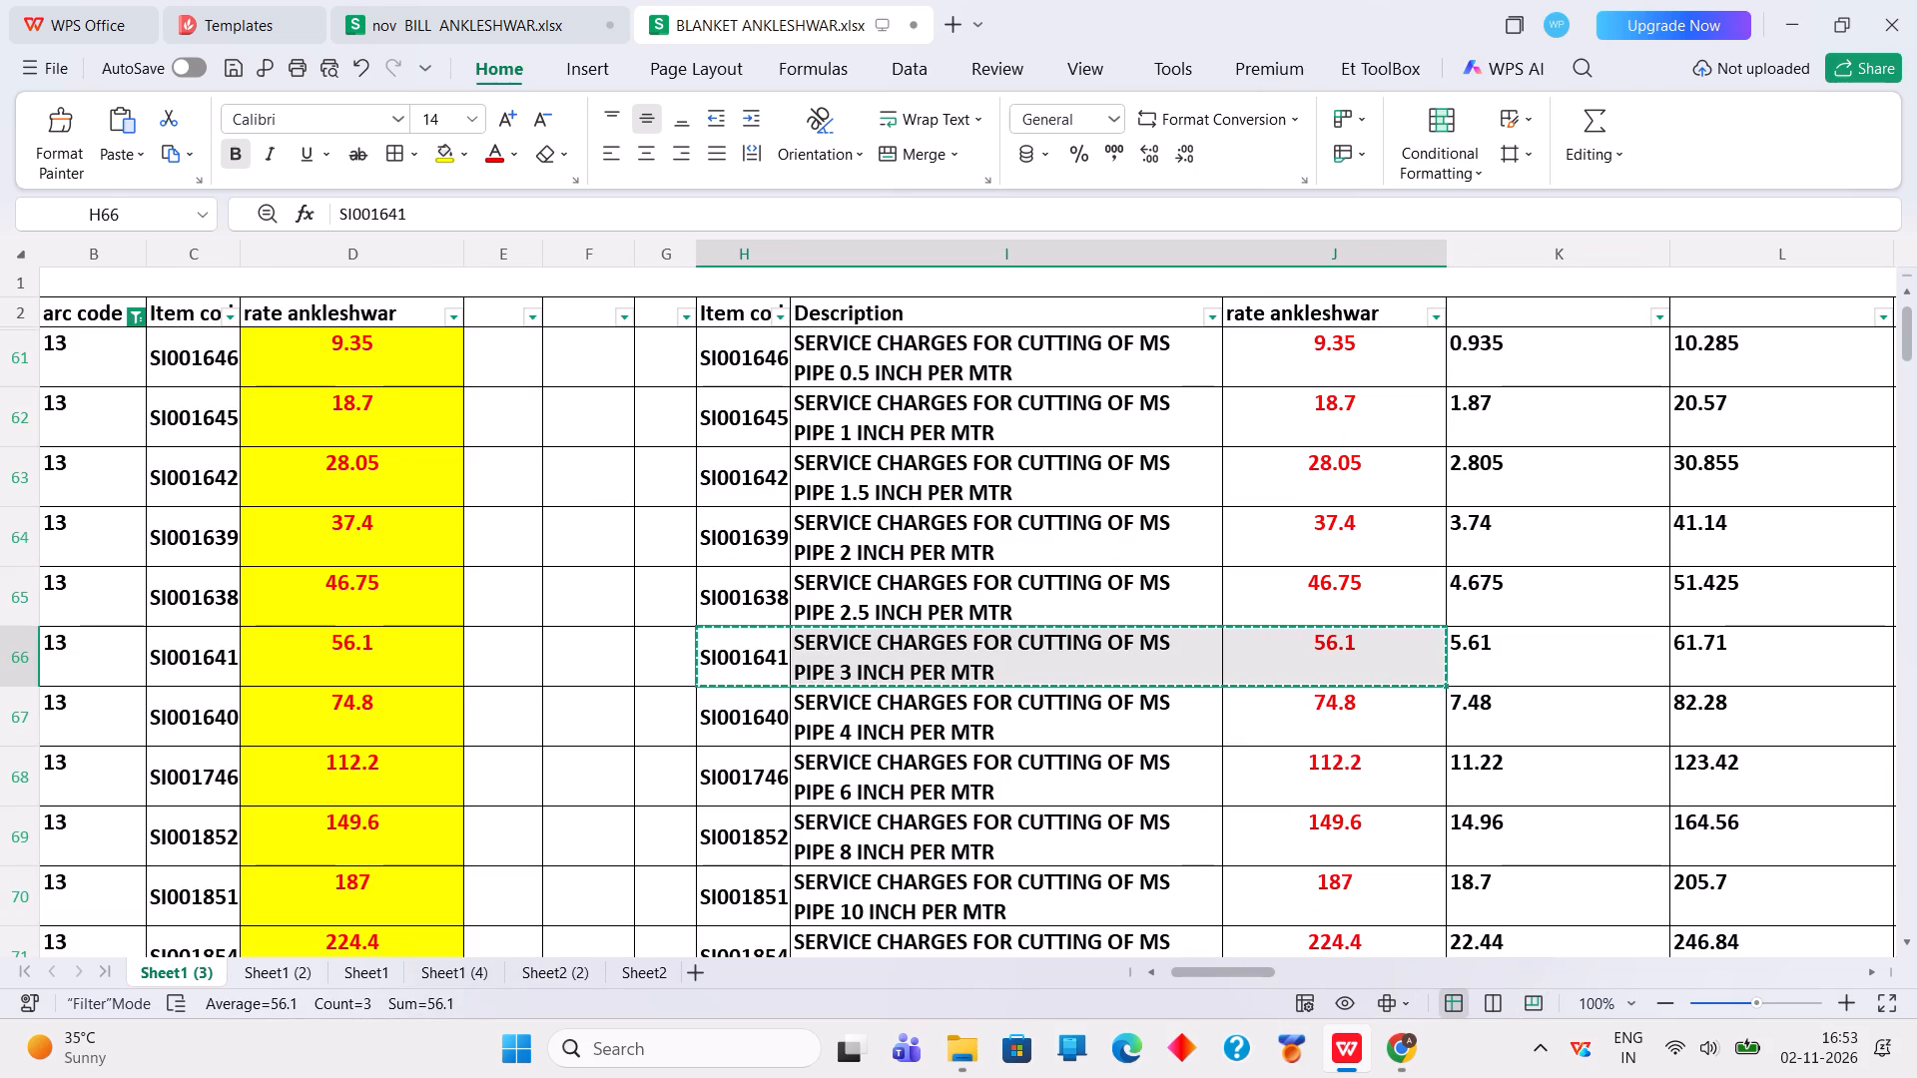
{"action": "left_click", "coordinate": [457, 19]}
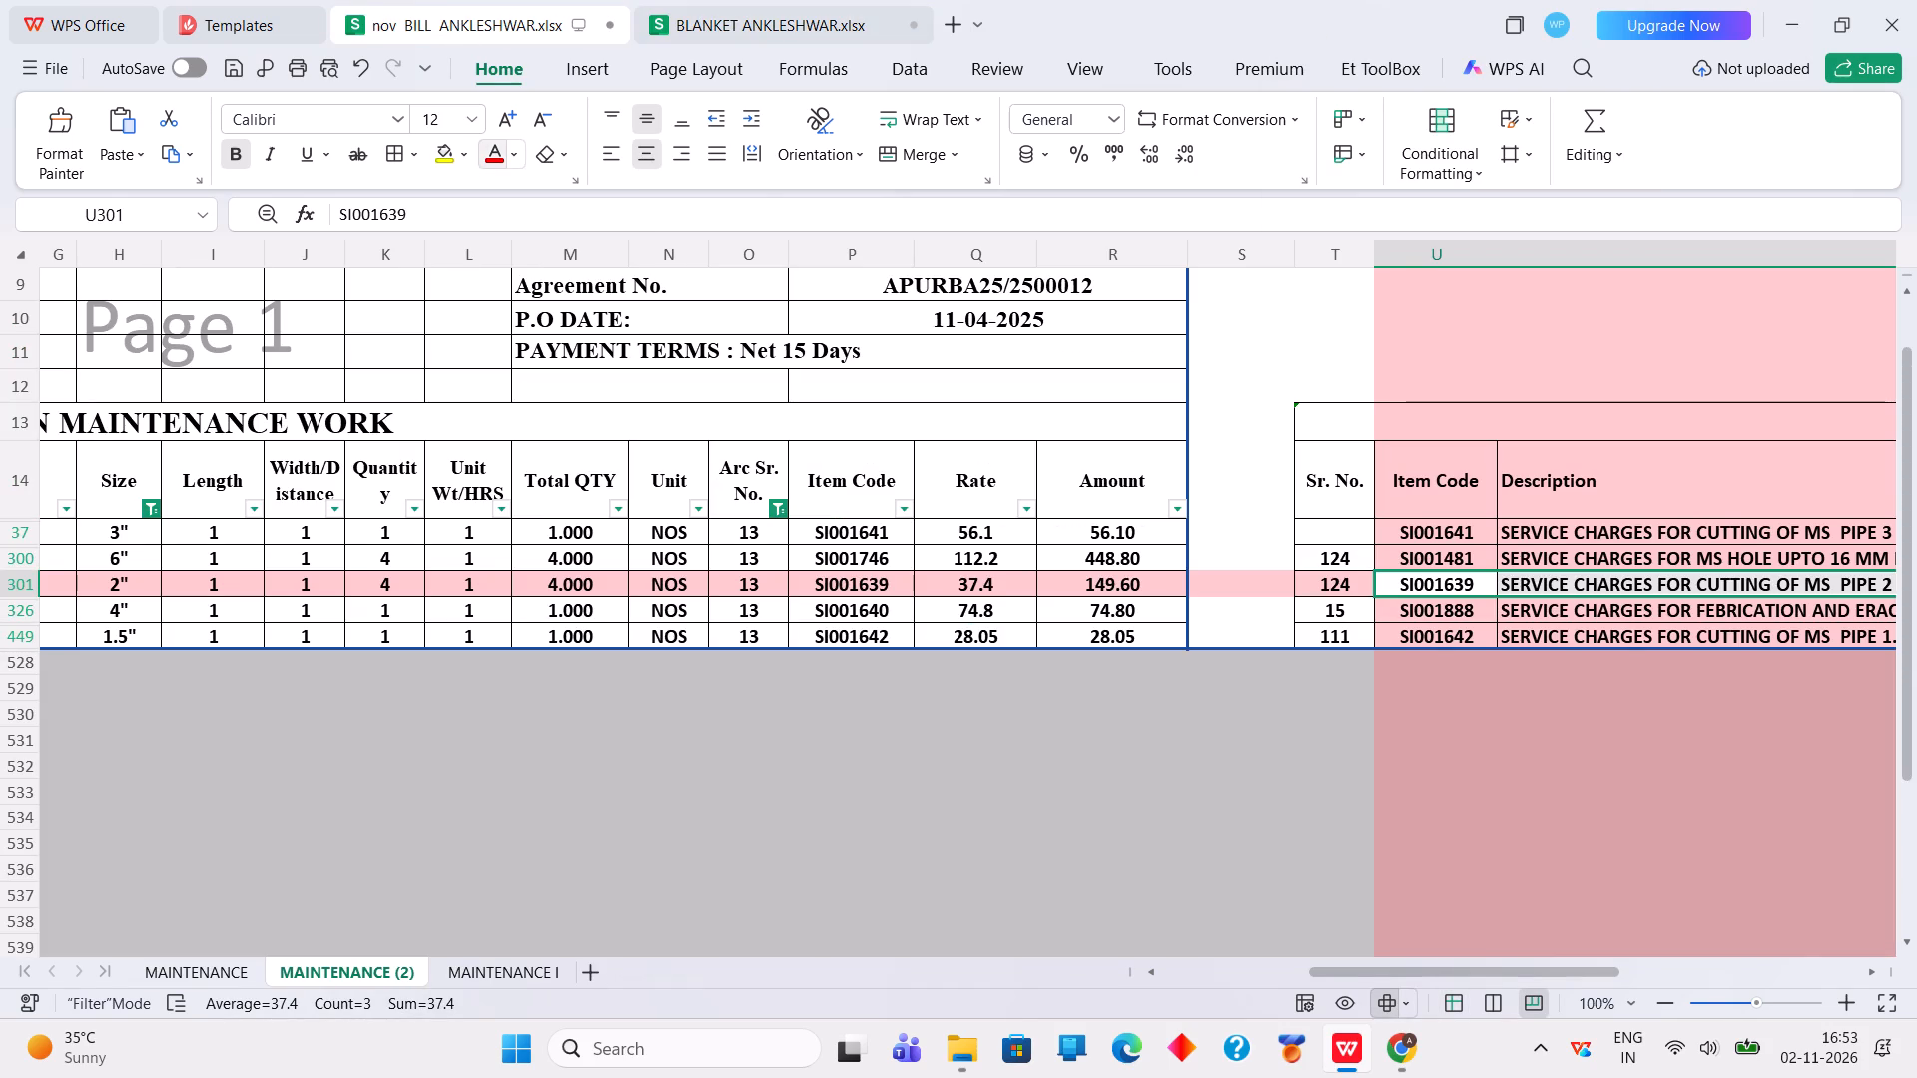
{"action": "right_click", "coordinate": [1411, 532]}
{"action": "left_click", "coordinate": [1566, 28]}
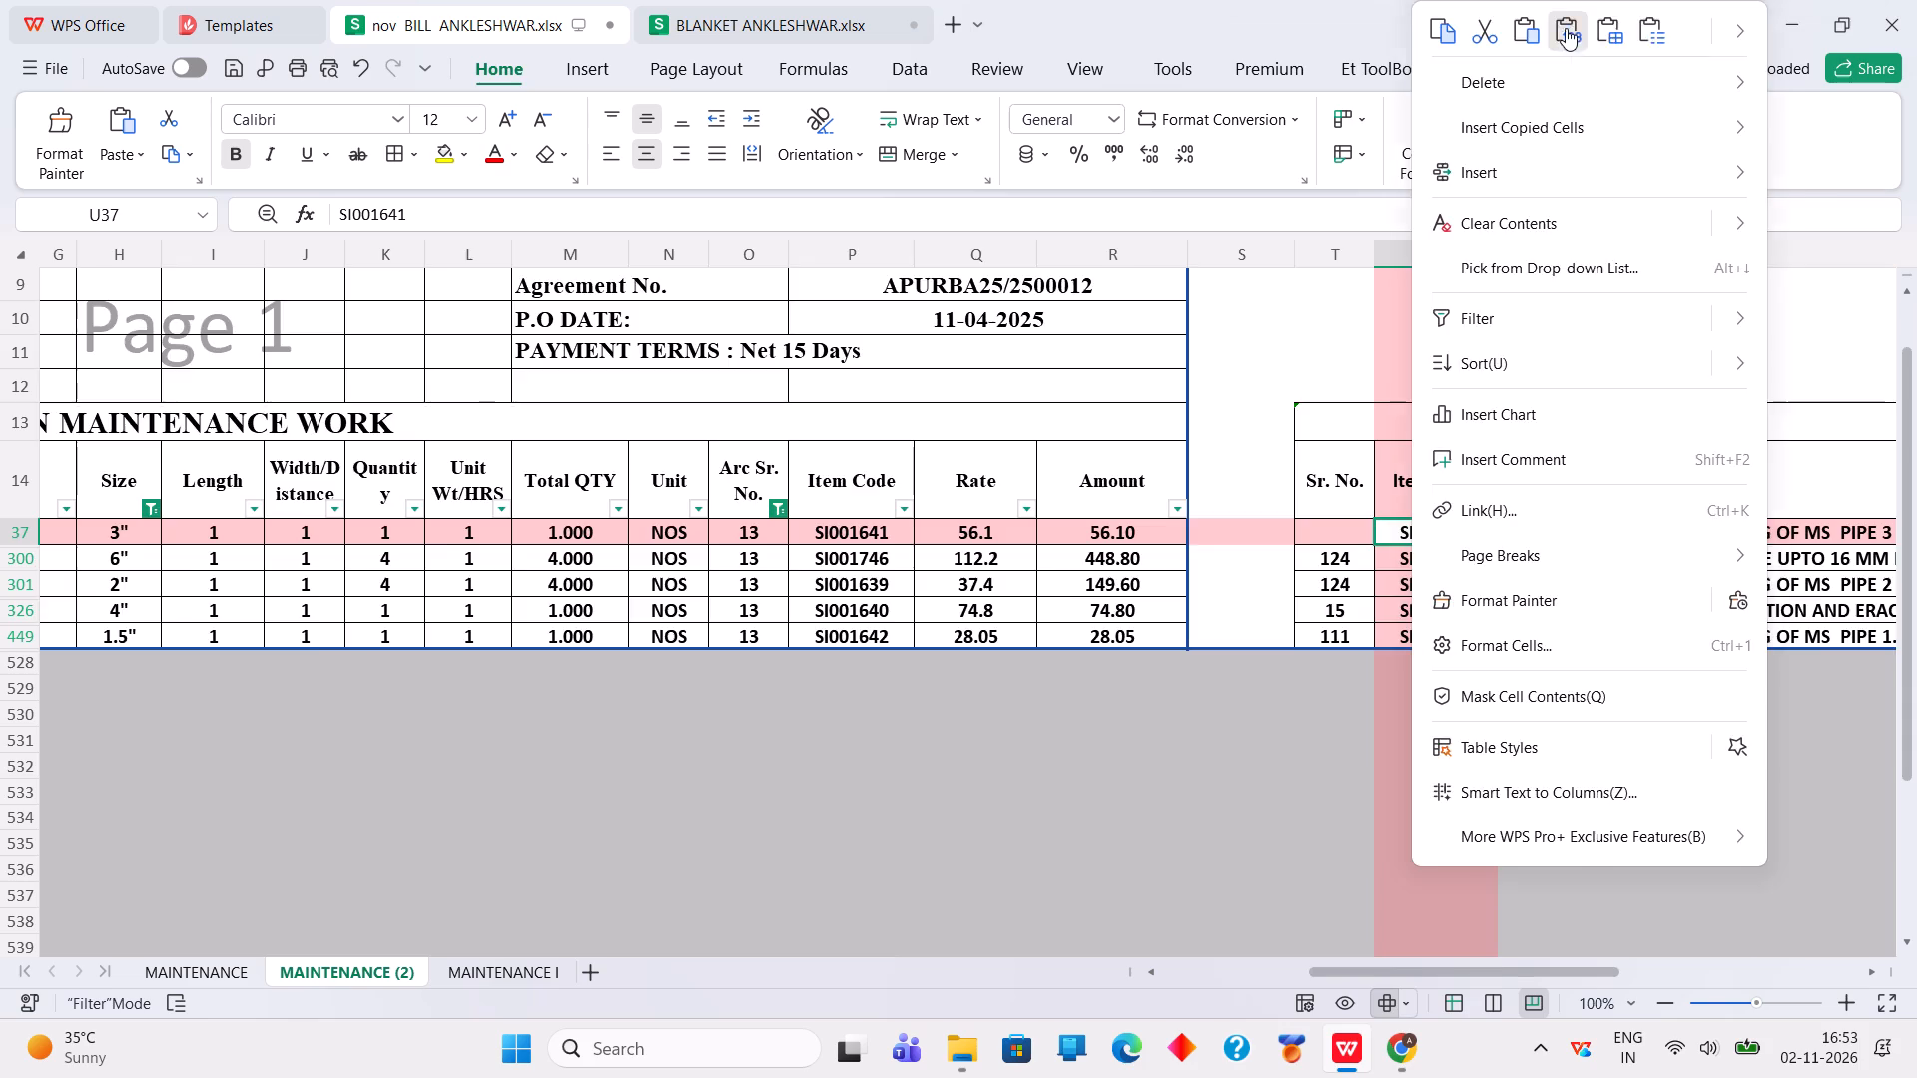
Copy the blanket's 4 inch pipe cutting item code, description and 74.8 price as values into the summary sheet's U326:W326.
{"action": "left_click_drag", "start_coordinate": [1529, 965], "coordinate": [1527, 966]}
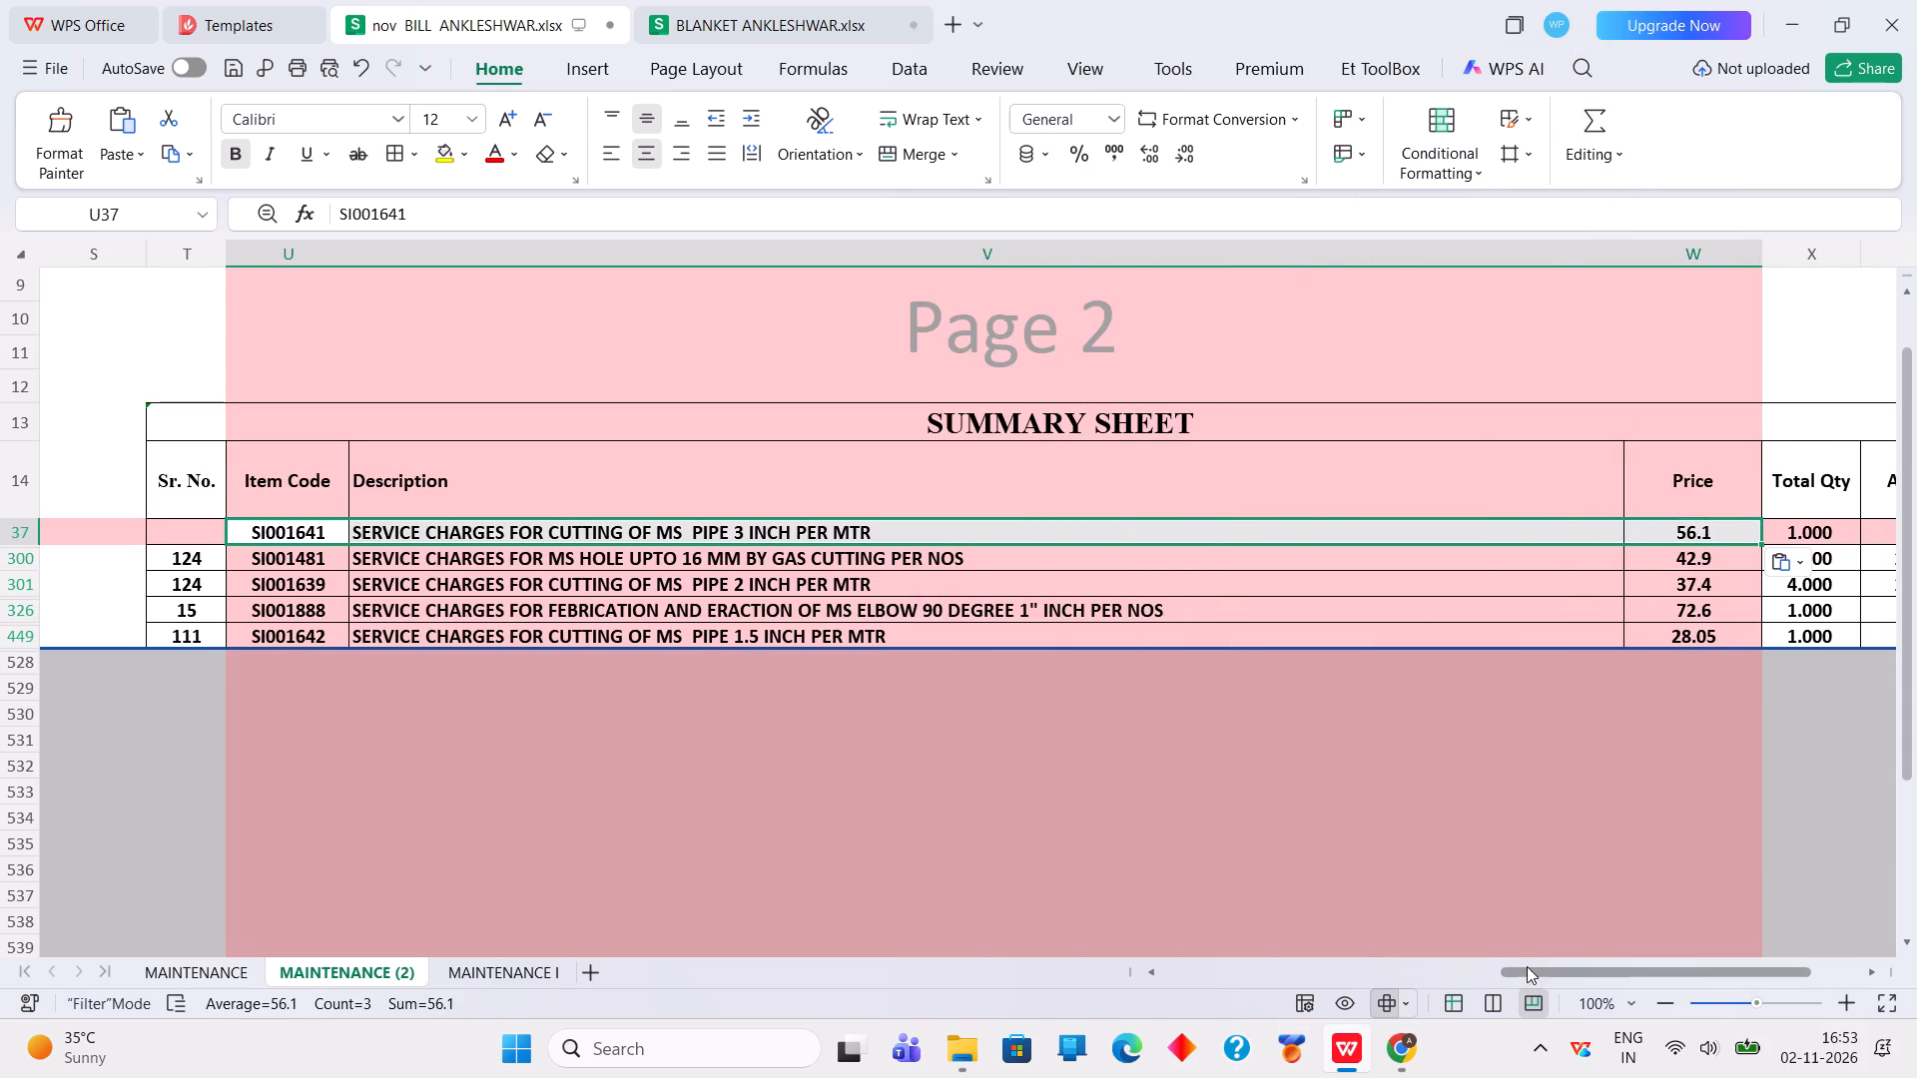
{"action": "left_click_drag", "start_coordinate": [1527, 966], "coordinate": [1301, 1020]}
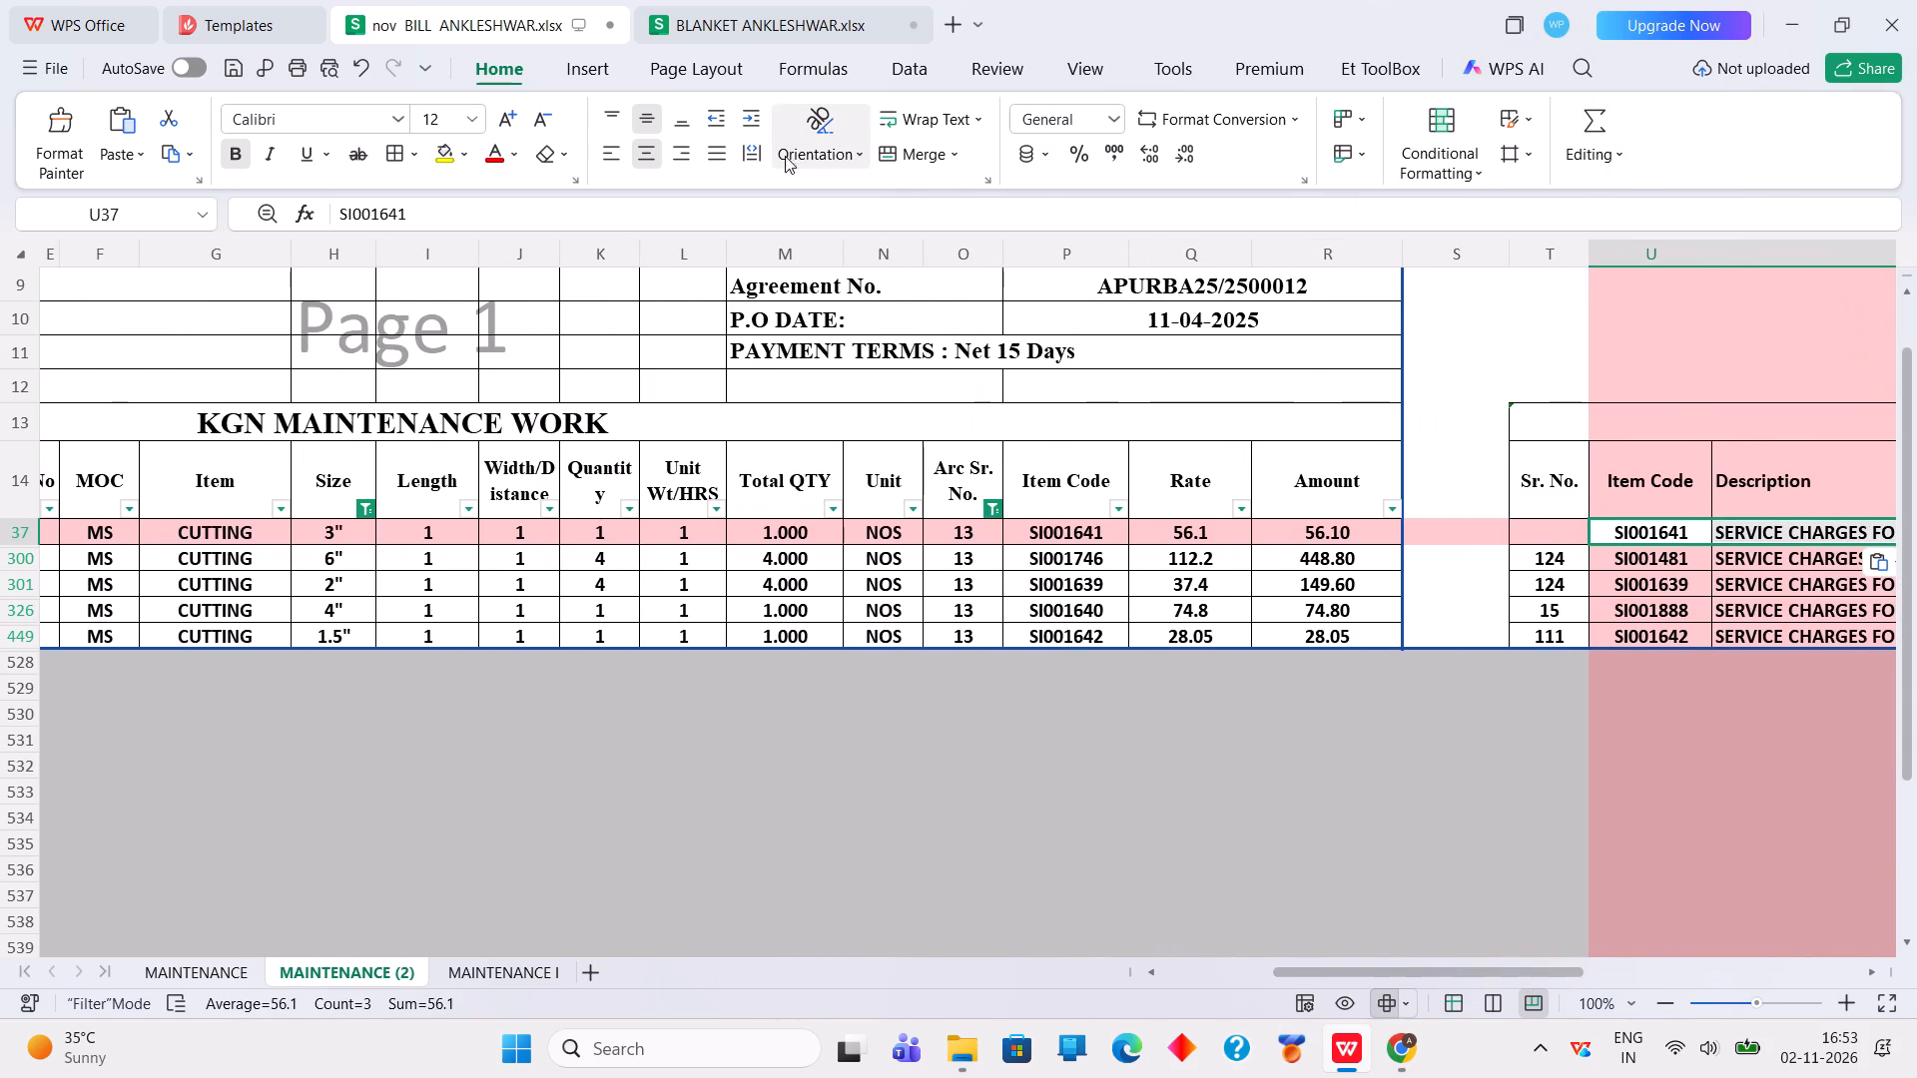
{"action": "left_click", "coordinate": [813, 23]}
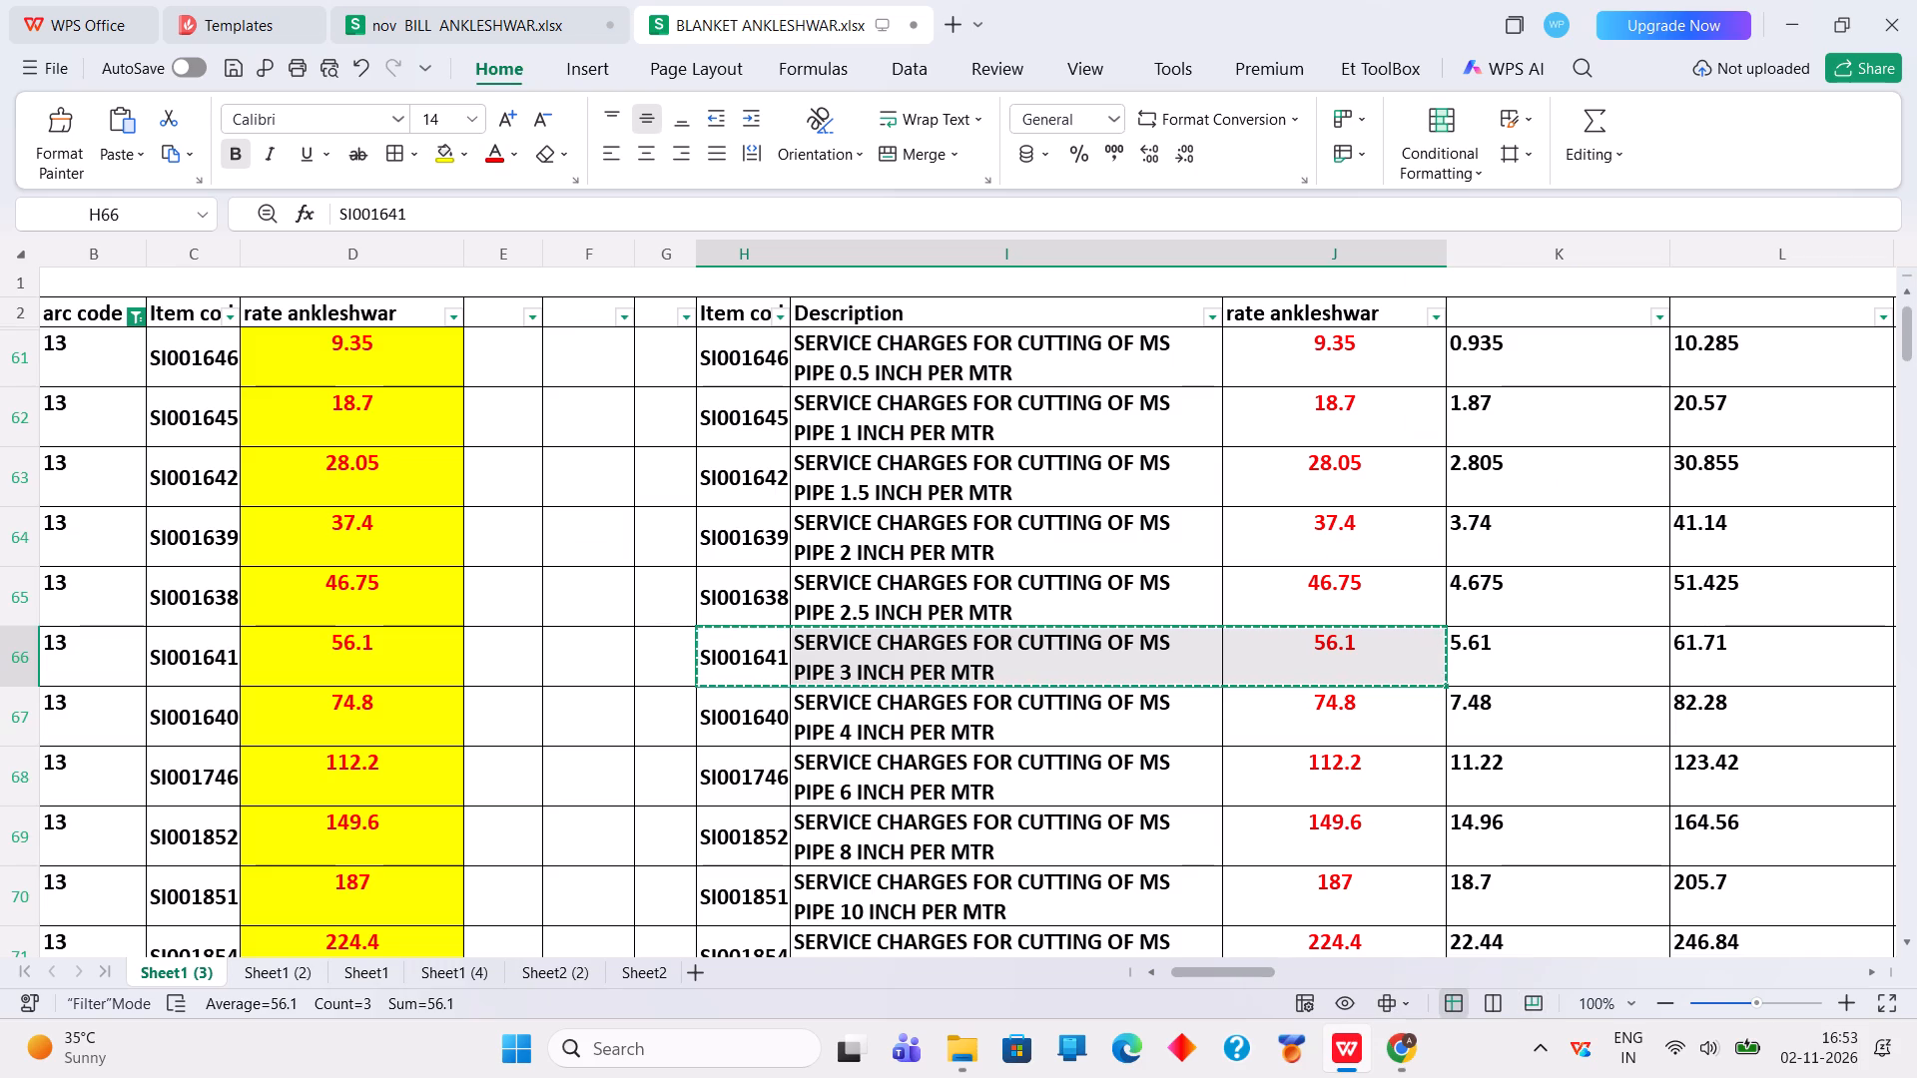
{"action": "left_click_drag", "start_coordinate": [761, 712], "coordinate": [1356, 713]}
{"action": "right_click", "coordinate": [1356, 713]}
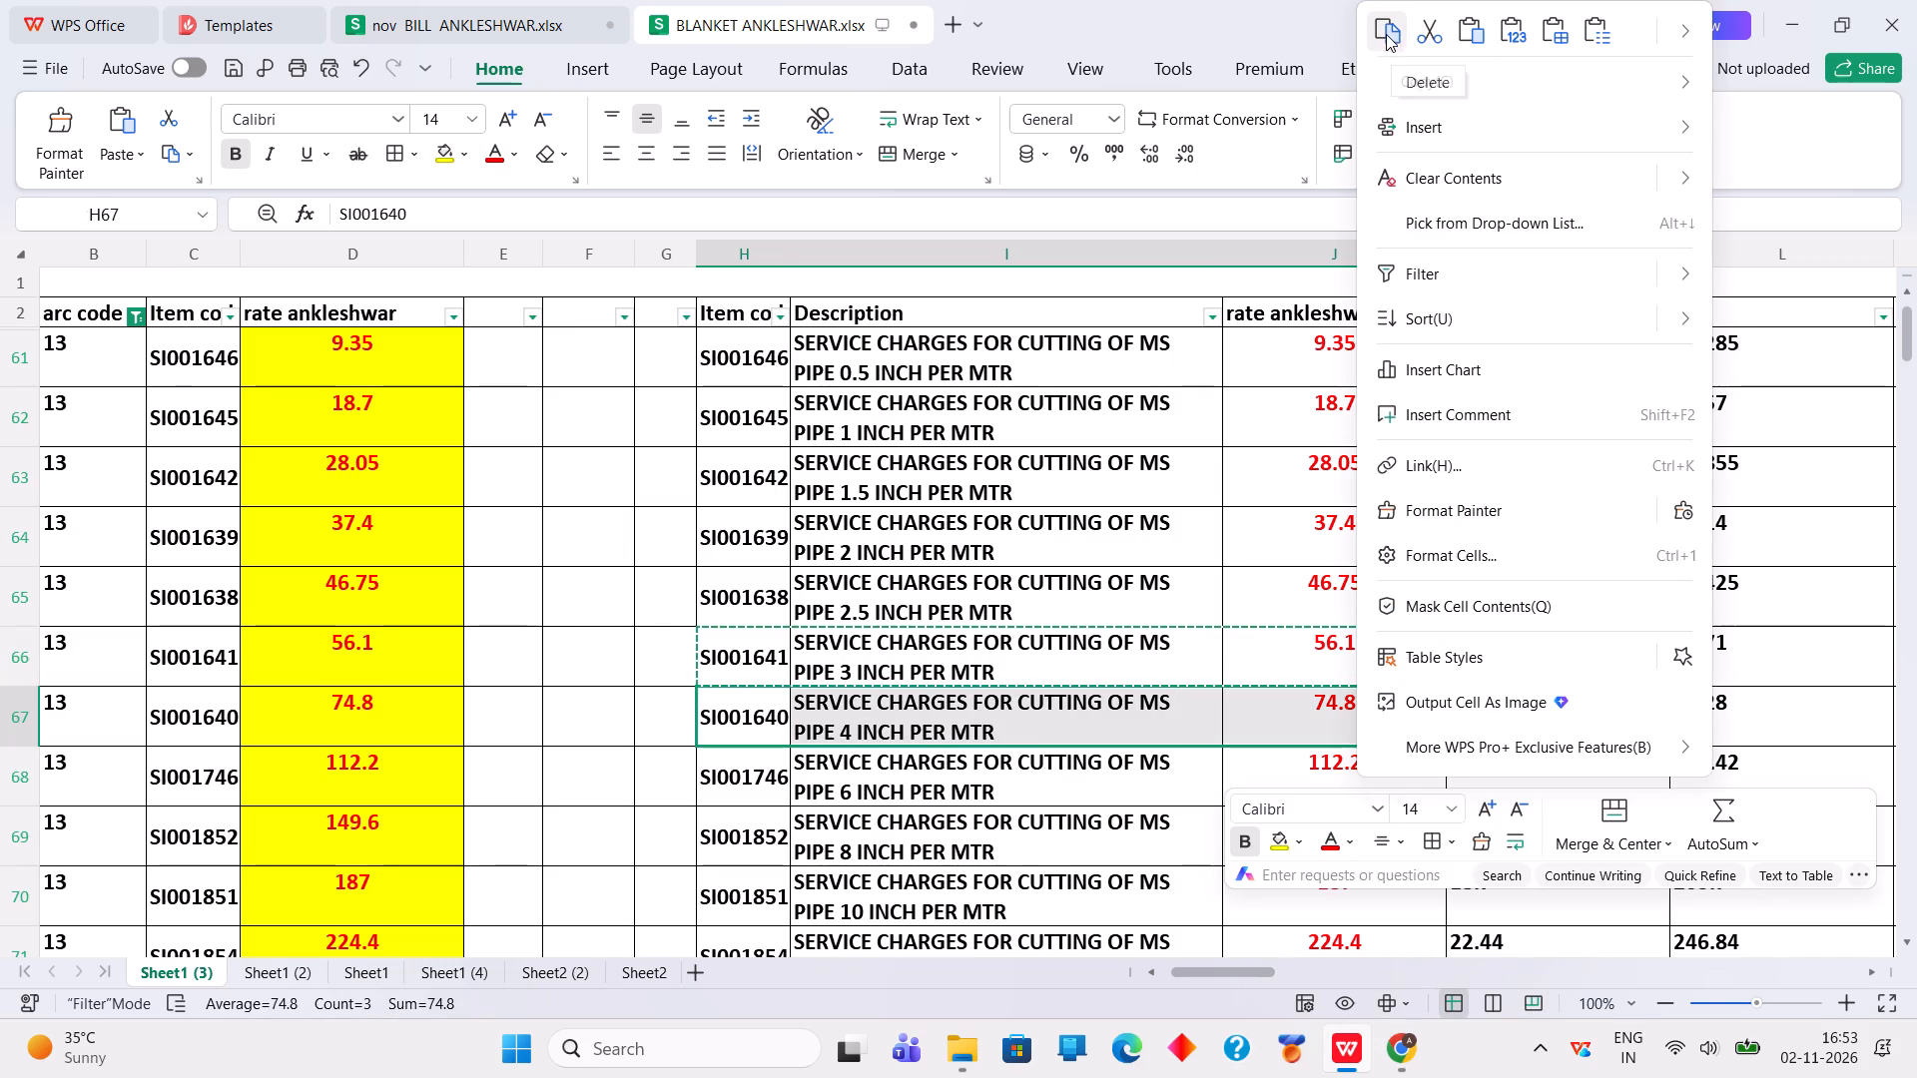
{"action": "left_click", "coordinate": [1386, 33]}
{"action": "left_click", "coordinate": [471, 23]}
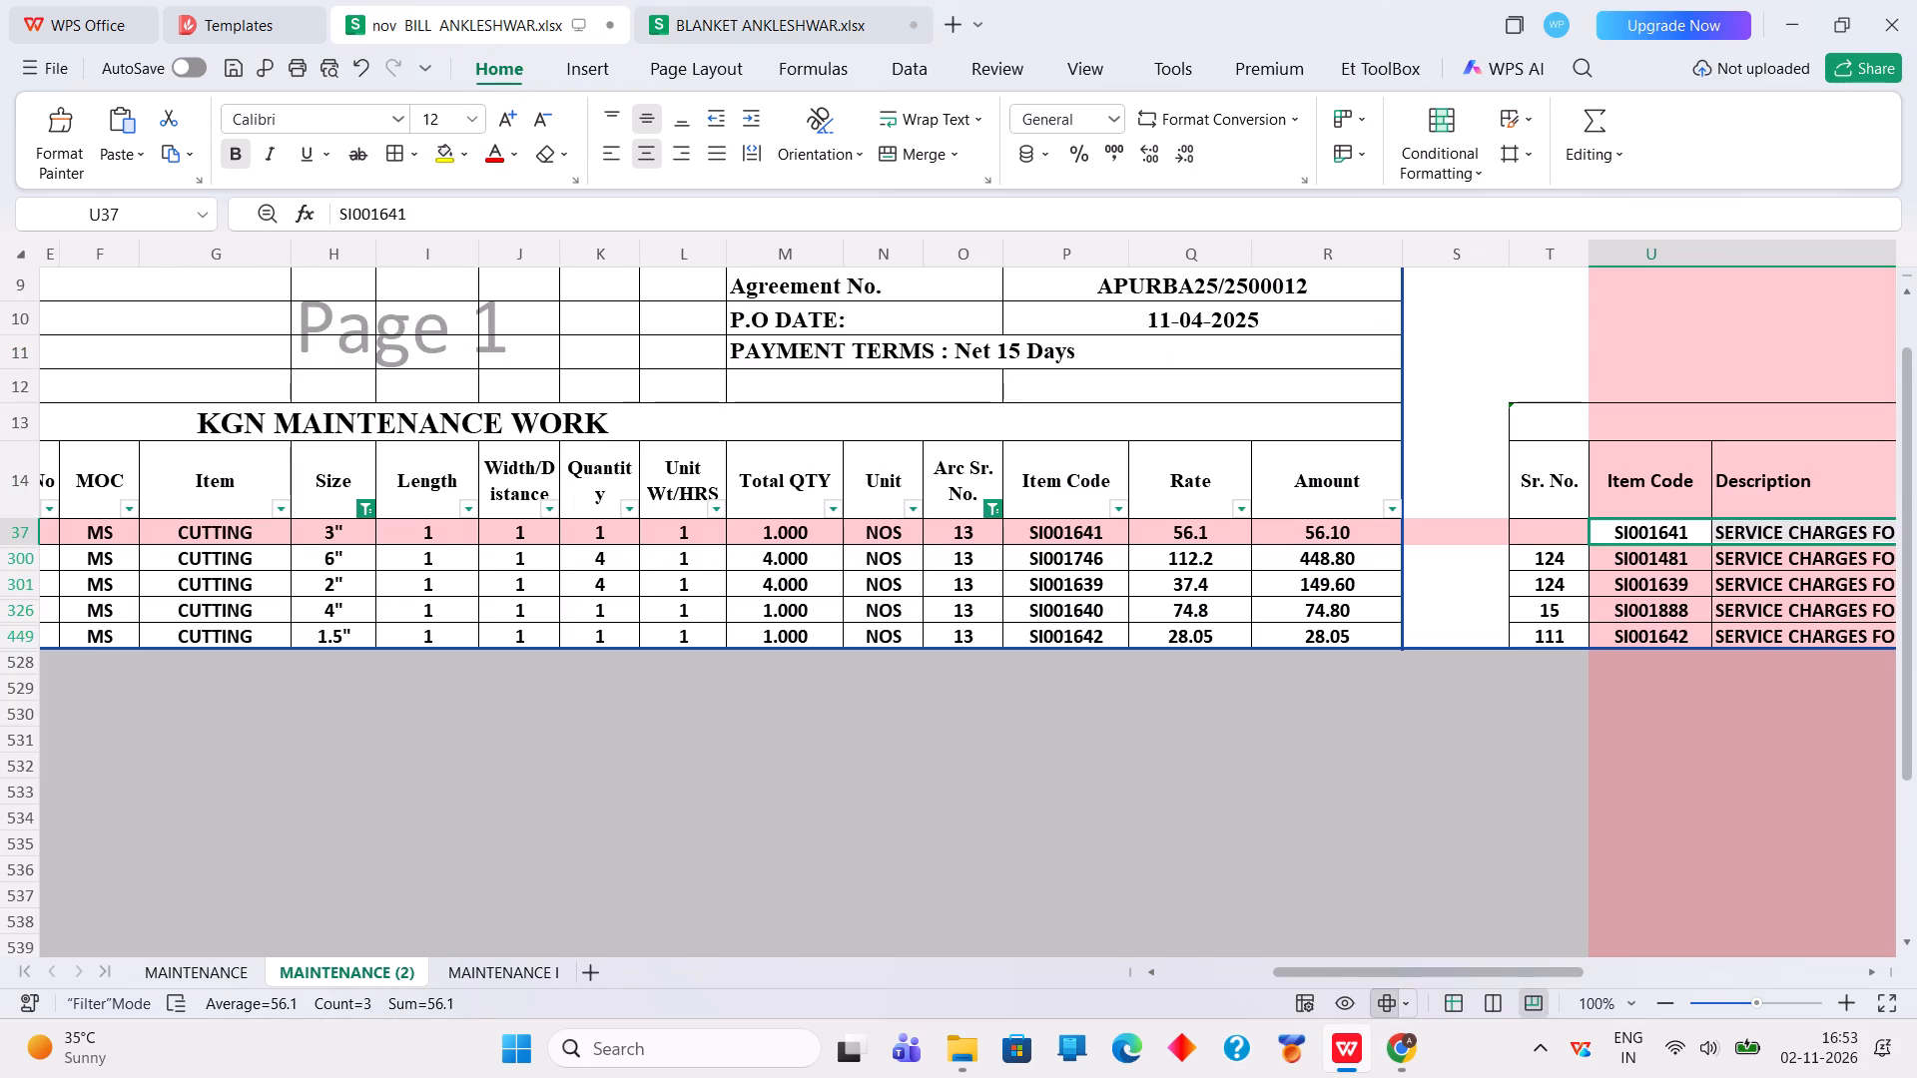
{"action": "left_click", "coordinate": [1662, 612]}
{"action": "right_click", "coordinate": [1662, 612]}
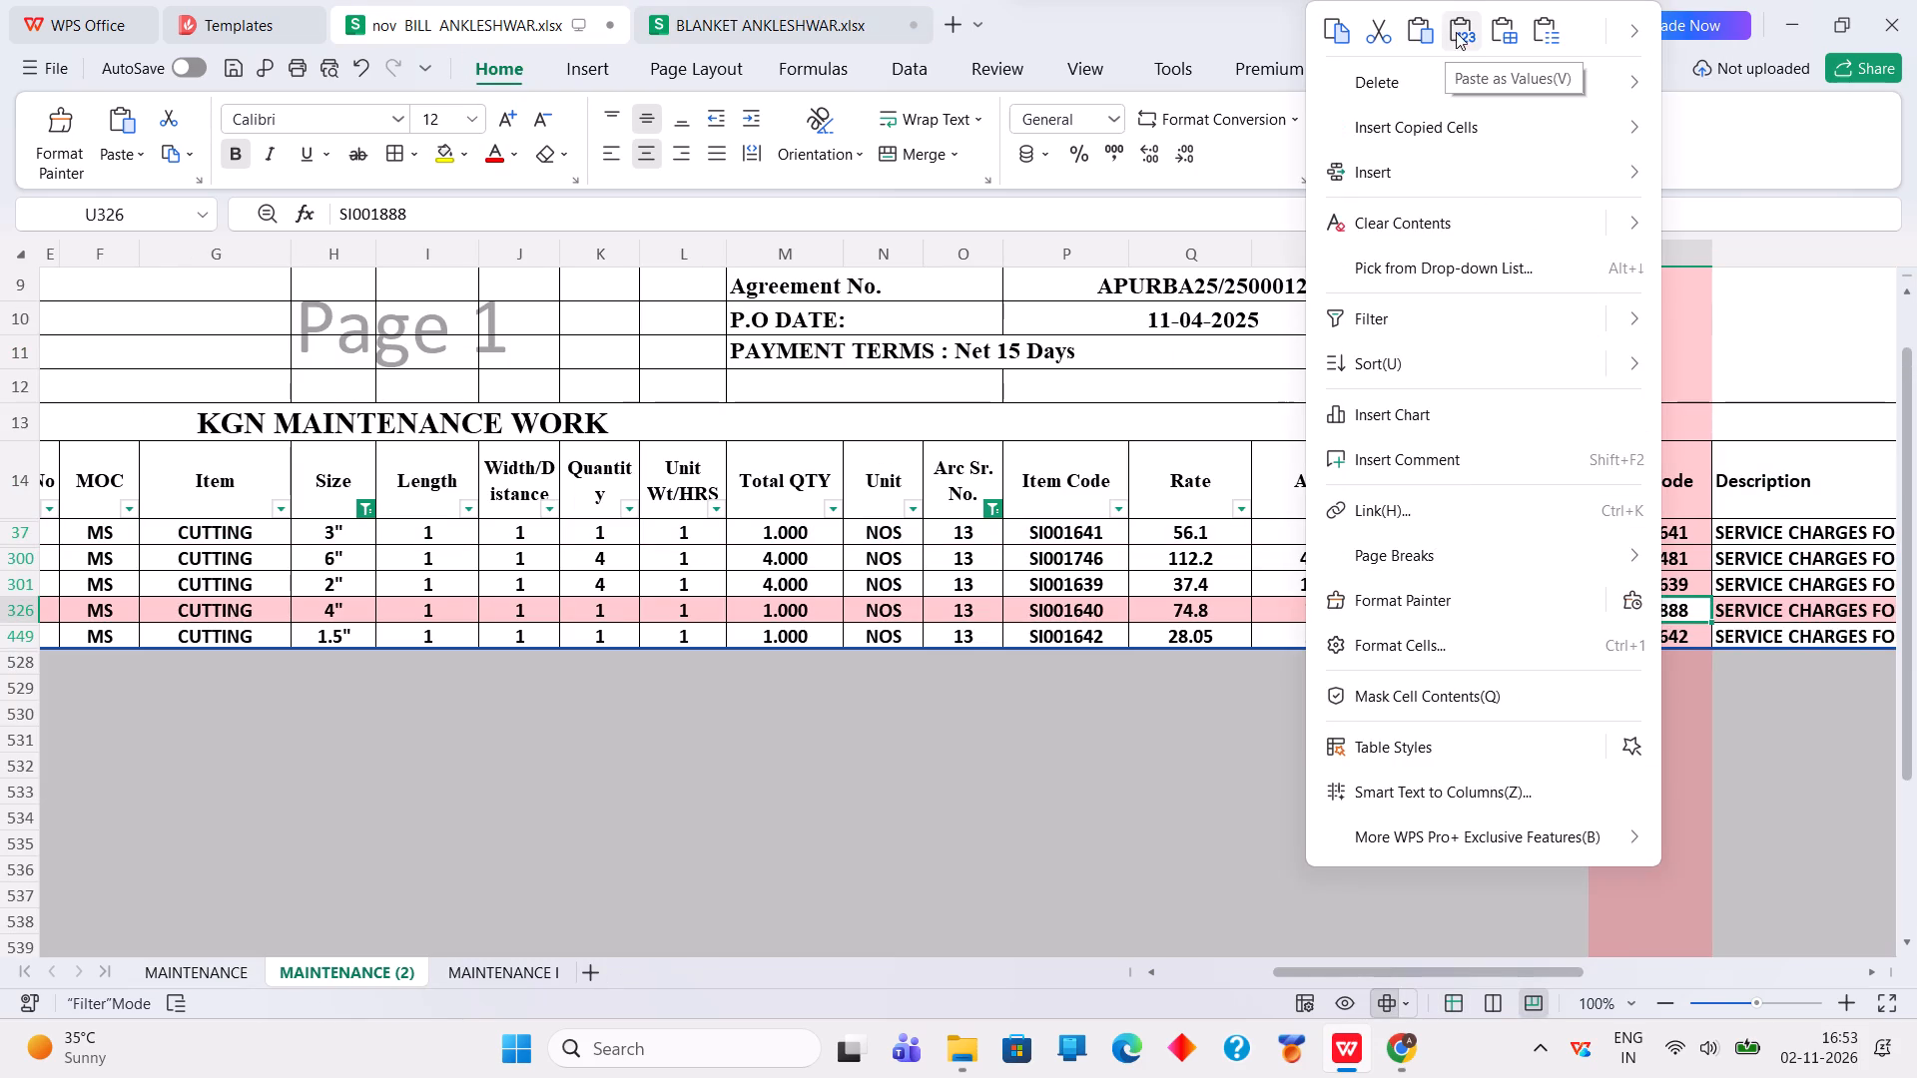
{"action": "left_click", "coordinate": [1463, 33]}
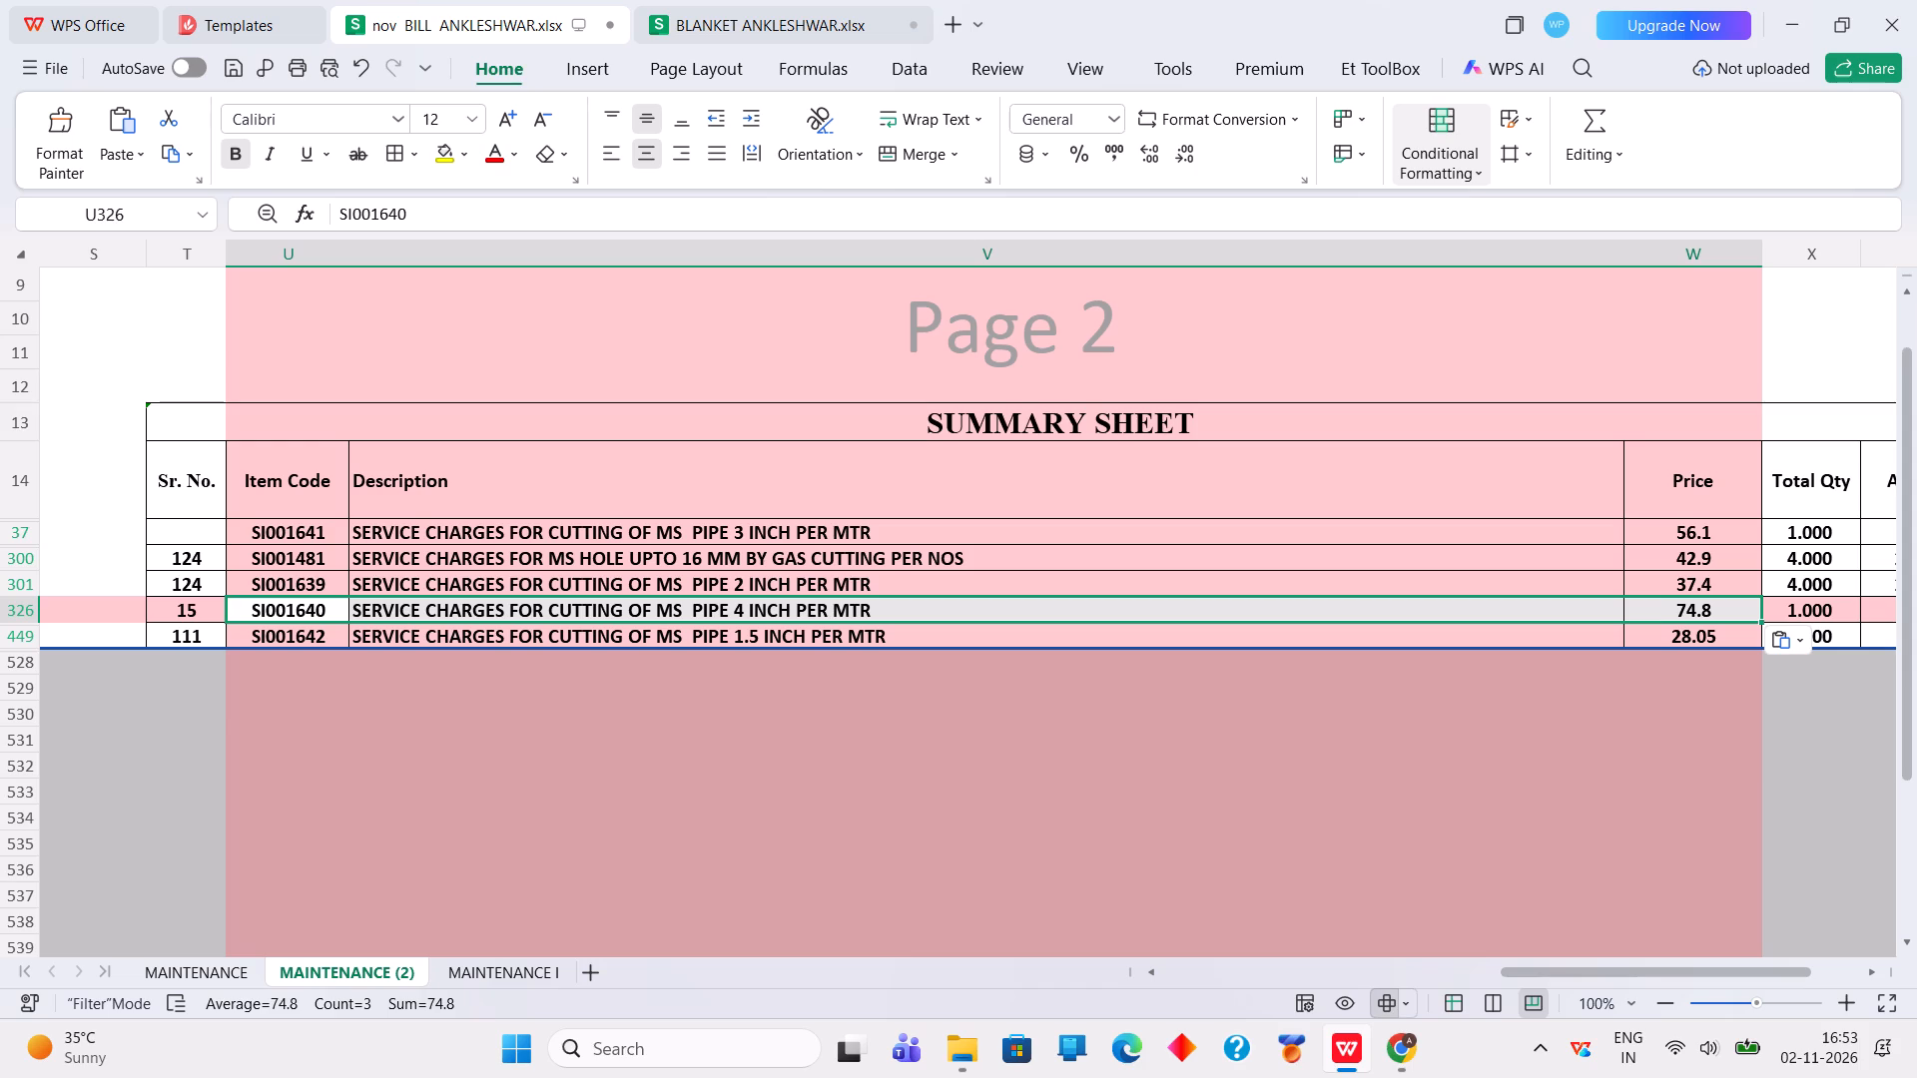
Copy the blanket's 6 inch pipe cutting item code, description and 112.2 price as values into the summary sheet's U300:W300.
{"action": "left_click_drag", "start_coordinate": [1611, 973], "coordinate": [1362, 1001]}
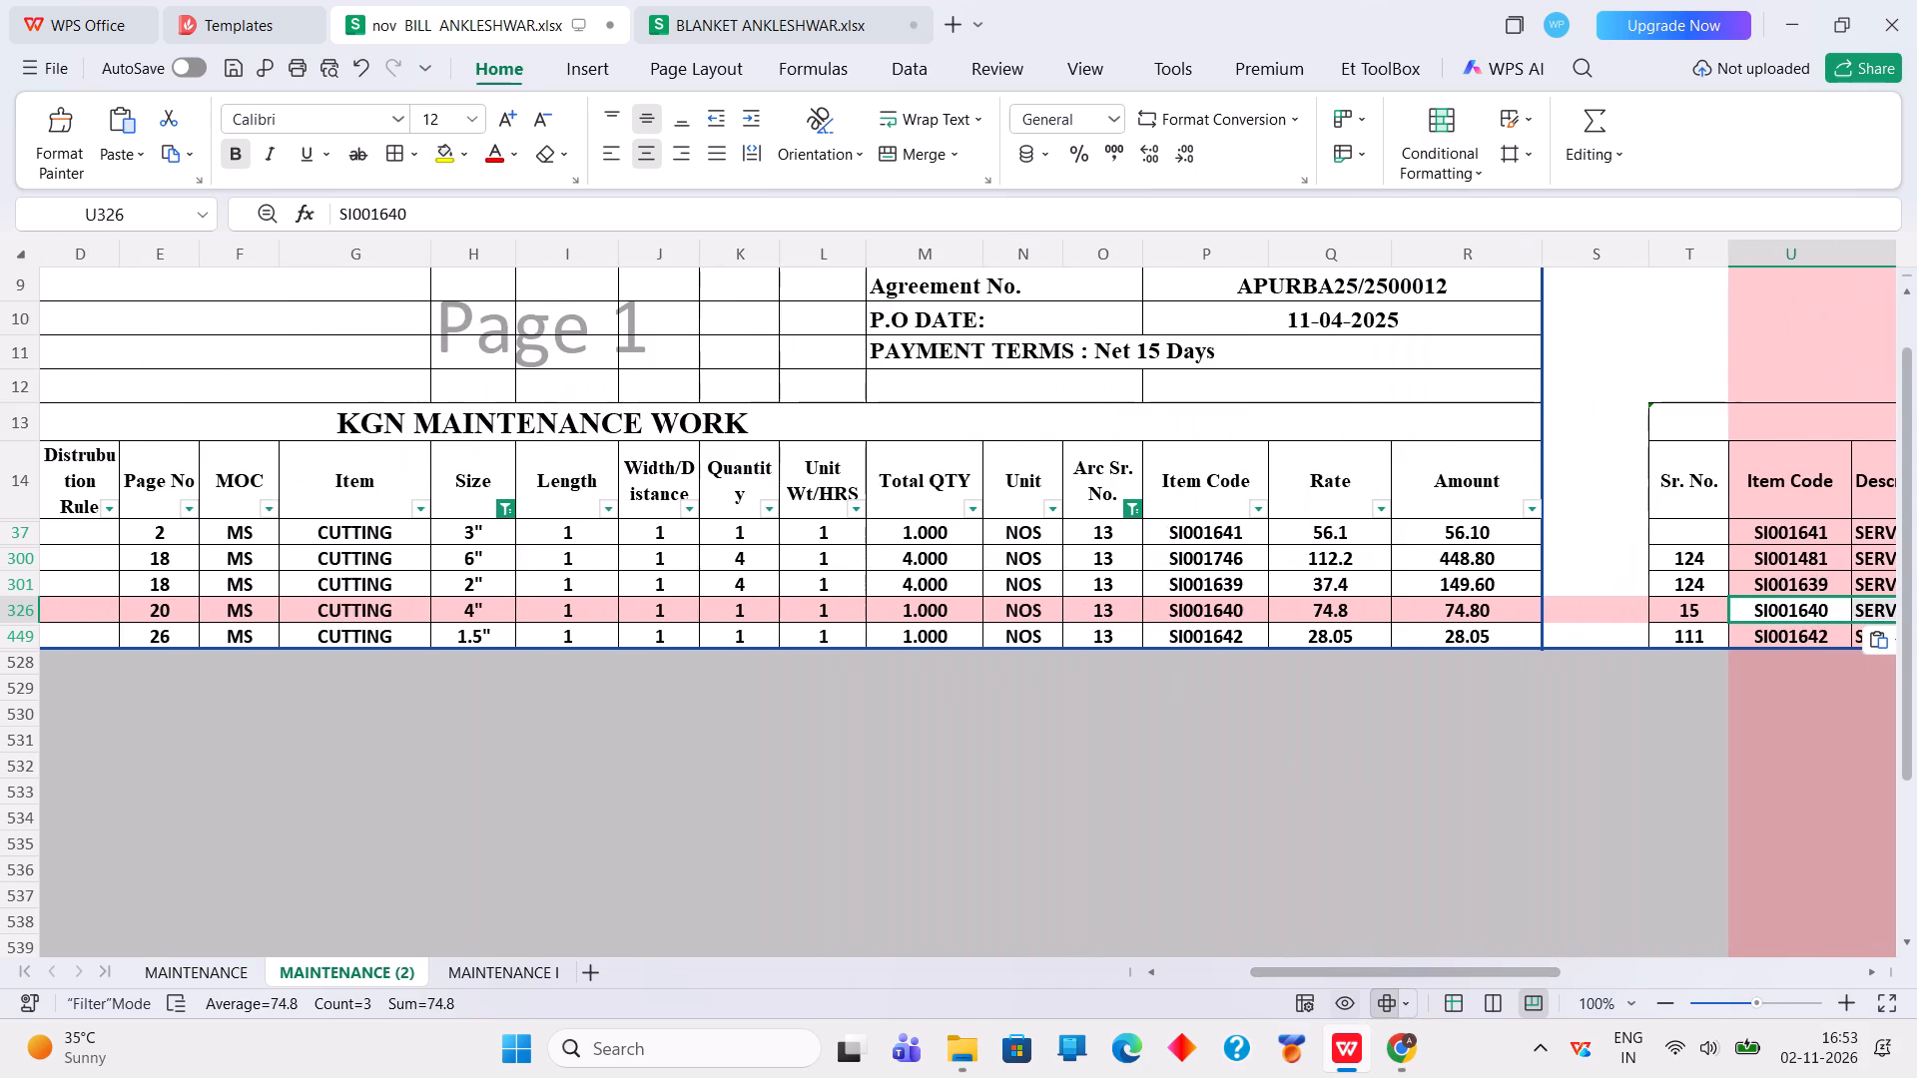
{"action": "left_click", "coordinate": [775, 11]}
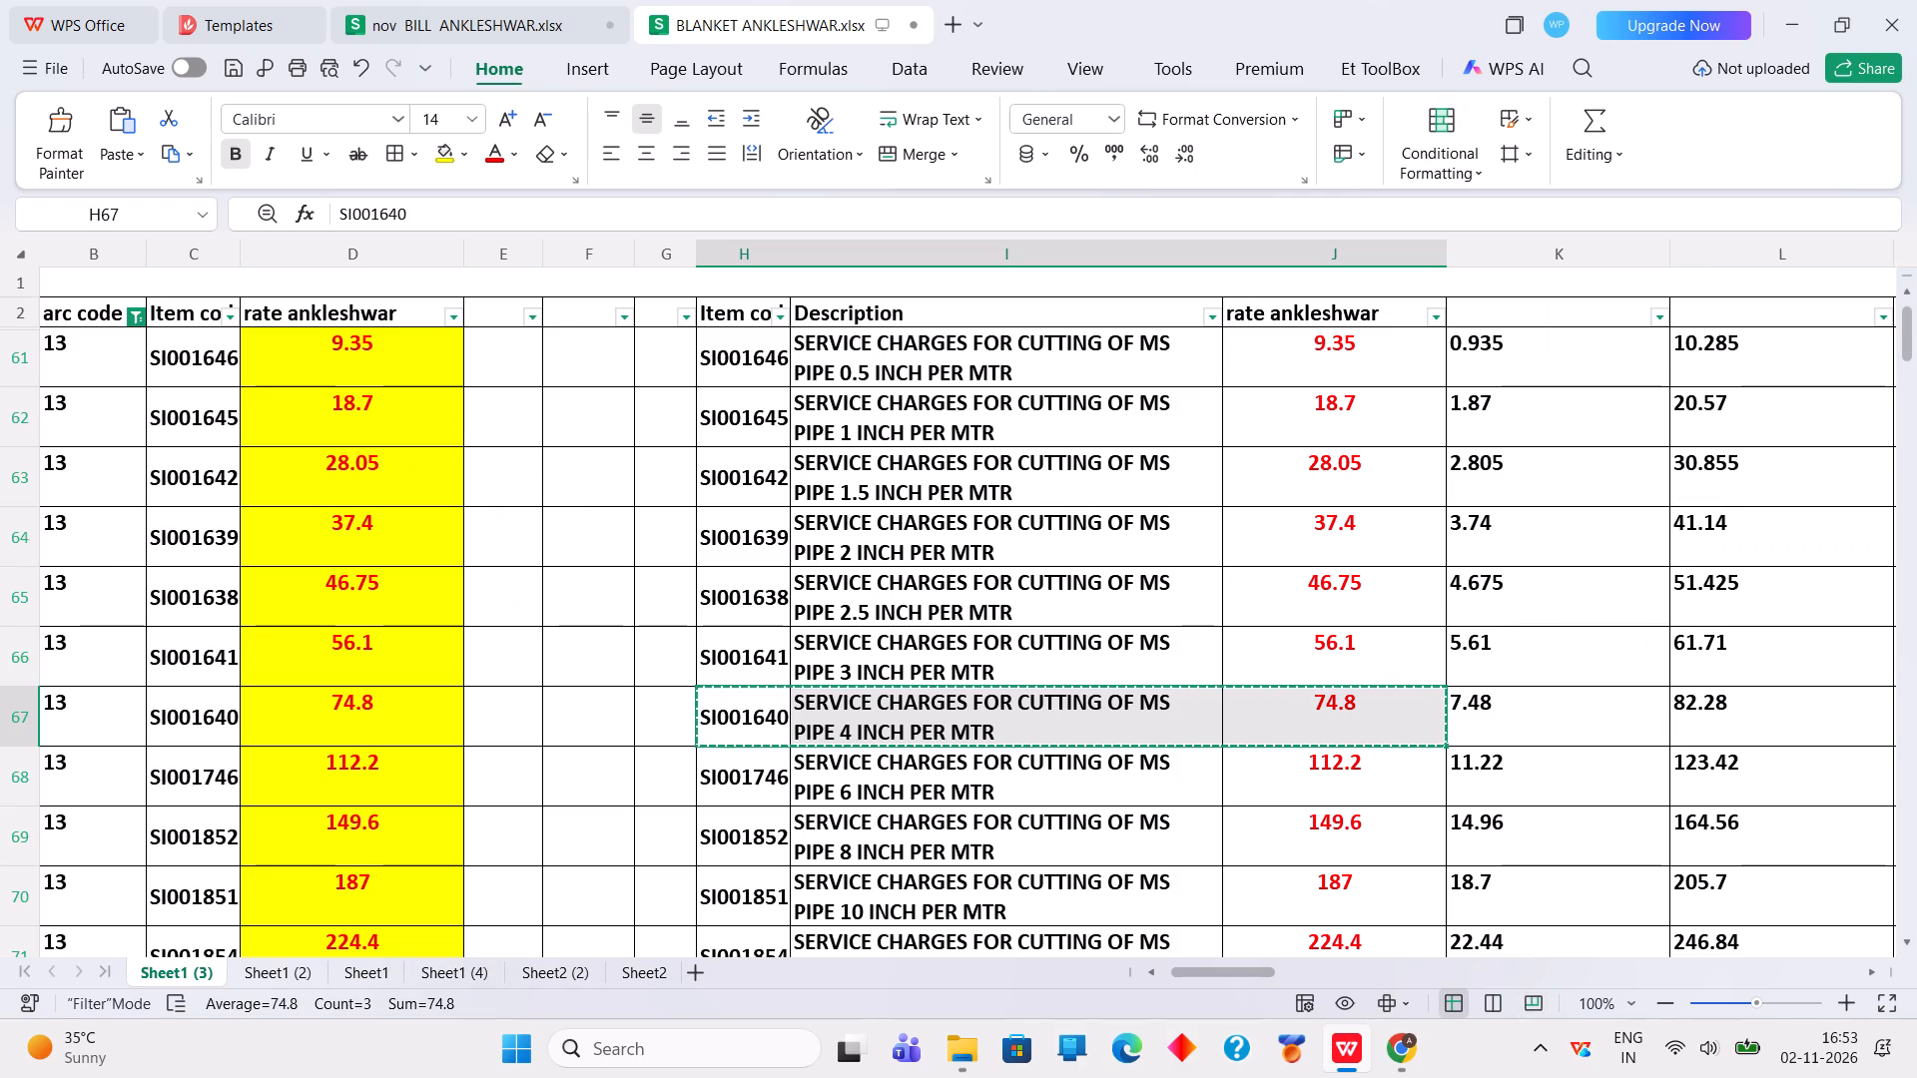
{"action": "left_click_drag", "start_coordinate": [754, 782], "coordinate": [1269, 773]}
{"action": "right_click", "coordinate": [1269, 773]}
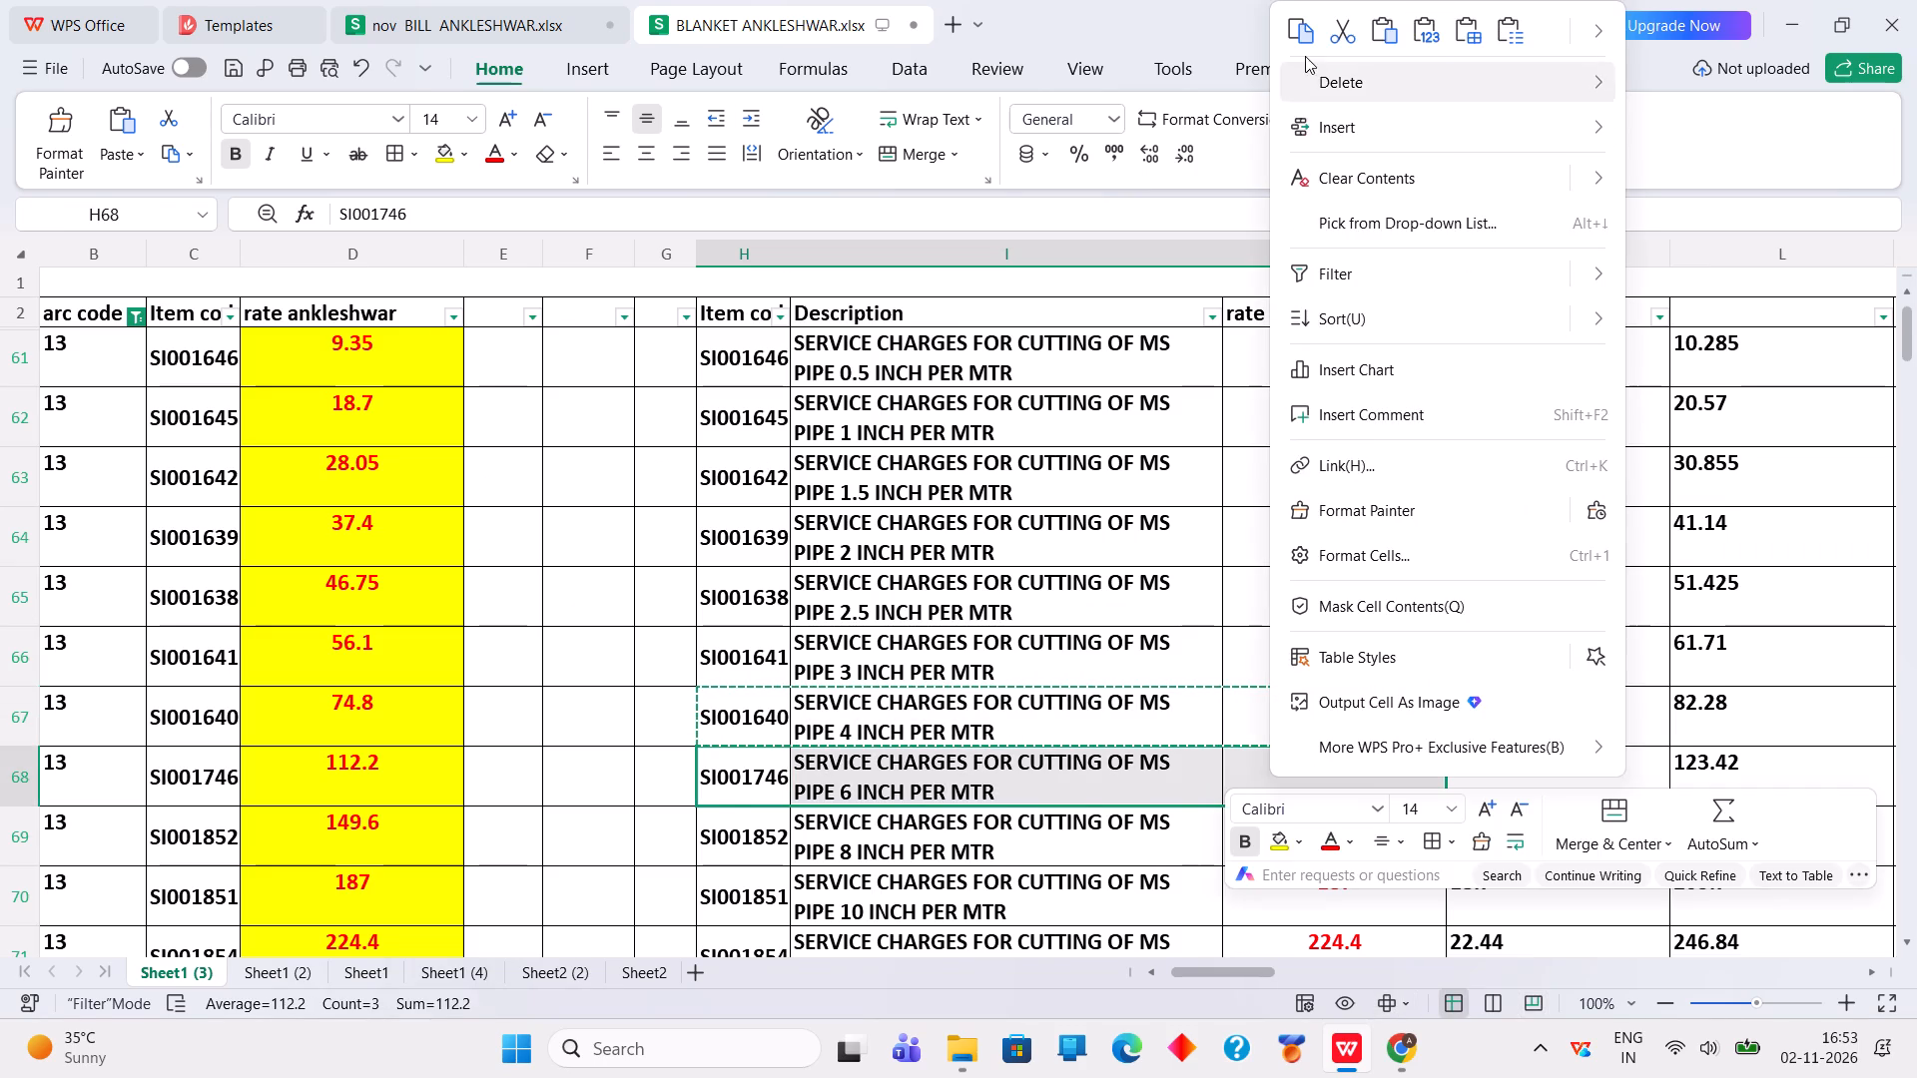
{"action": "left_click", "coordinate": [1303, 34]}
{"action": "left_click", "coordinate": [436, 15]}
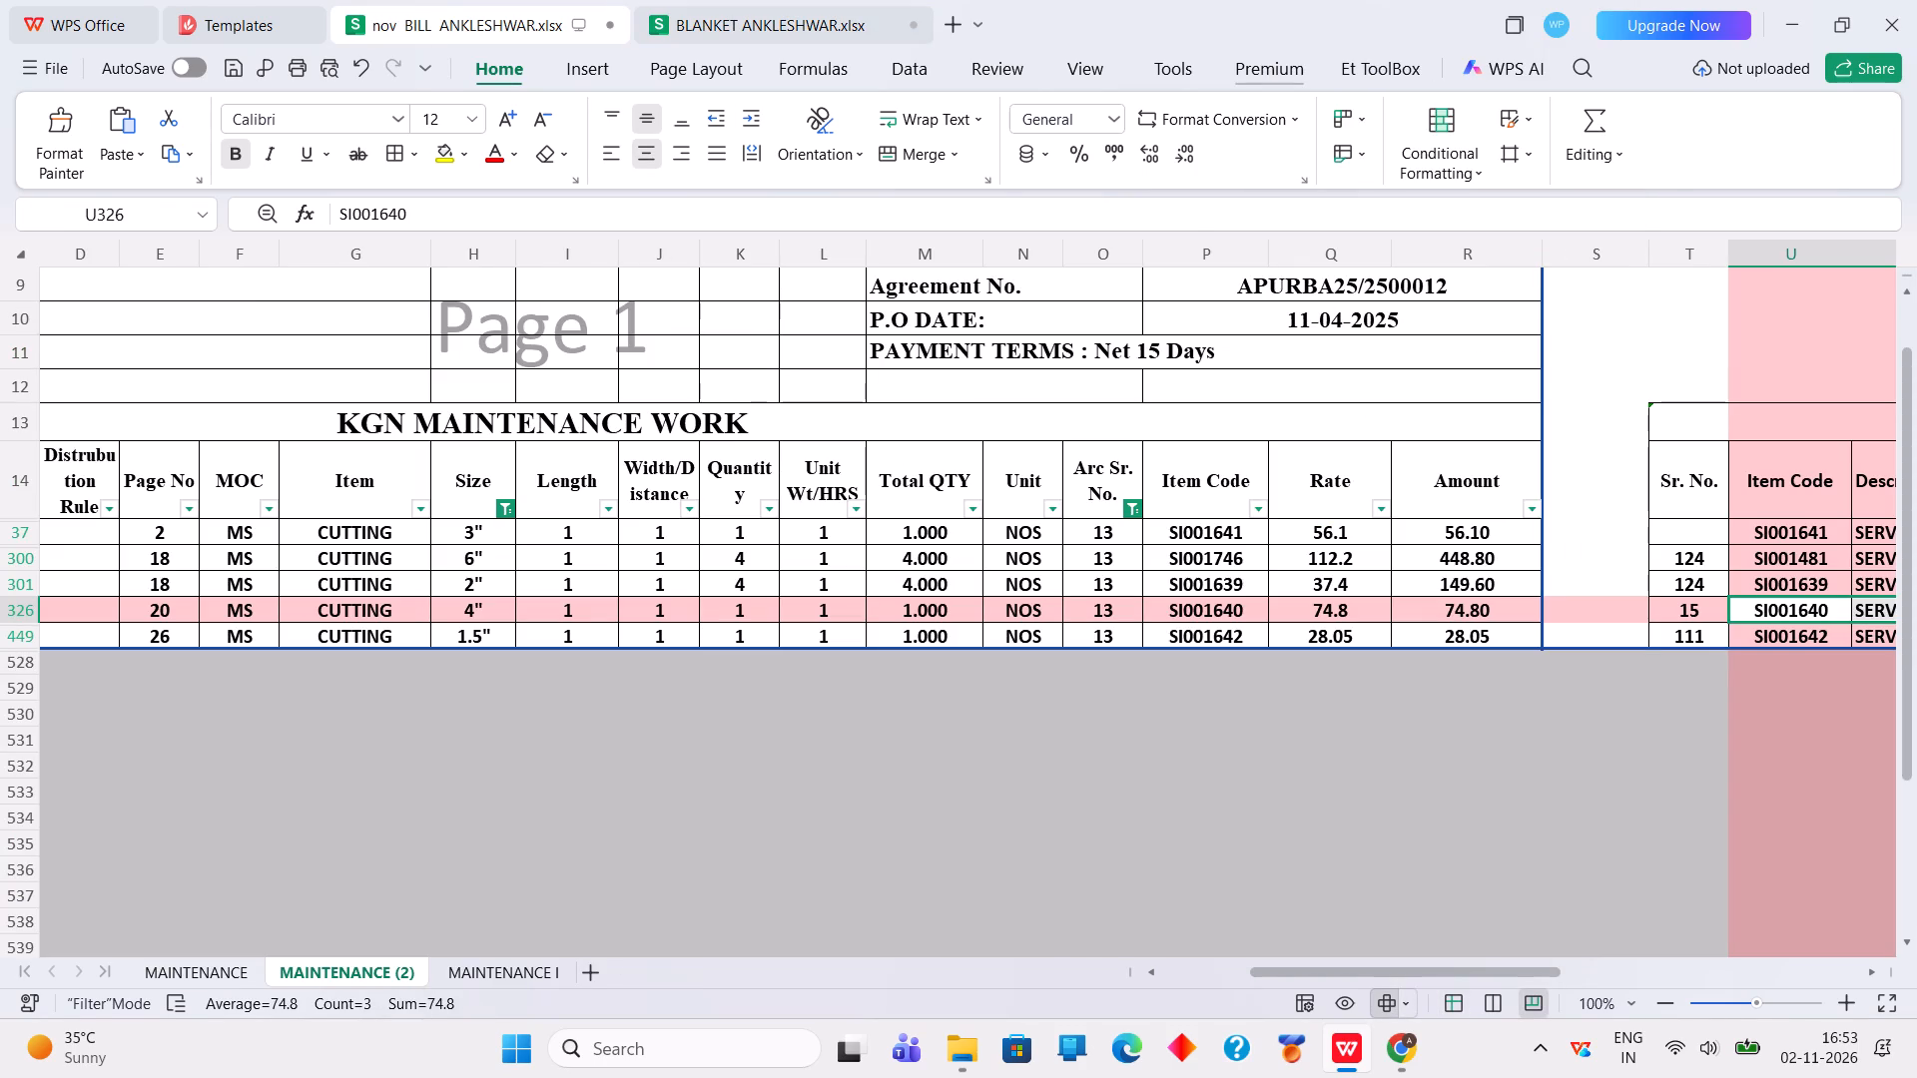
{"action": "left_click", "coordinate": [777, 36]}
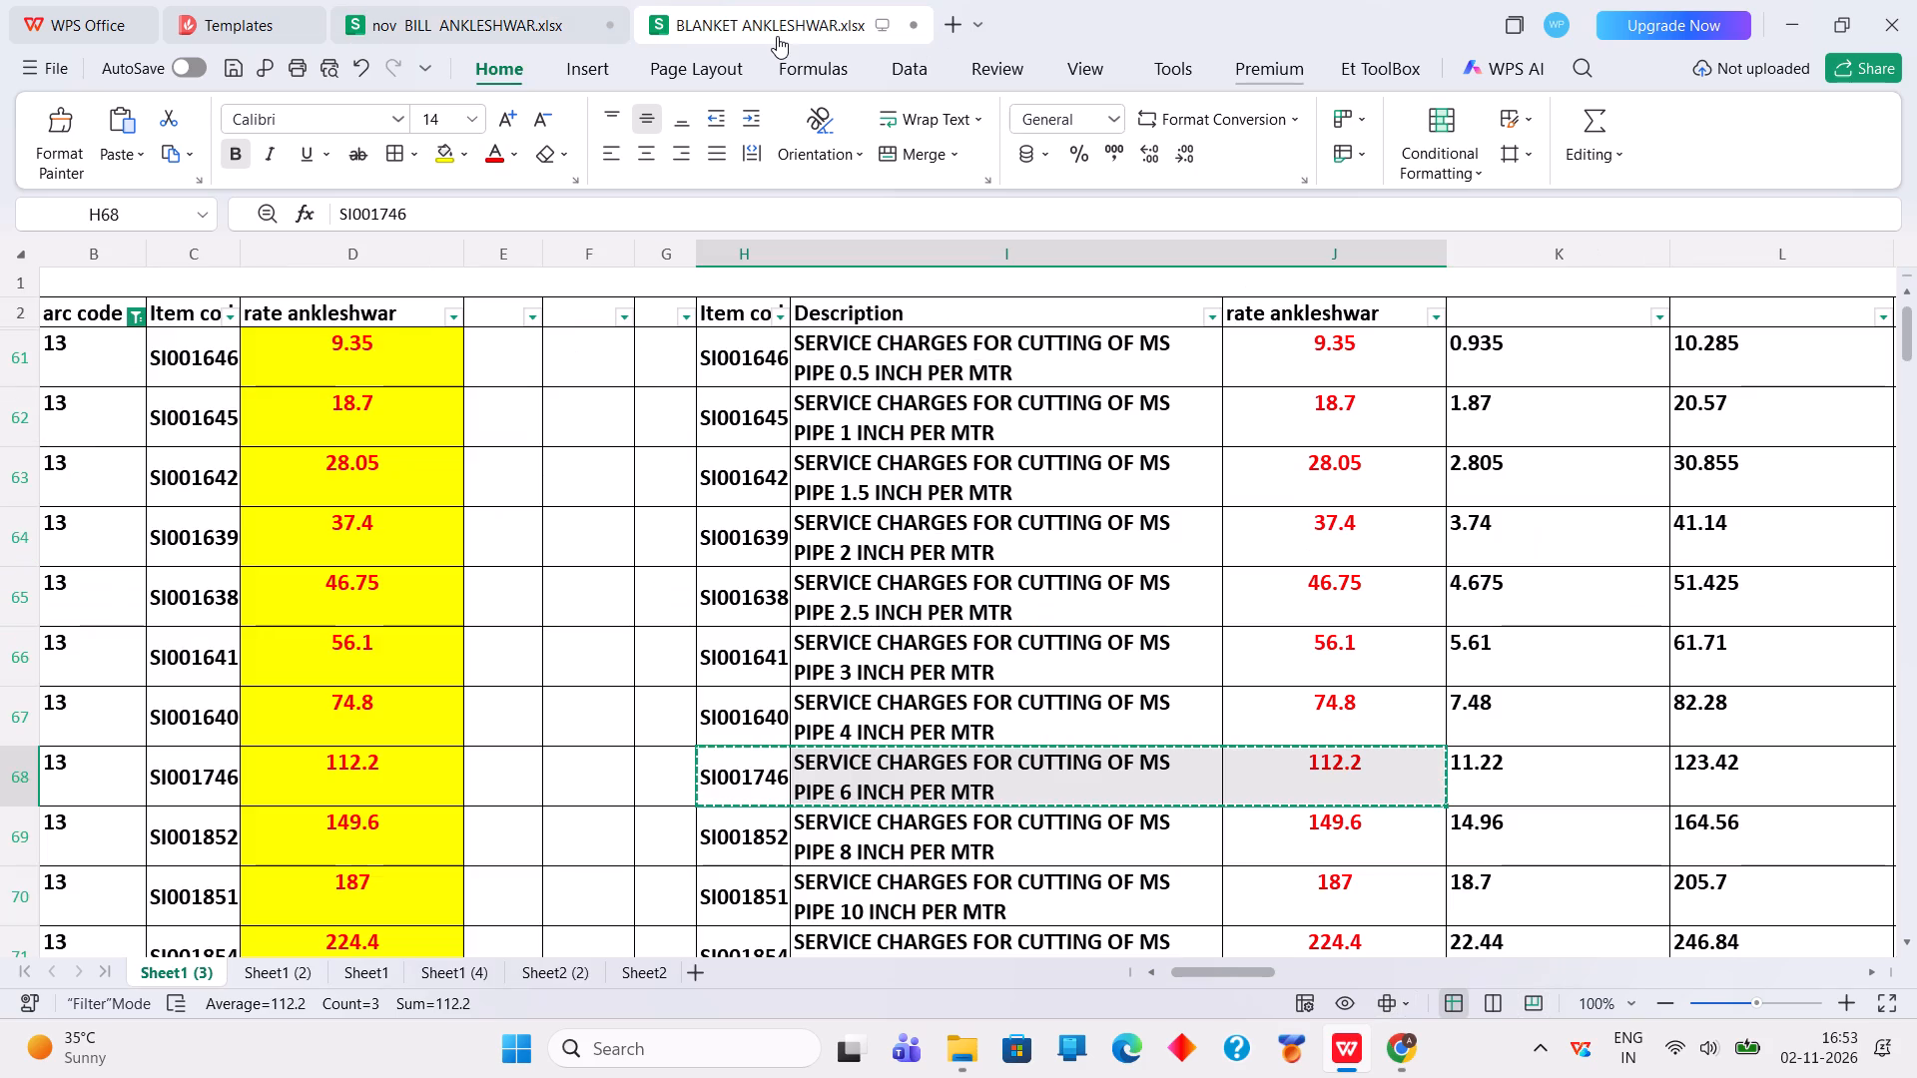
{"action": "left_click", "coordinate": [378, 7]}
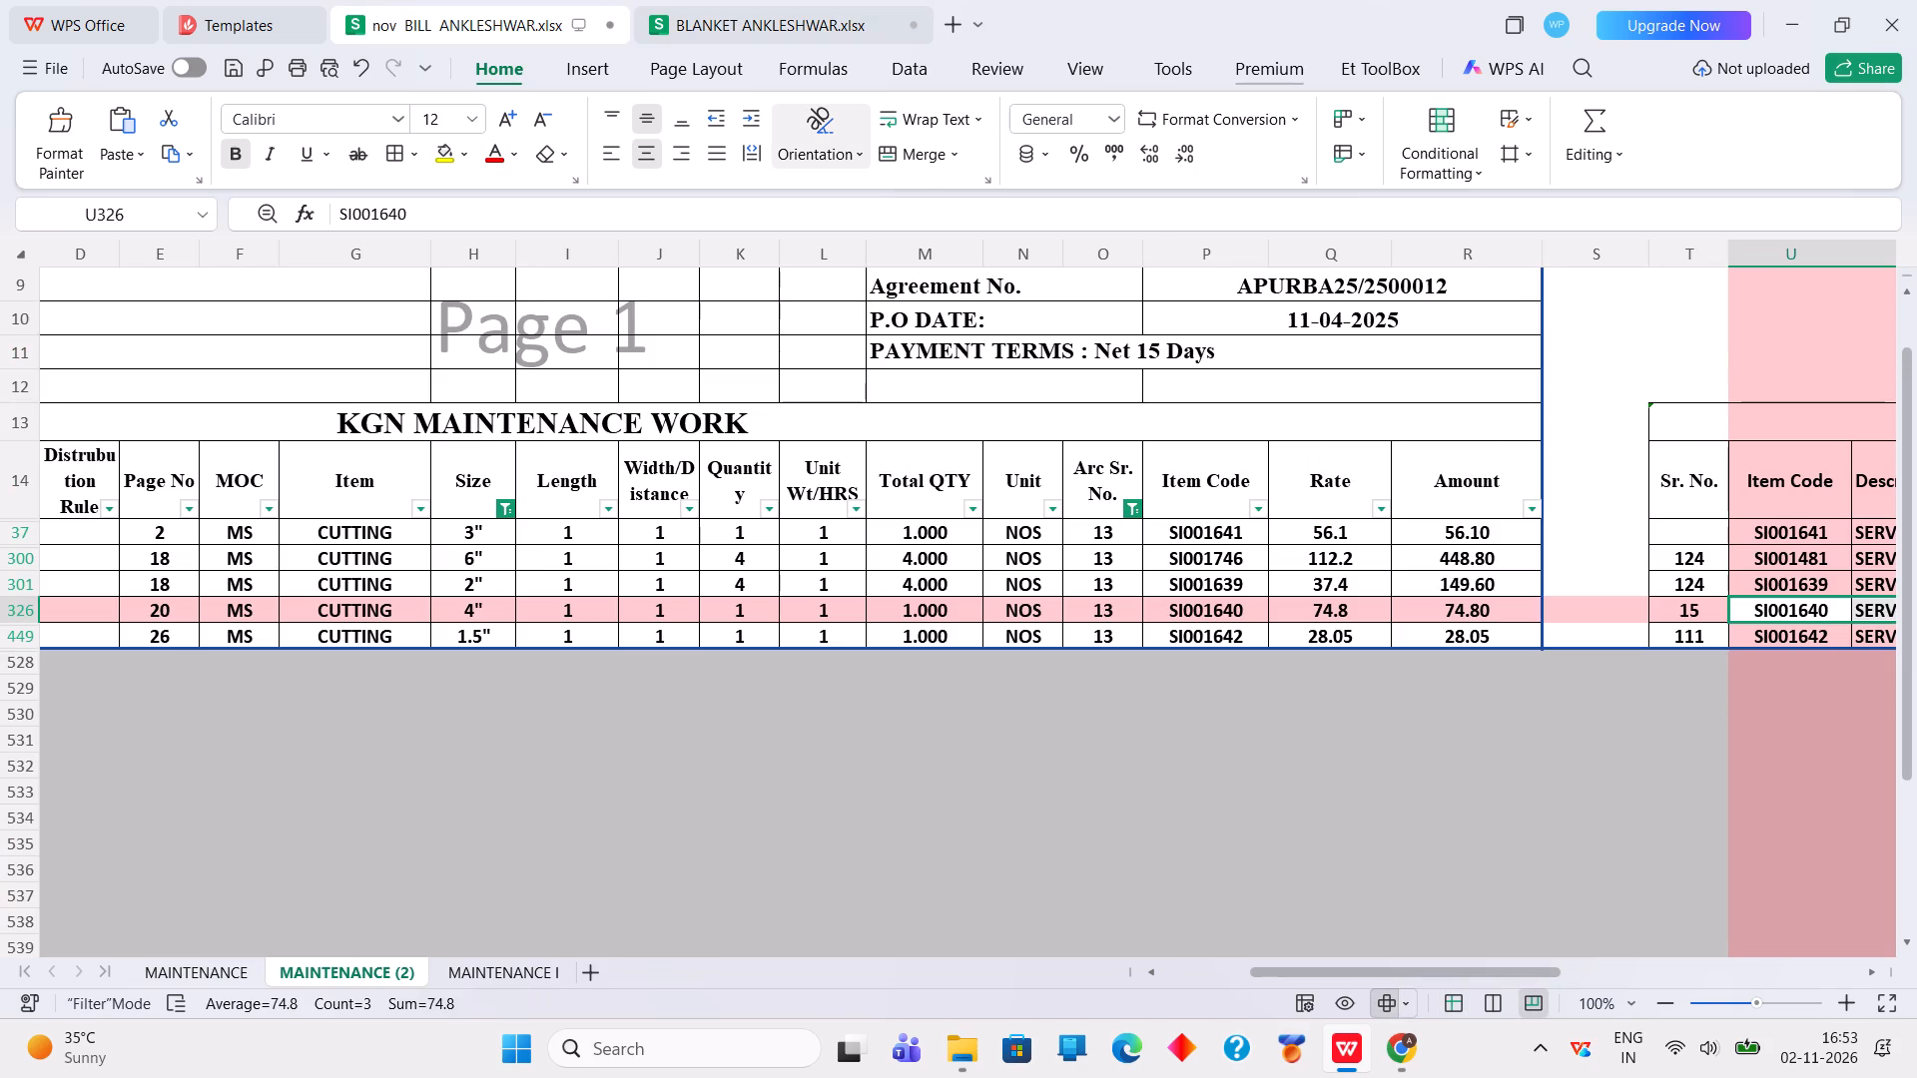
{"action": "right_click", "coordinate": [1778, 557]}
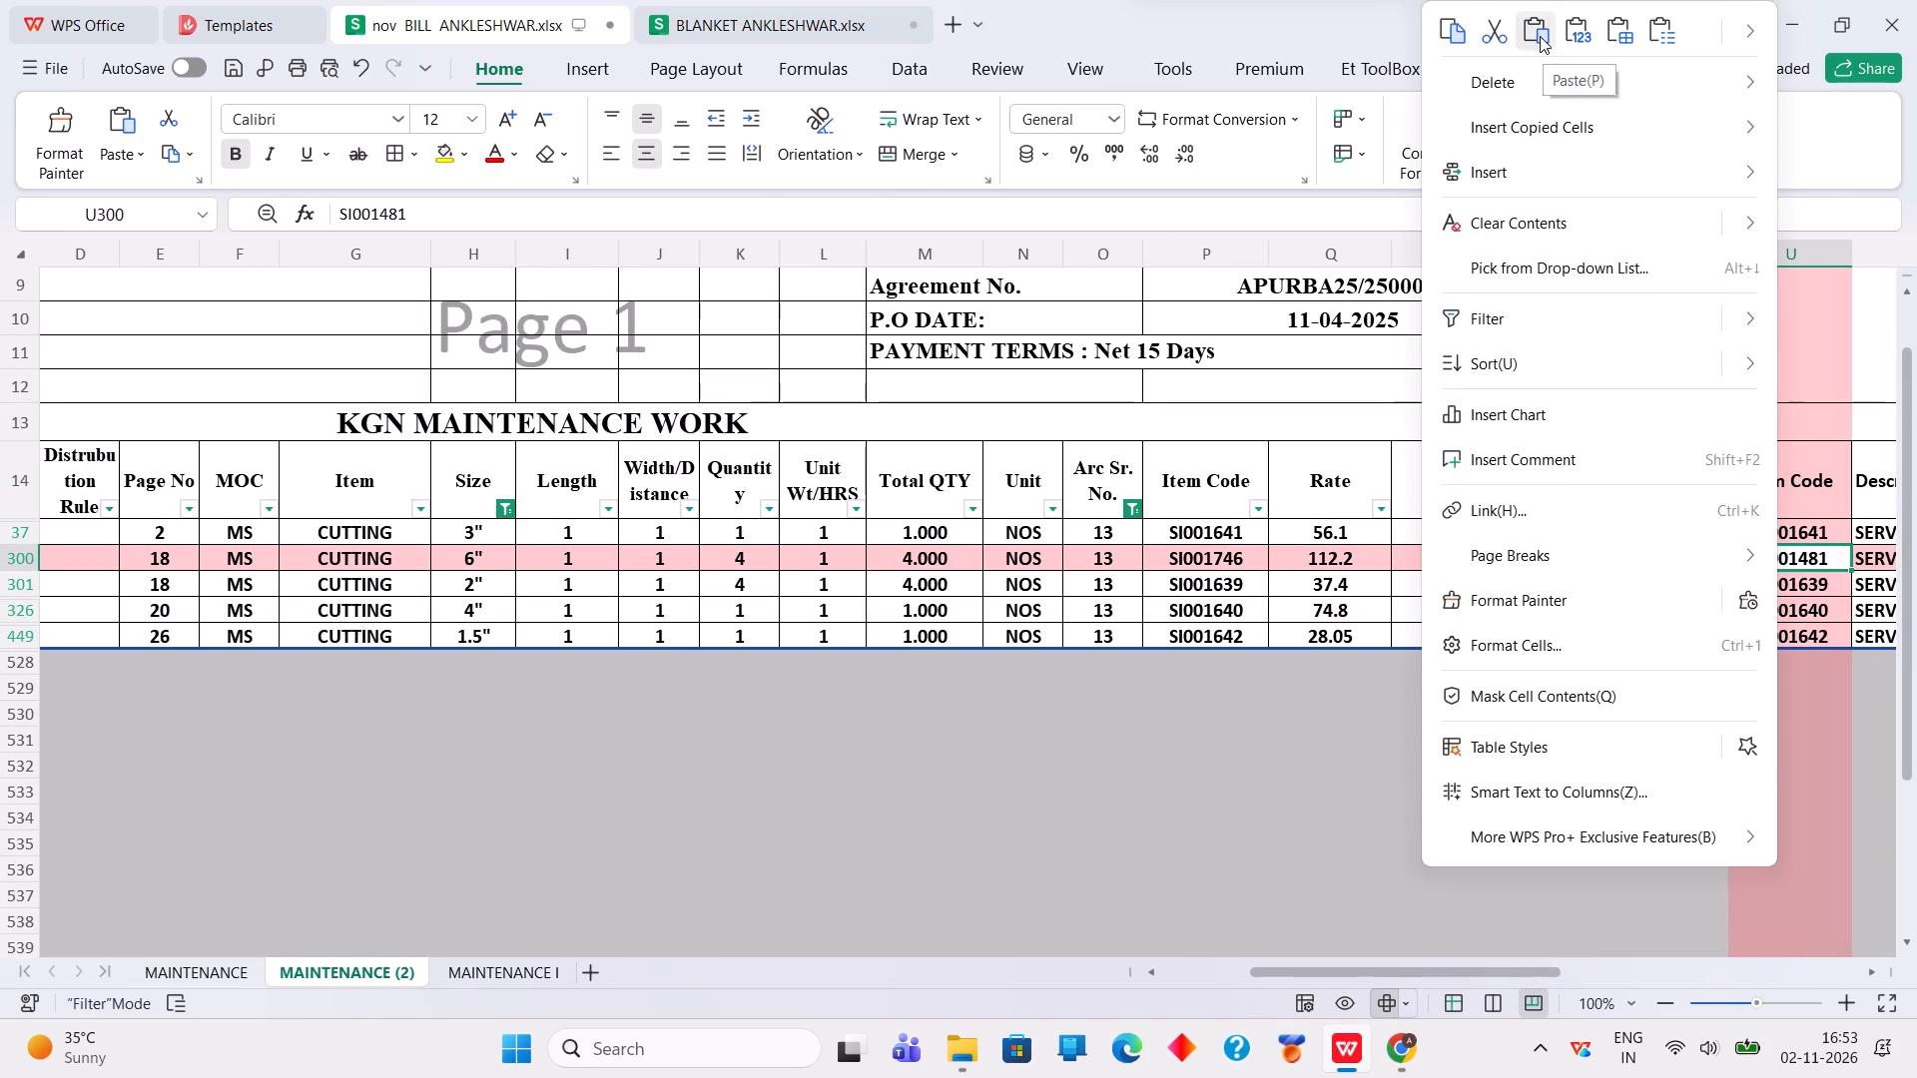
{"action": "double_click", "coordinate": [1540, 36]}
{"action": "key", "text": "ctrl+z"}
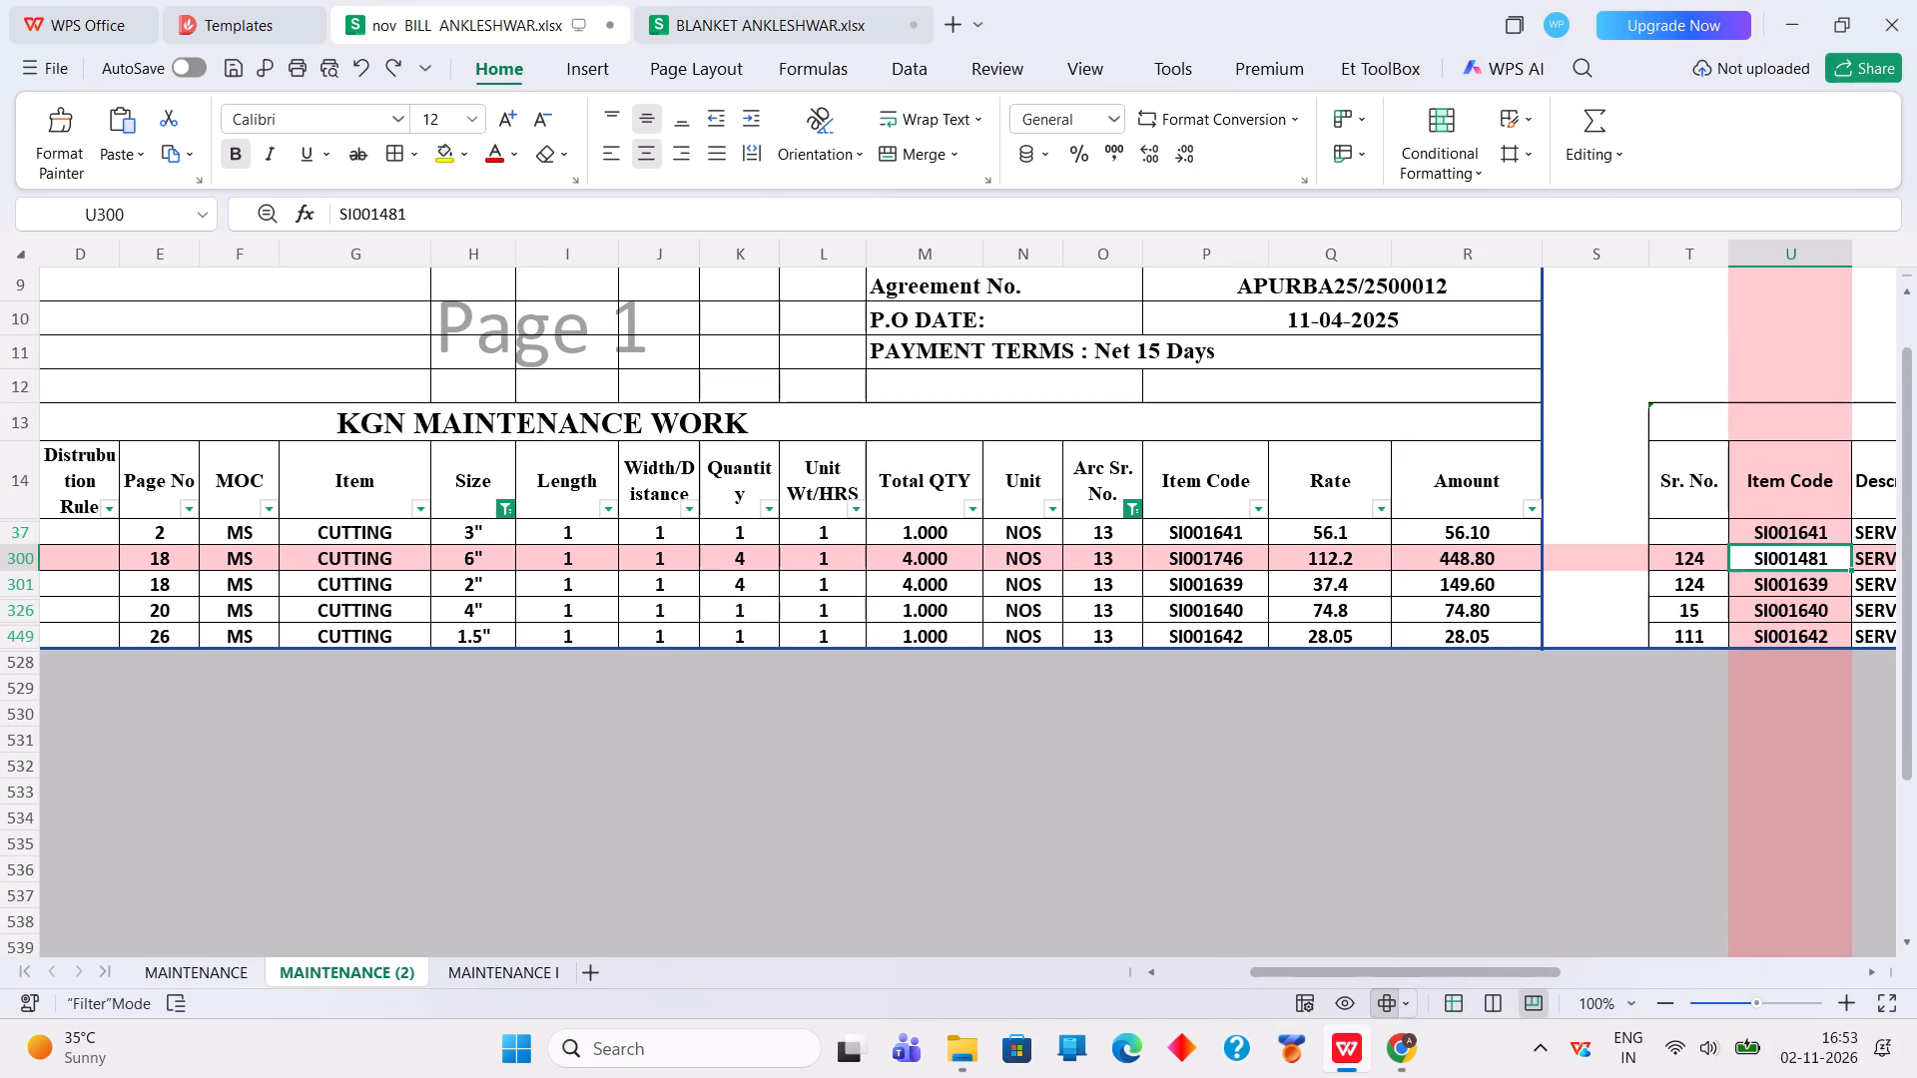
{"action": "right_click", "coordinate": [1770, 560]}
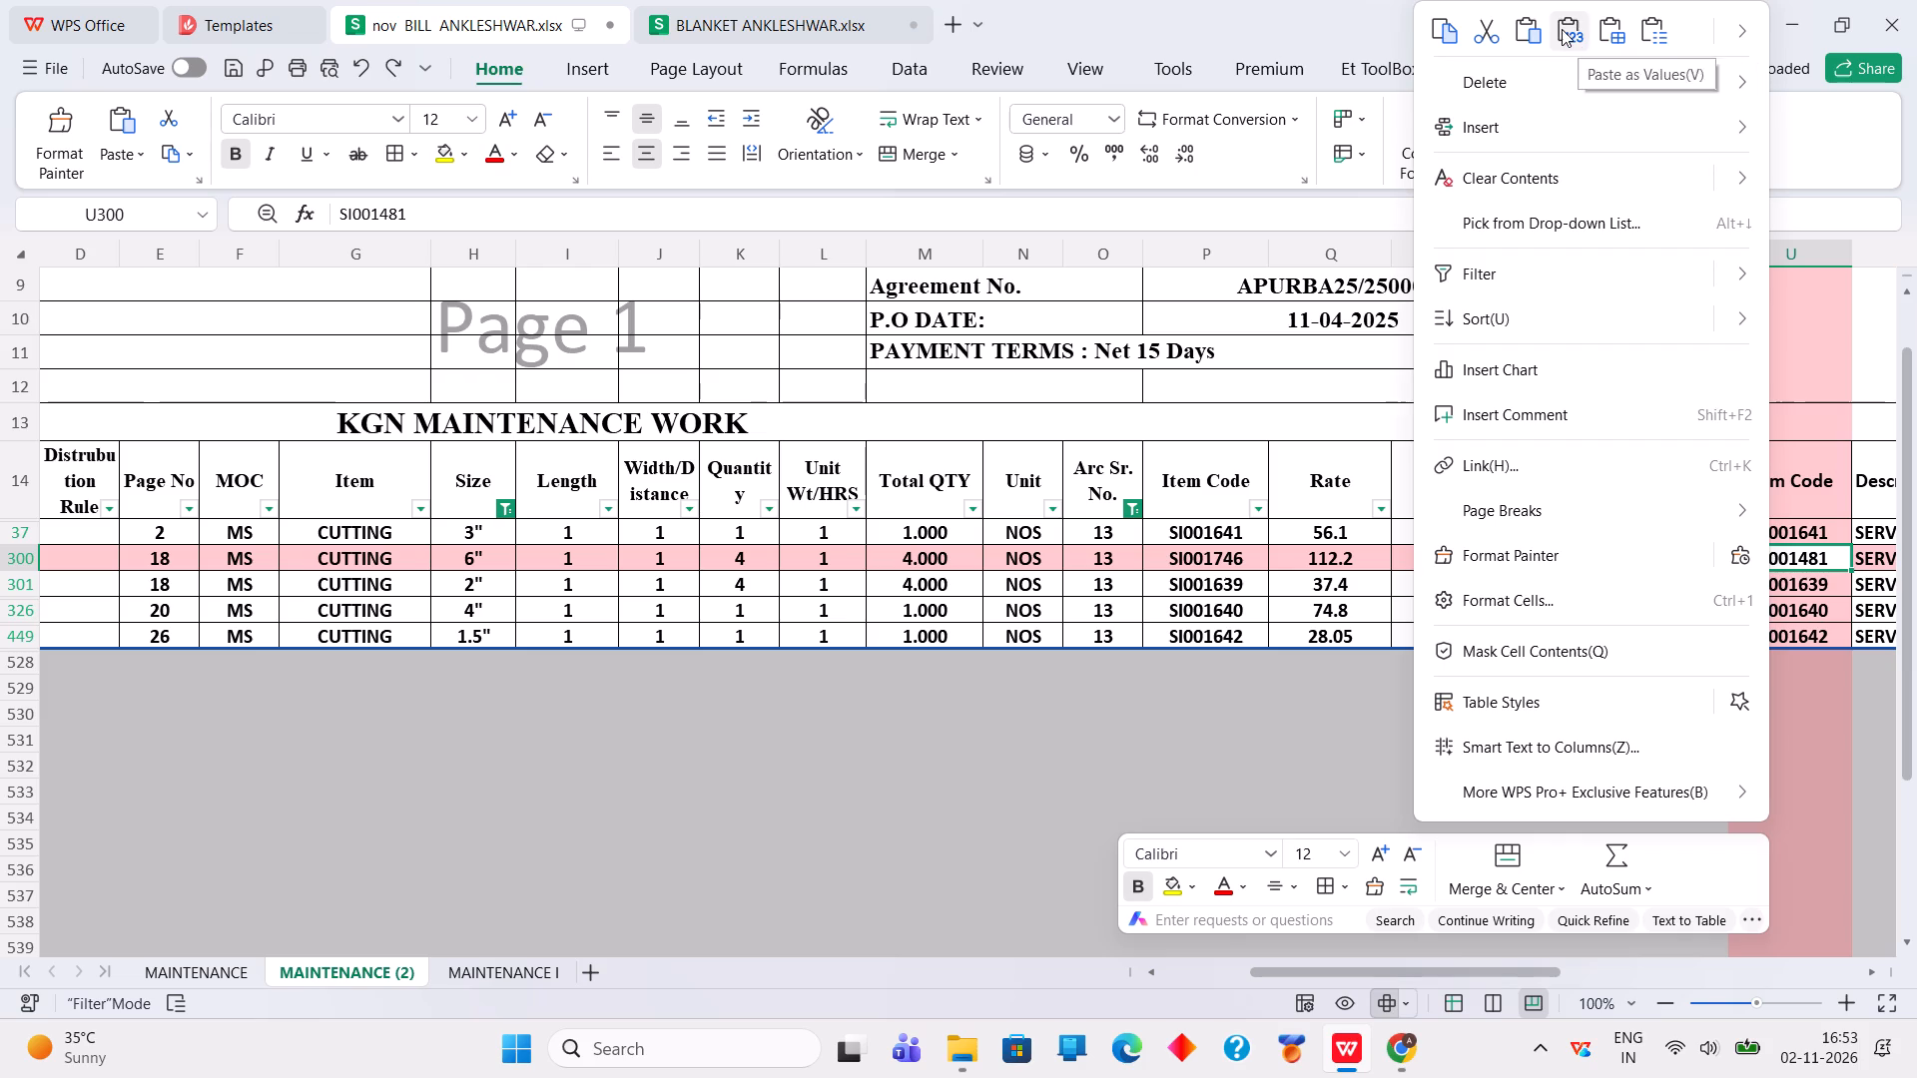
{"action": "left_click", "coordinate": [1562, 29]}
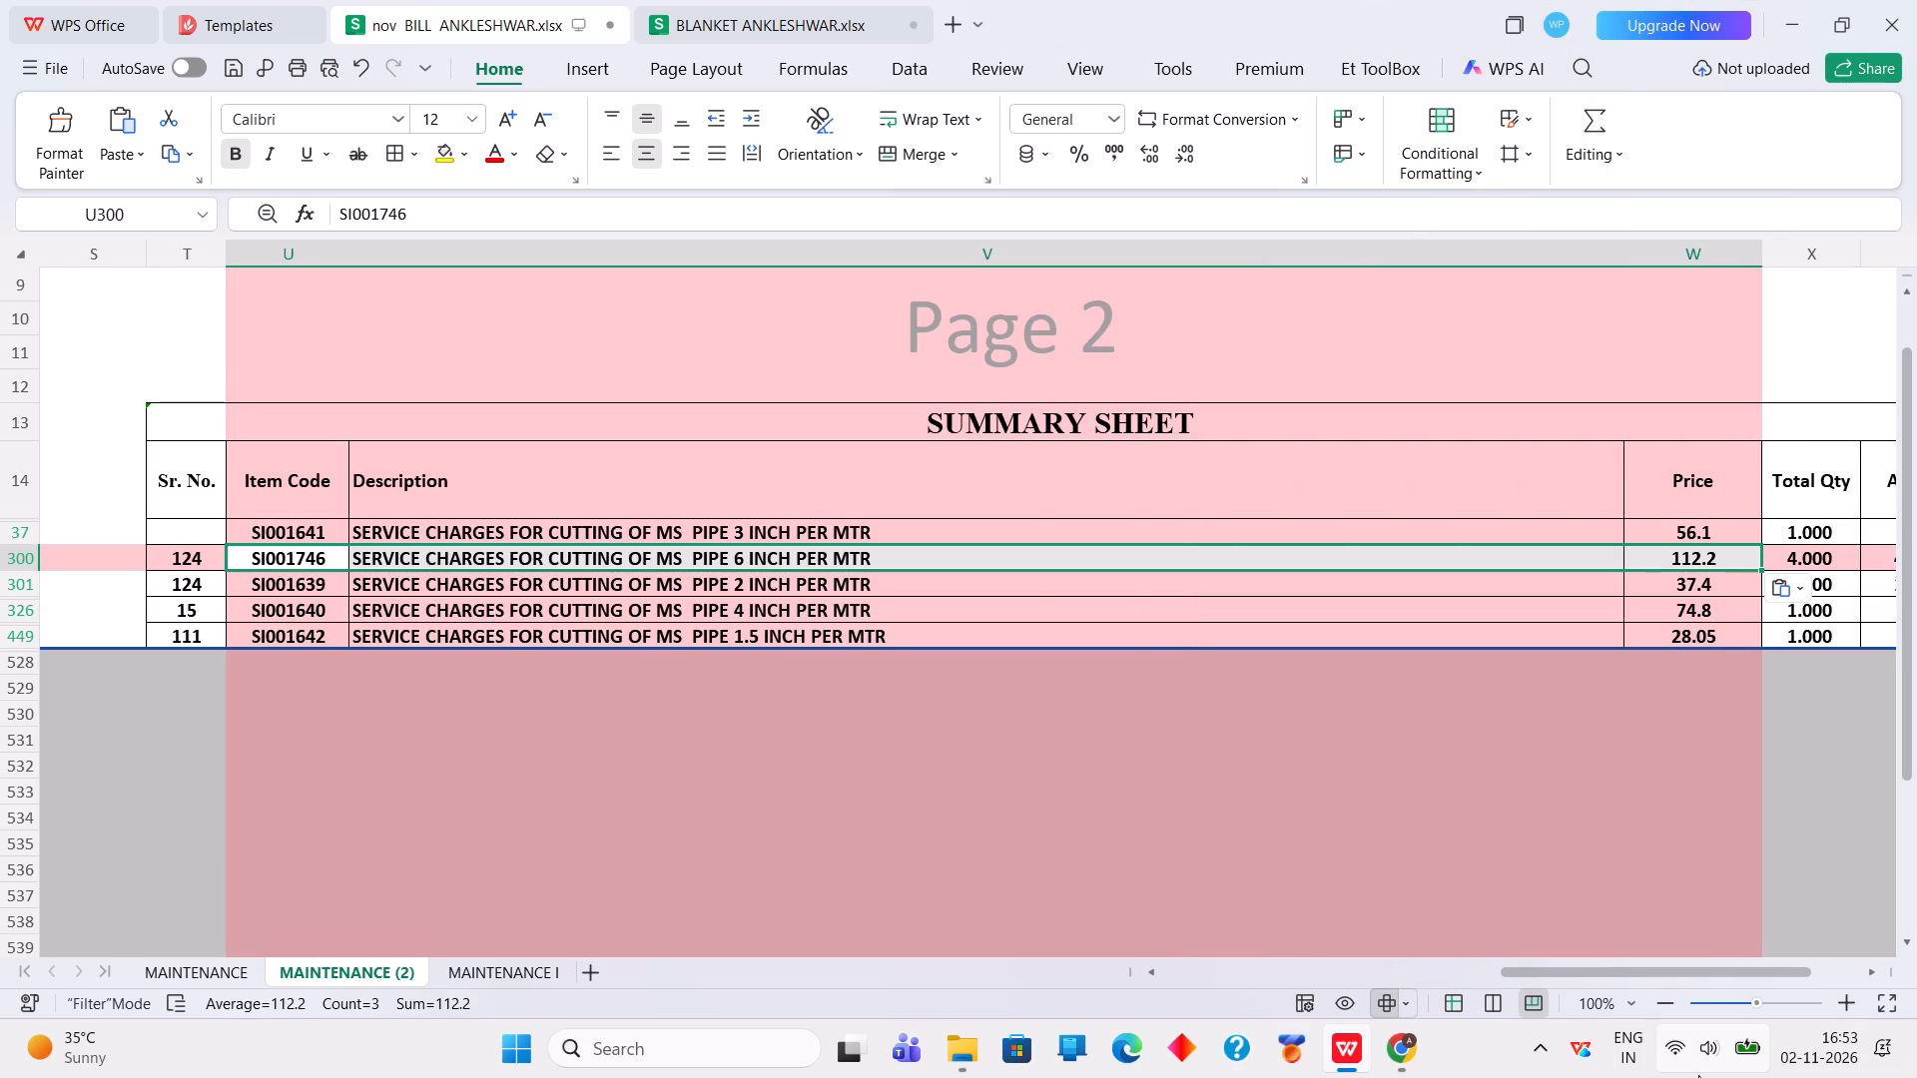
Reset the bill's Size filter so that all sizes under arc code 13 are included.
{"action": "left_click_drag", "start_coordinate": [1594, 975], "coordinate": [1786, 957]}
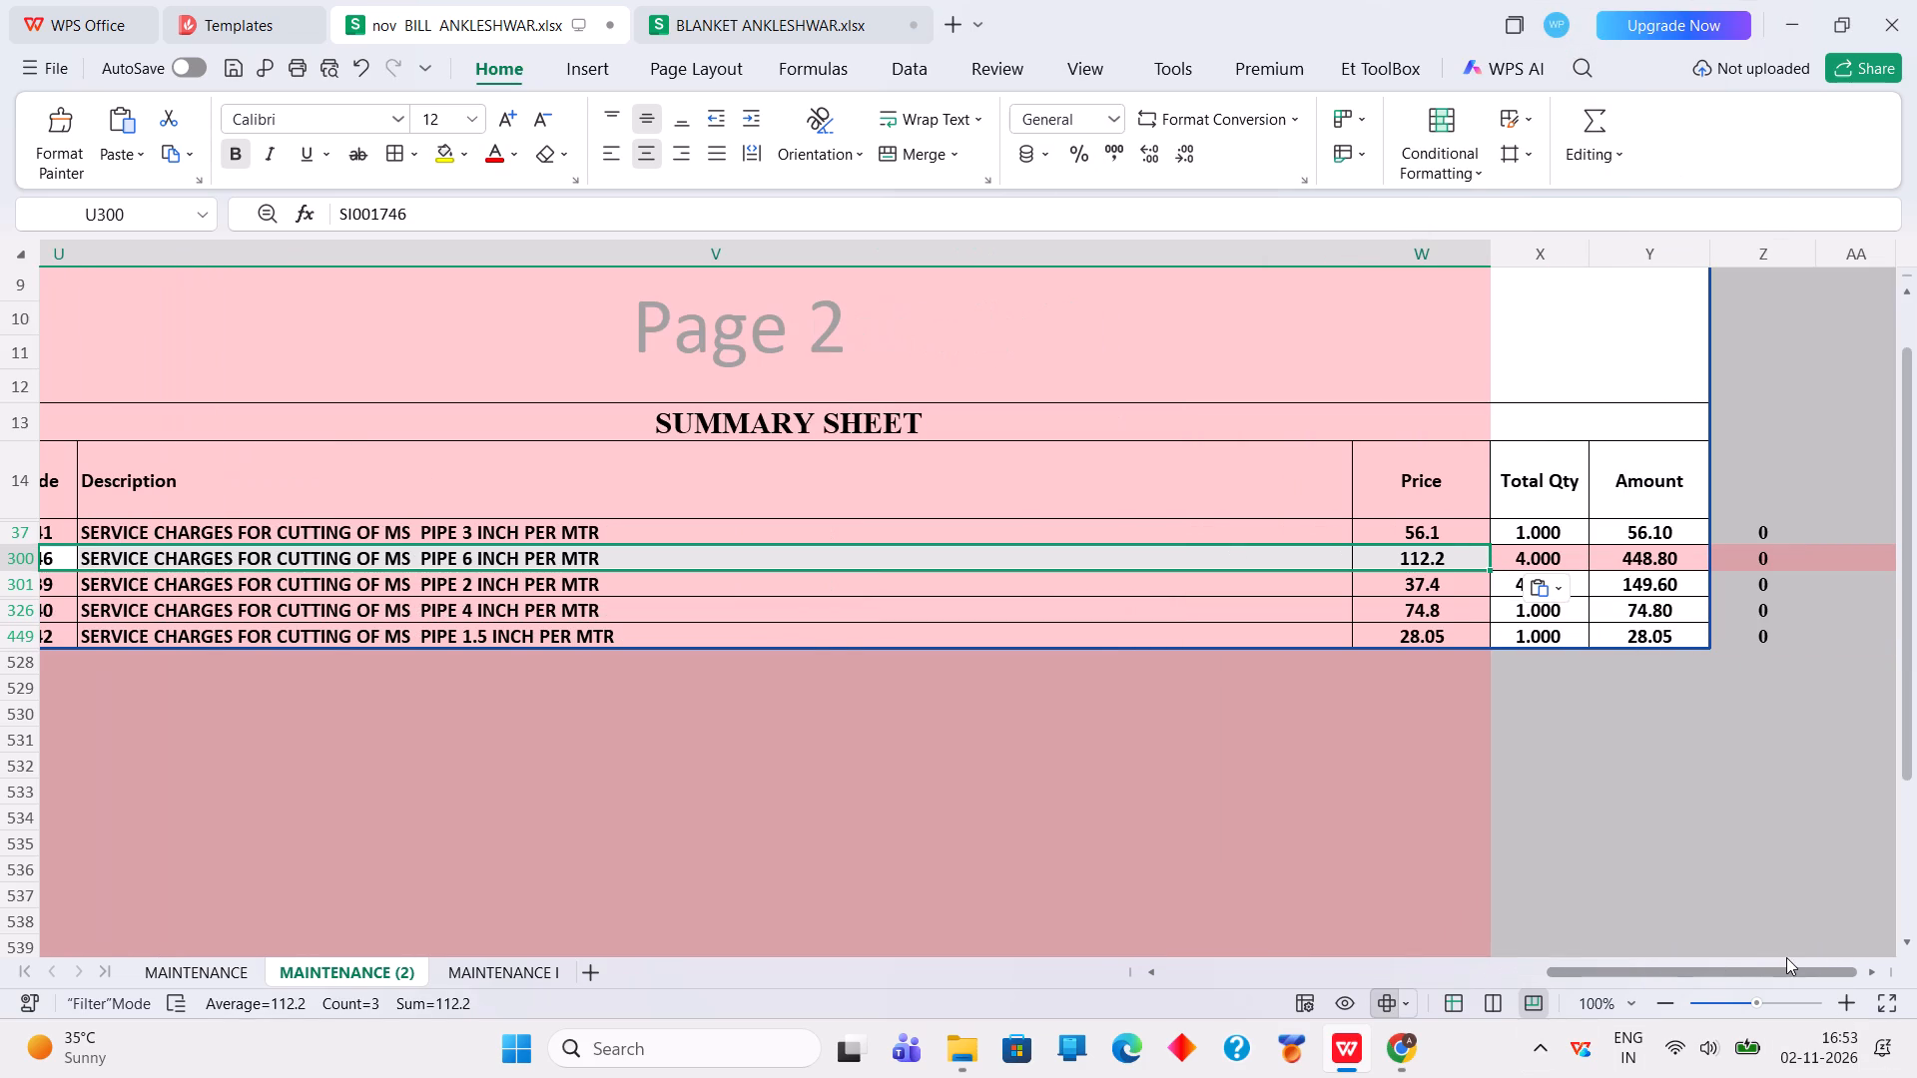
{"action": "left_click_drag", "start_coordinate": [1786, 957], "coordinate": [1288, 958]}
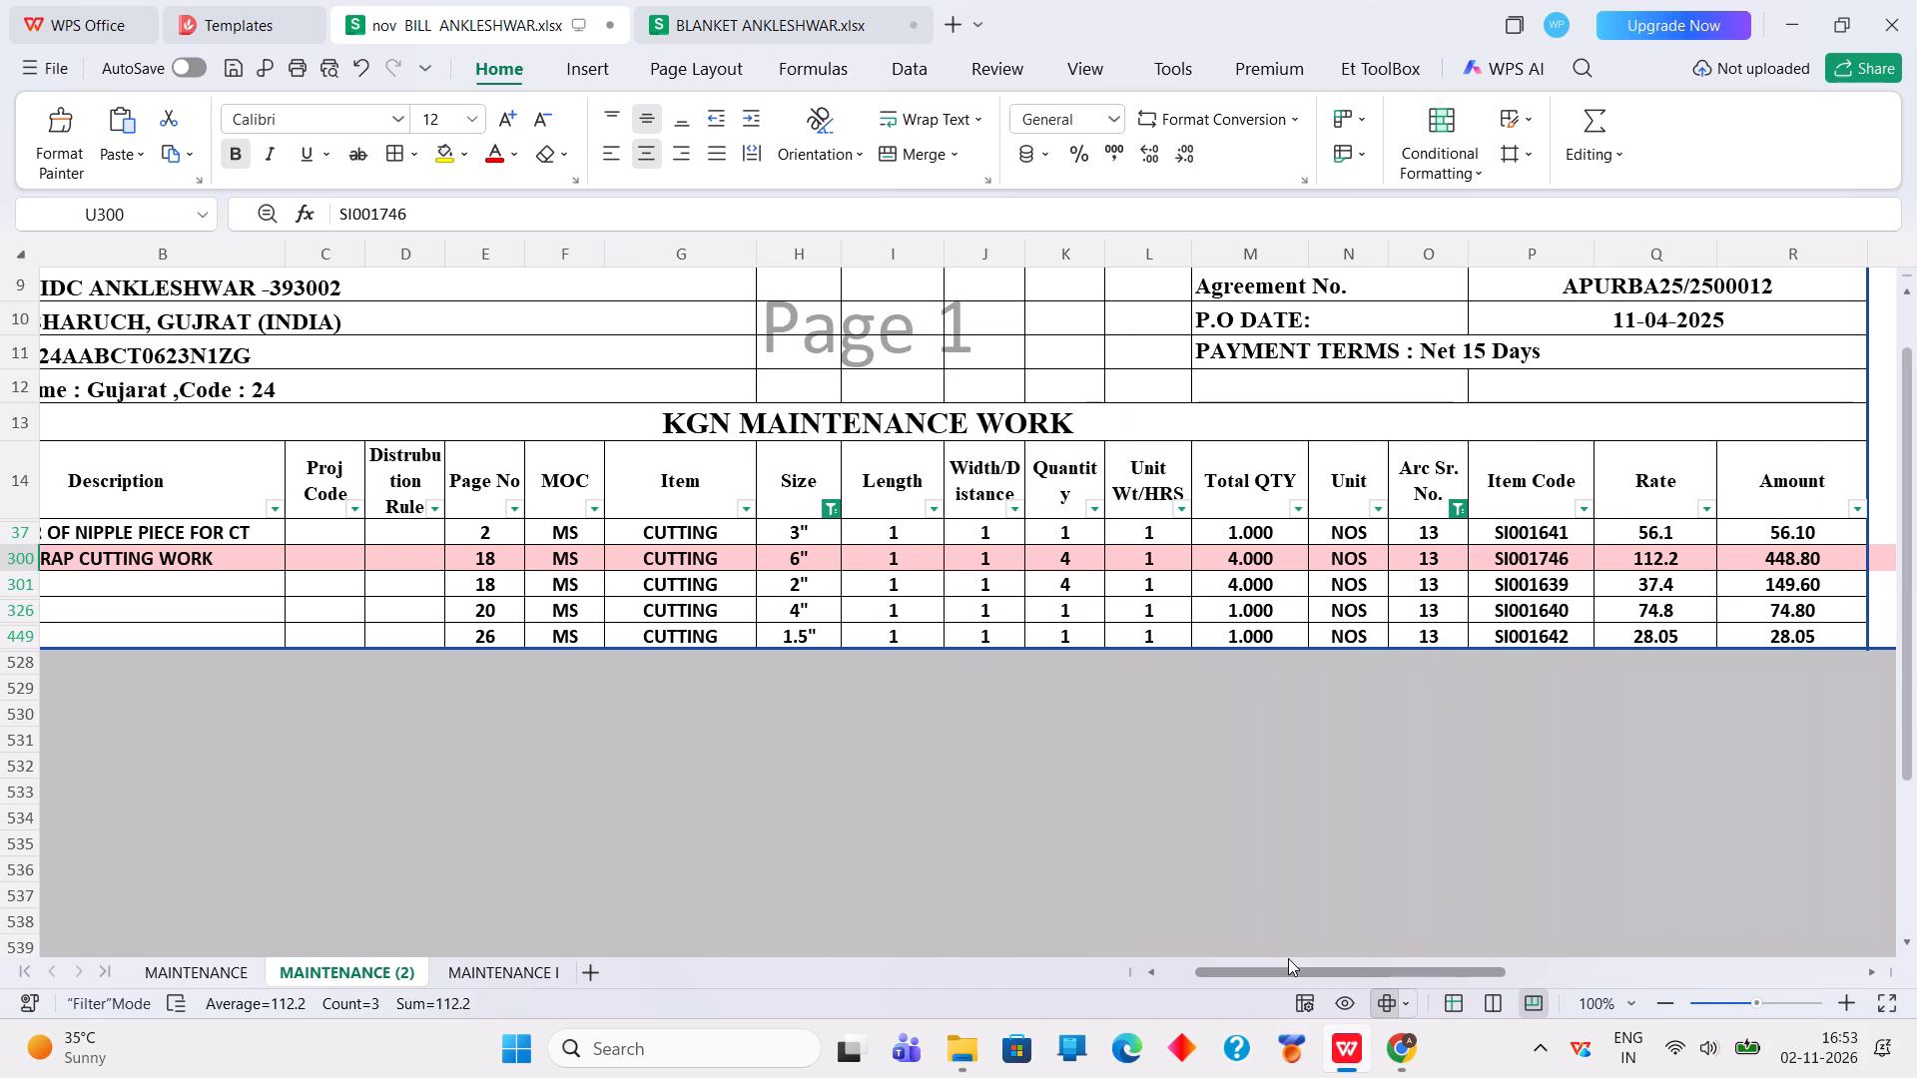
{"action": "left_click", "coordinate": [827, 500]}
{"action": "left_click", "coordinate": [874, 548]}
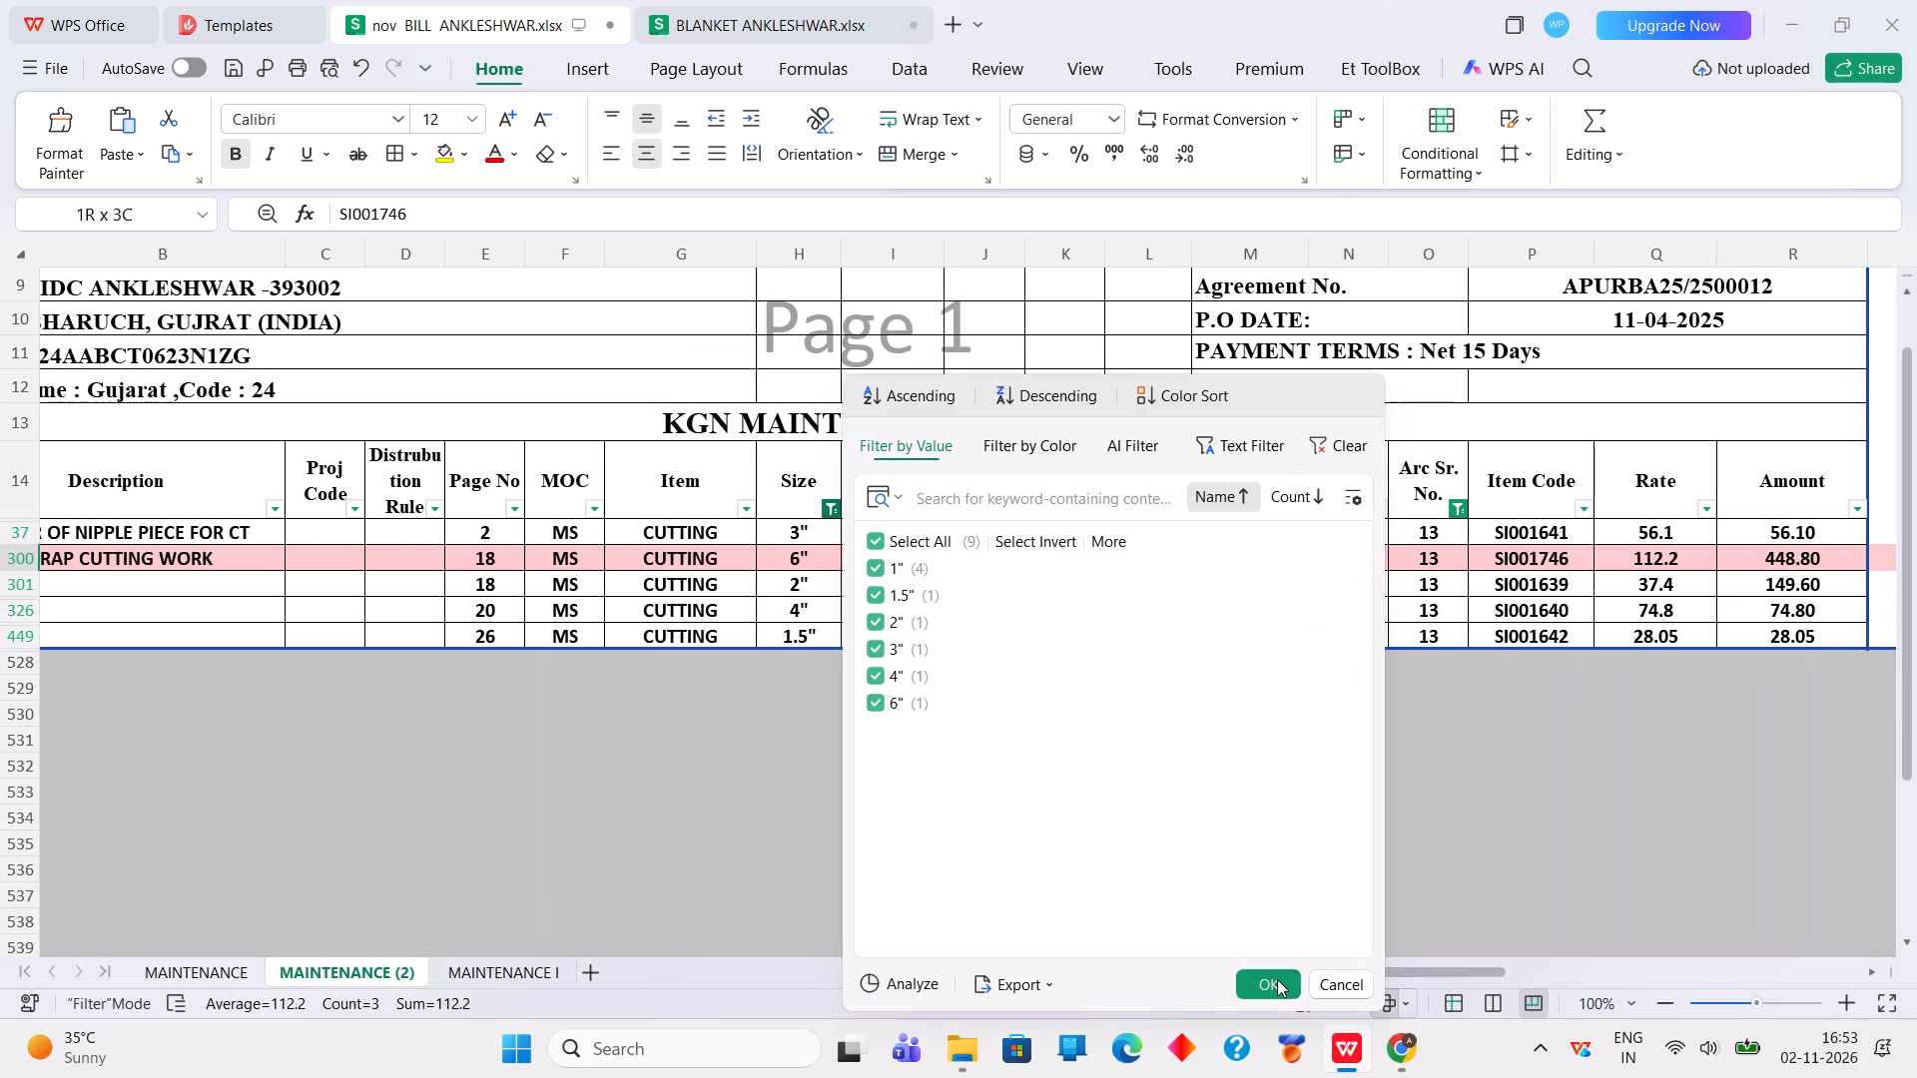
{"action": "left_click", "coordinate": [1277, 979]}
Filter the bill's Arc Sr. No. column to arc code 14 only.
{"action": "left_click", "coordinate": [1451, 508]}
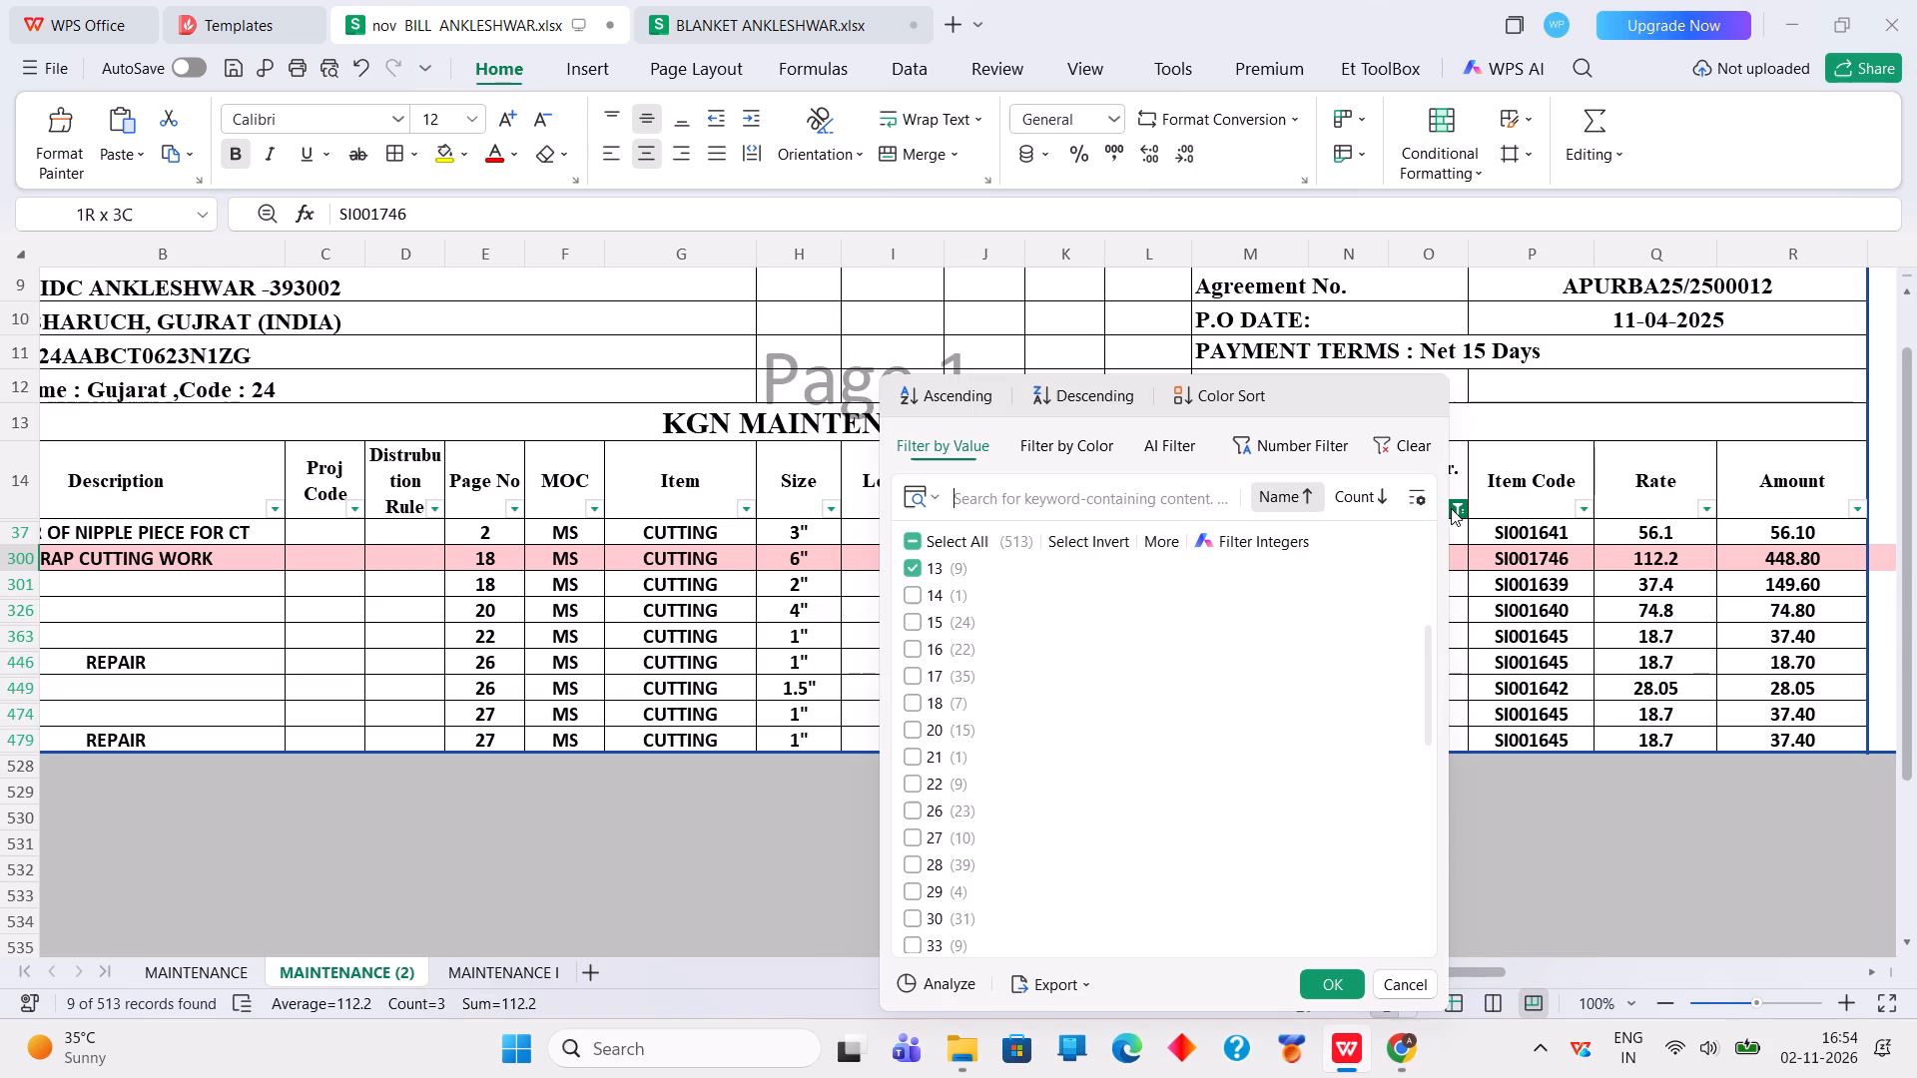
{"action": "left_click", "coordinate": [969, 592]}
{"action": "left_click", "coordinate": [941, 550]}
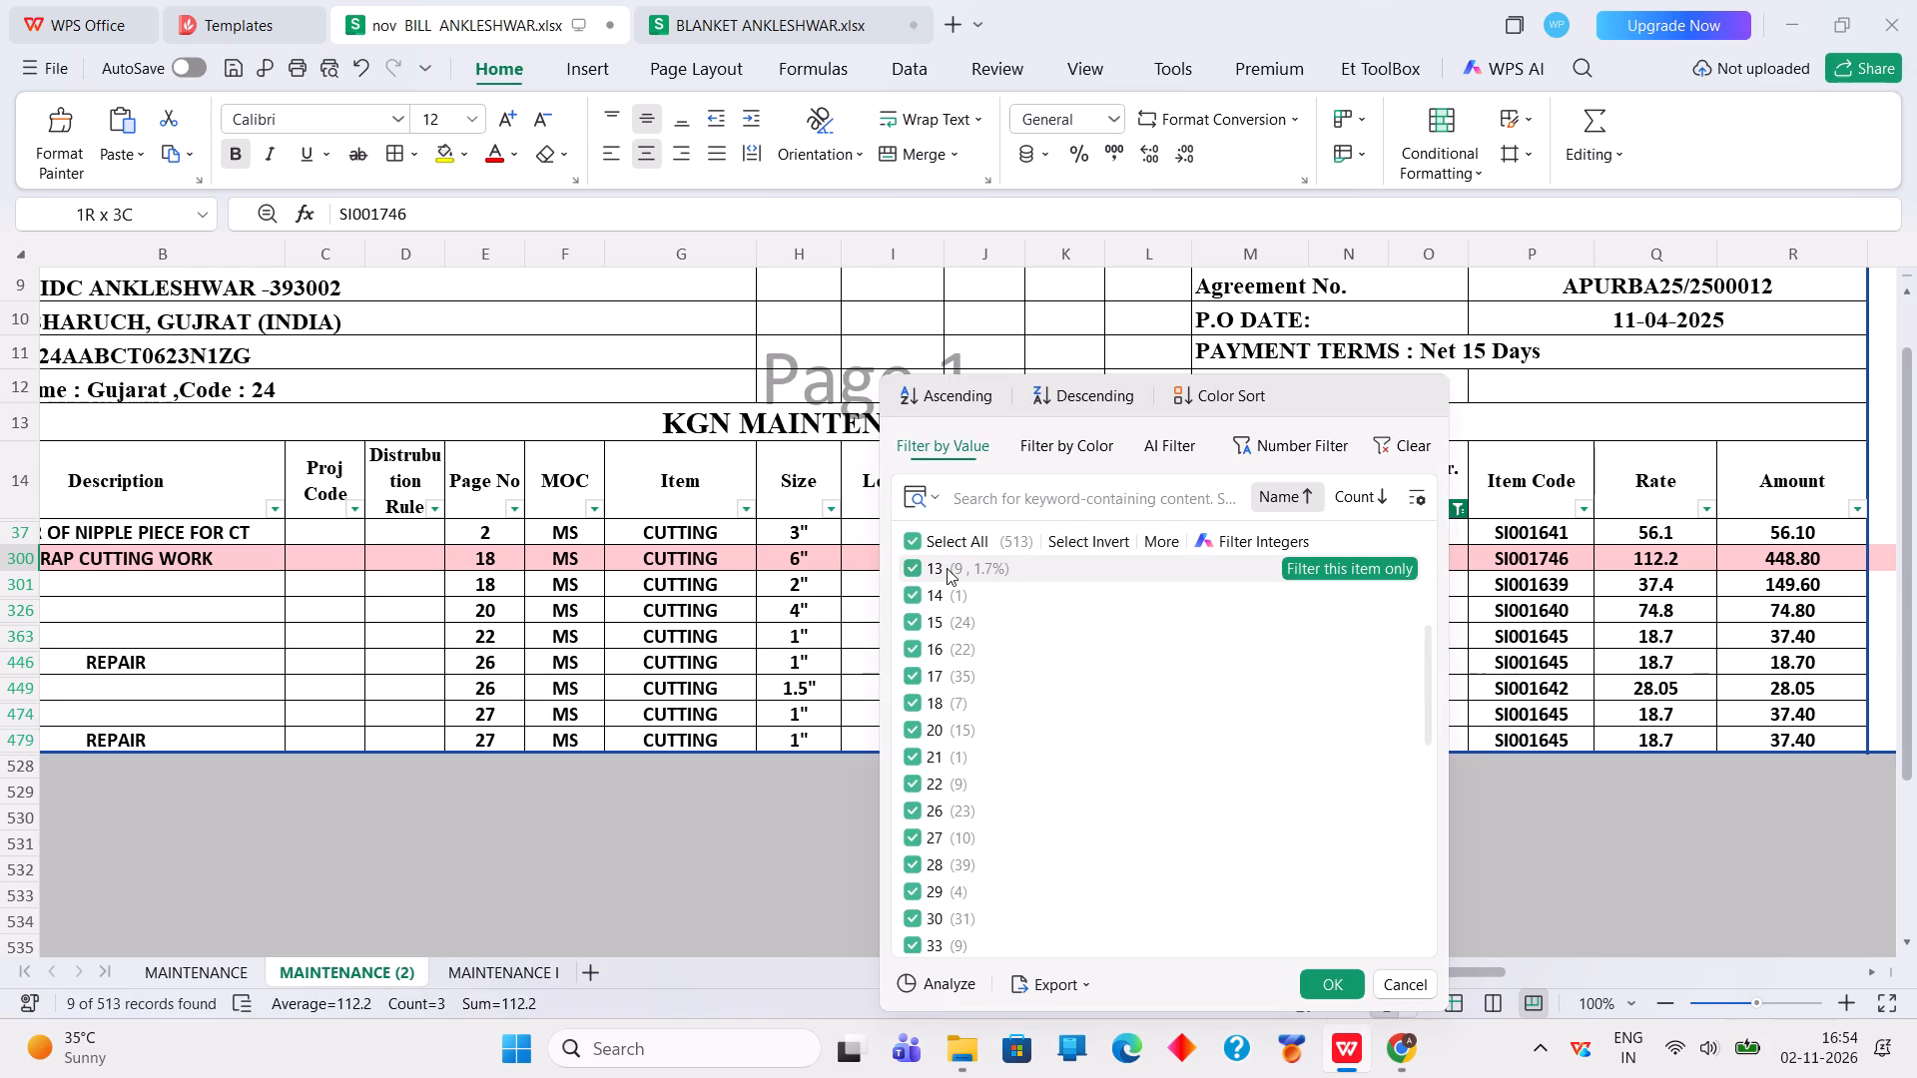
{"action": "left_click", "coordinate": [918, 540]}
{"action": "left_click", "coordinate": [920, 599]}
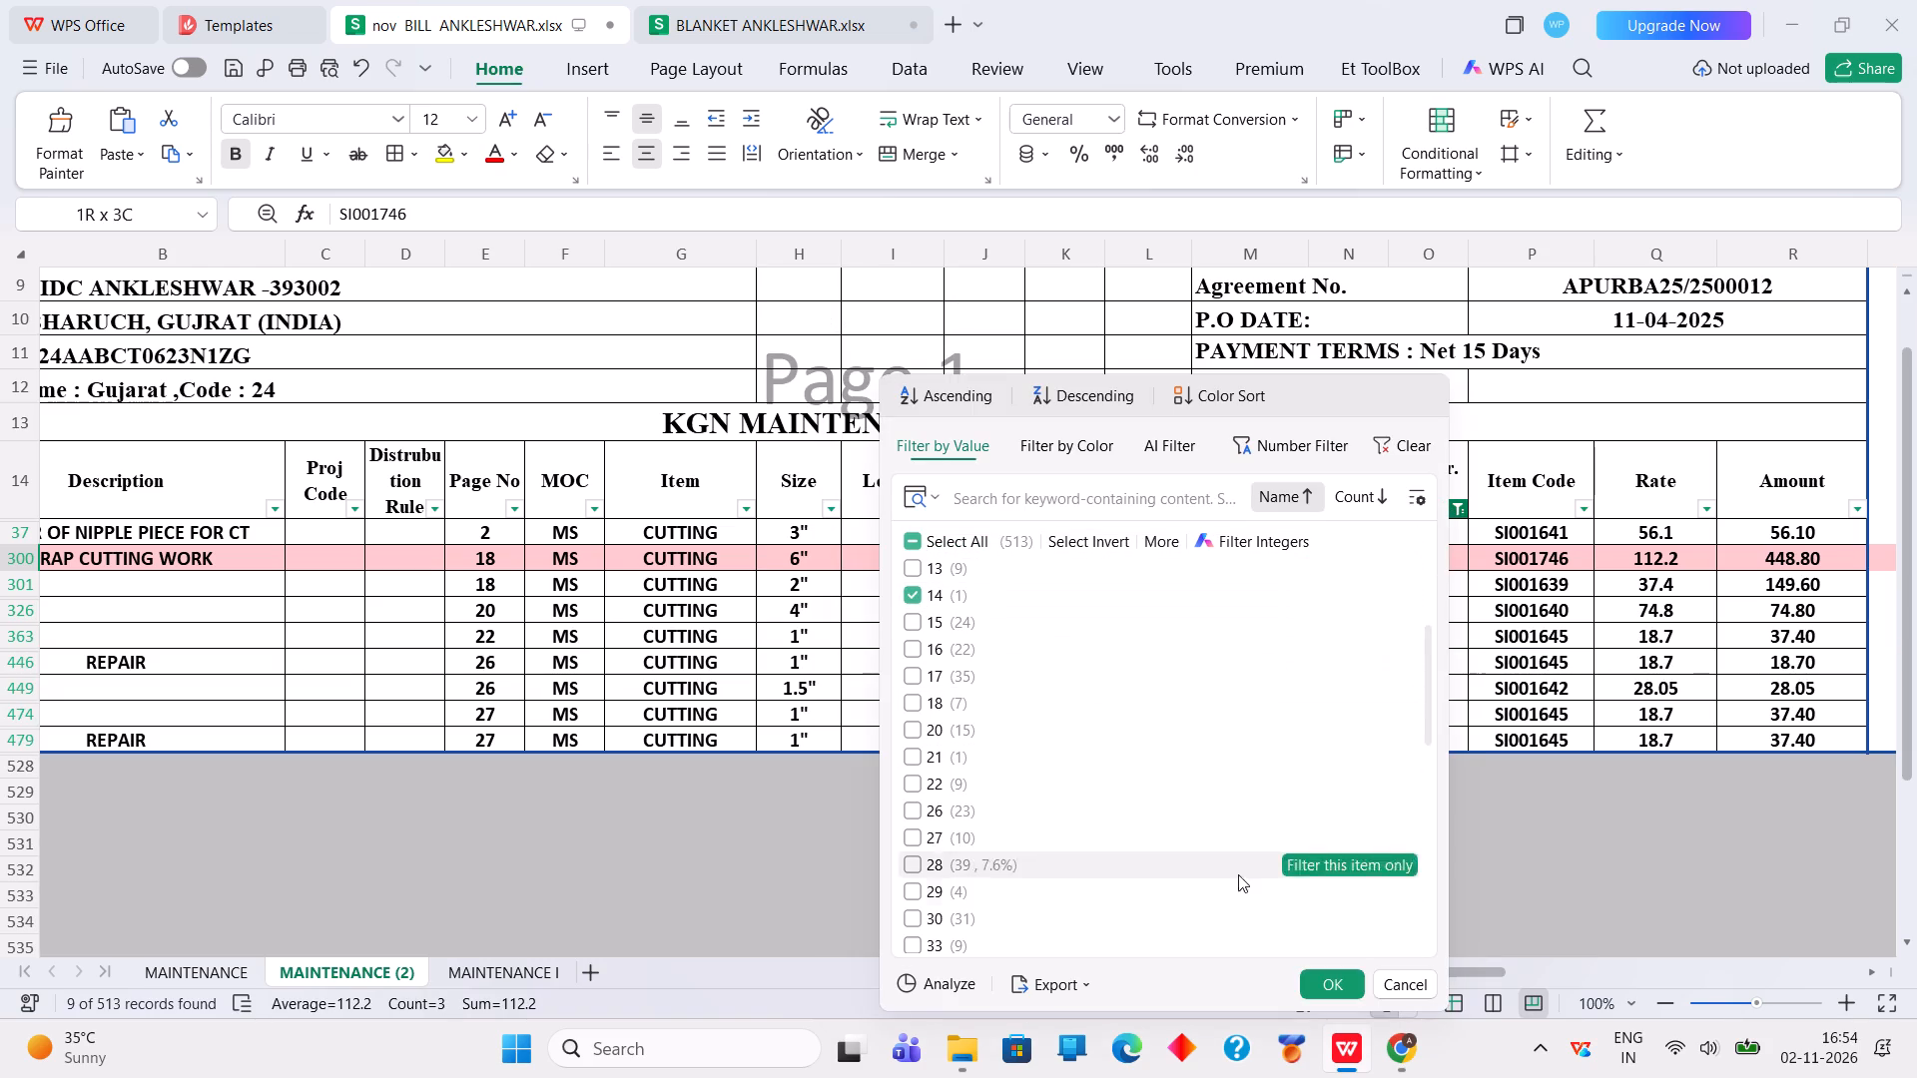
{"action": "left_click", "coordinate": [1330, 983]}
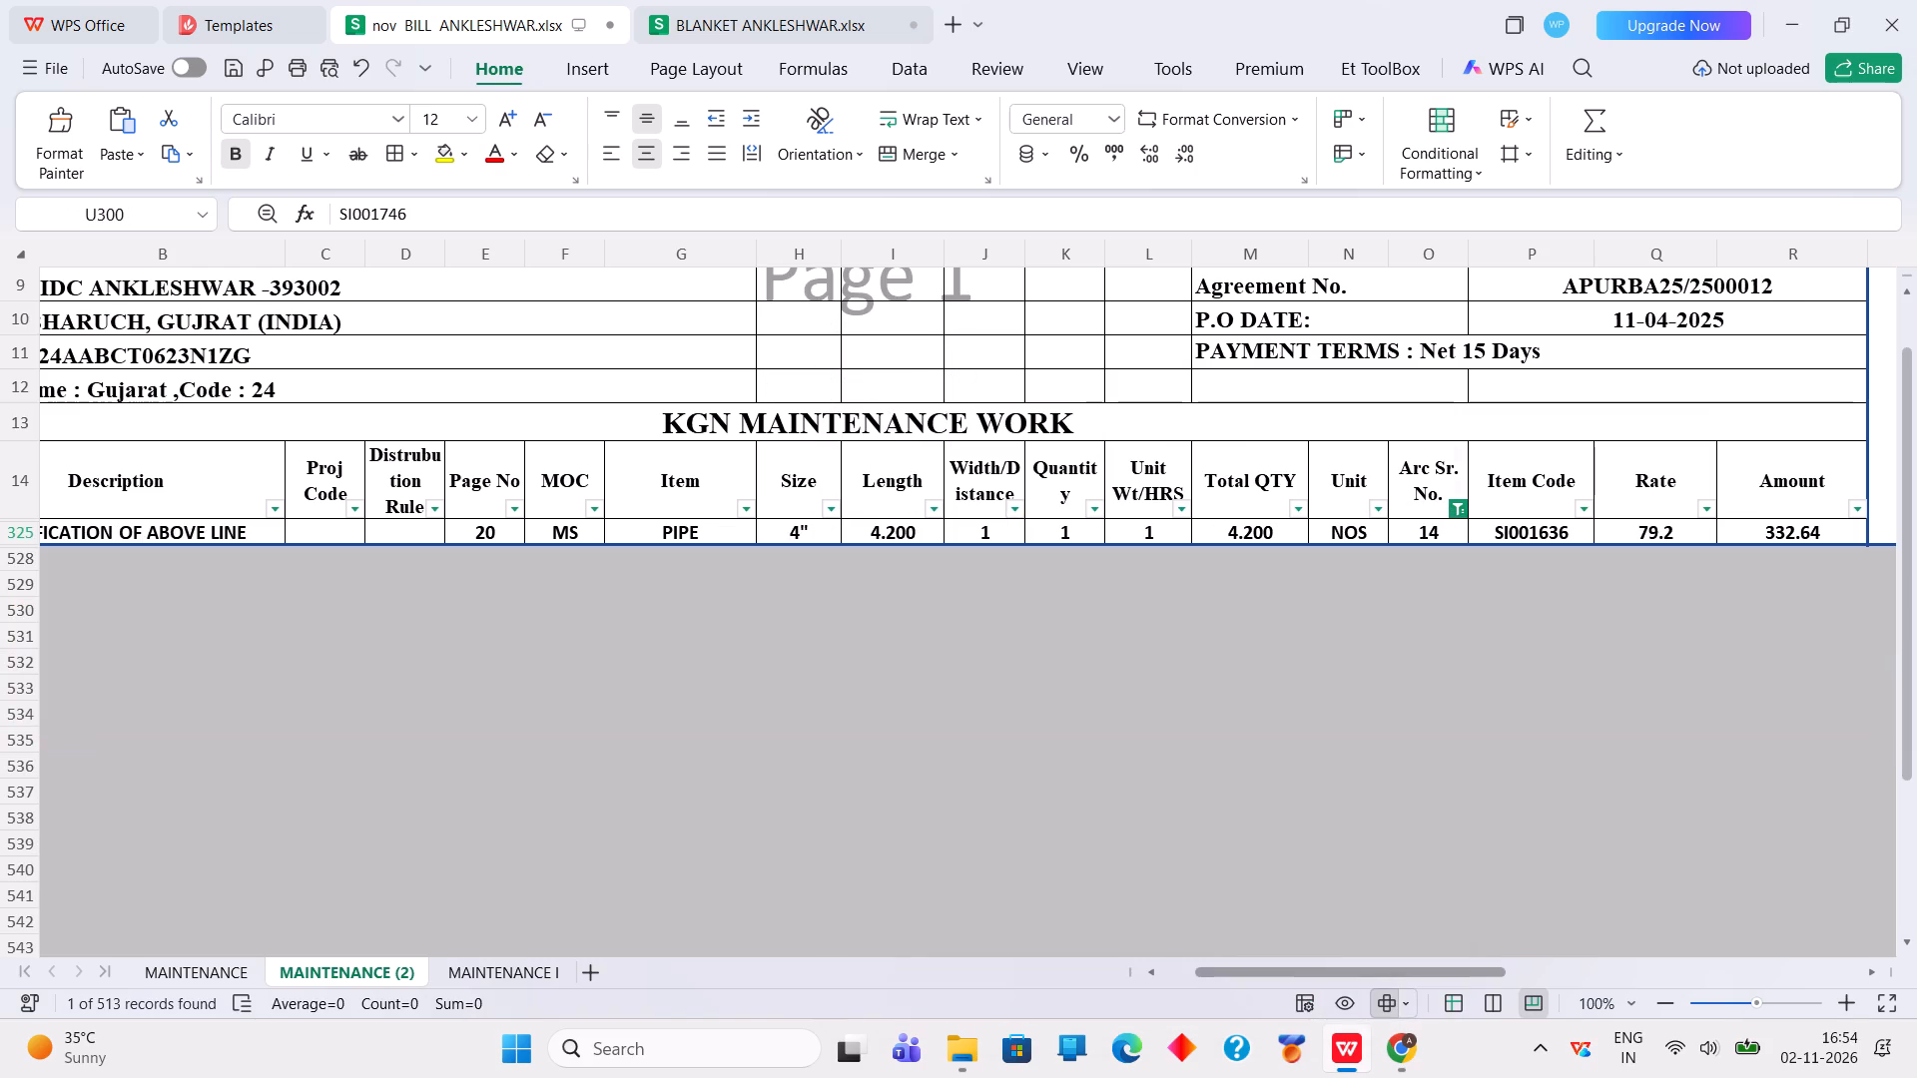
In the blanket workbook, filter the arc code column to 14 only.
{"action": "left_click", "coordinate": [771, 0]}
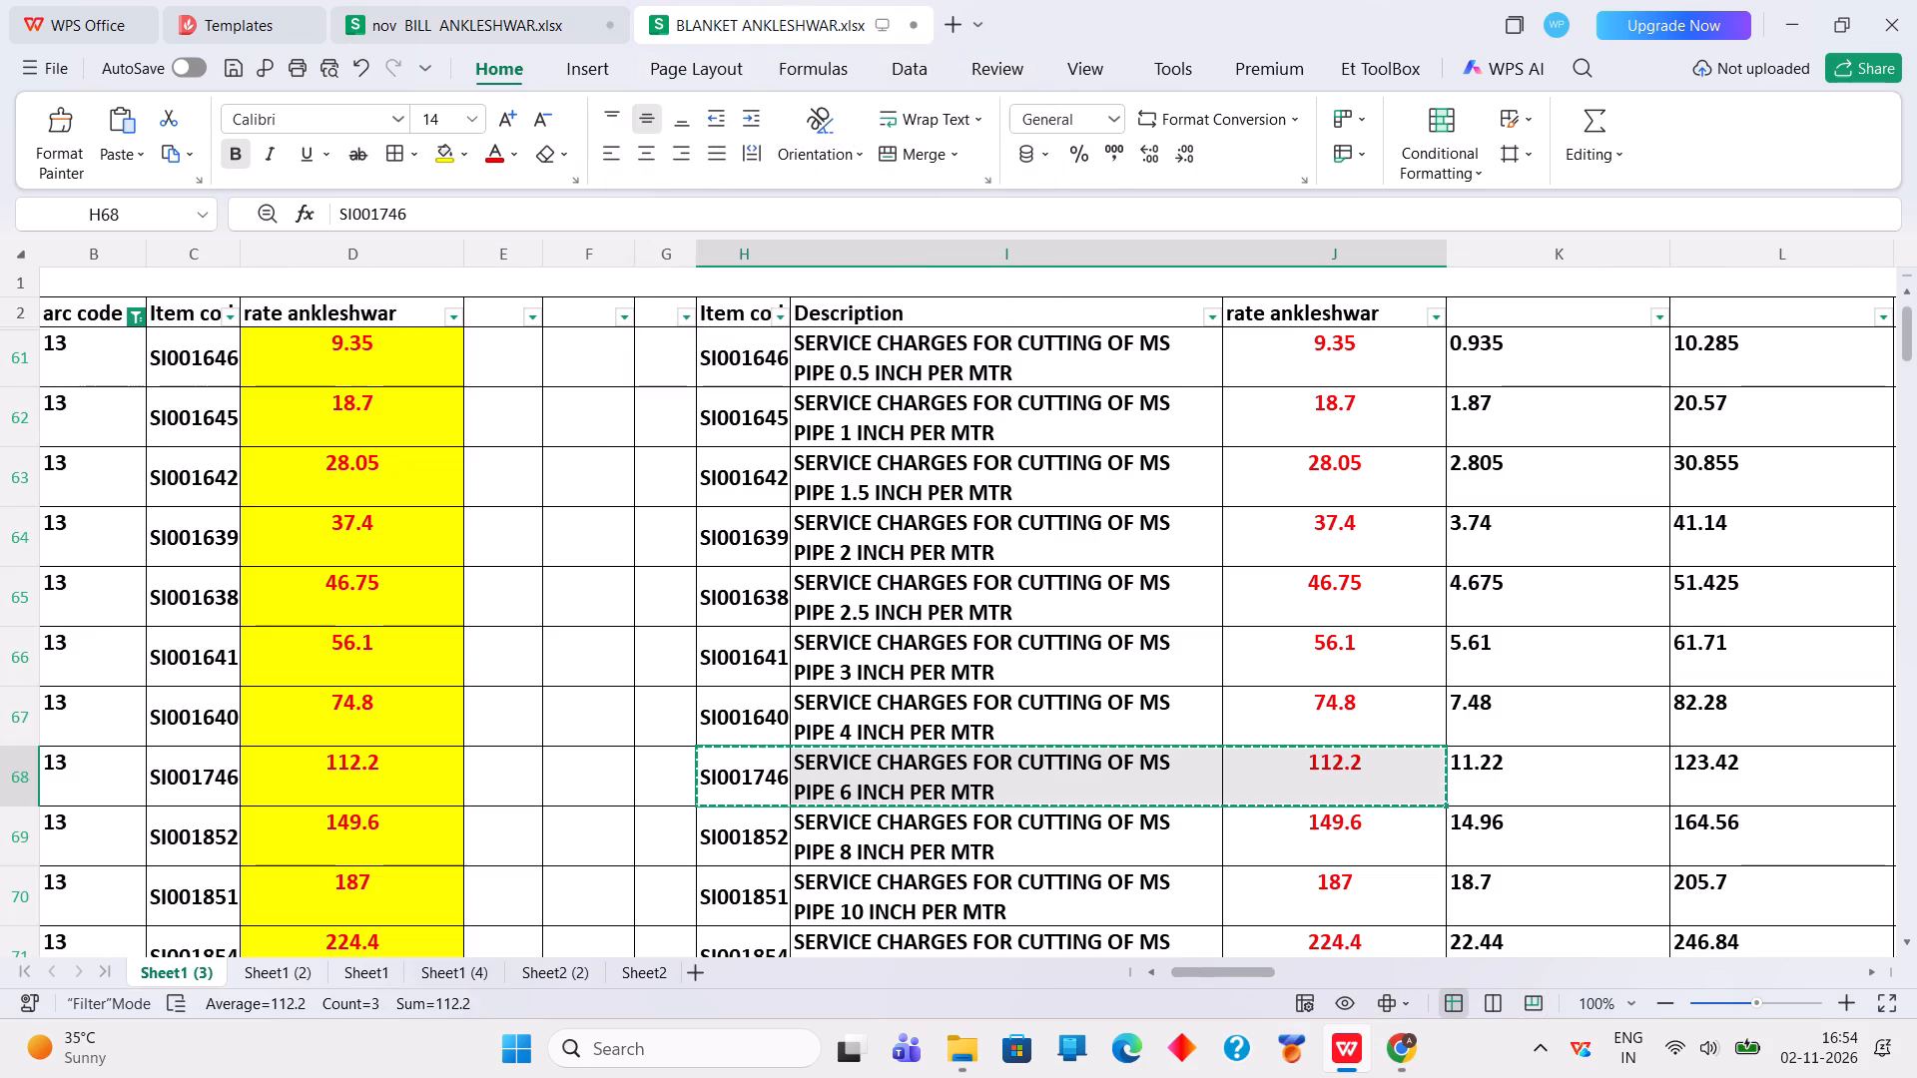
{"action": "left_click", "coordinate": [132, 323]}
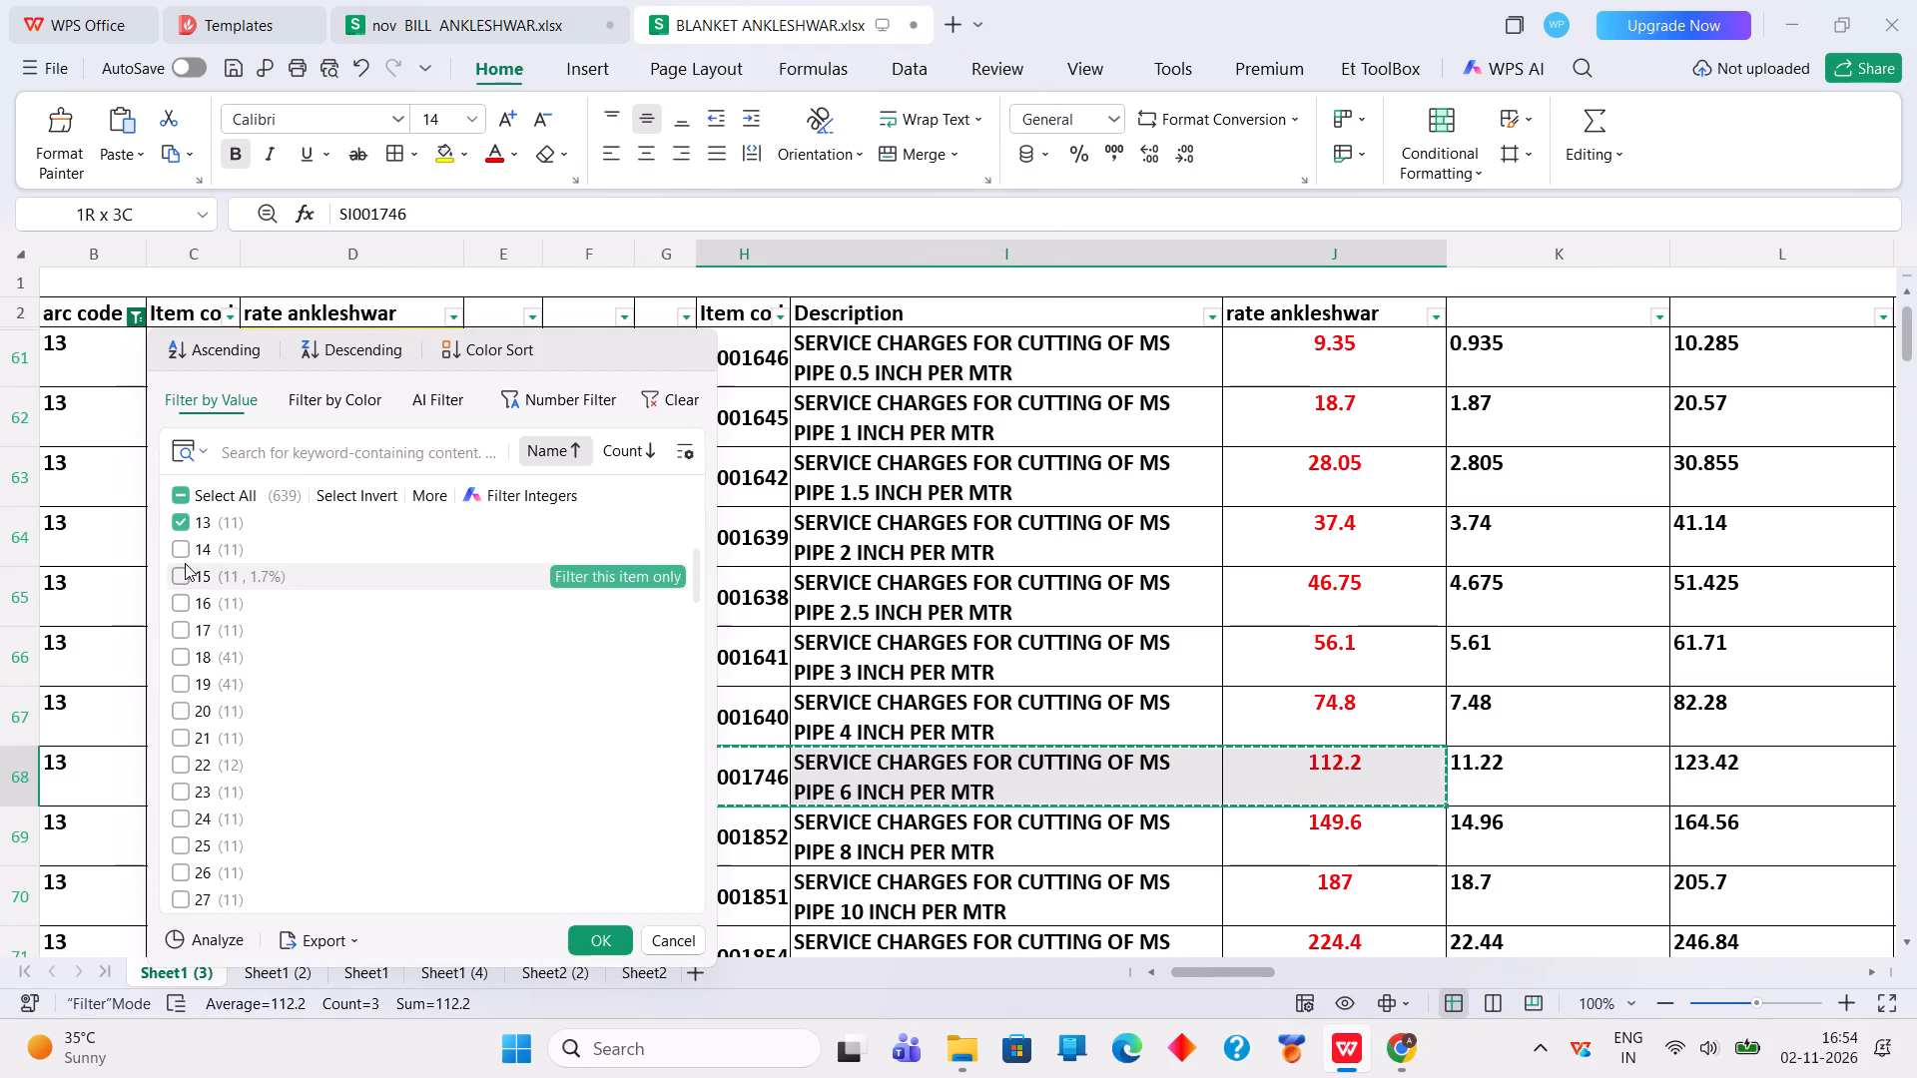
{"action": "left_click", "coordinate": [177, 551]}
{"action": "left_click", "coordinate": [184, 512]}
{"action": "left_click", "coordinate": [594, 942]}
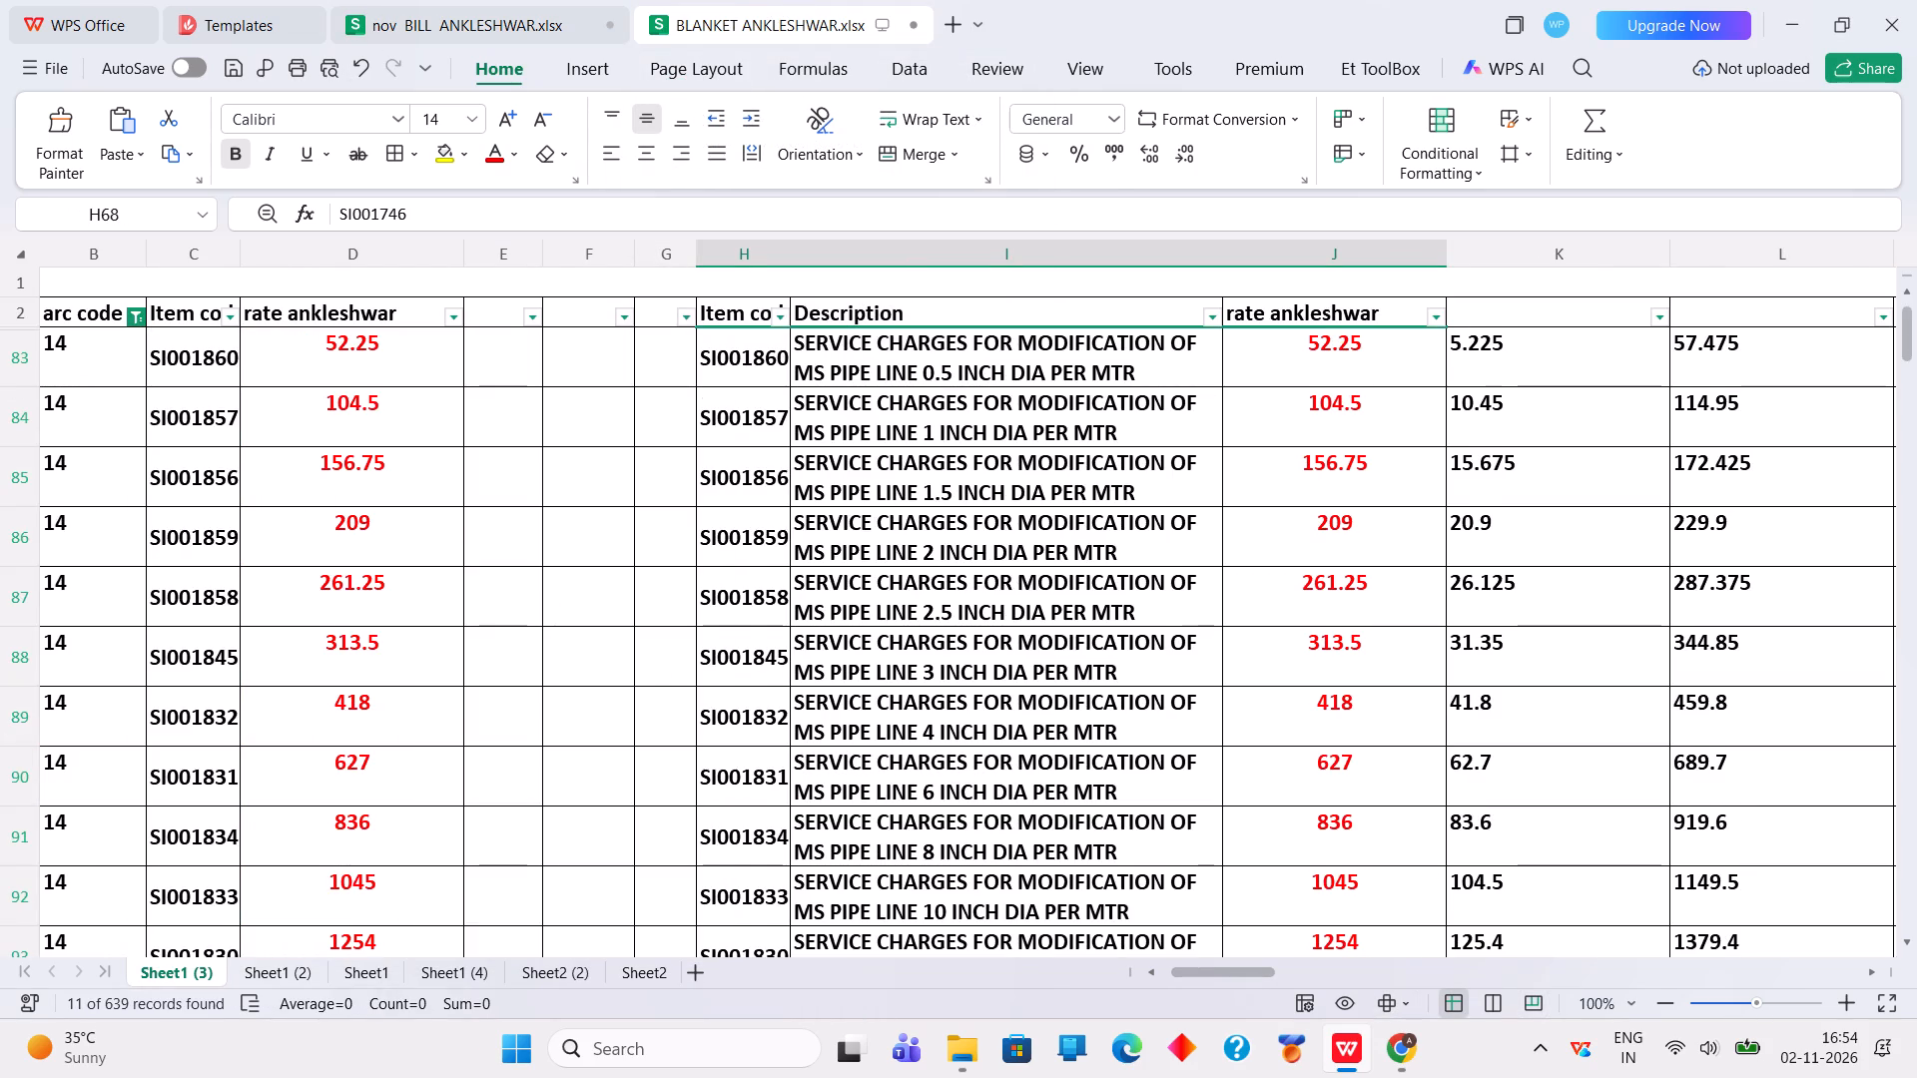
Copy the blanket's 4 inch pipe line modification item code SI001832 and rate 418 as values into the bill's P325:Q325.
{"action": "left_click_drag", "start_coordinate": [185, 714], "coordinate": [400, 718]}
{"action": "right_click", "coordinate": [400, 718]}
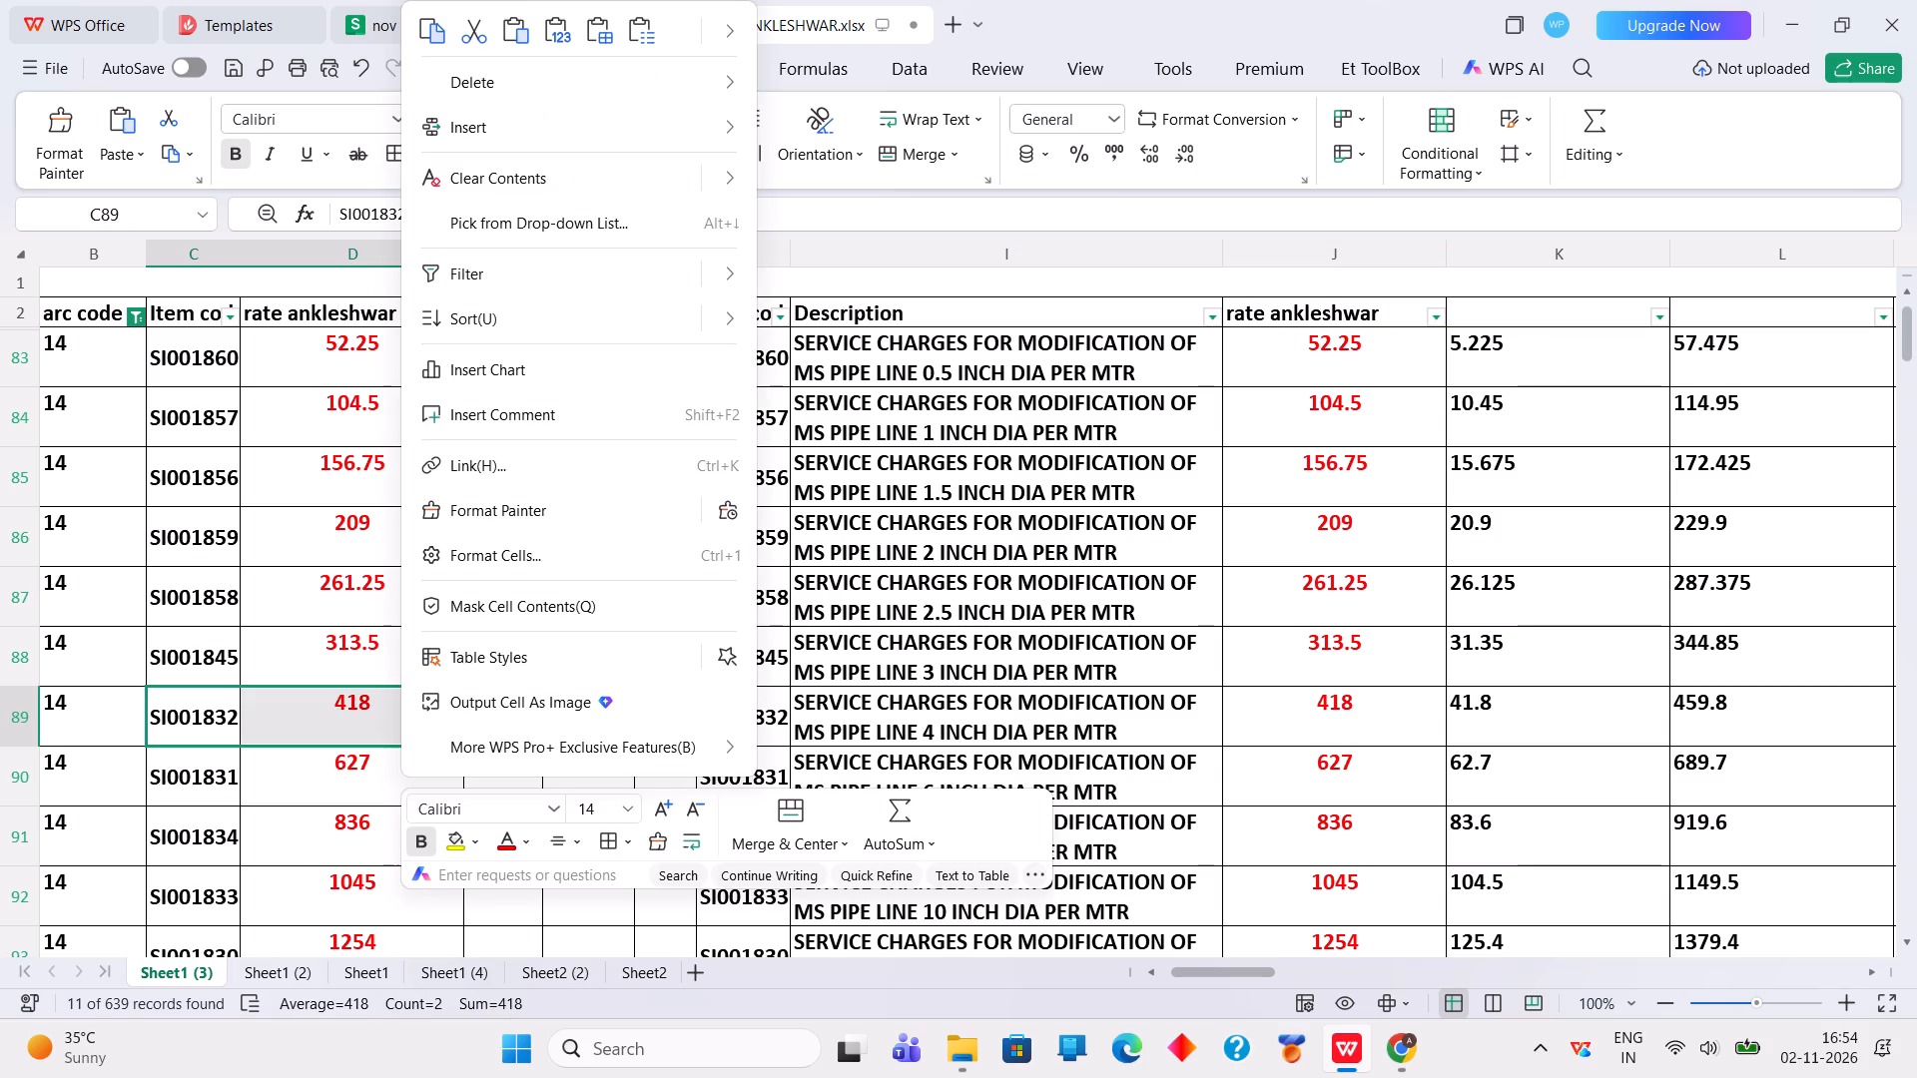
{"action": "left_click", "coordinate": [433, 25]}
{"action": "left_click", "coordinate": [432, 24]}
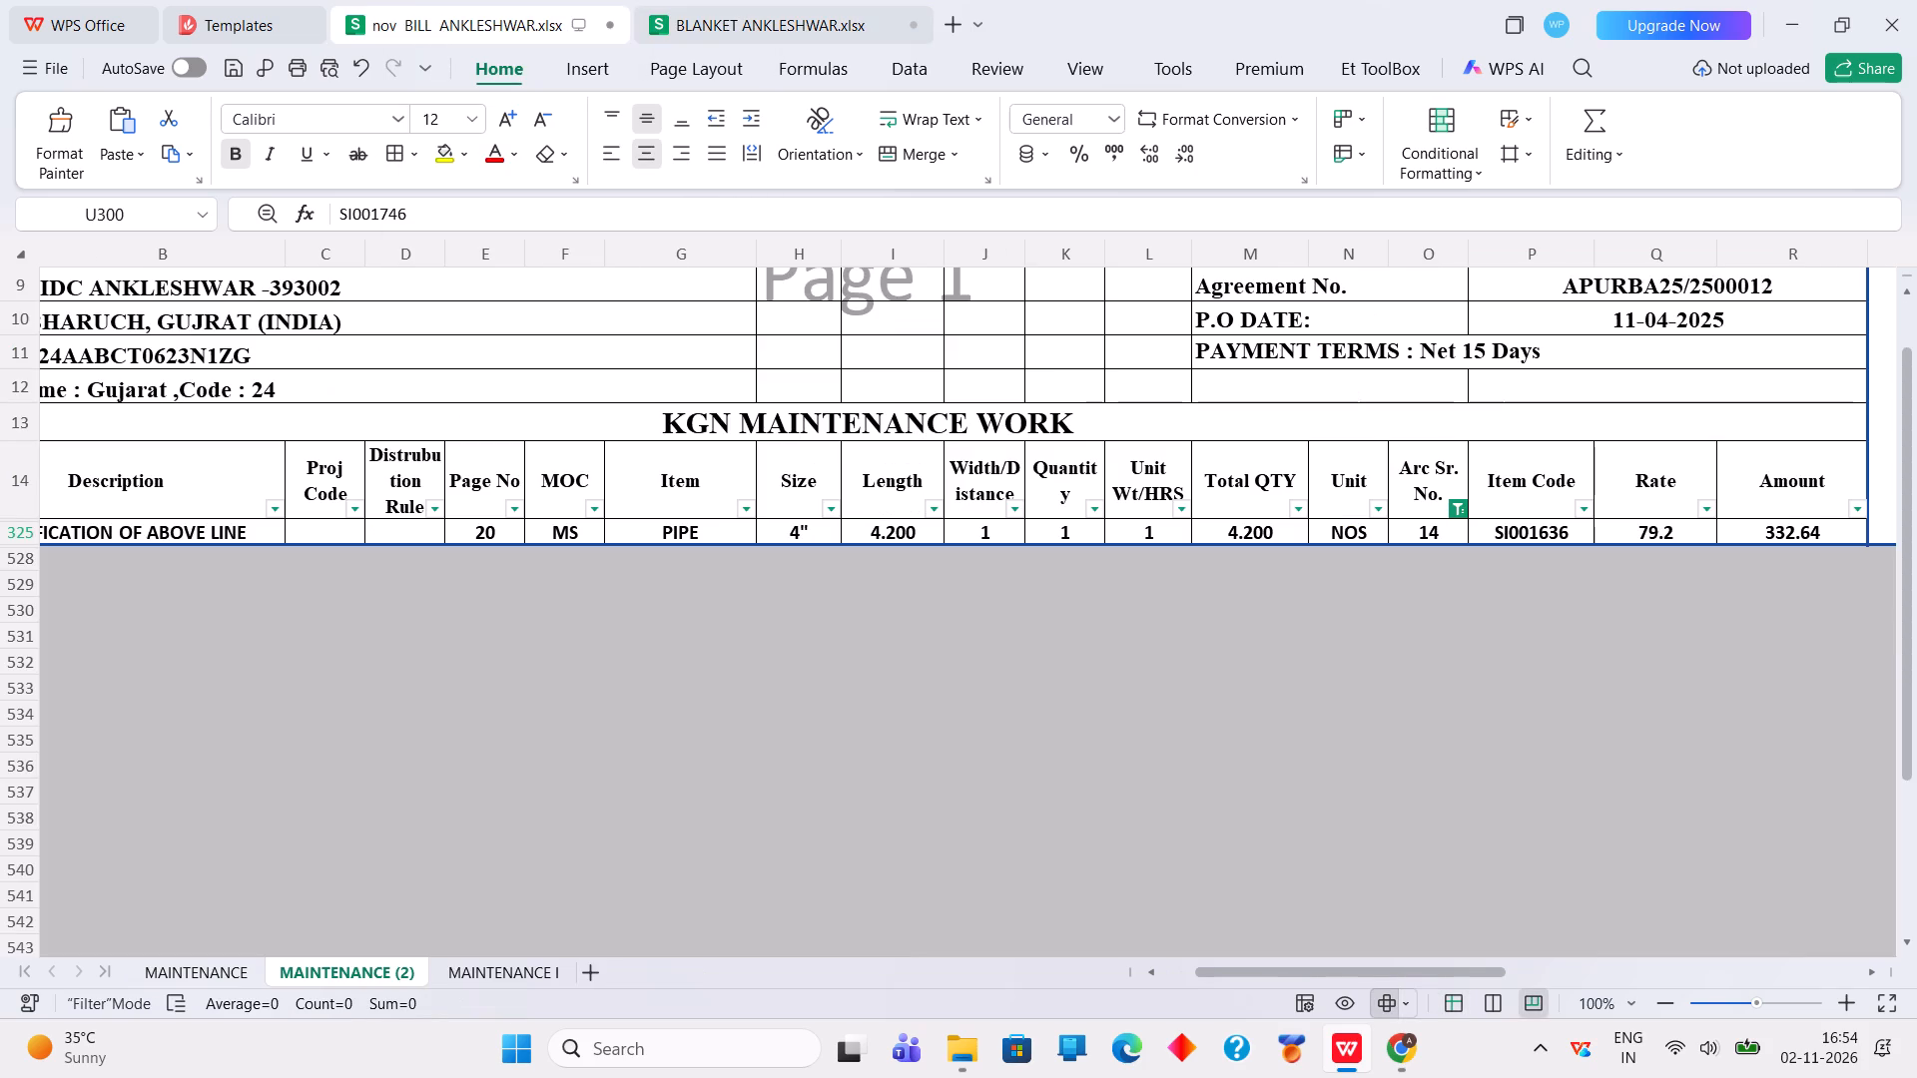
{"action": "left_click", "coordinate": [1520, 528]}
{"action": "right_click", "coordinate": [1520, 528]}
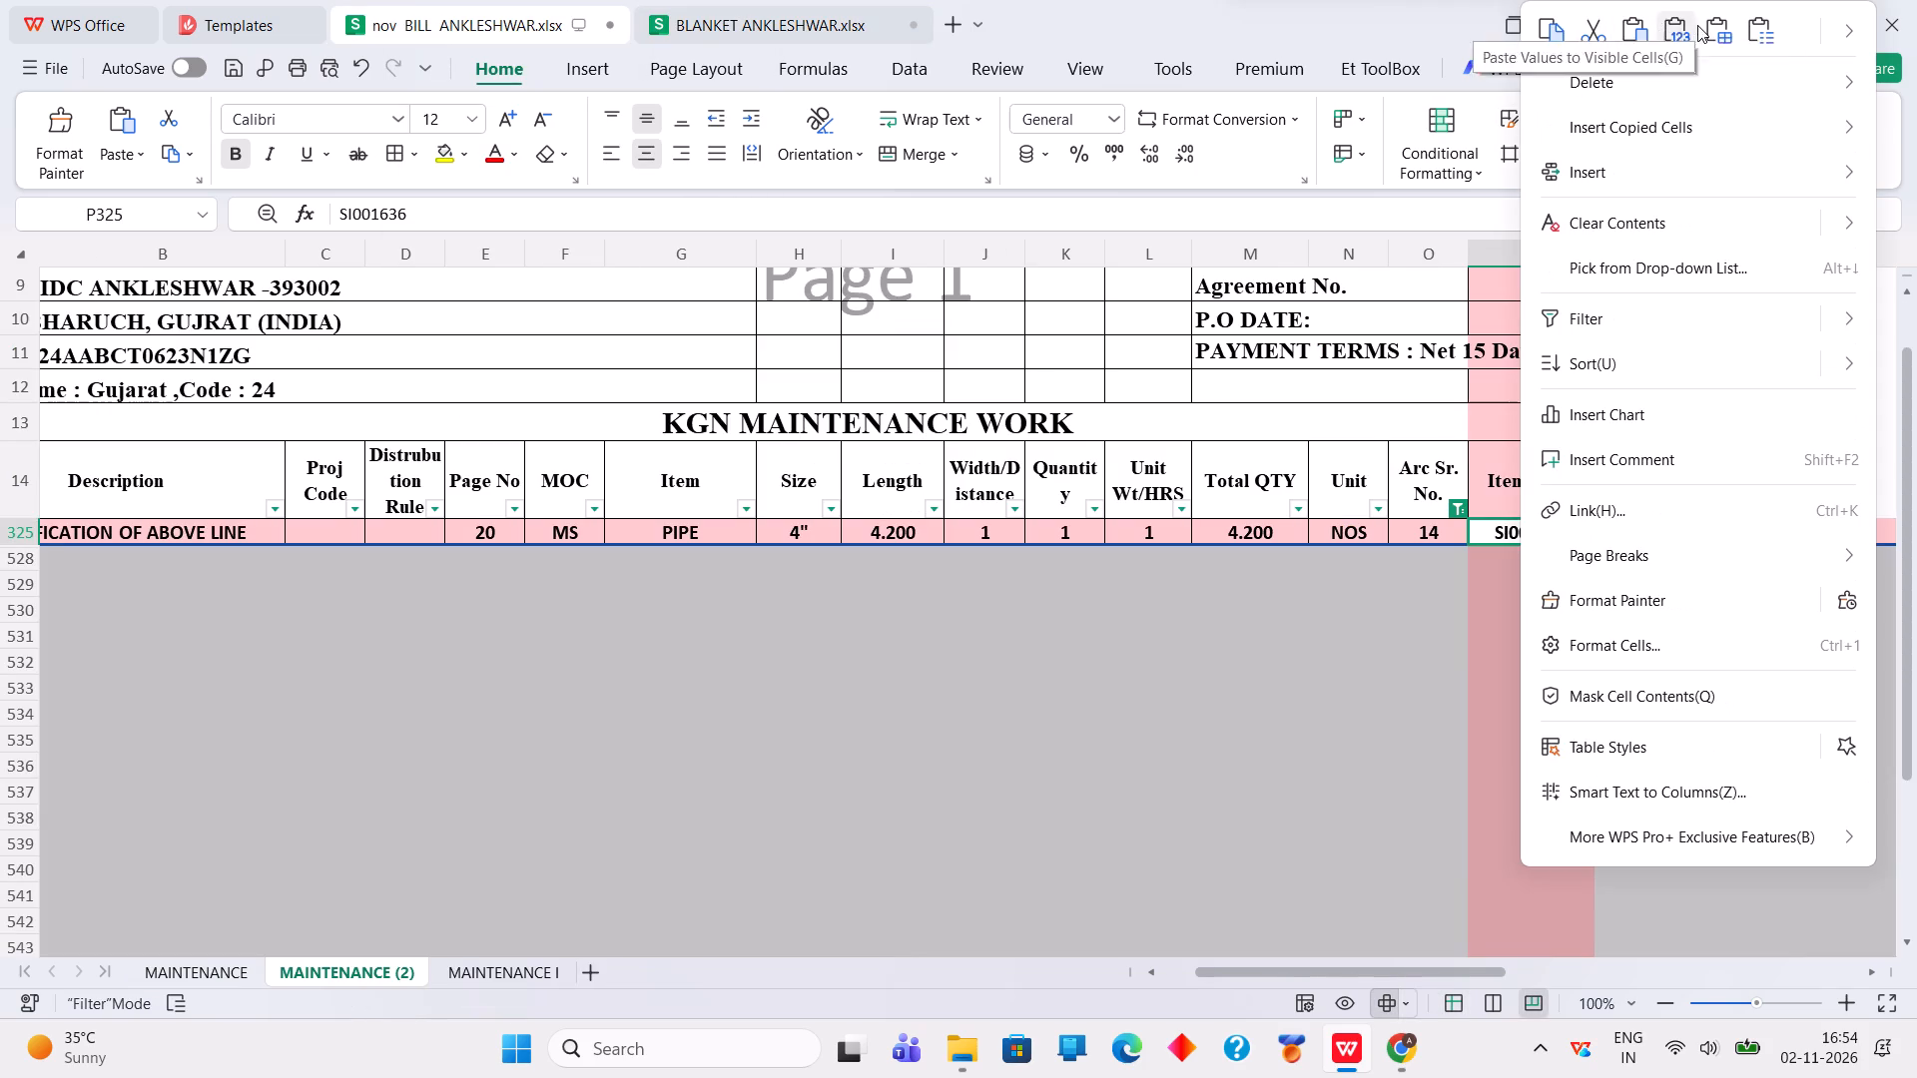
{"action": "left_click", "coordinate": [1675, 30]}
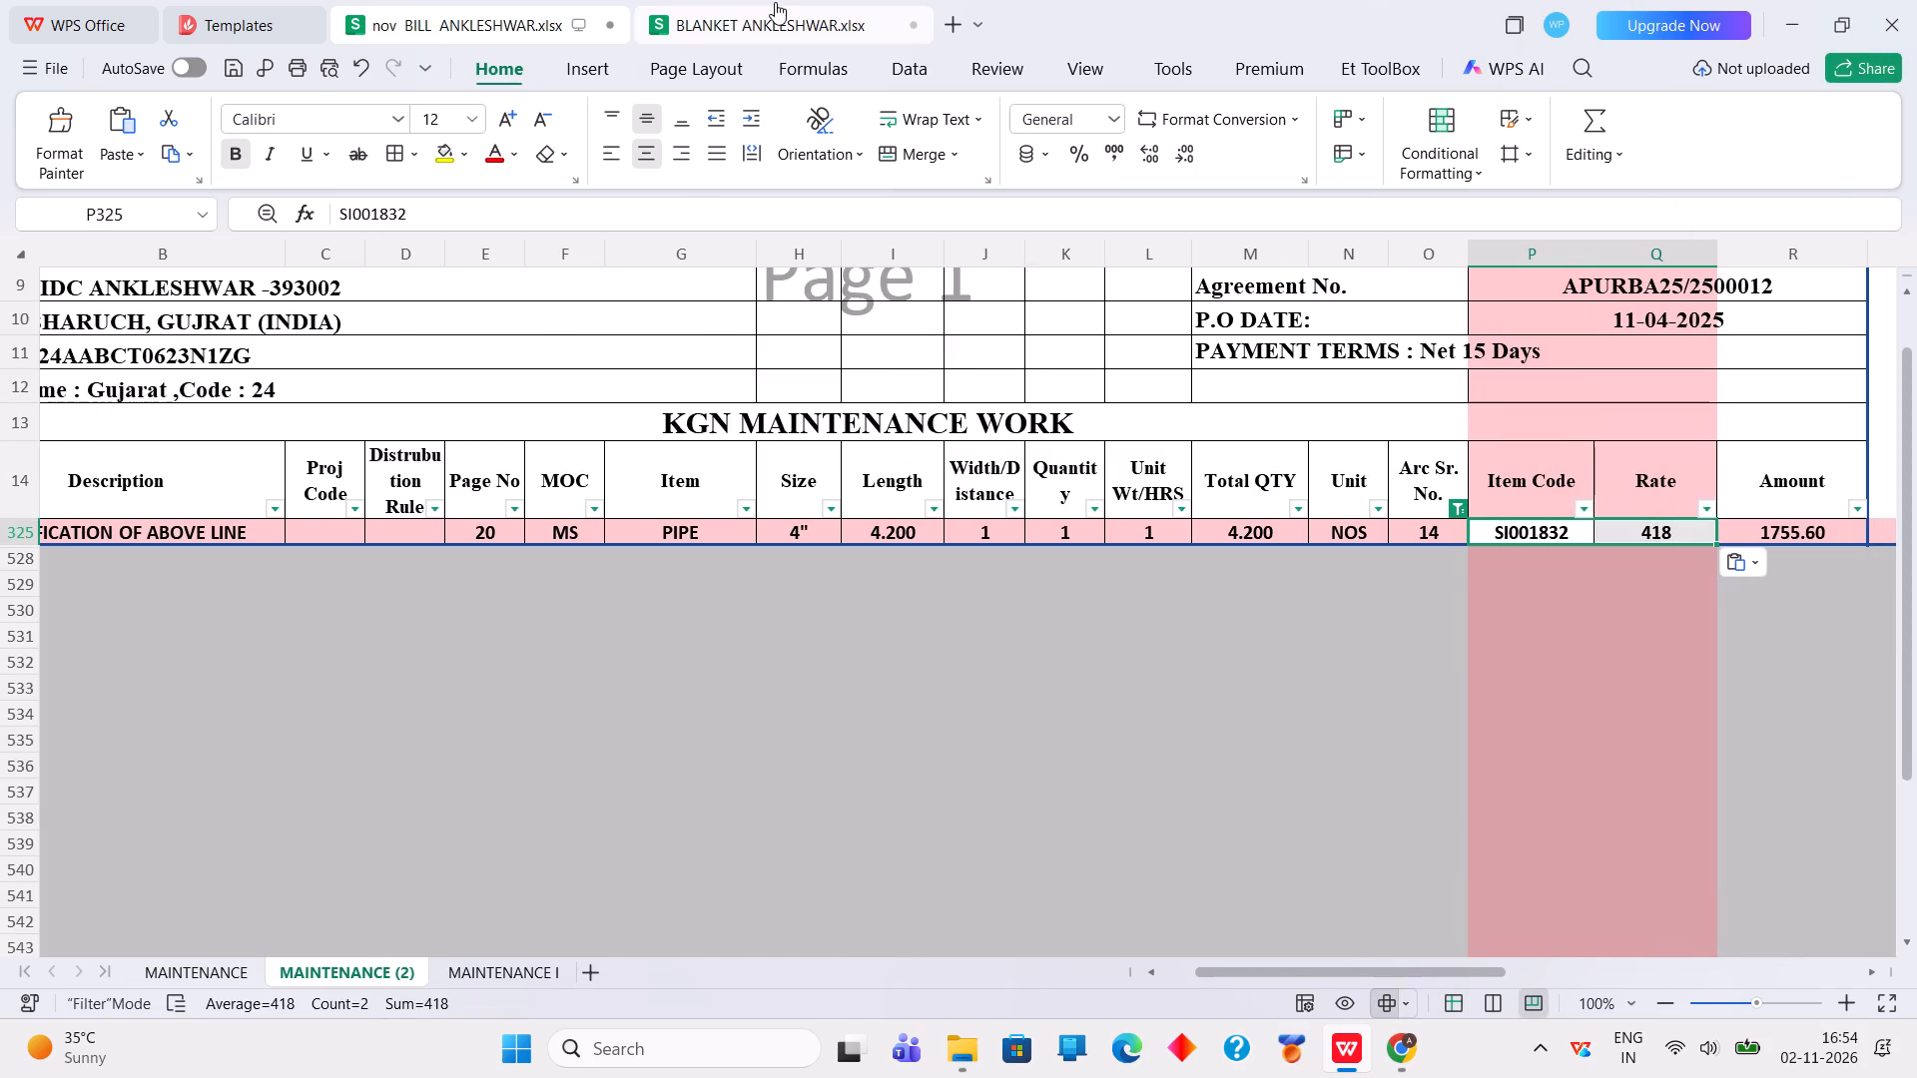
Copy the blanket's 4 inch pipe line modification item code, description and 418 price as values into the summary sheet's U325:W325.
{"action": "left_click", "coordinate": [775, 2]}
{"action": "left_click_drag", "start_coordinate": [774, 720], "coordinate": [1281, 708]}
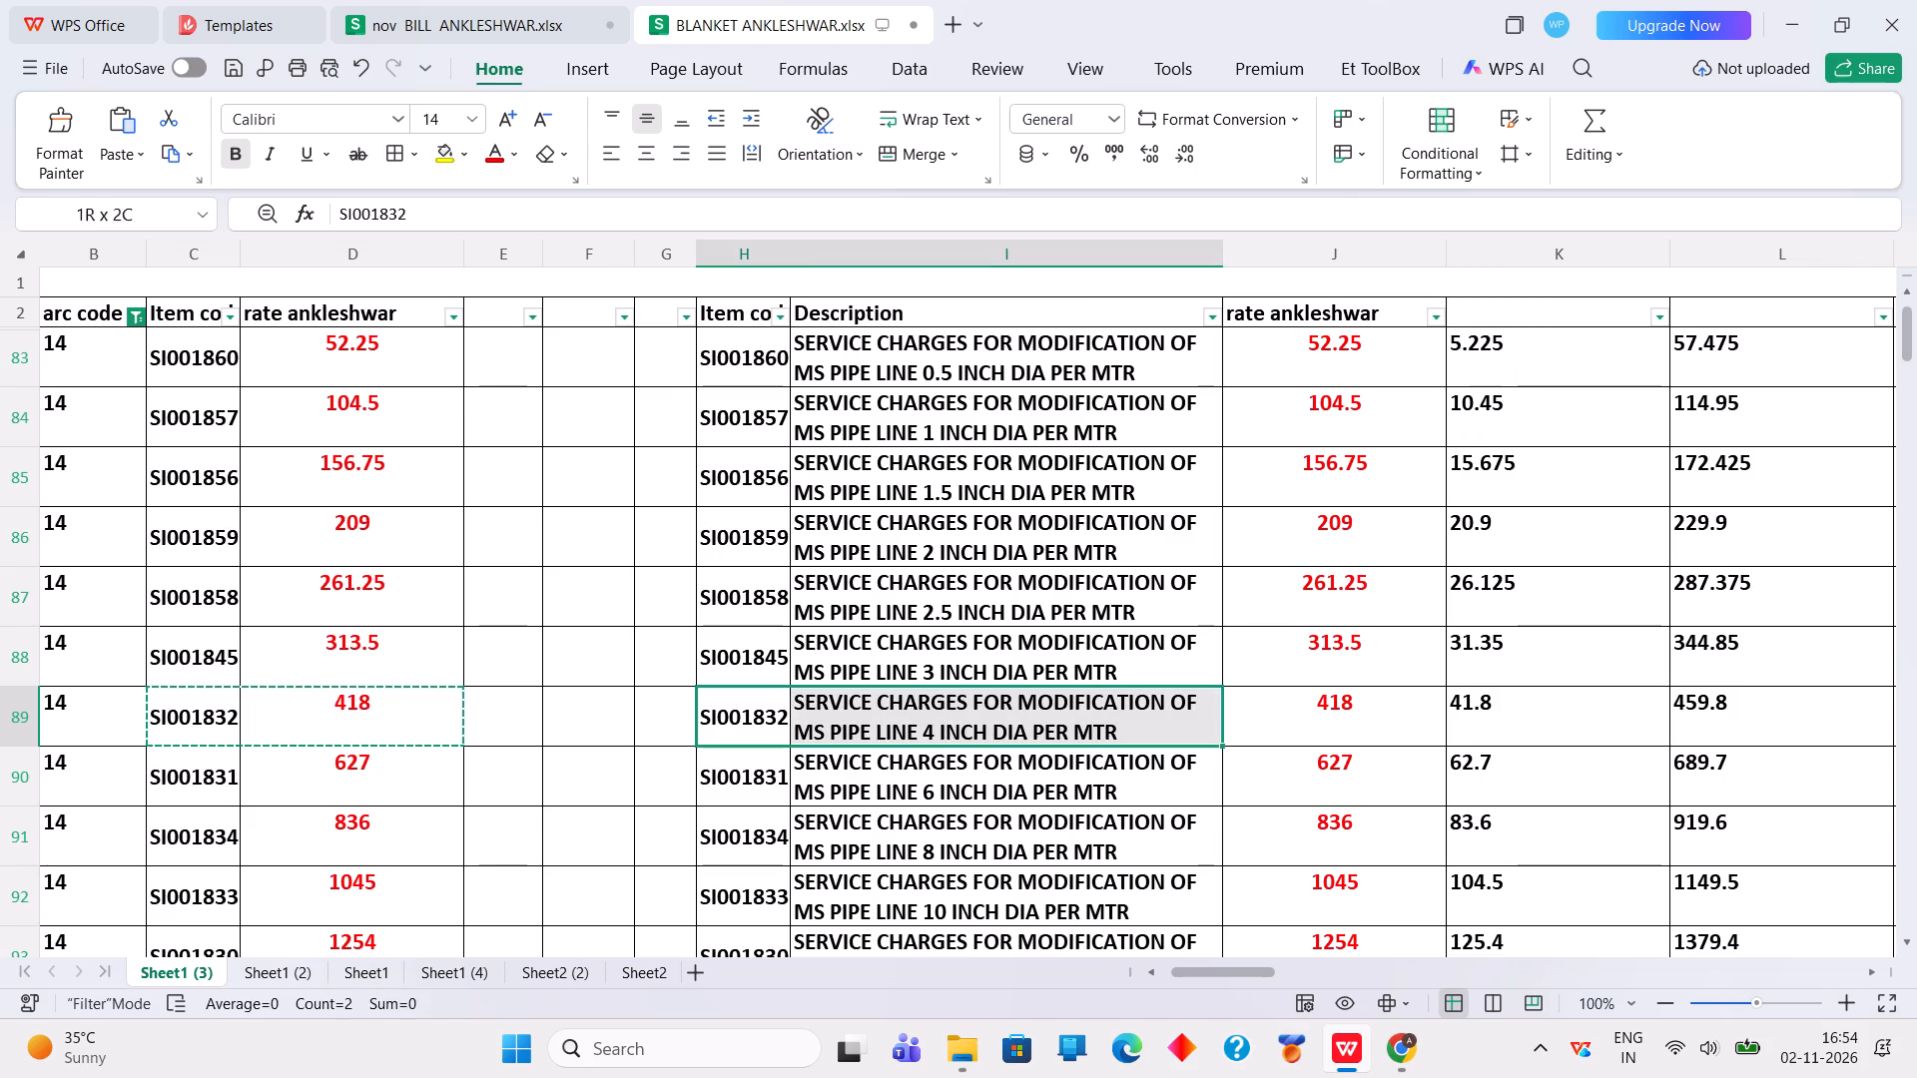
{"action": "left_click_drag", "start_coordinate": [1281, 708], "coordinate": [1379, 712]}
{"action": "right_click", "coordinate": [1379, 712]}
{"action": "left_click", "coordinate": [1419, 44]}
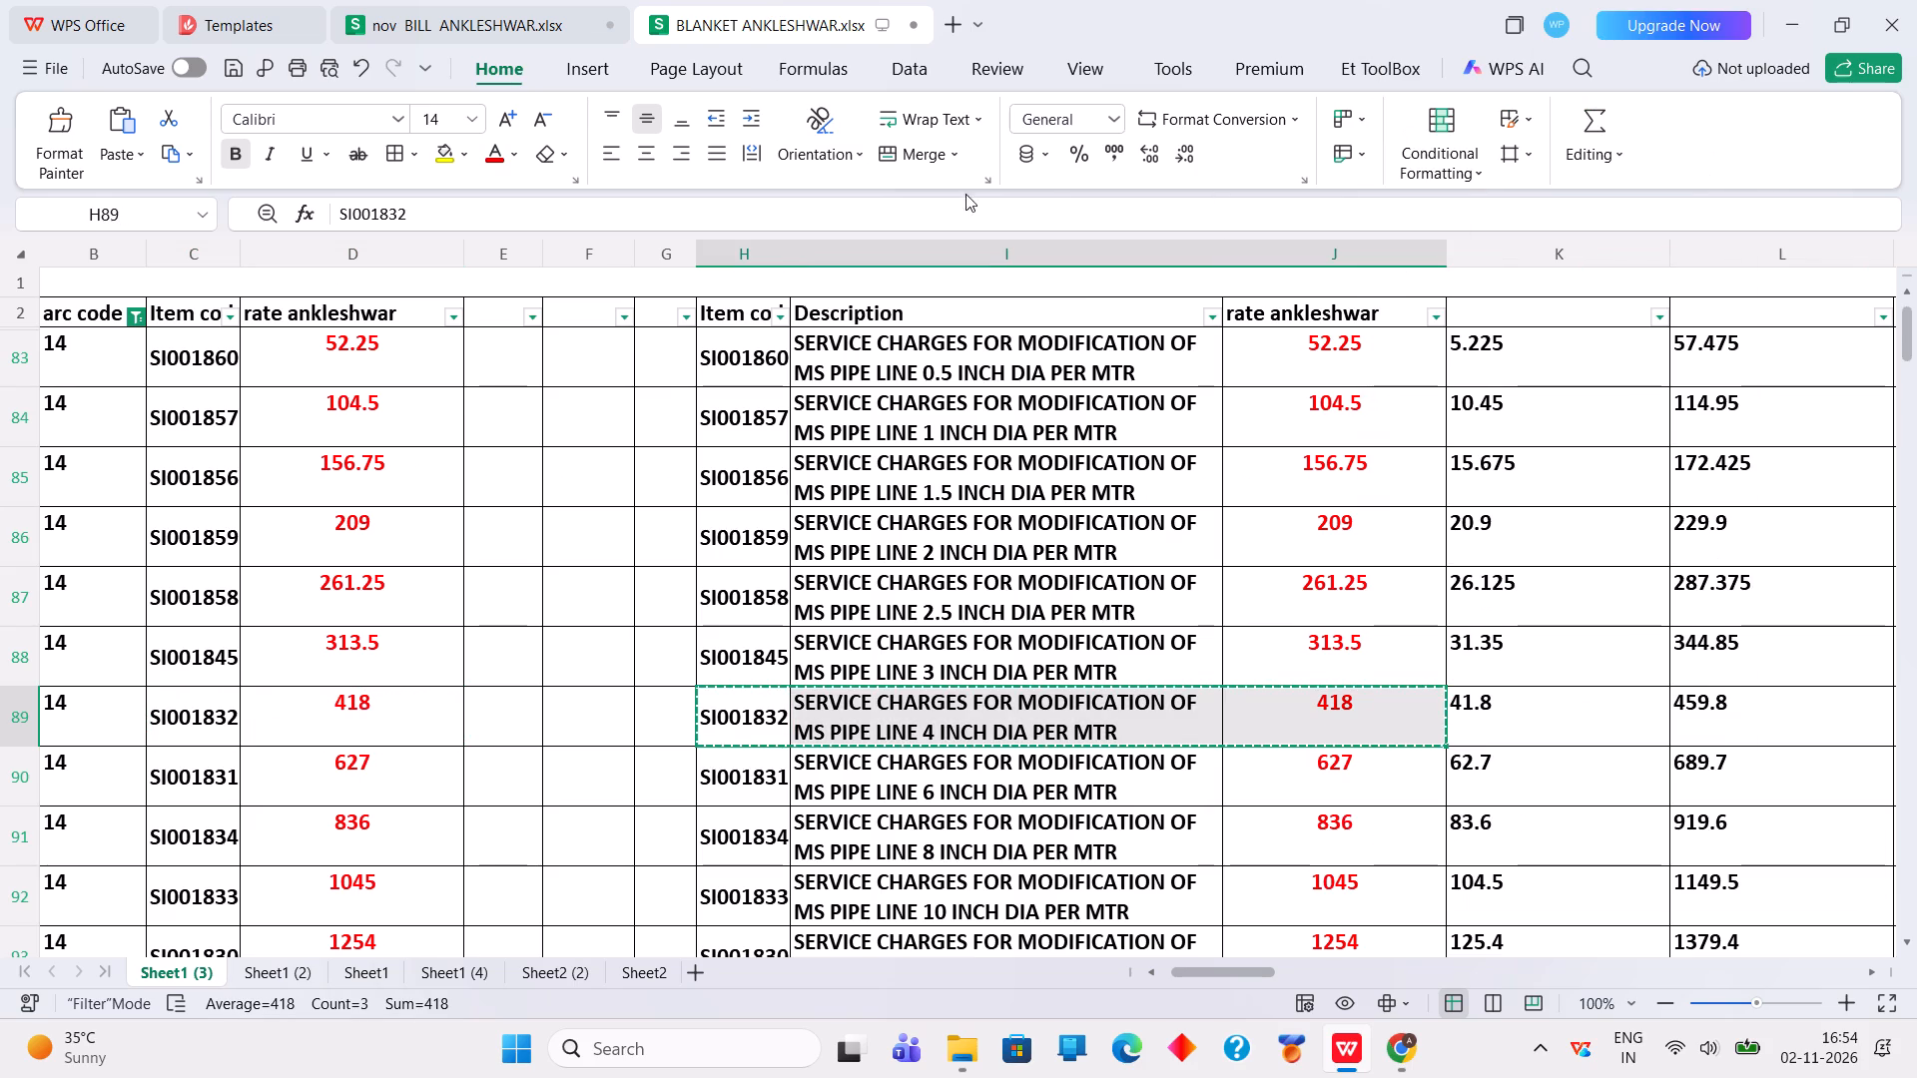
{"action": "left_click", "coordinate": [534, 22]}
{"action": "left_click_drag", "start_coordinate": [1249, 973], "coordinate": [1457, 955]}
{"action": "right_click", "coordinate": [900, 532]}
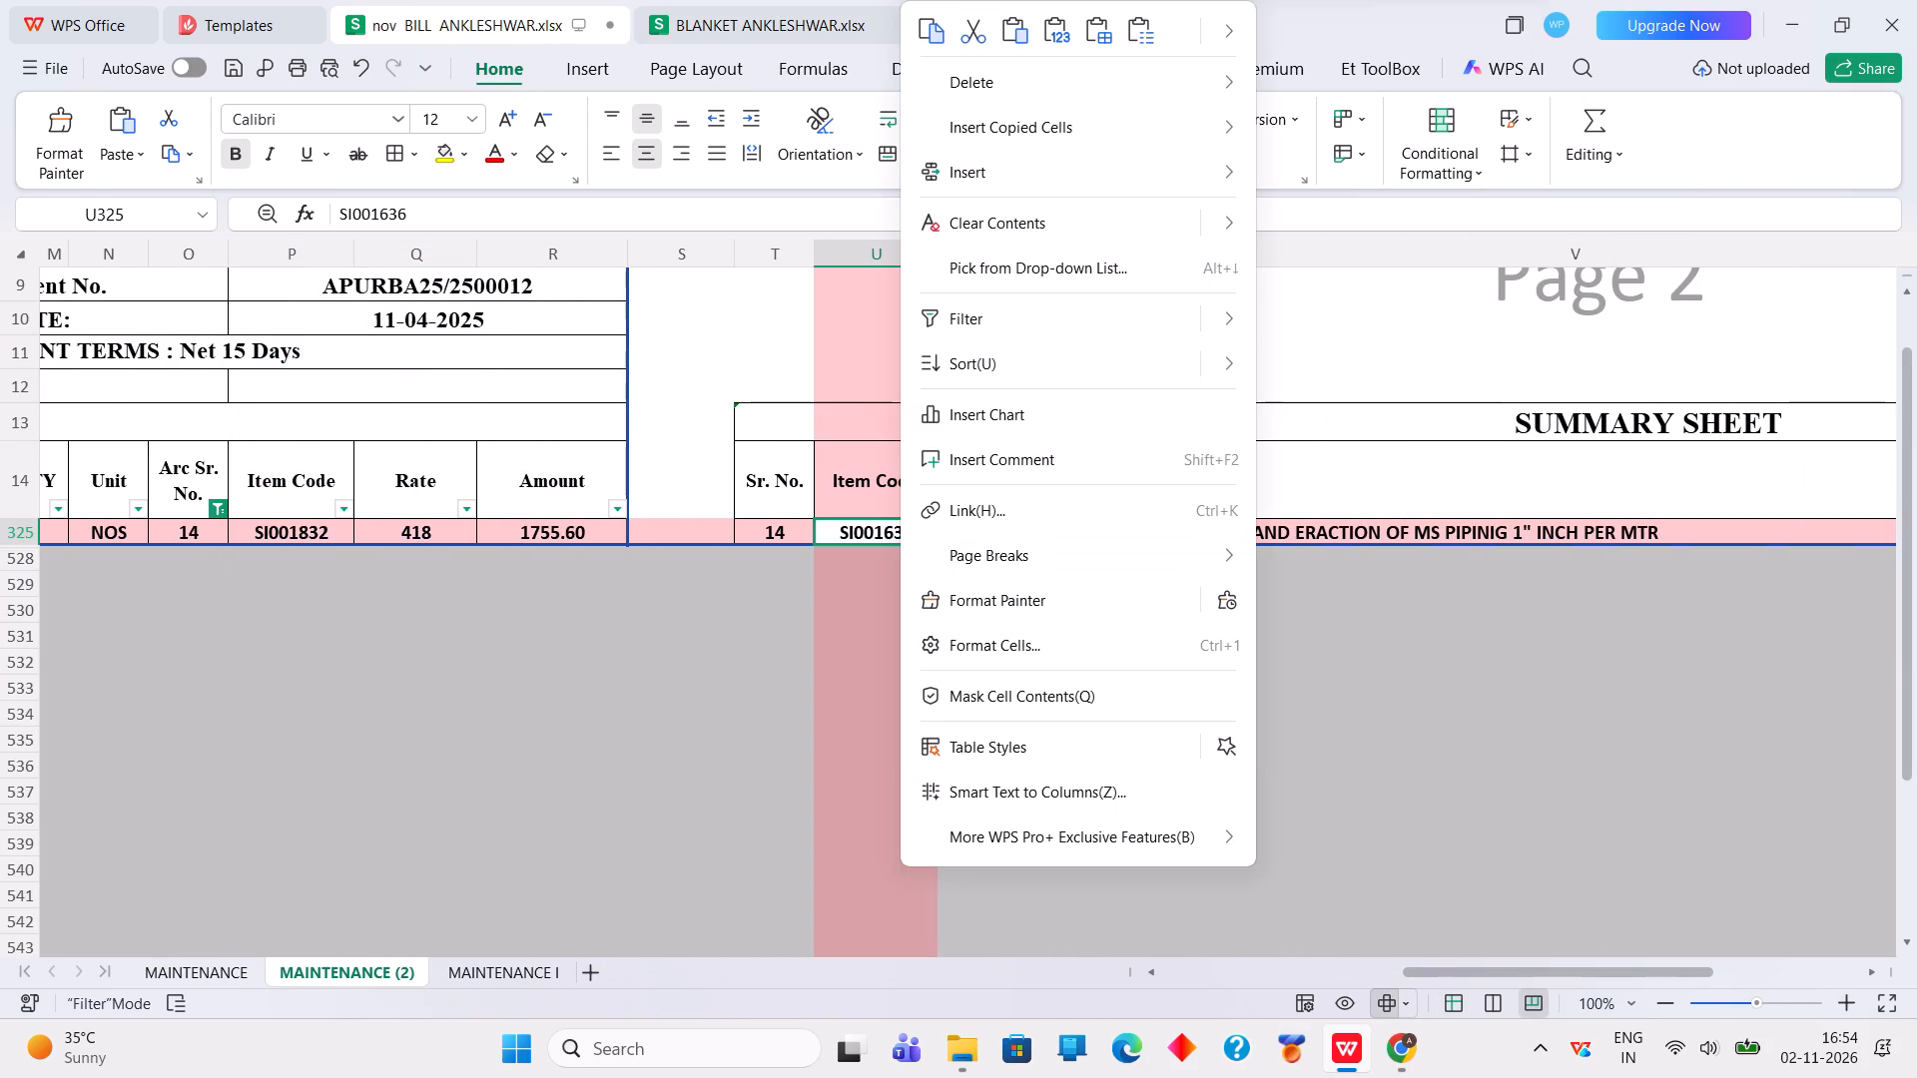
{"action": "left_click", "coordinate": [1046, 29]}
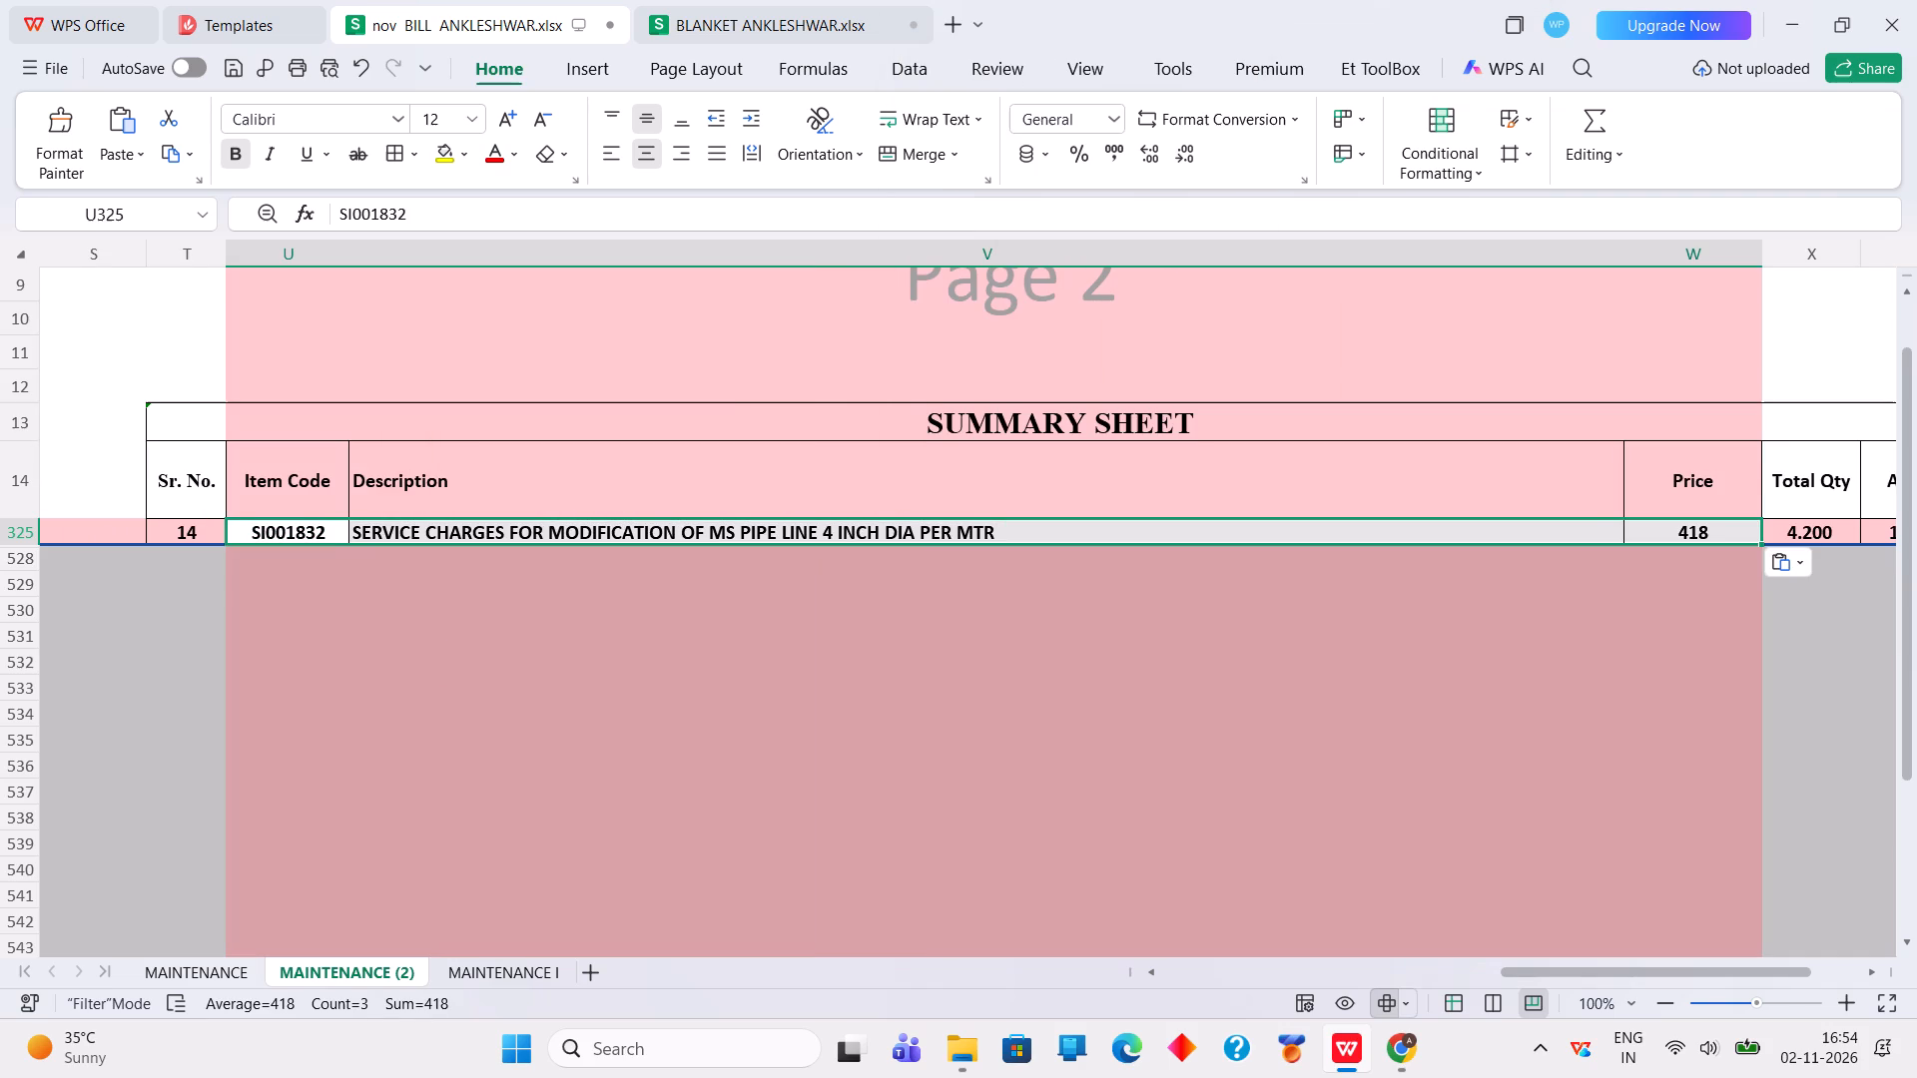
Filter the bill's Arc Sr. No. column to arc code 15 only.
{"action": "left_click_drag", "start_coordinate": [1531, 972], "coordinate": [1106, 1018]}
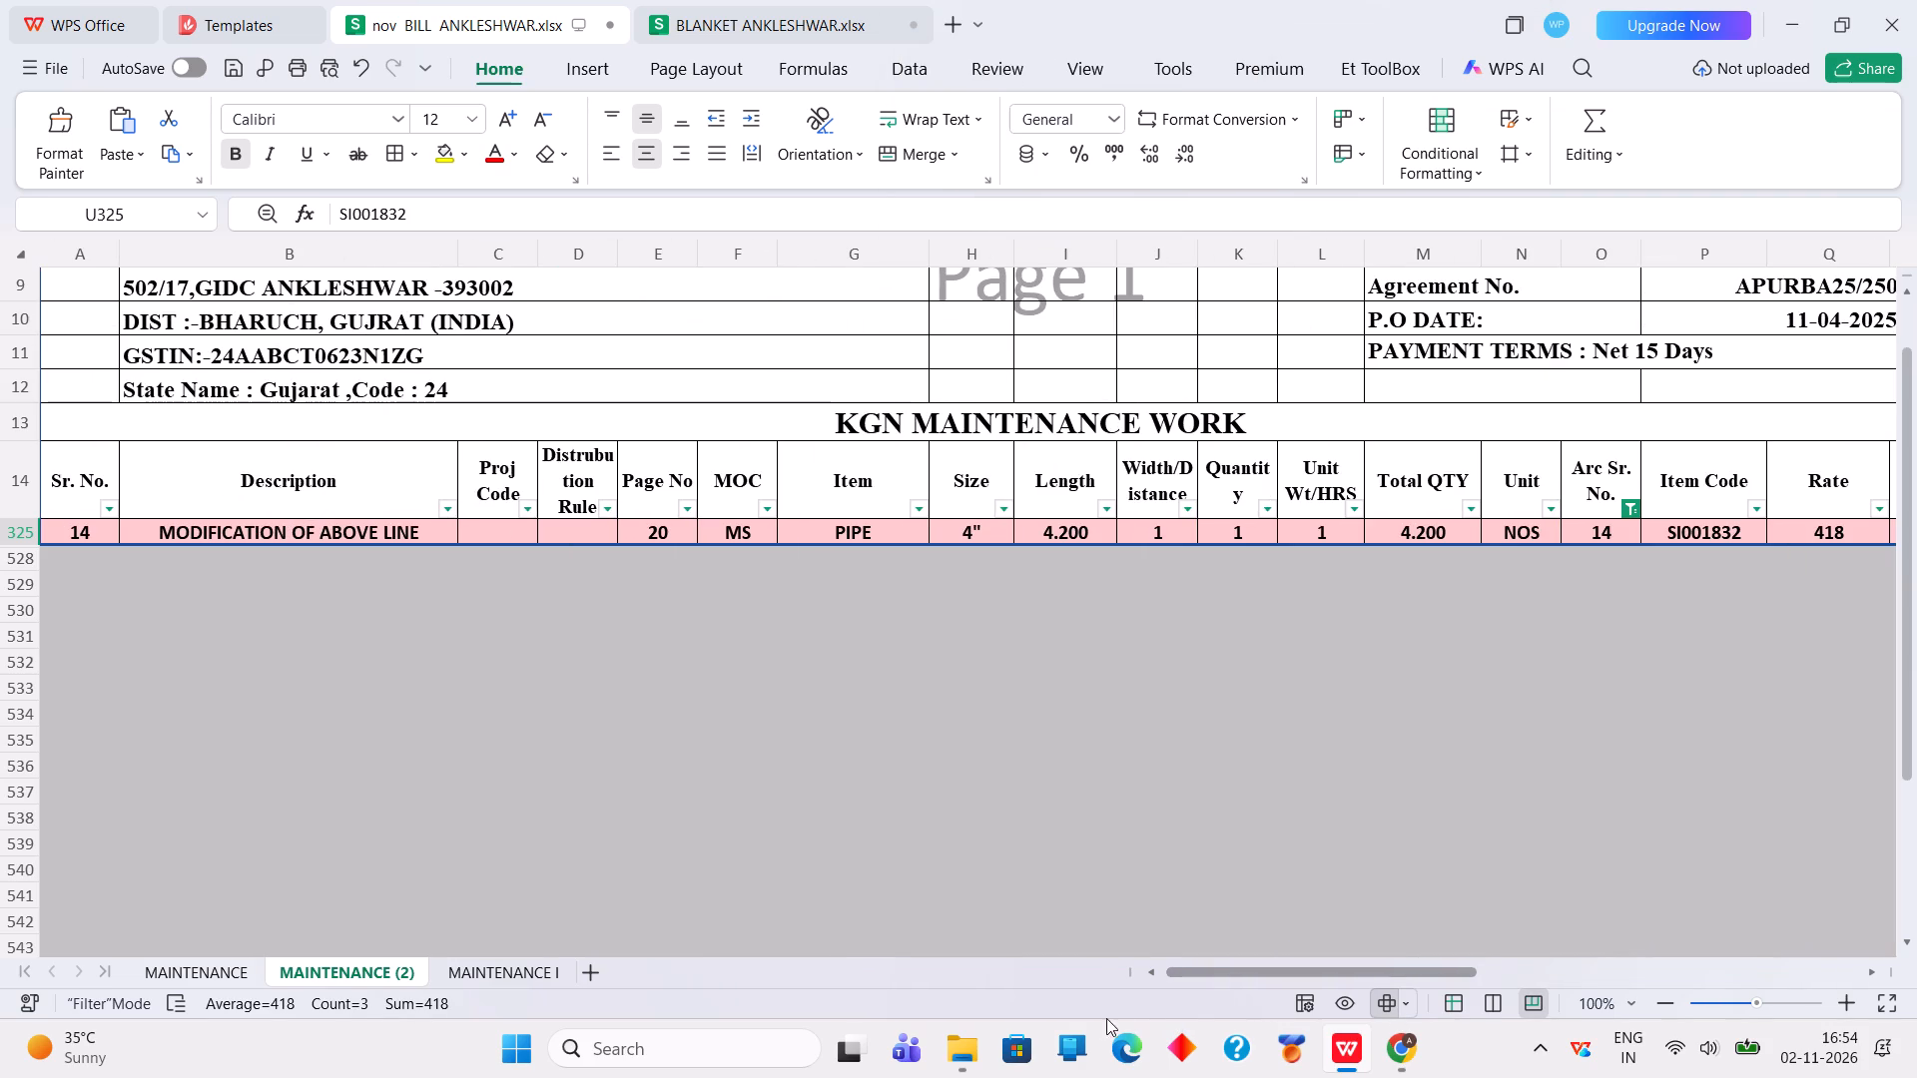
{"action": "left_click_drag", "start_coordinate": [1106, 1018], "coordinate": [1095, 1016]}
{"action": "left_click", "coordinate": [1628, 511]}
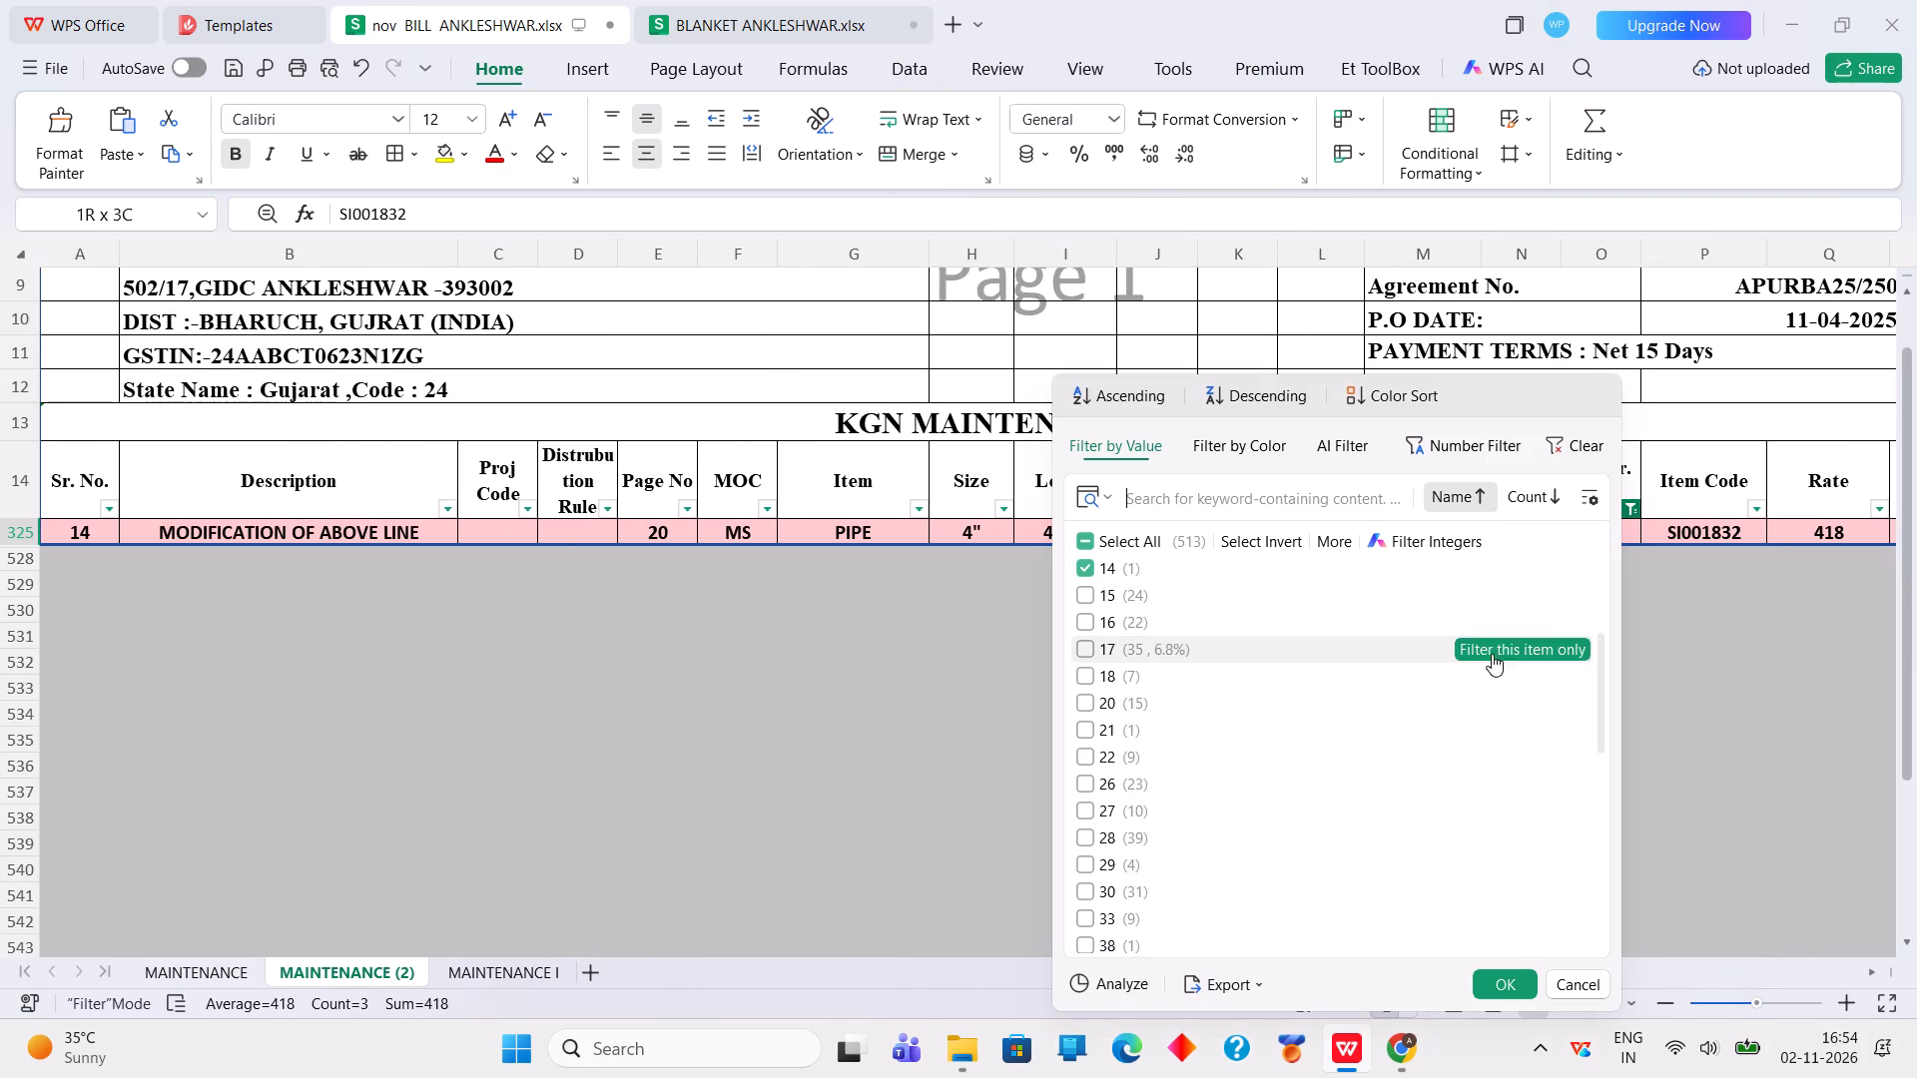
{"action": "left_click", "coordinate": [1139, 597]}
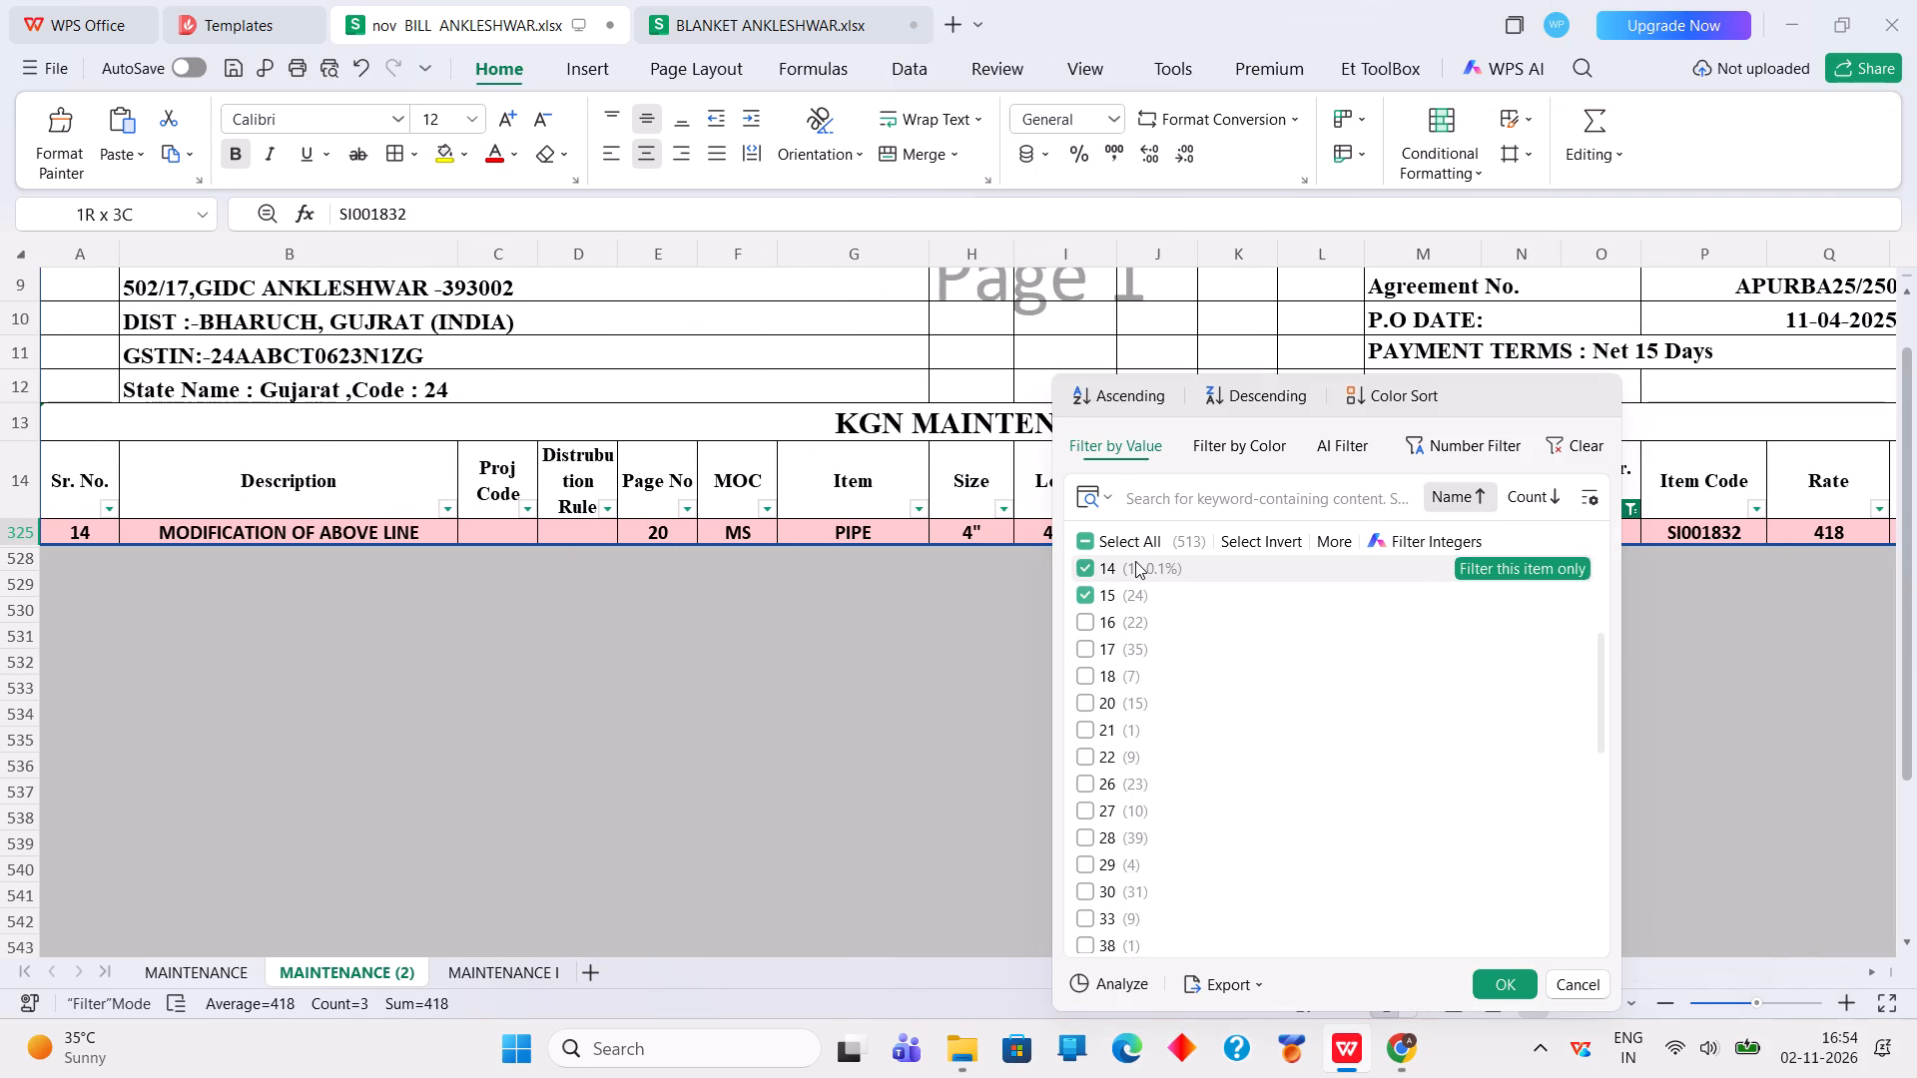
{"action": "left_click", "coordinate": [1135, 561]}
{"action": "left_click", "coordinate": [1515, 988]}
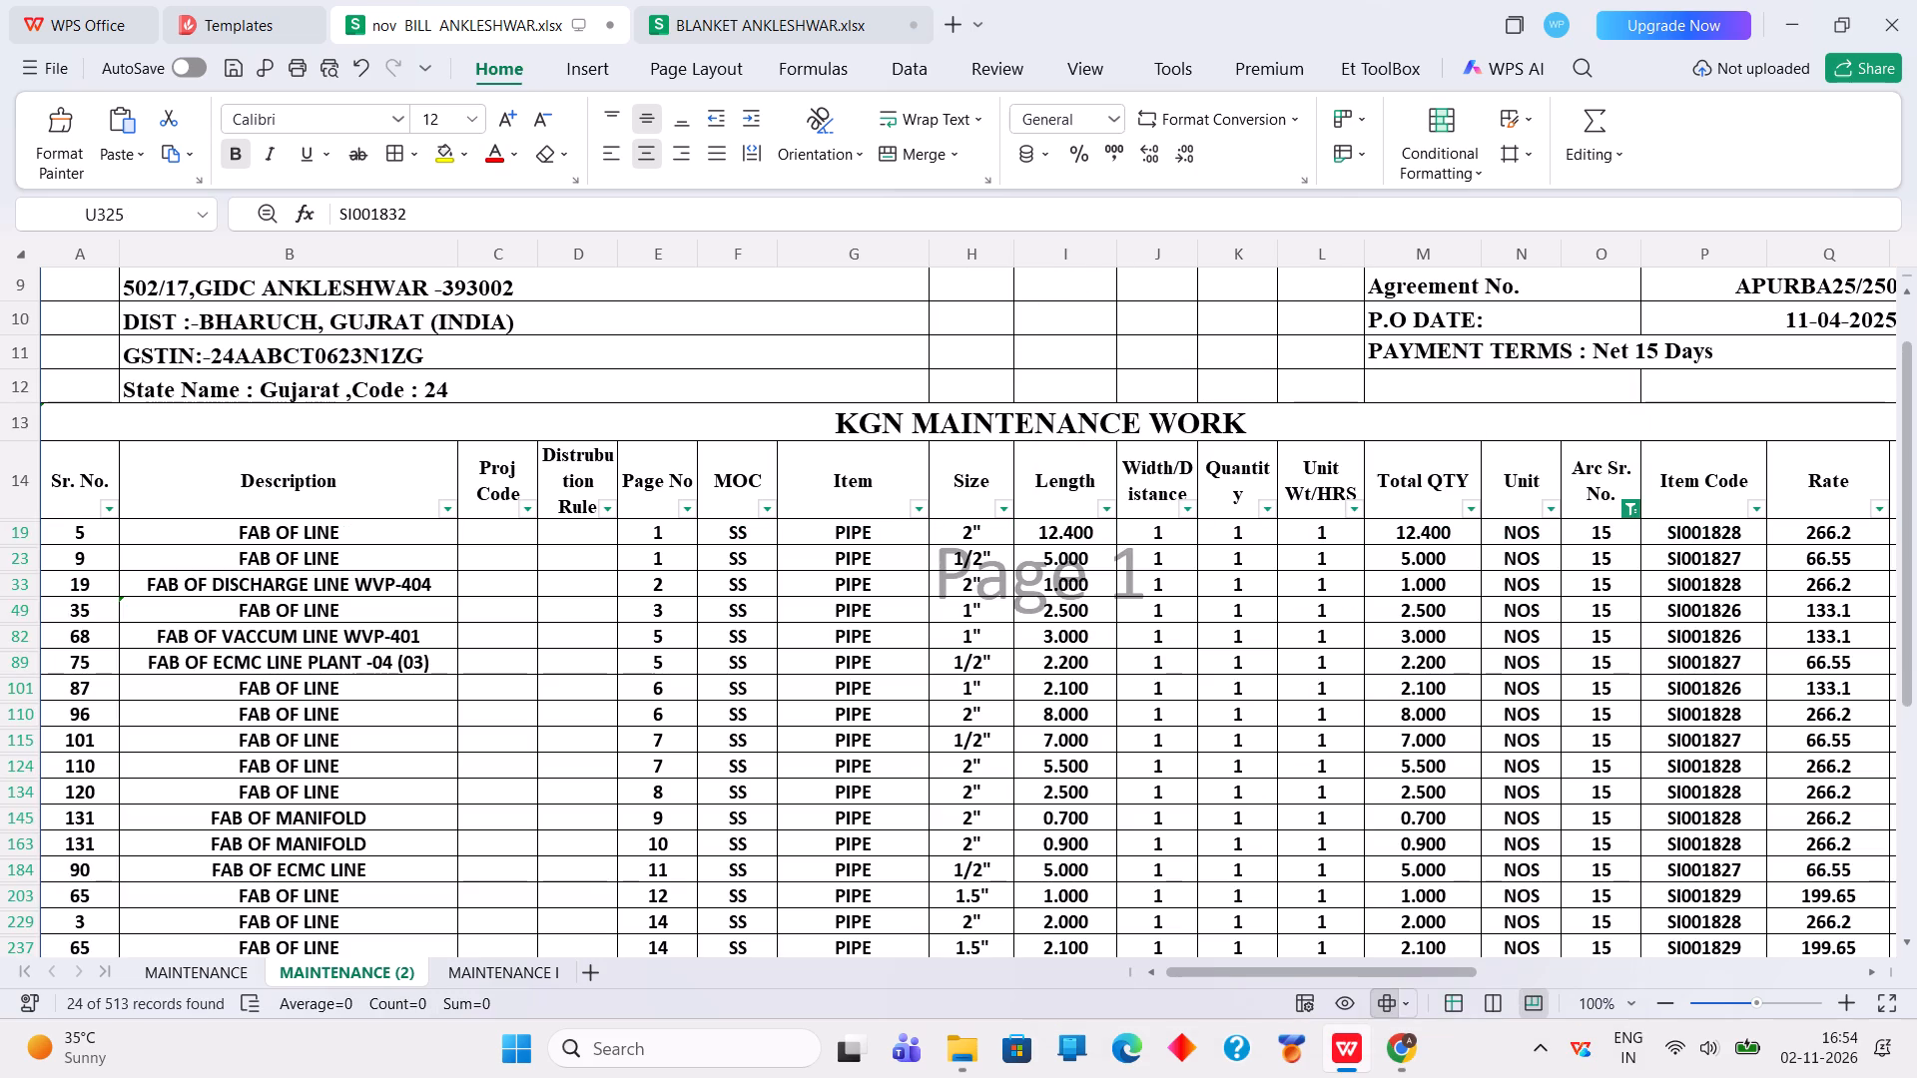
Filter the bill's Size column to 1" only and check the arc code 15 pipe rows' item codes and rates.
{"action": "left_click", "coordinate": [1007, 511]}
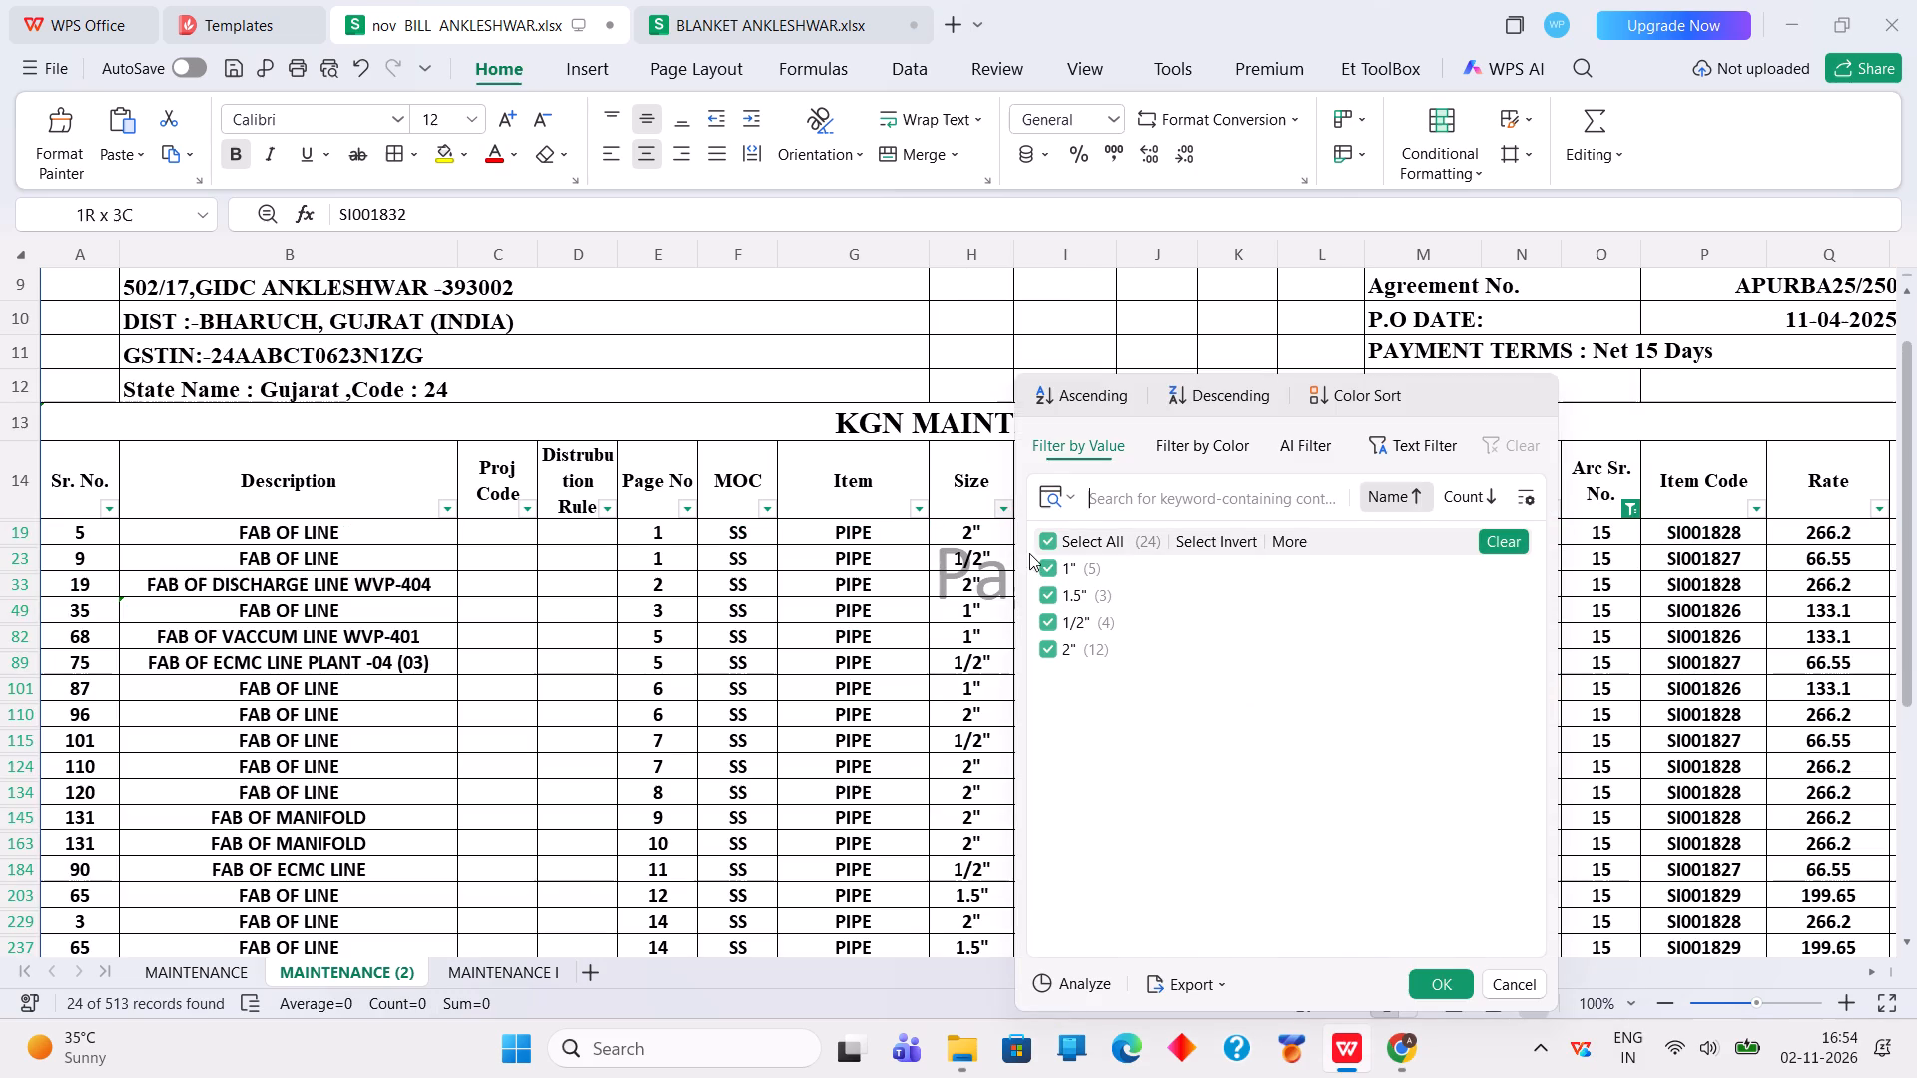
{"action": "left_click", "coordinate": [1042, 543]}
{"action": "left_click", "coordinate": [1042, 558]}
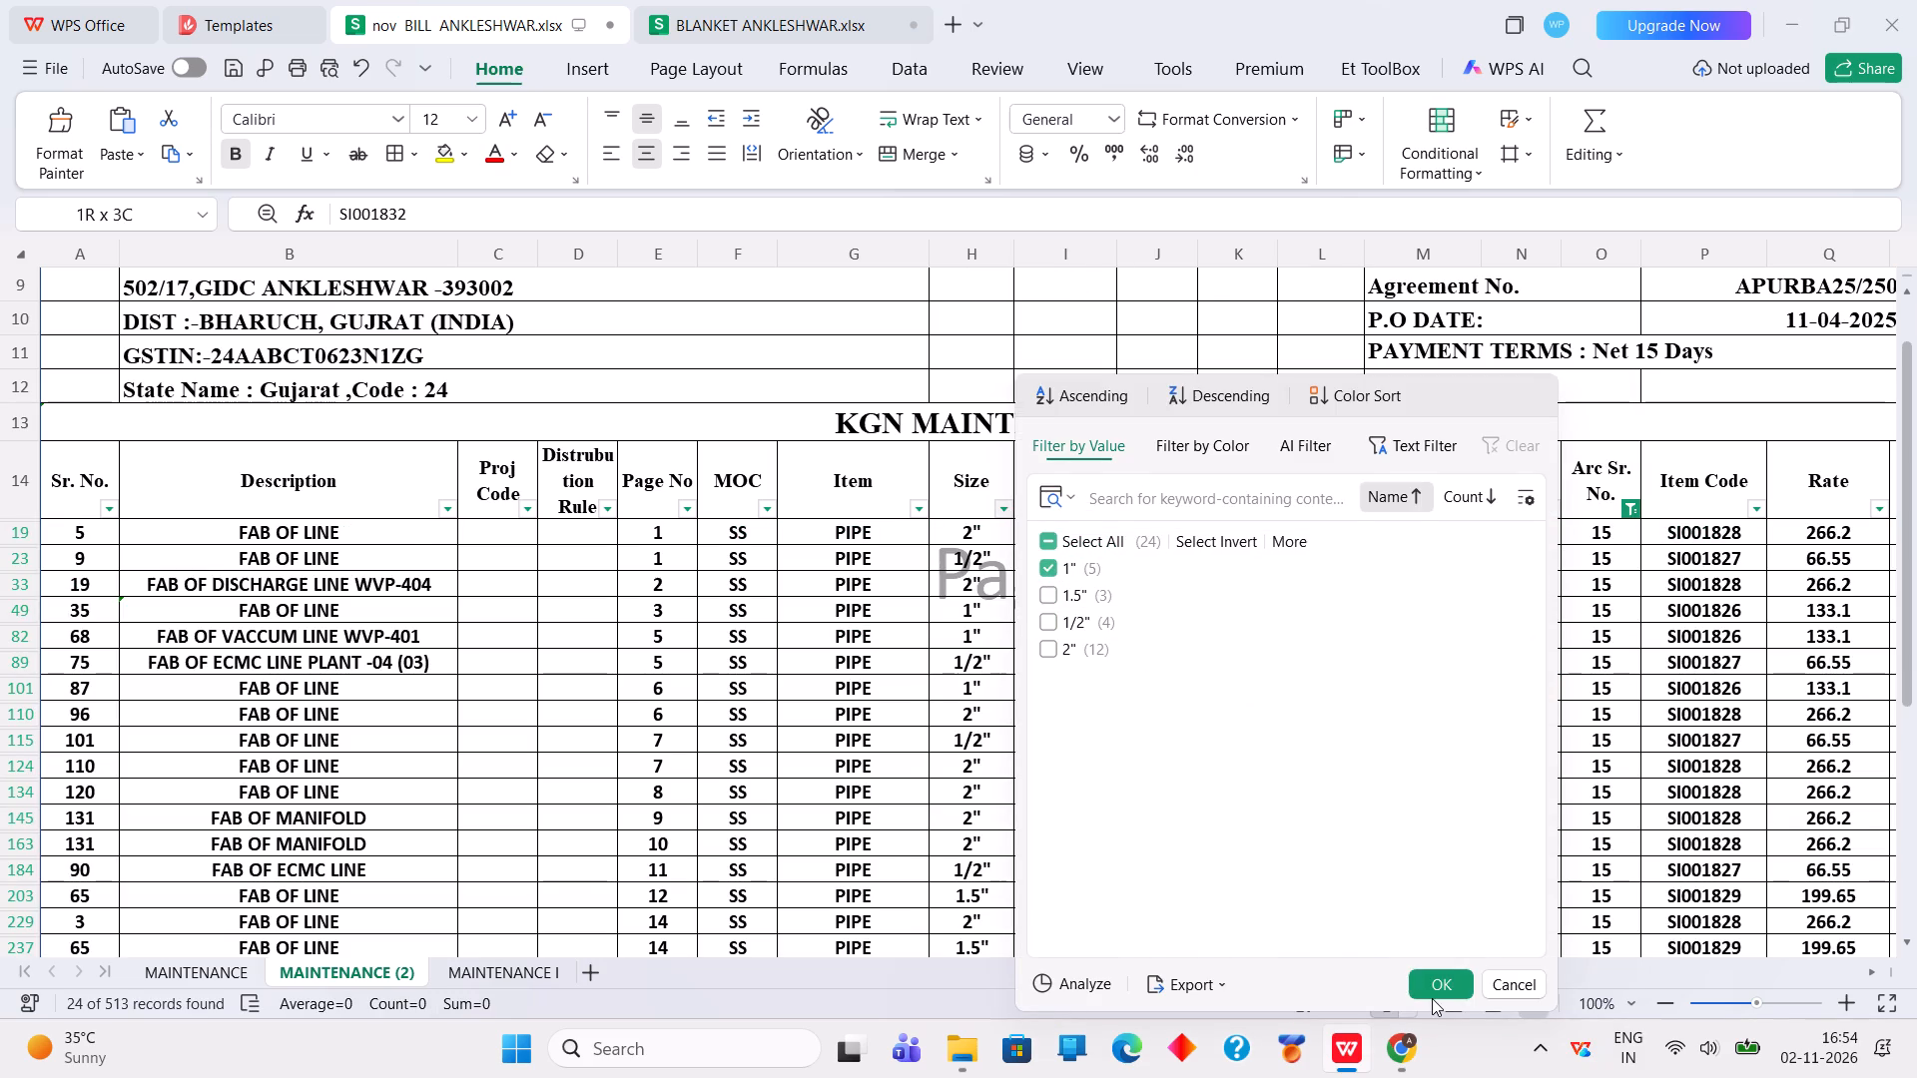
{"action": "left_click", "coordinate": [1432, 998]}
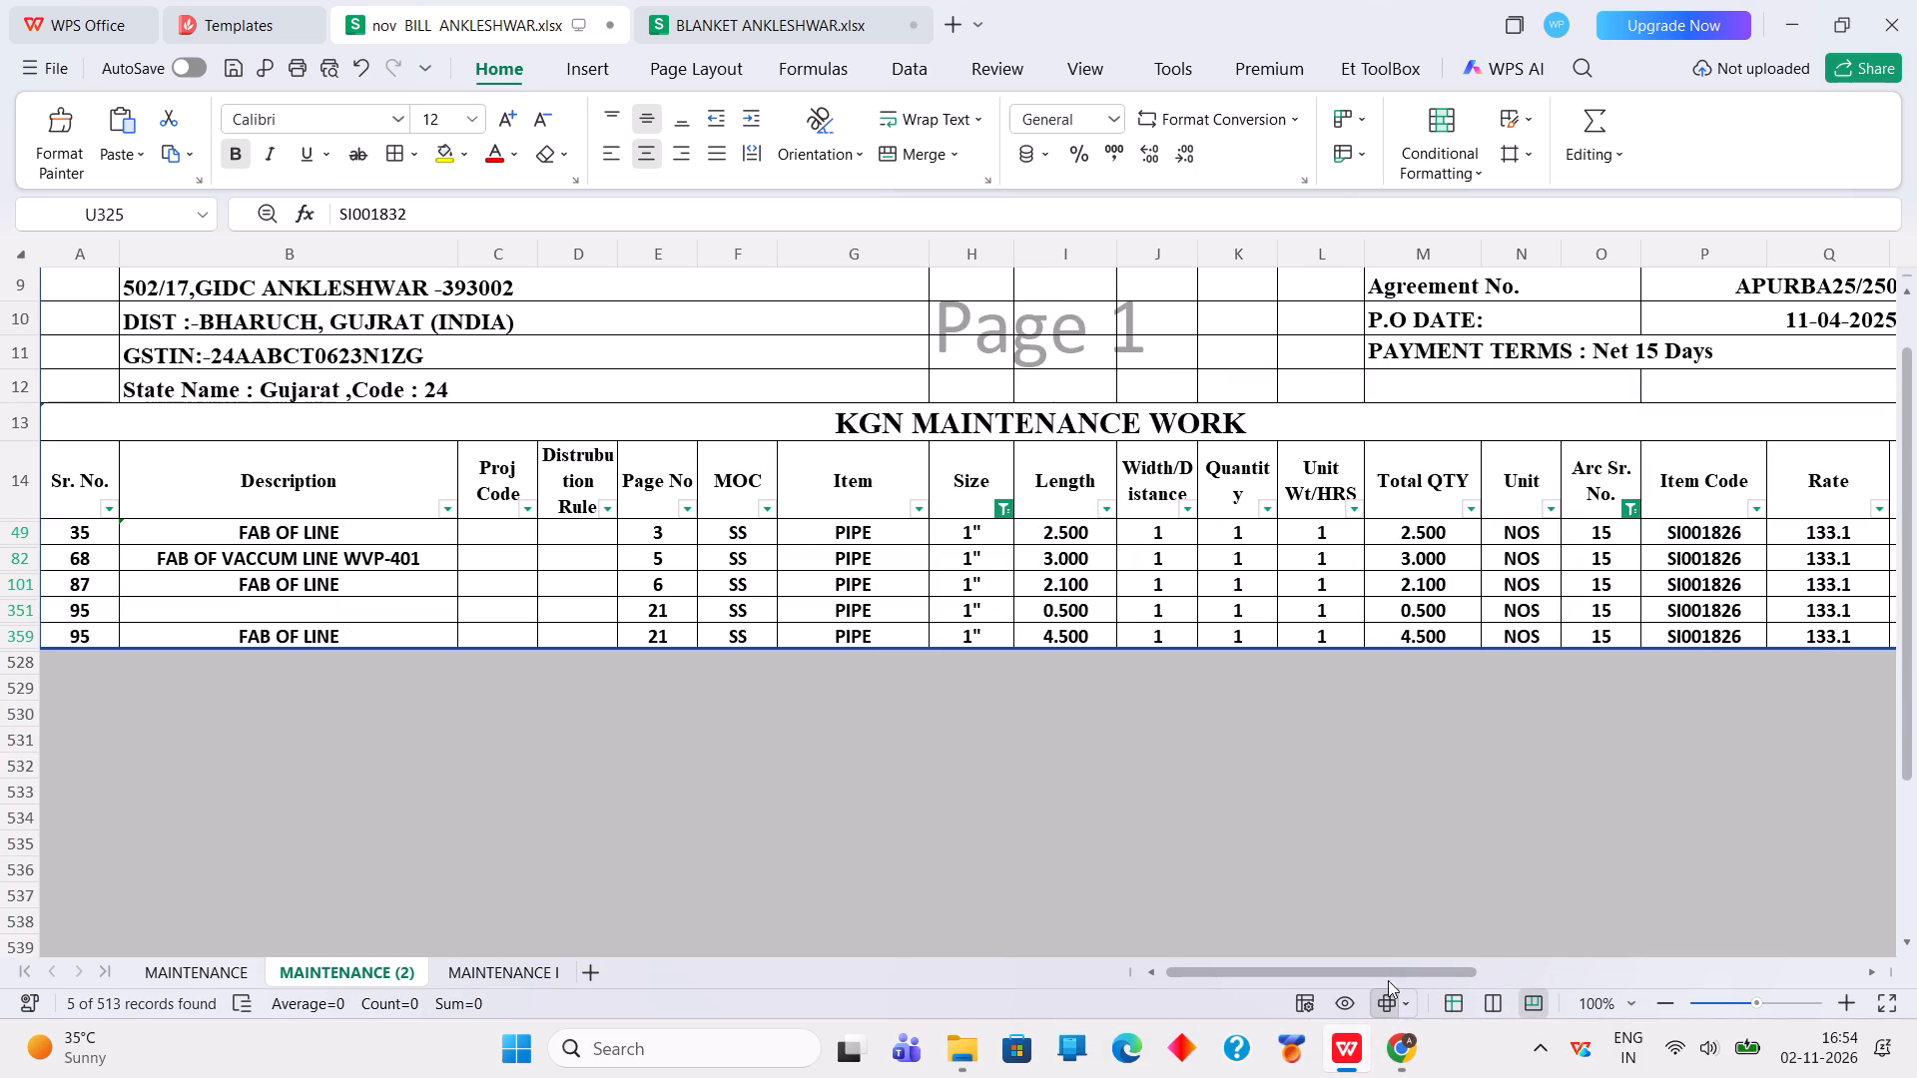
{"action": "left_click_drag", "start_coordinate": [1395, 976], "coordinate": [1397, 993]}
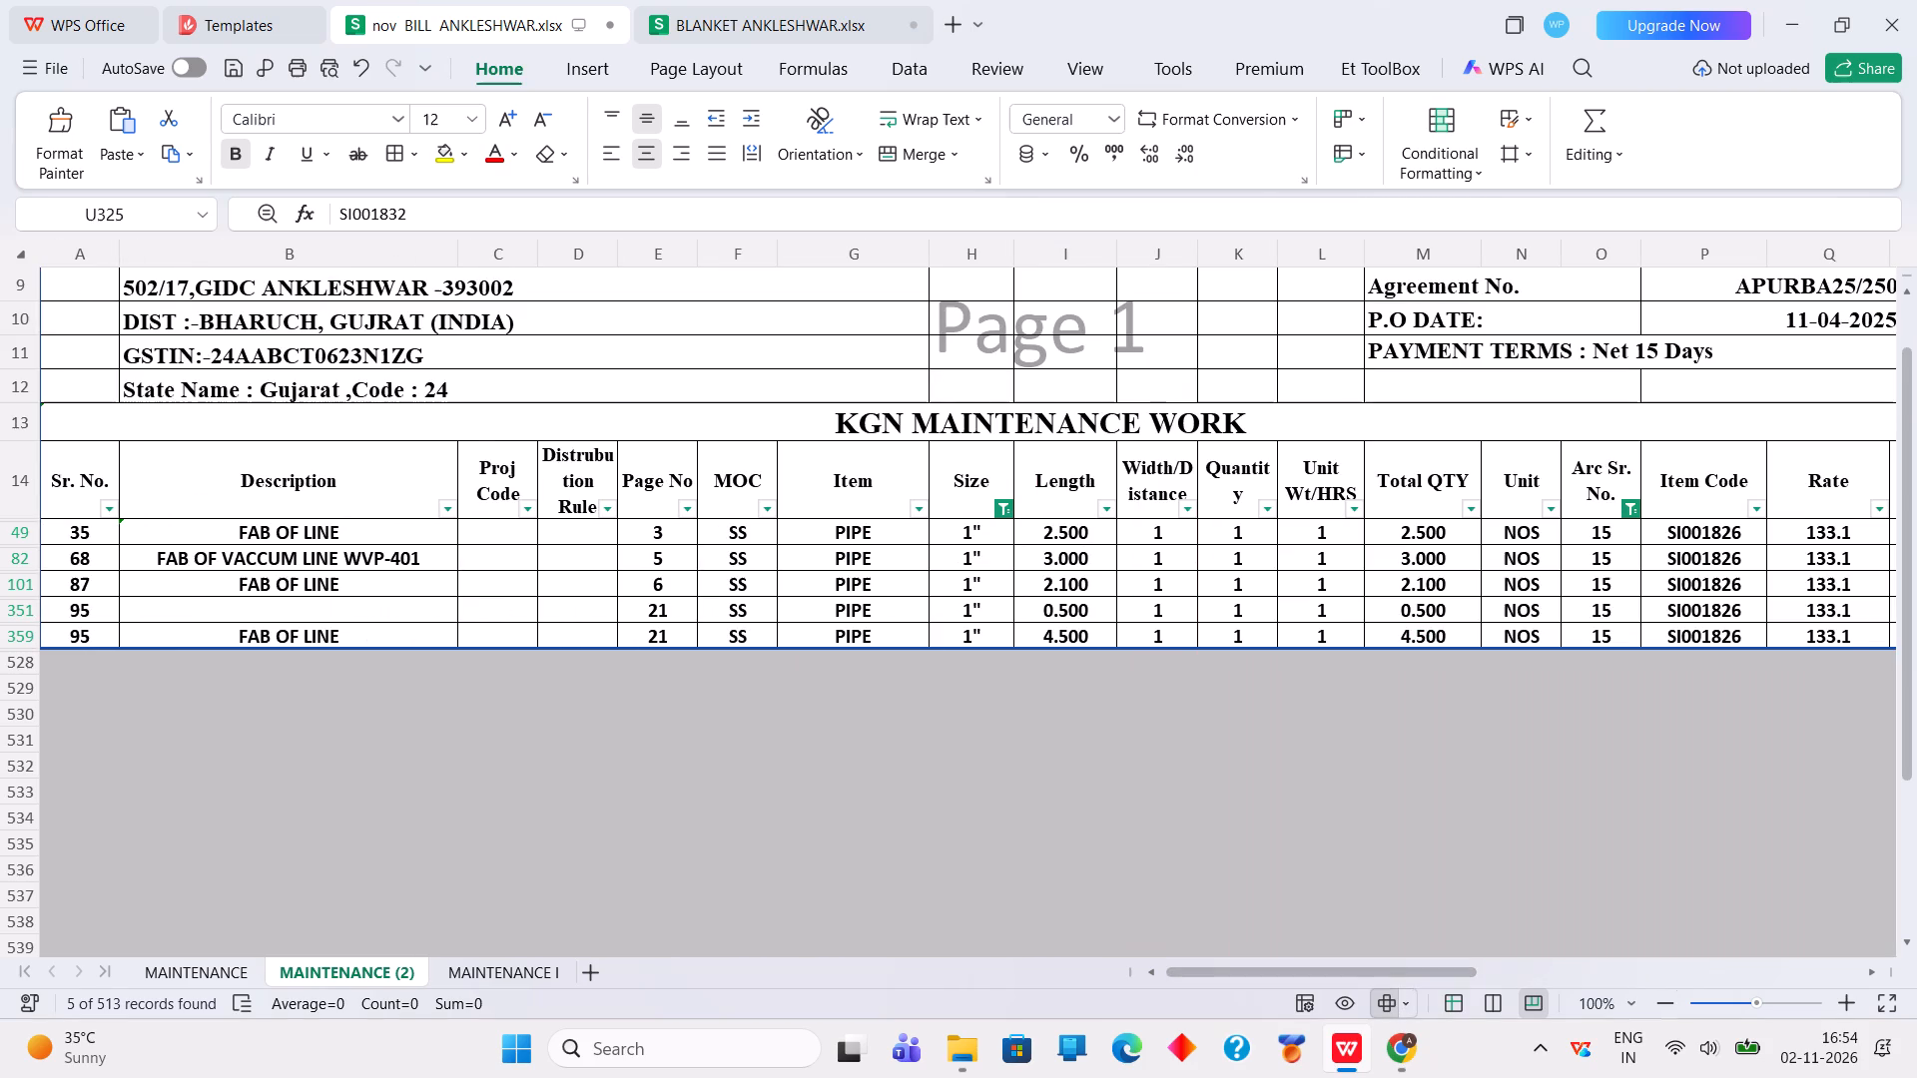
Switch the Size filter to 1.5" only and compare the arc code 15 pipe rows with their summary sheet entries.
{"action": "left_click", "coordinate": [1003, 506]}
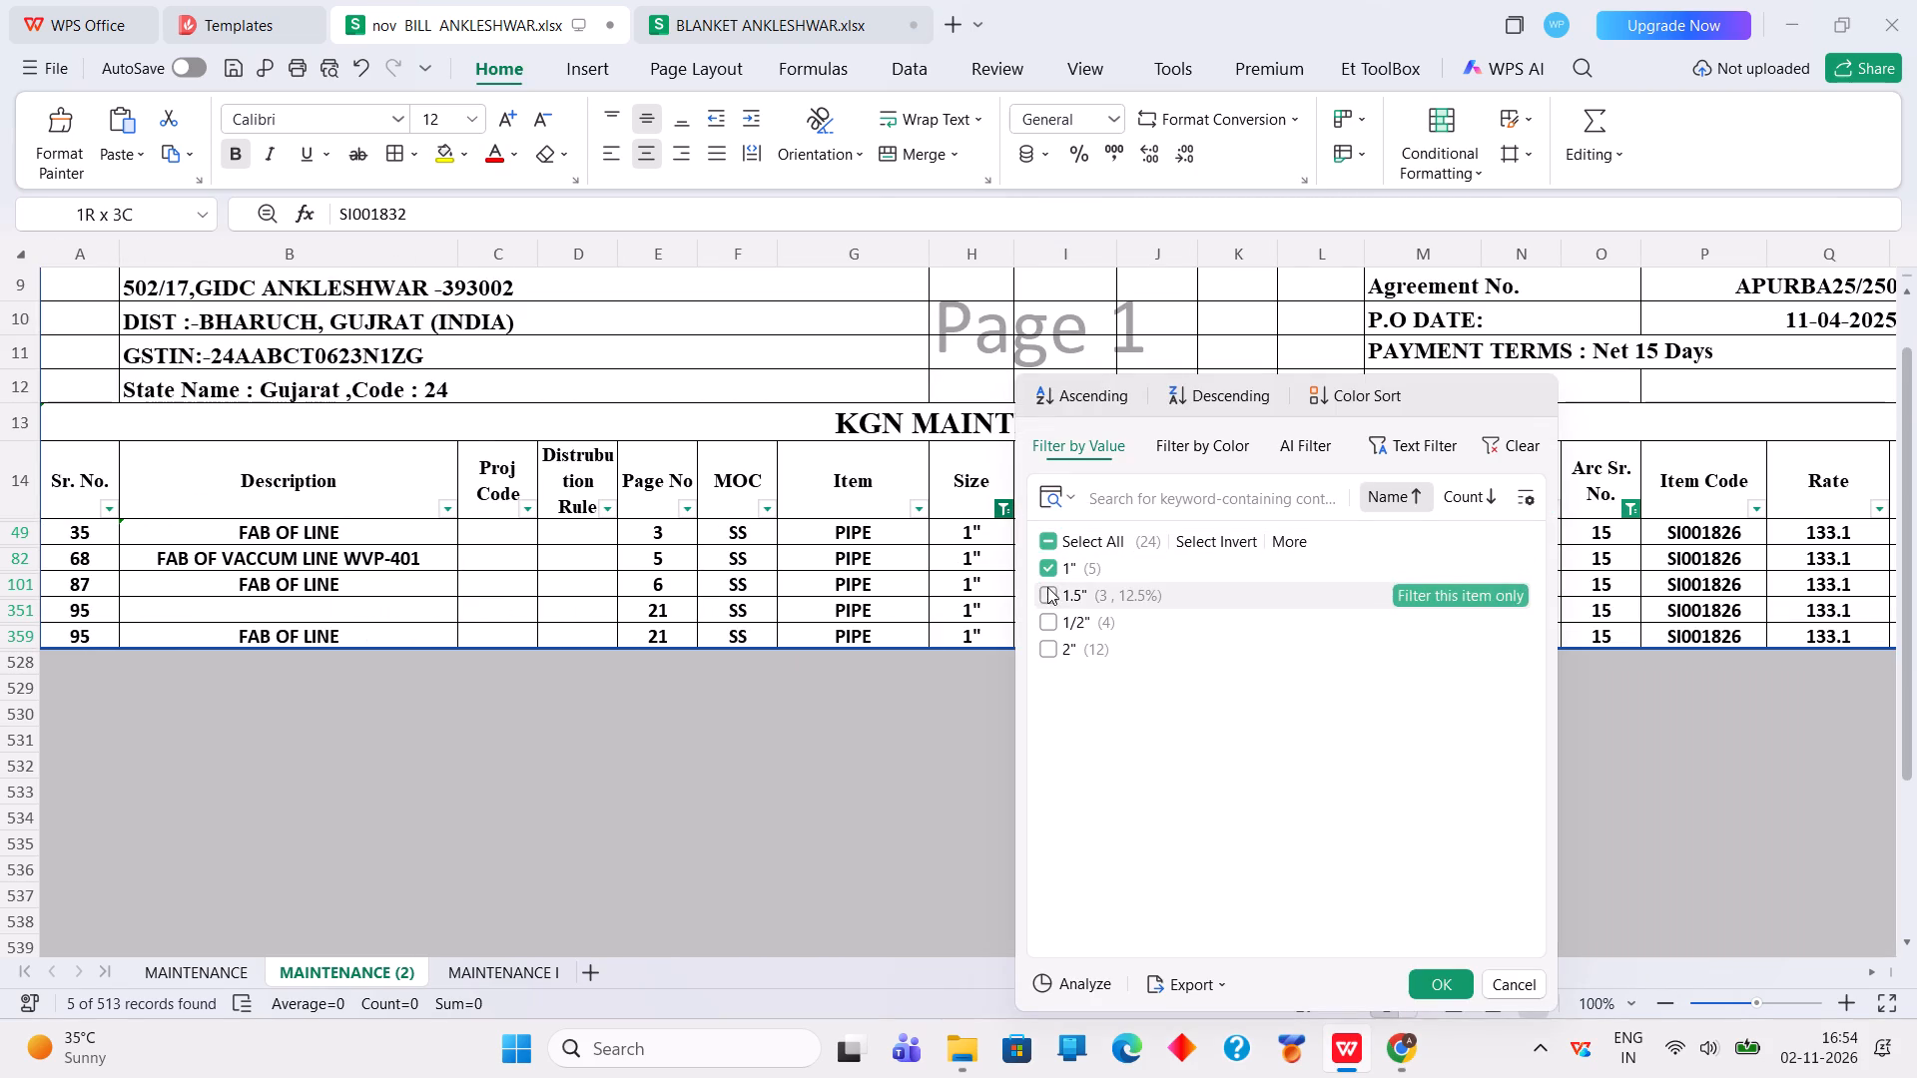
{"action": "left_click", "coordinate": [1048, 590]}
{"action": "left_click", "coordinate": [1045, 573]}
{"action": "left_click", "coordinate": [1438, 984]}
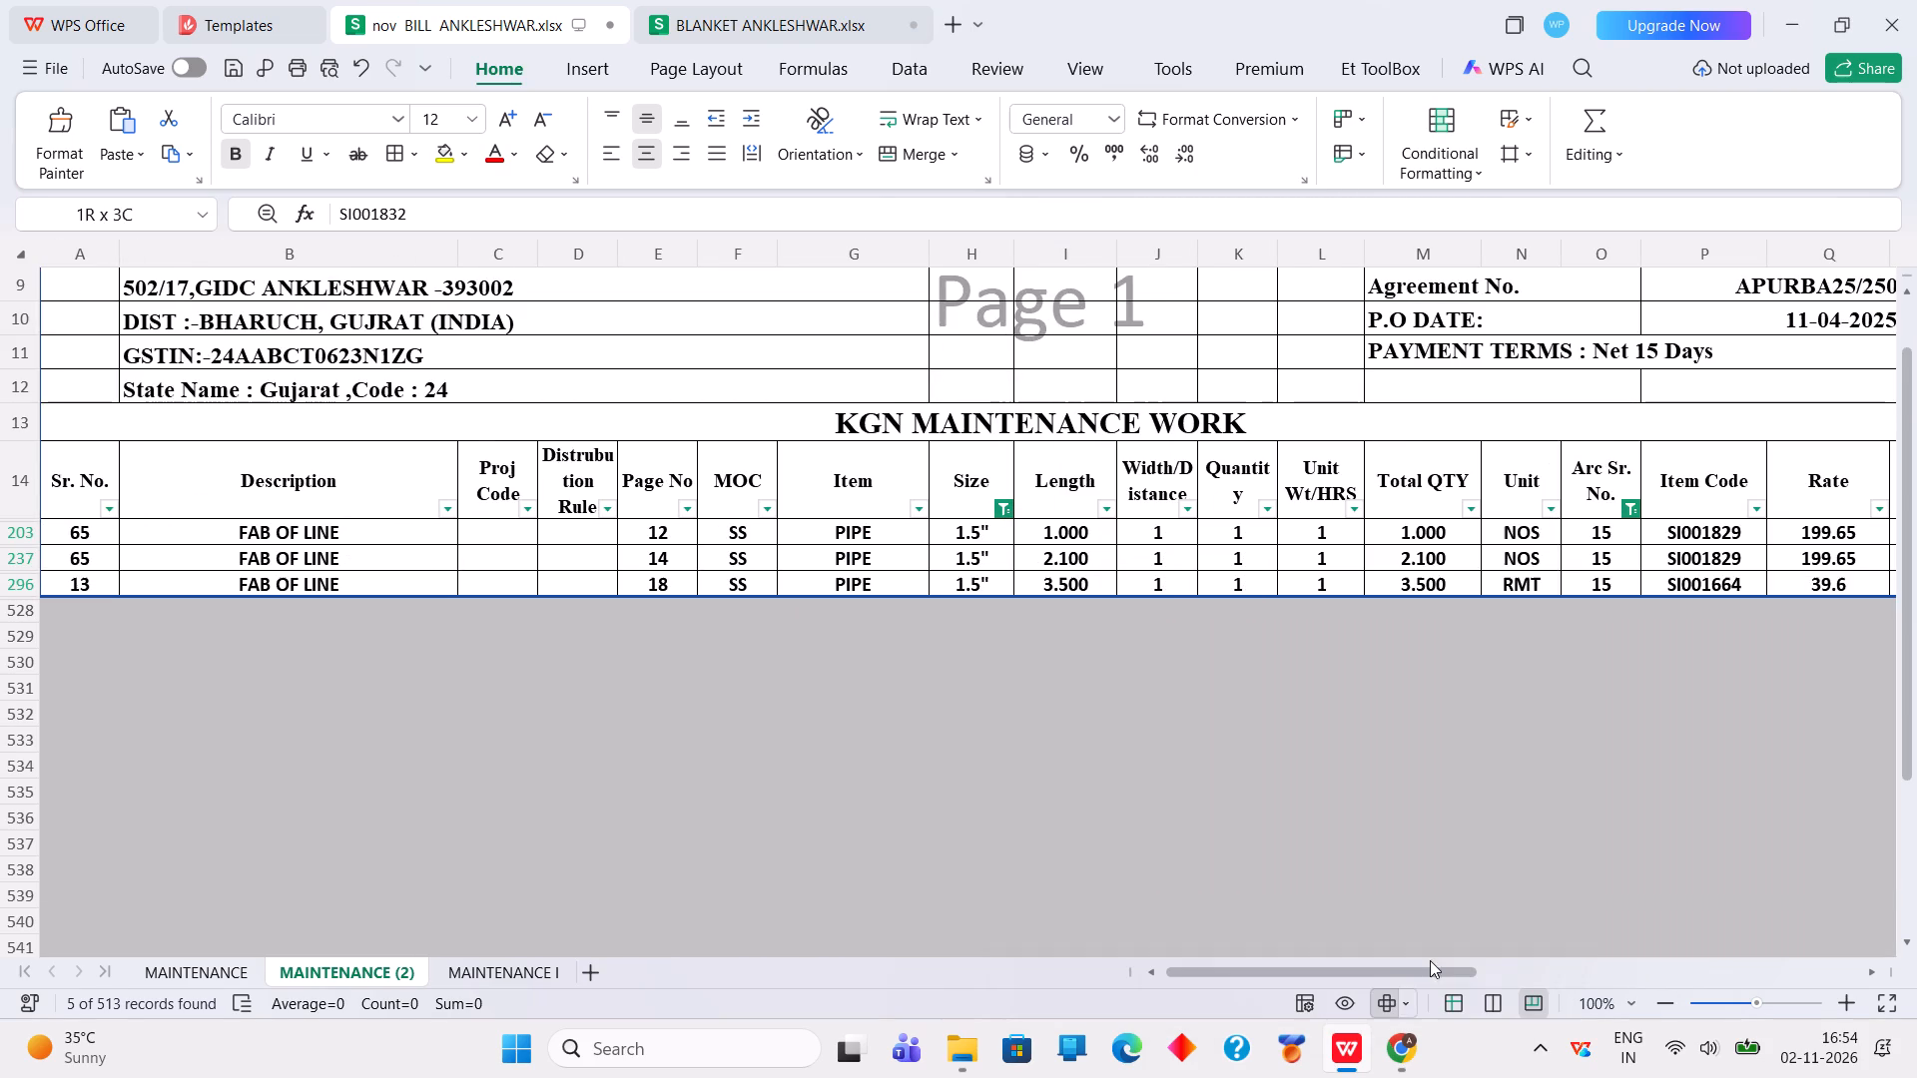
{"action": "left_click_drag", "start_coordinate": [1363, 970], "coordinate": [1587, 960]}
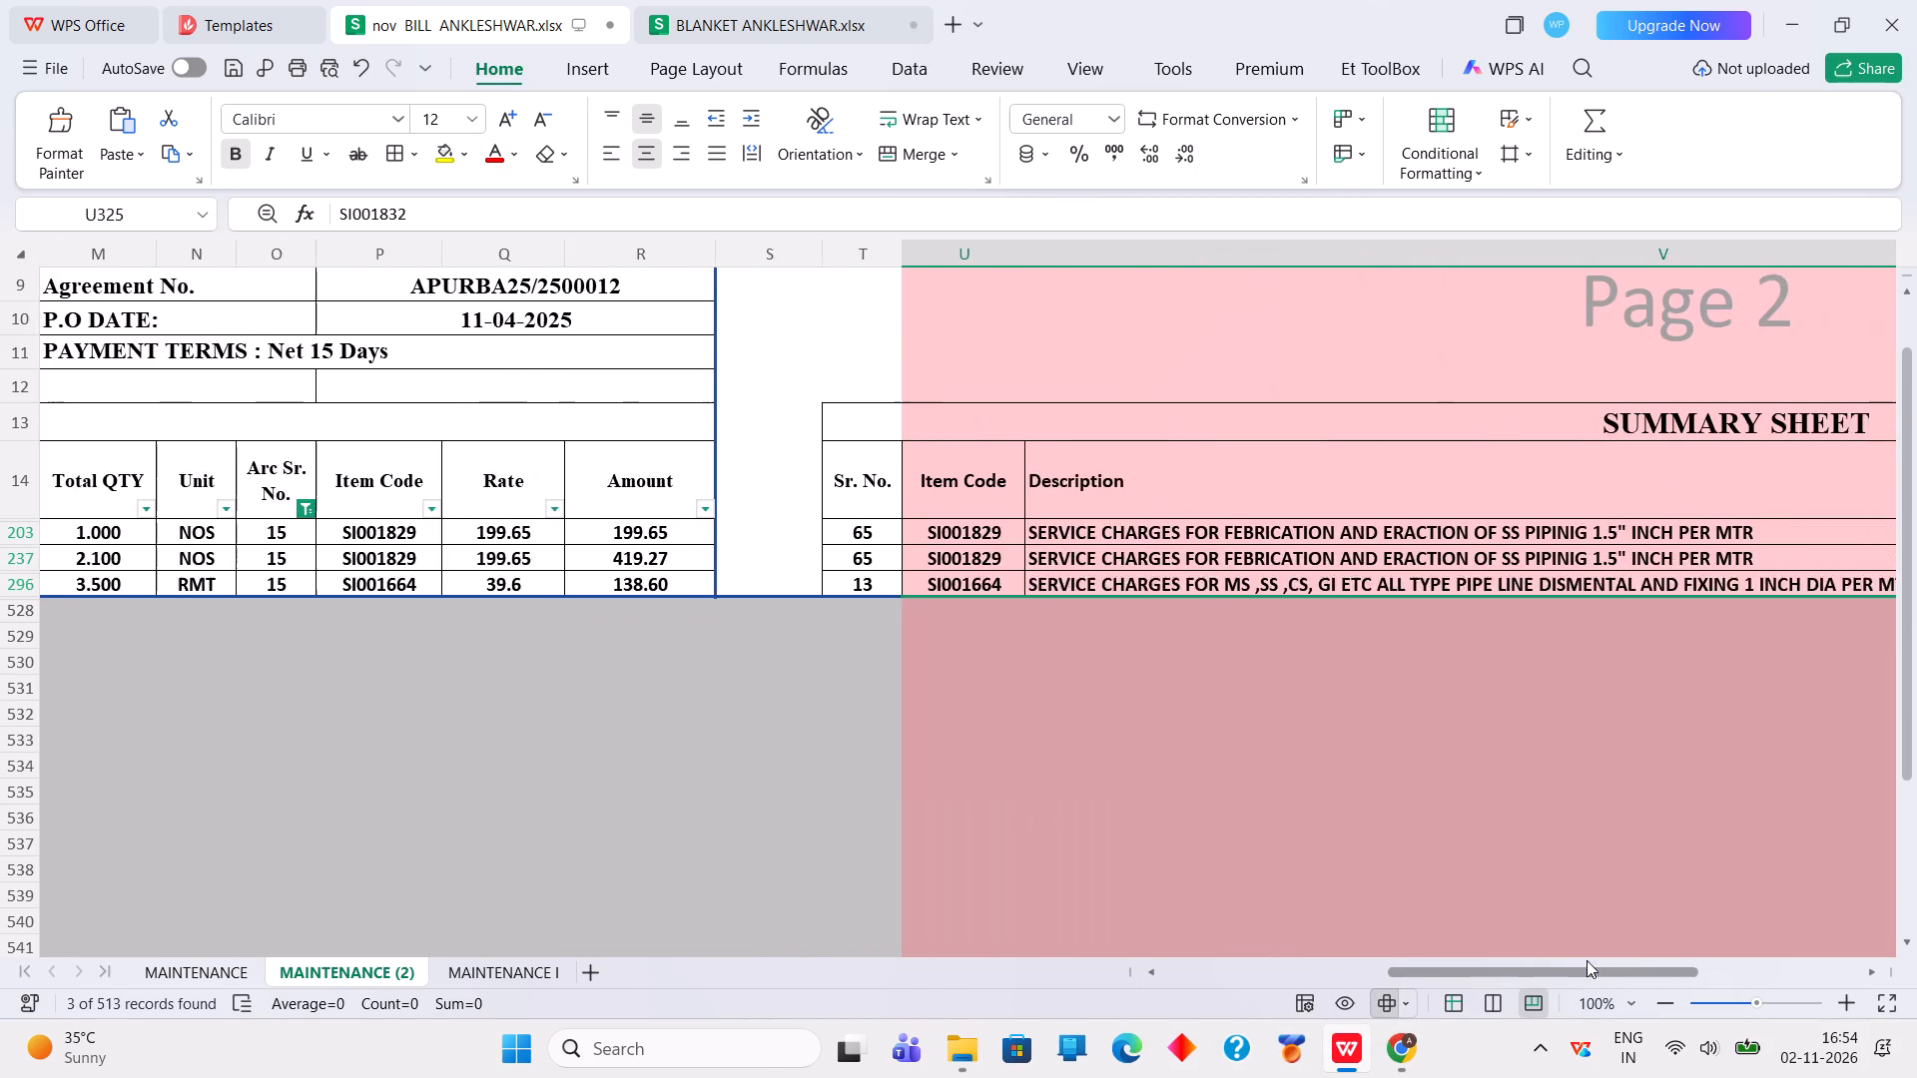
{"action": "left_click_drag", "start_coordinate": [1587, 960], "coordinate": [1540, 969]}
Copy row 203's 1.5" pipe cells O203:W203, with item code SI001829 and rate 199.65, over row 296's cells starting at O296.
{"action": "left_click_drag", "start_coordinate": [547, 537], "coordinate": [1916, 526]}
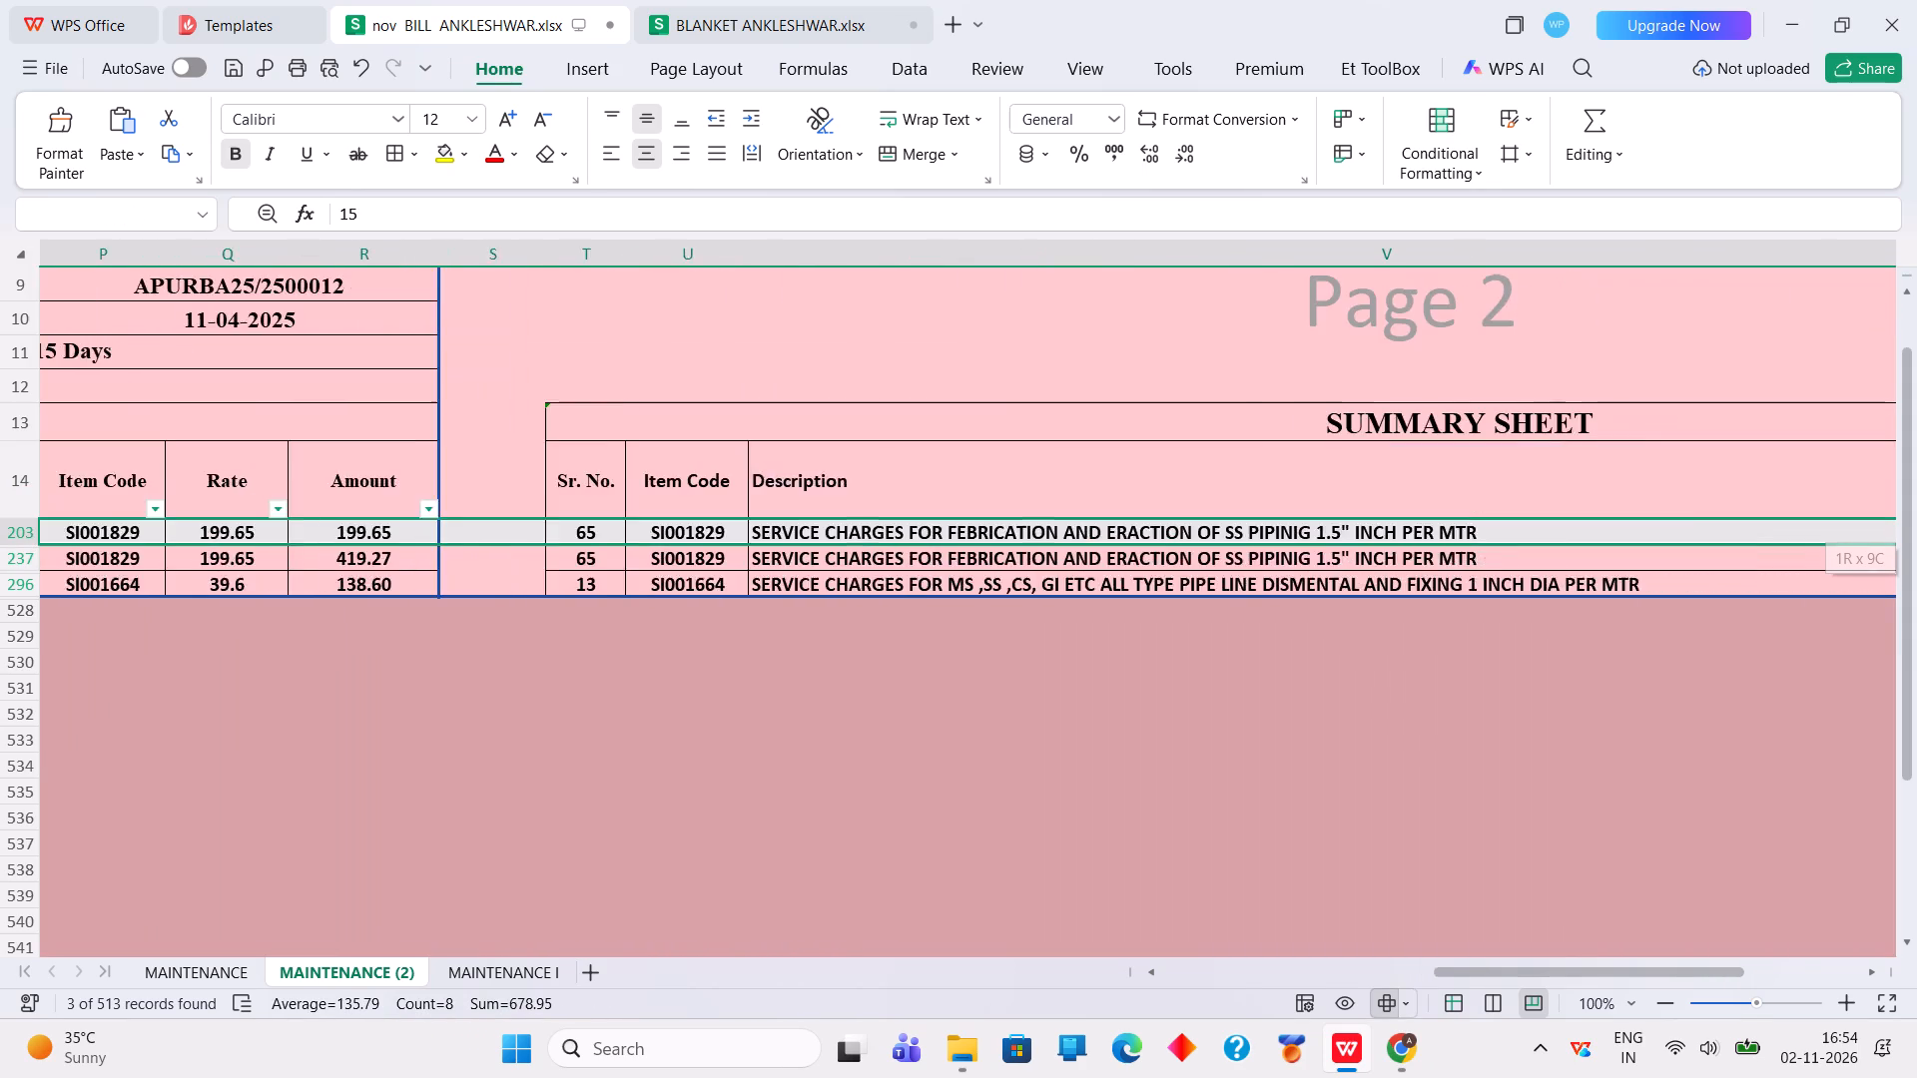
{"action": "left_click_drag", "start_coordinate": [1916, 526], "coordinate": [1670, 529]}
{"action": "right_click", "coordinate": [1670, 529]}
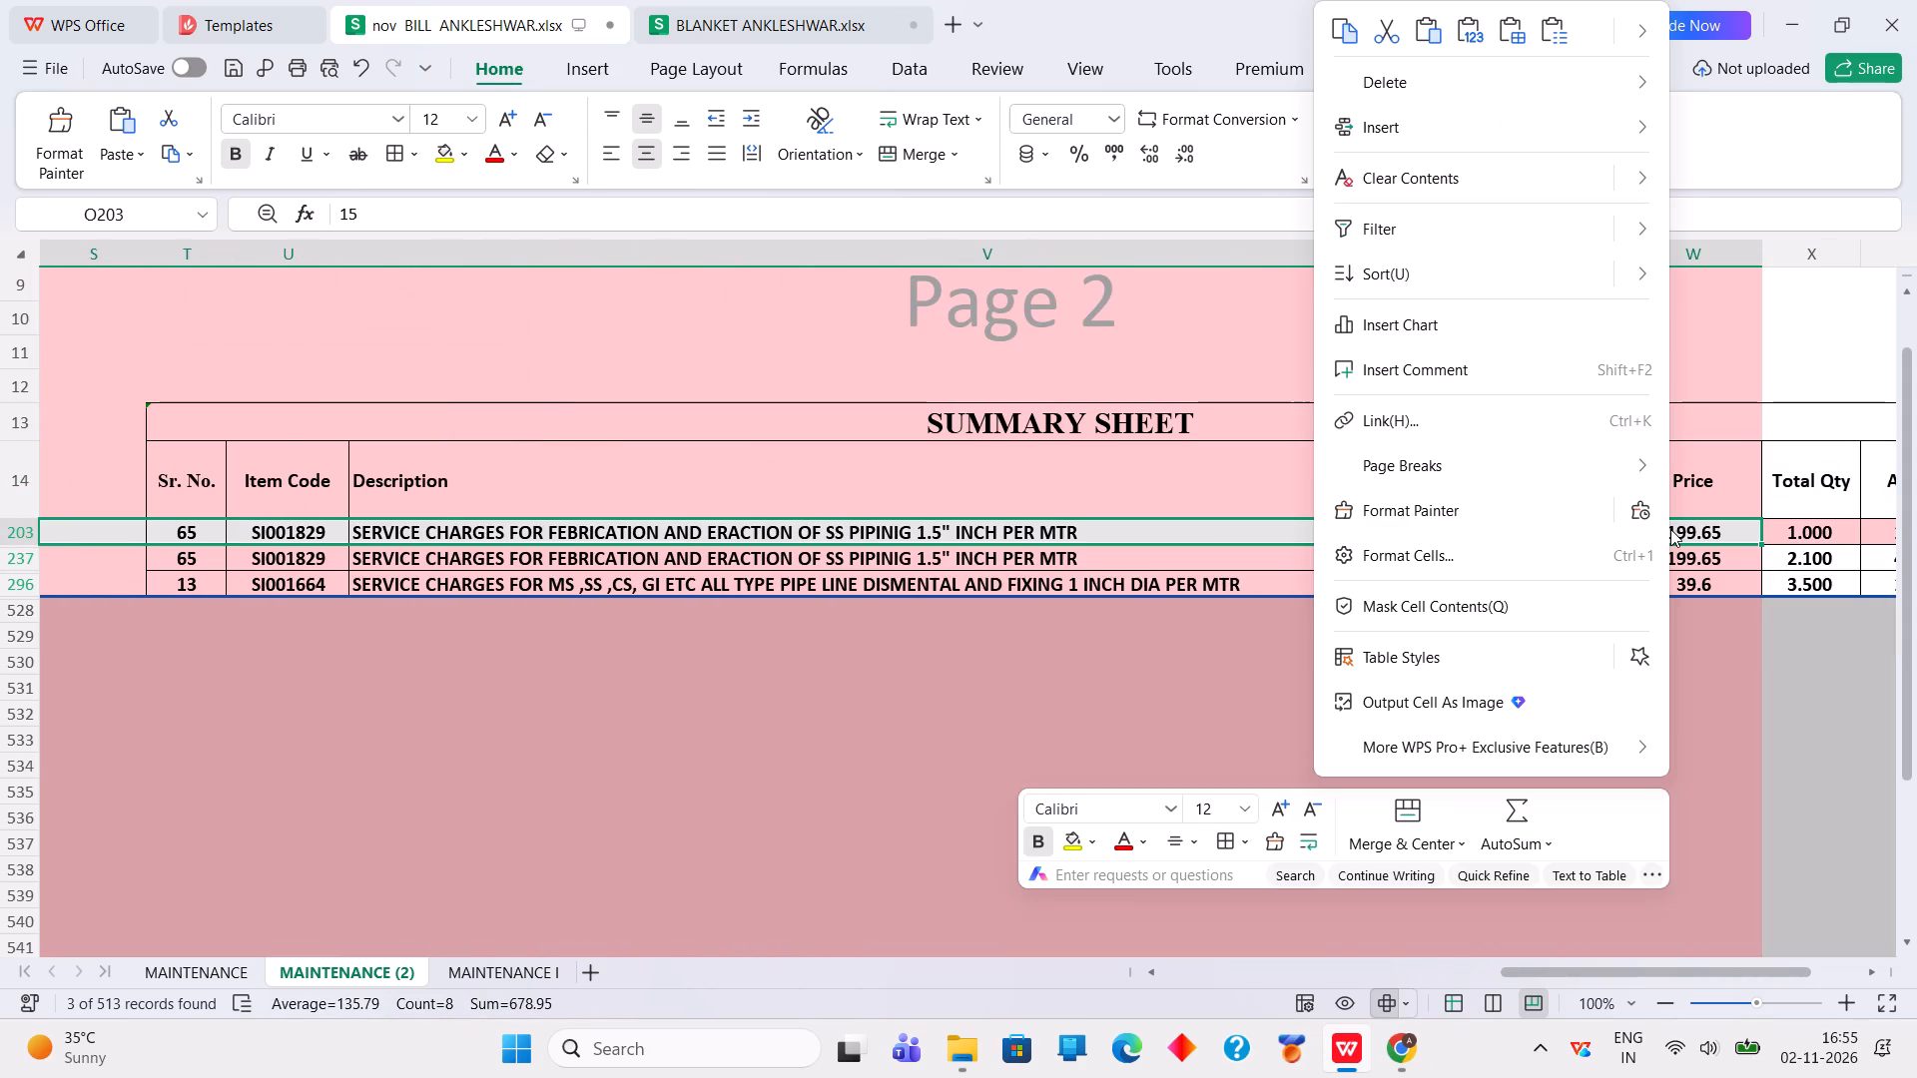
{"action": "left_click", "coordinate": [1343, 33]}
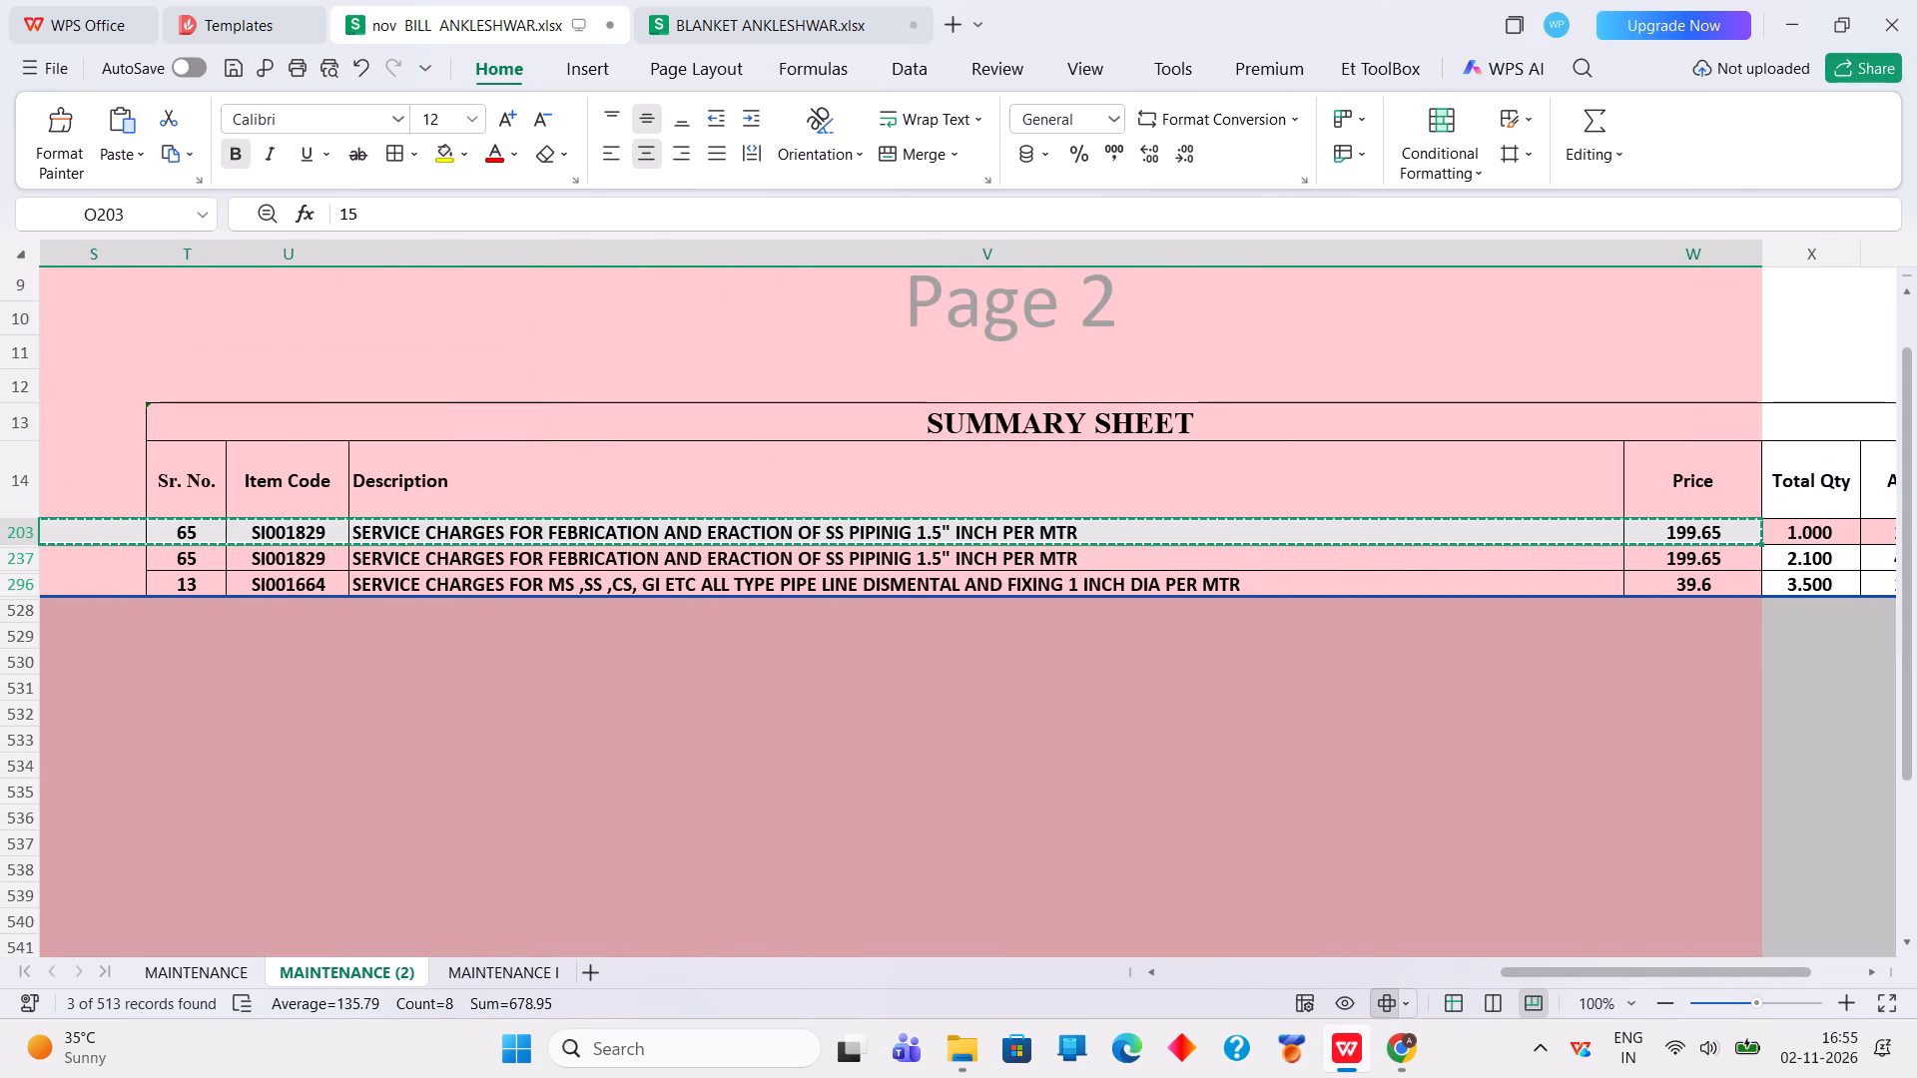
{"action": "left_click_drag", "start_coordinate": [1577, 970], "coordinate": [1408, 988]}
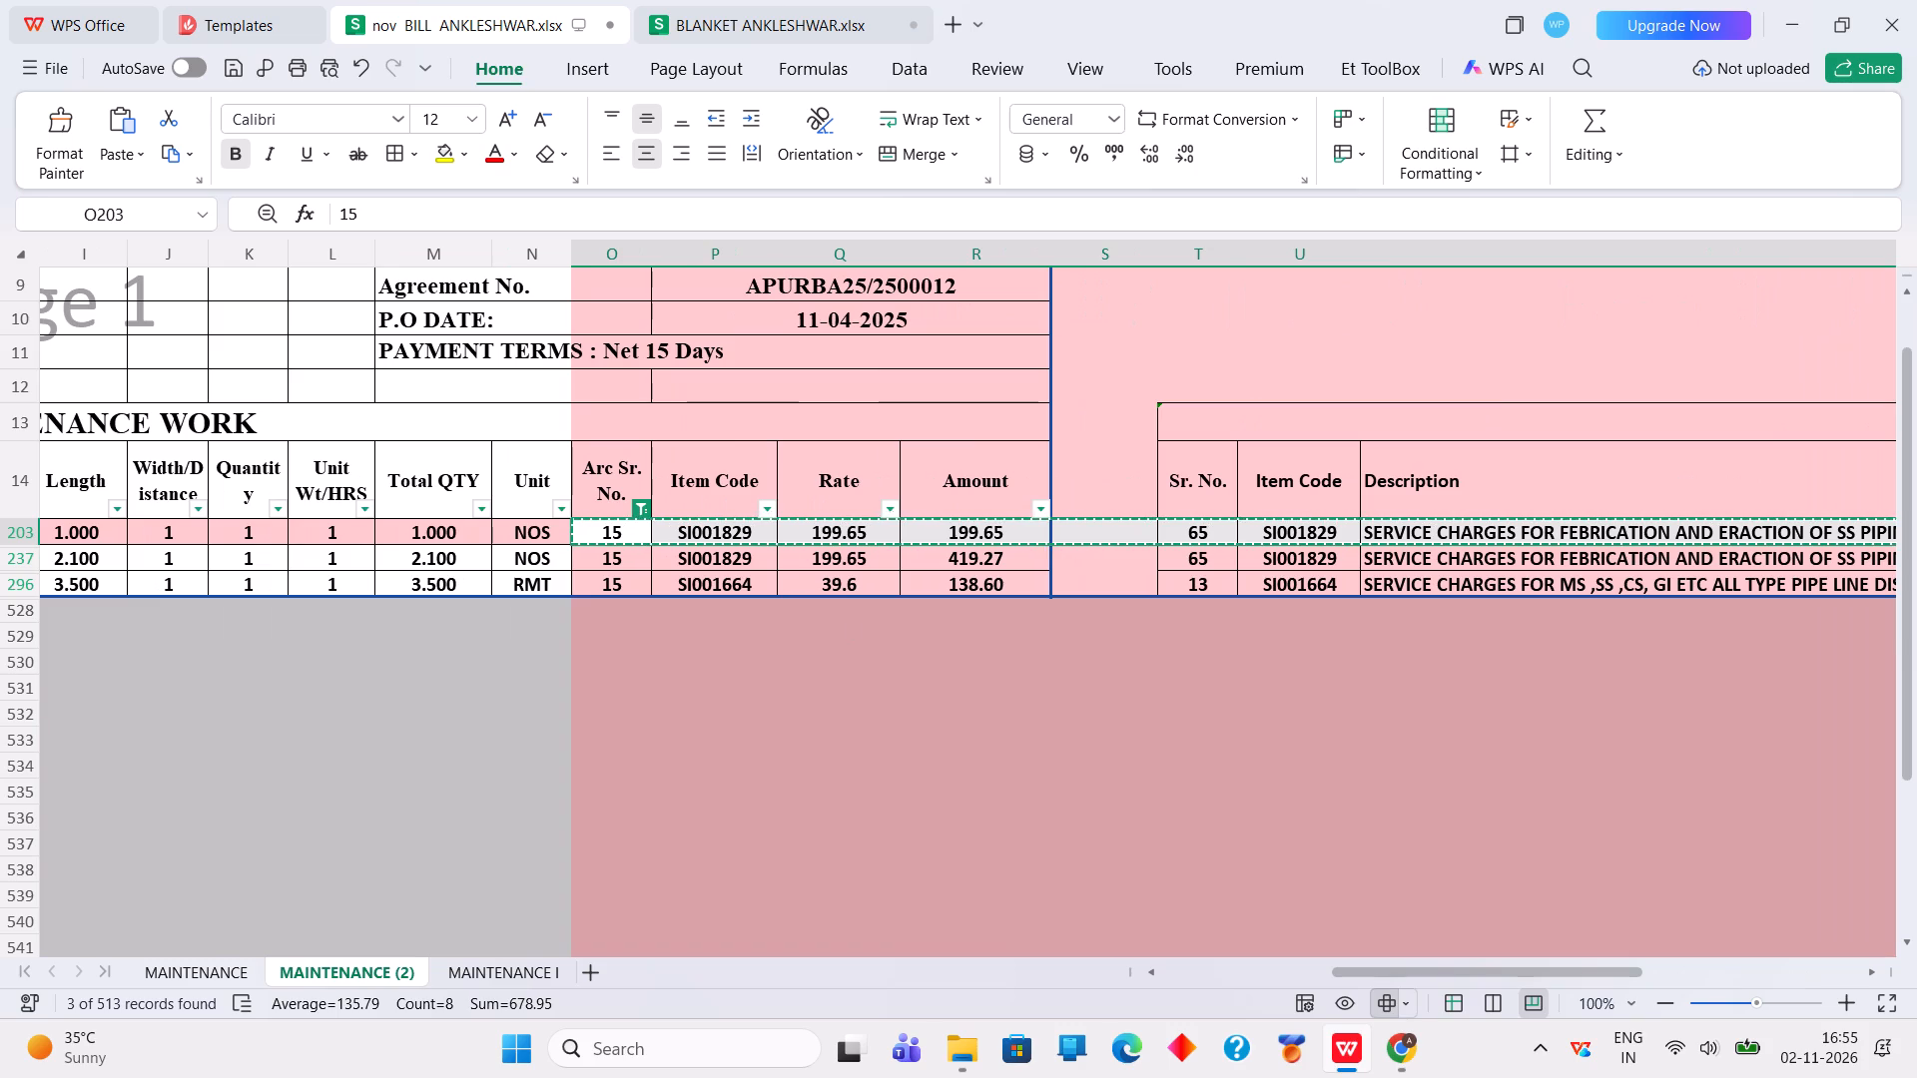
{"action": "left_click", "coordinate": [645, 583]}
{"action": "right_click", "coordinate": [645, 583]}
{"action": "left_click", "coordinate": [747, 24]}
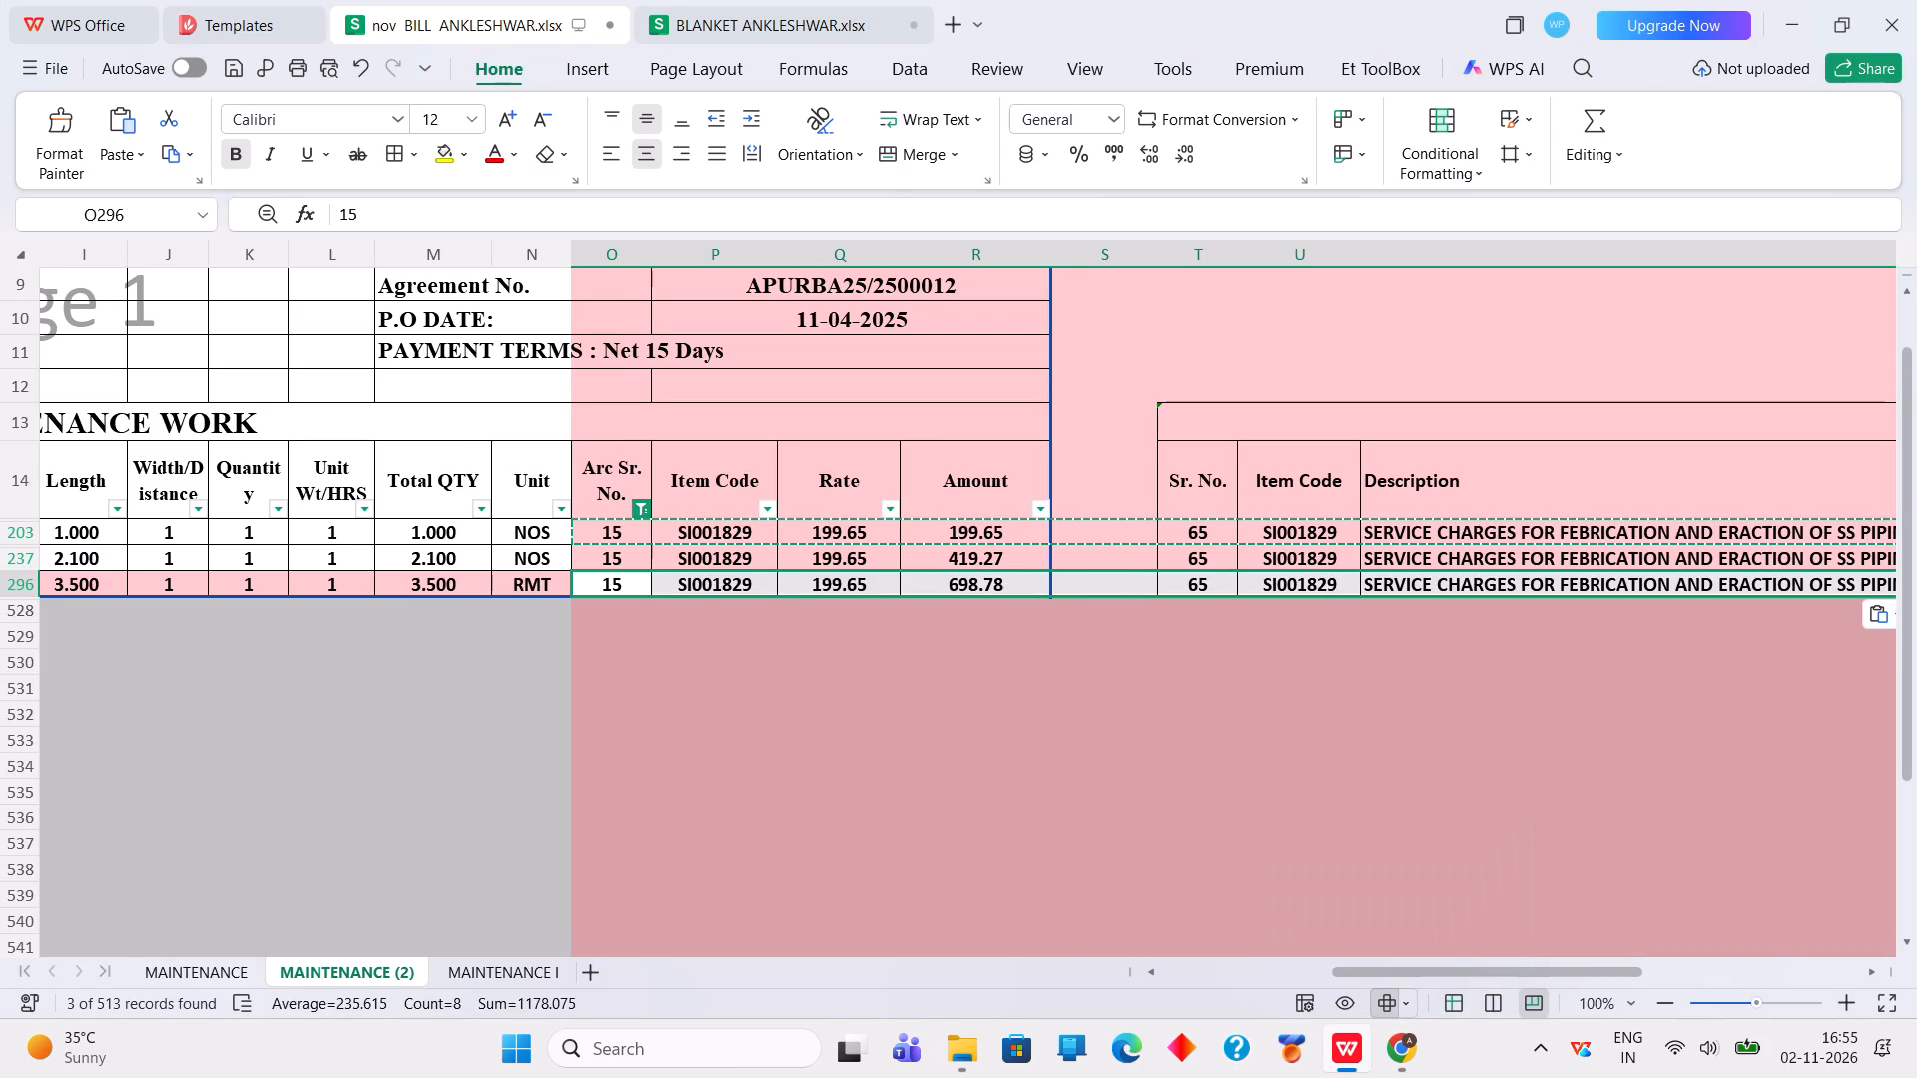
Filter the Size column to 1/2" only and check the arc code 15 pipe rows against their summary sheet descriptions.
{"action": "left_click_drag", "start_coordinate": [1366, 972], "coordinate": [1205, 1005]}
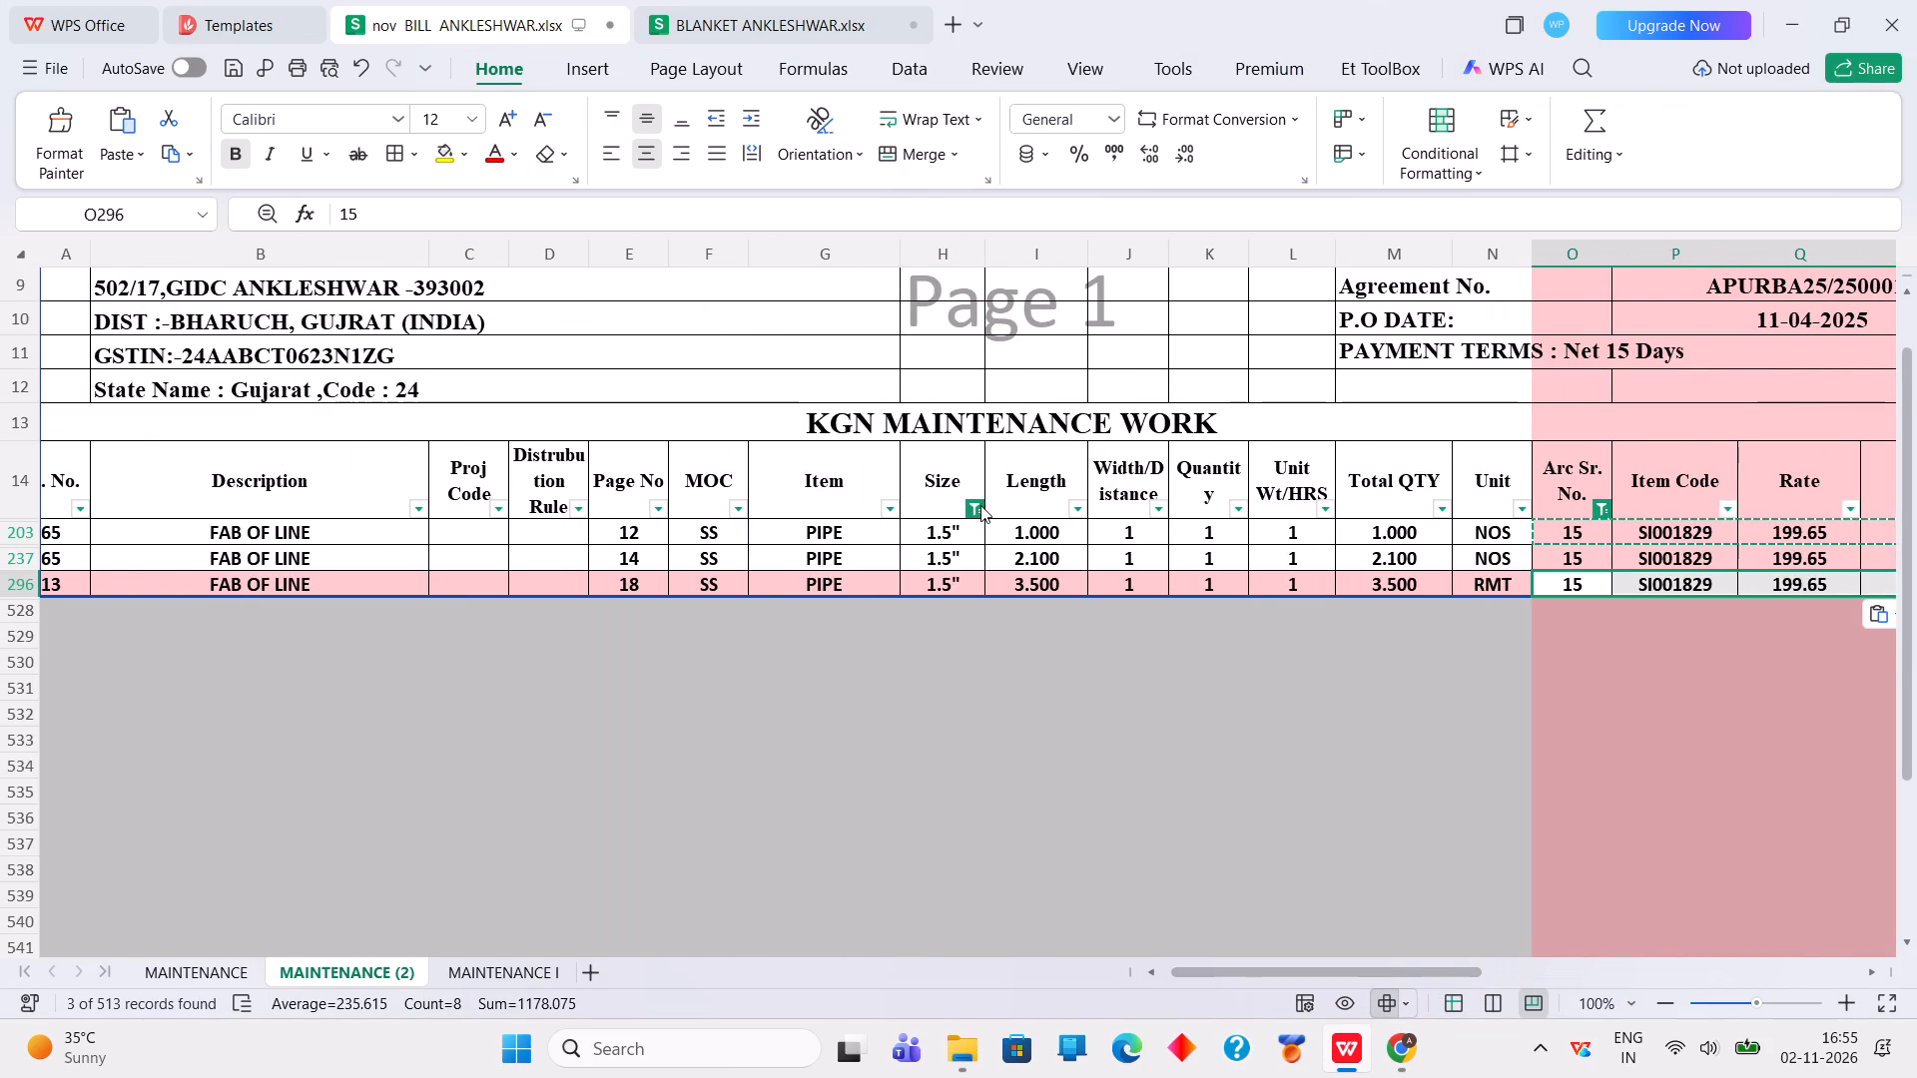
{"action": "left_click", "coordinate": [980, 505]}
{"action": "left_click", "coordinate": [1033, 624]}
{"action": "left_click", "coordinate": [1025, 596]}
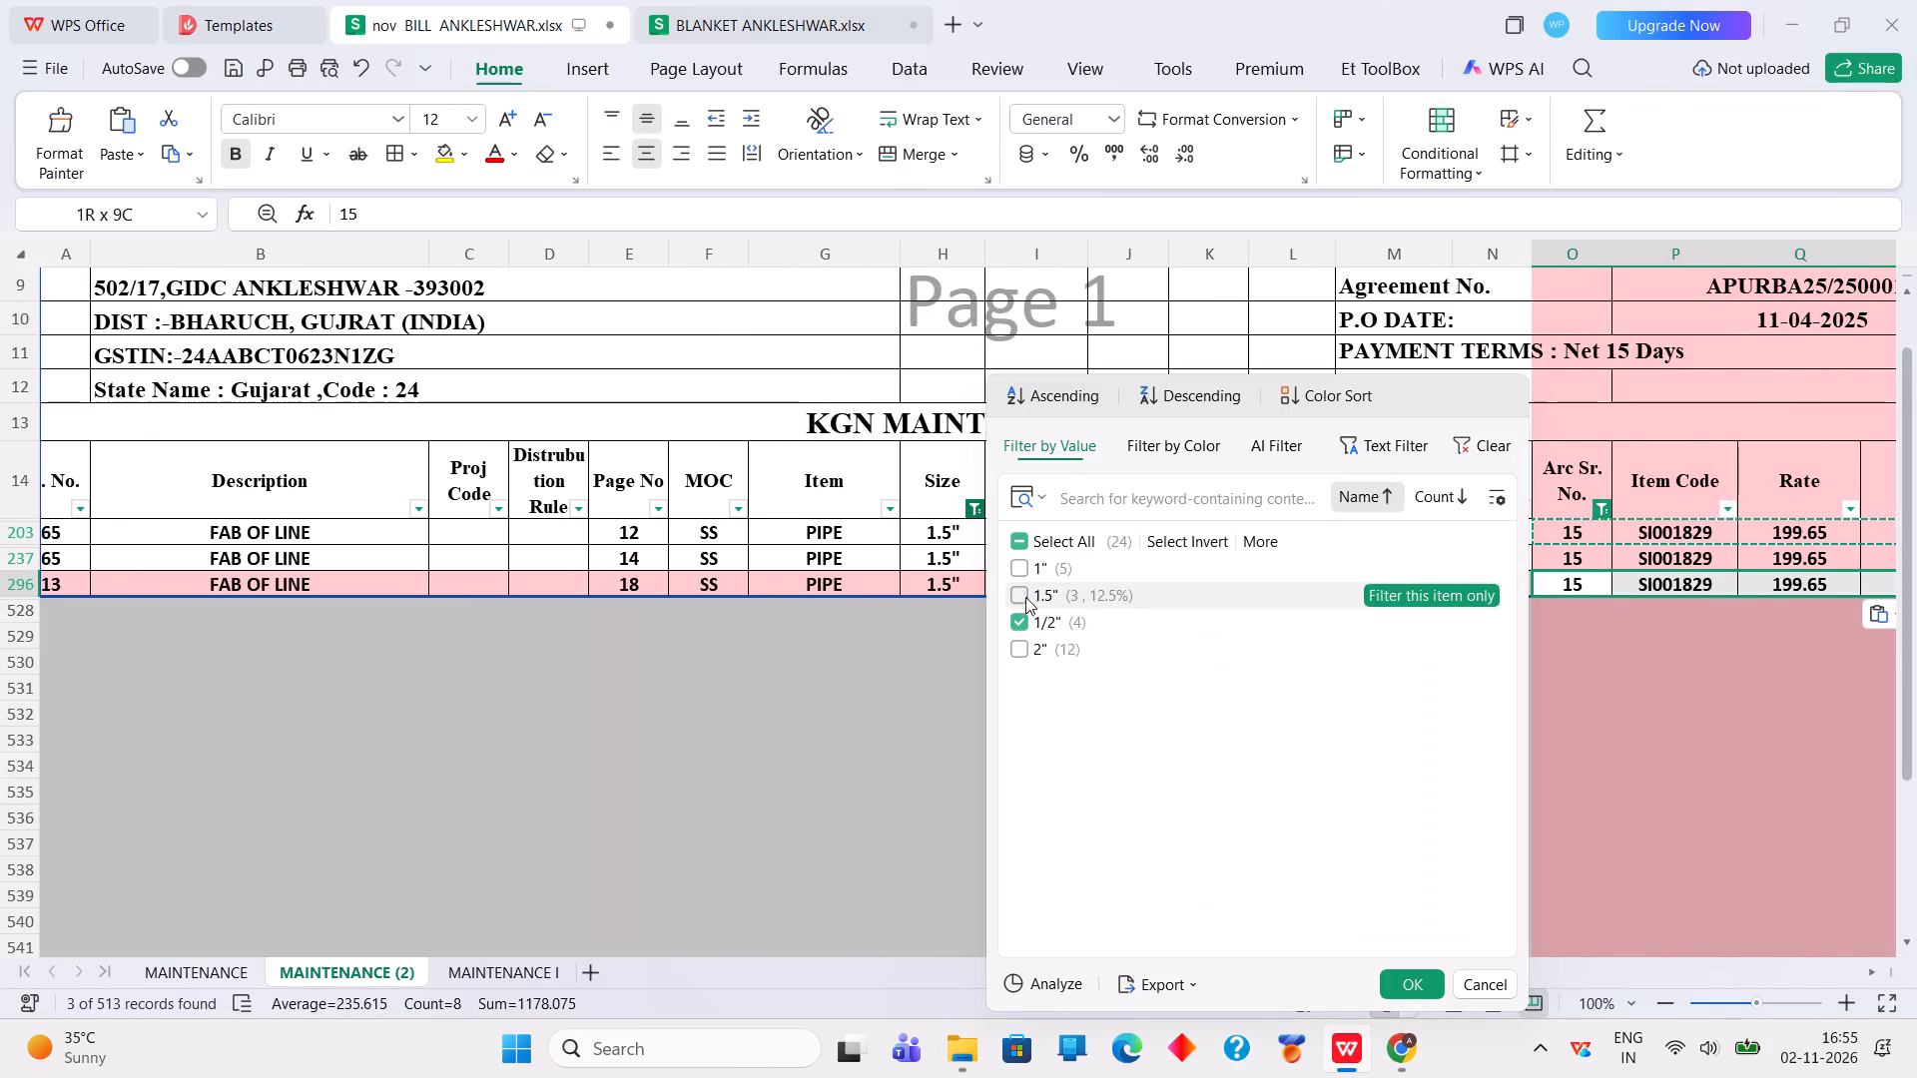
{"action": "left_click", "coordinate": [1398, 980]}
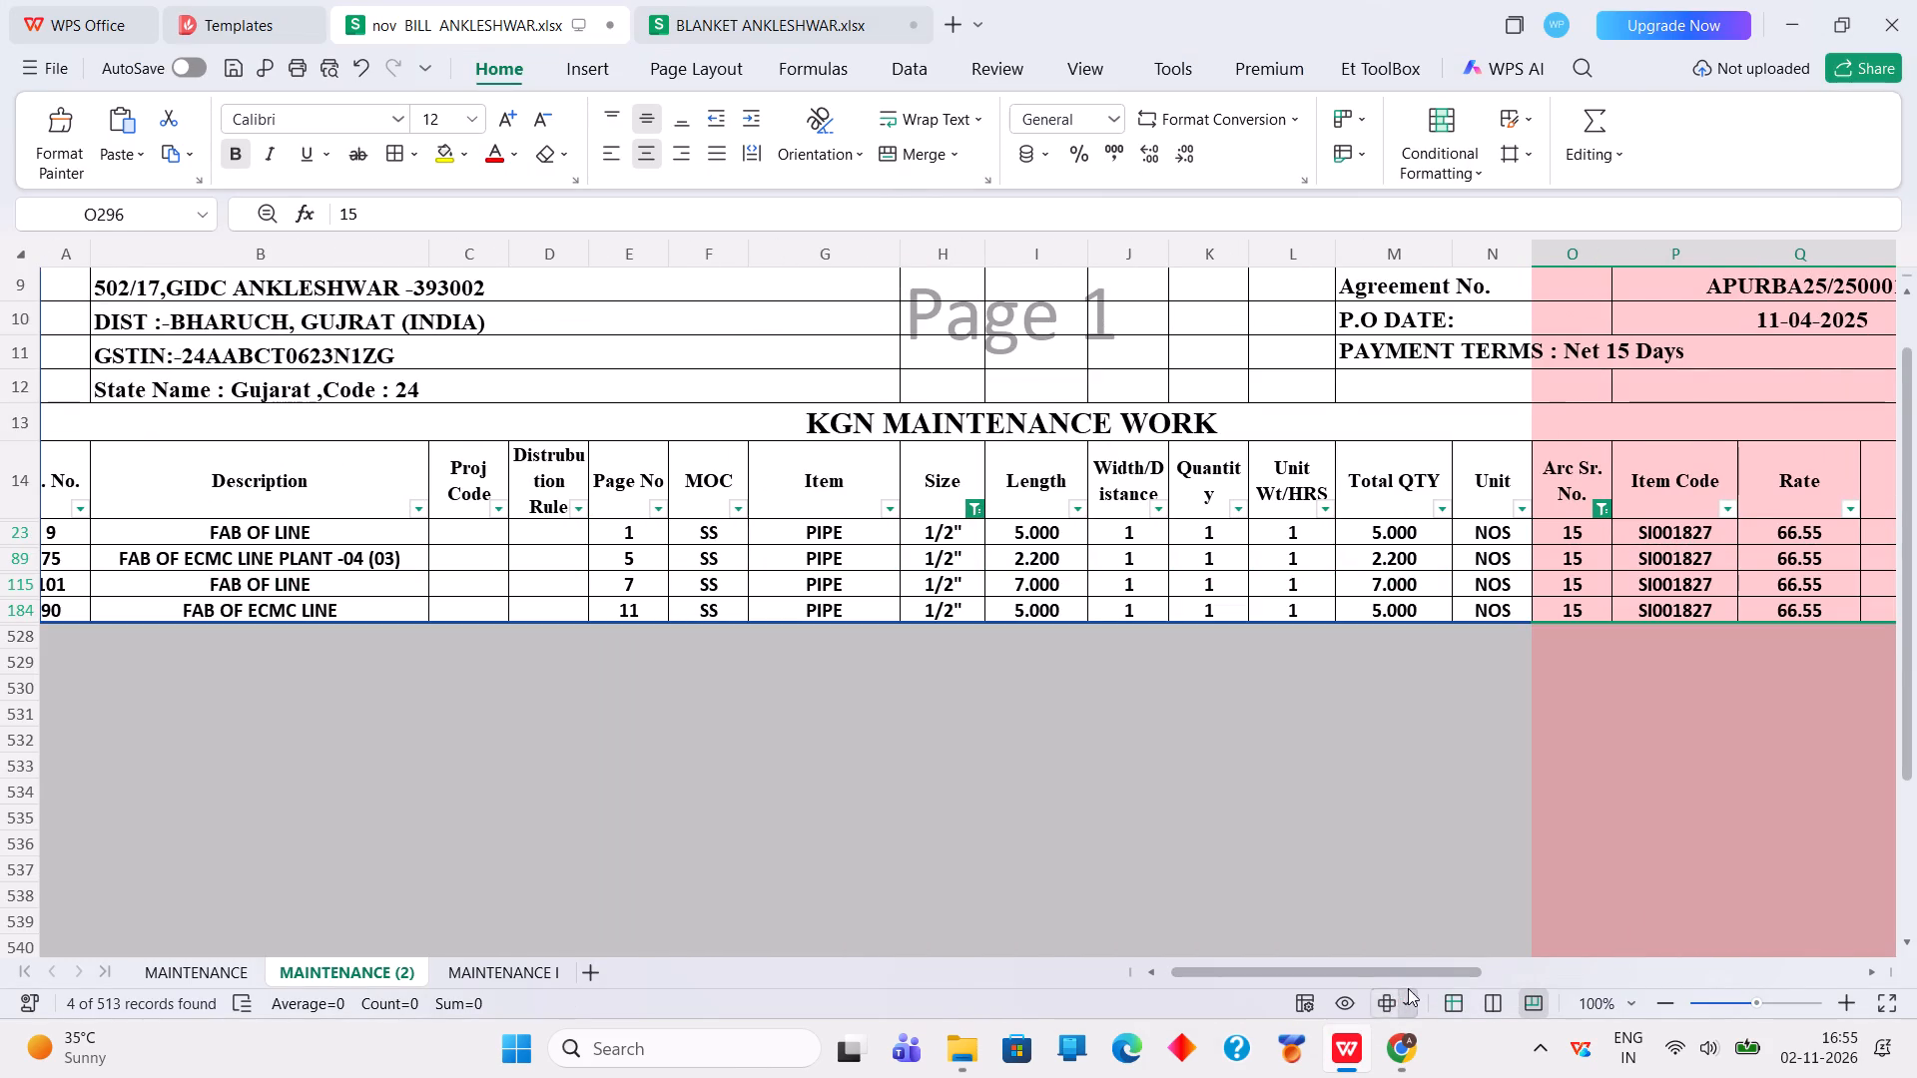
{"action": "left_click_drag", "start_coordinate": [1385, 966], "coordinate": [1613, 971]}
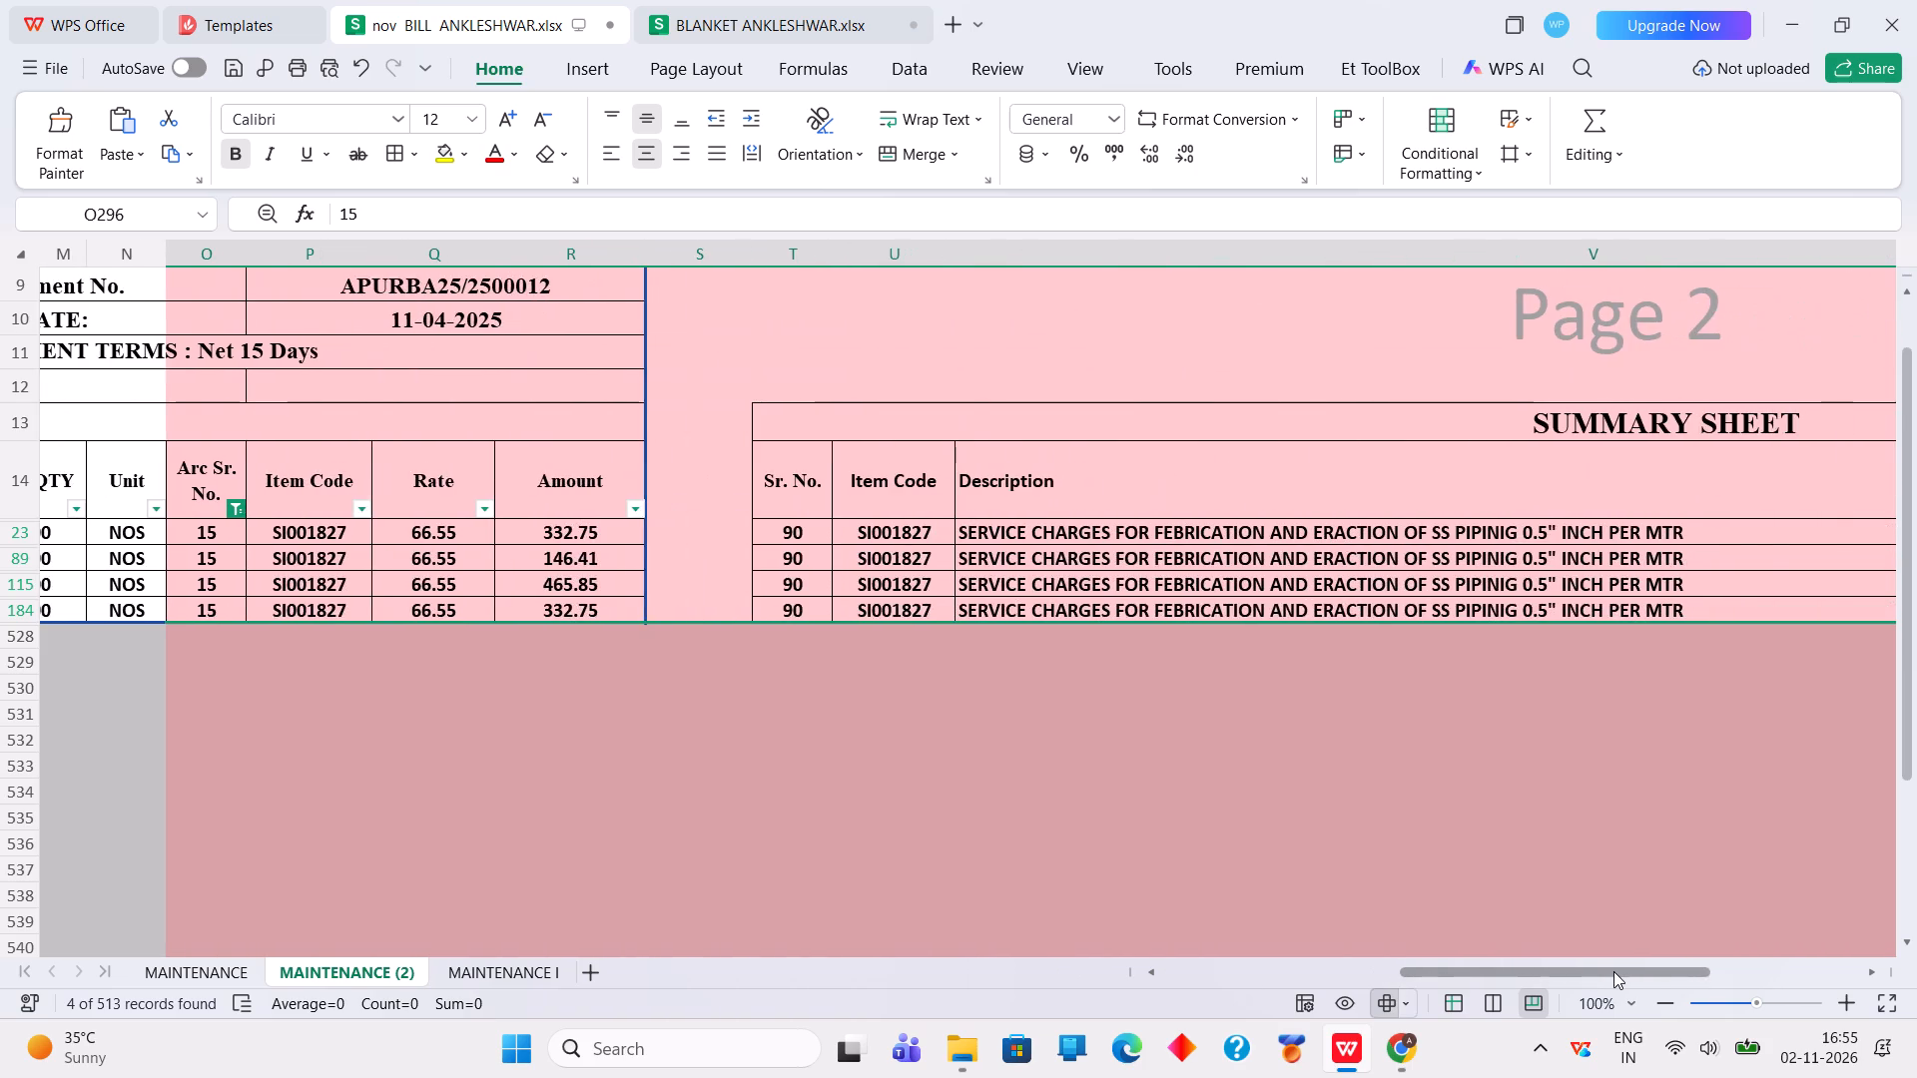
{"action": "left_click_drag", "start_coordinate": [1613, 971], "coordinate": [1403, 993]}
Filter the Size column to 2" only and check the arc code 15 pipe rows against their summary sheet descriptions.
{"action": "left_click", "coordinate": [870, 510]}
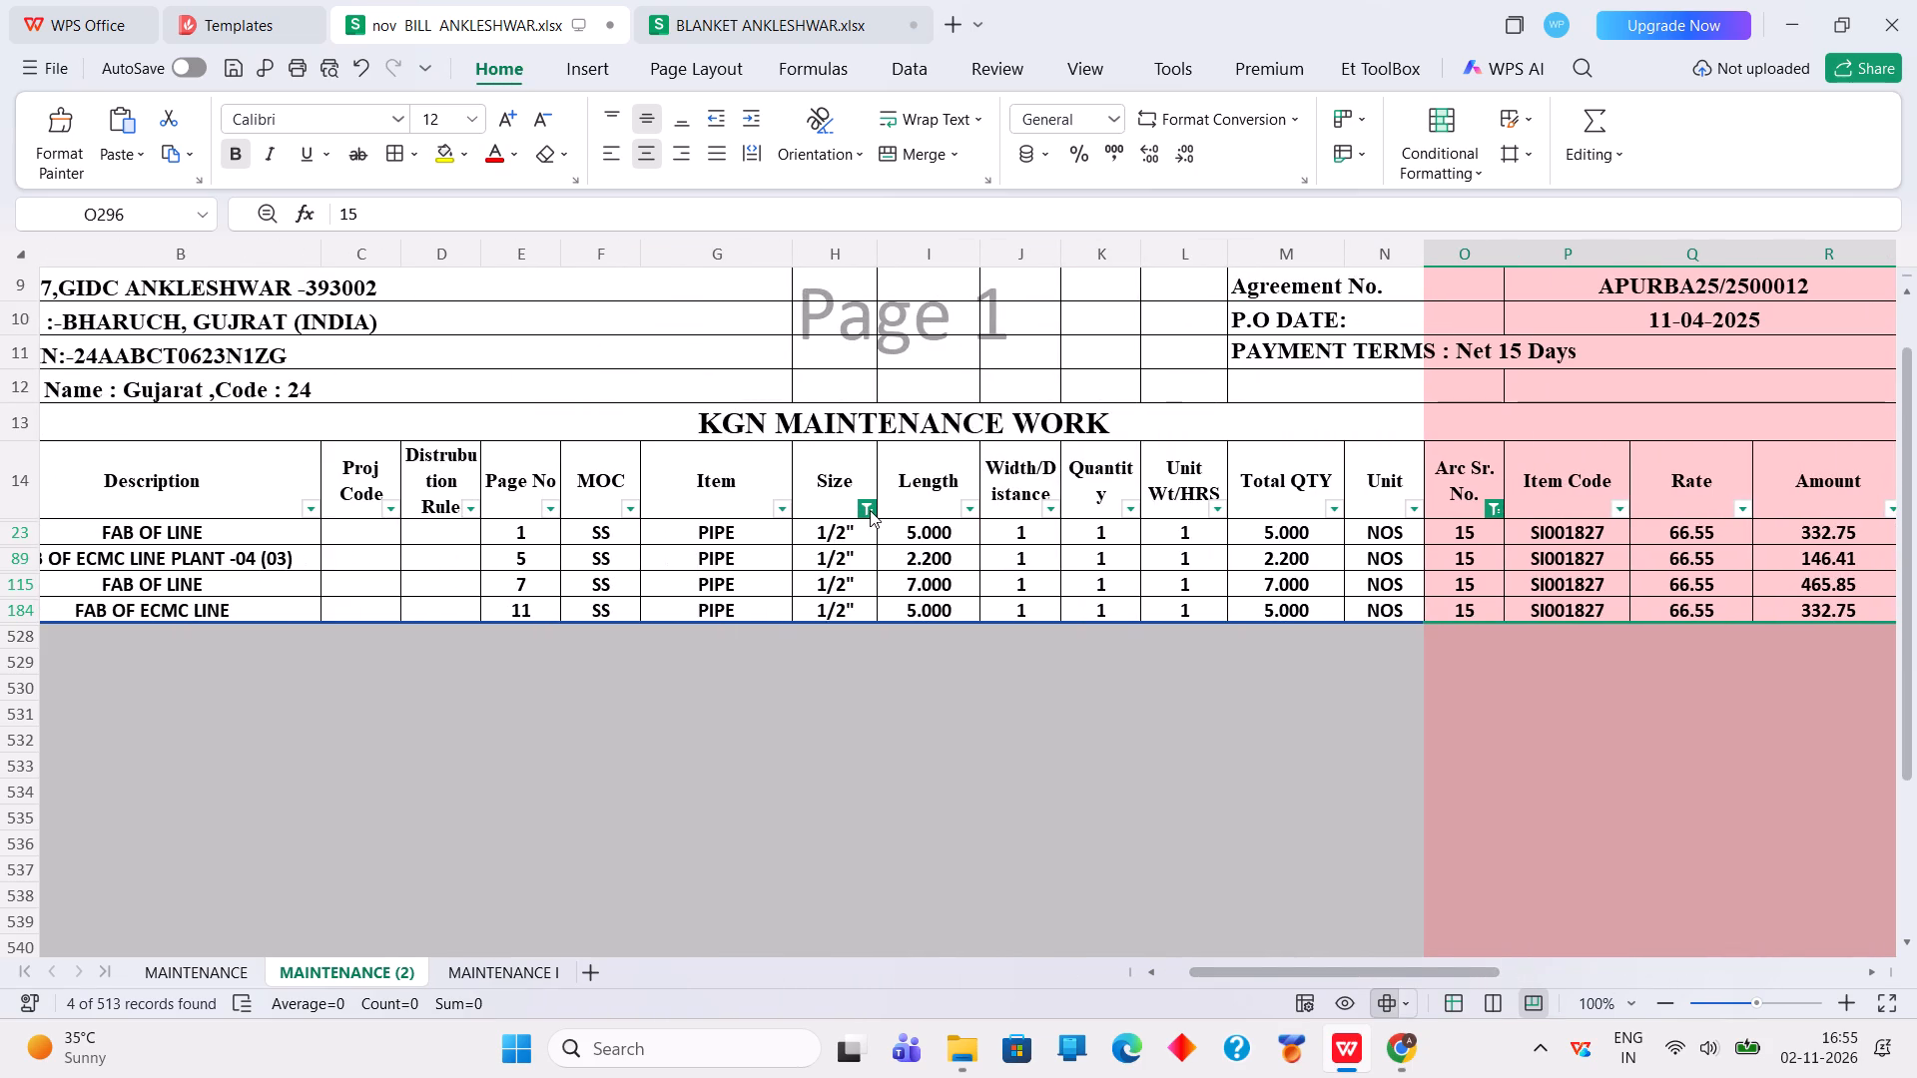
{"action": "left_click", "coordinate": [929, 653]}
{"action": "left_click", "coordinate": [922, 625]}
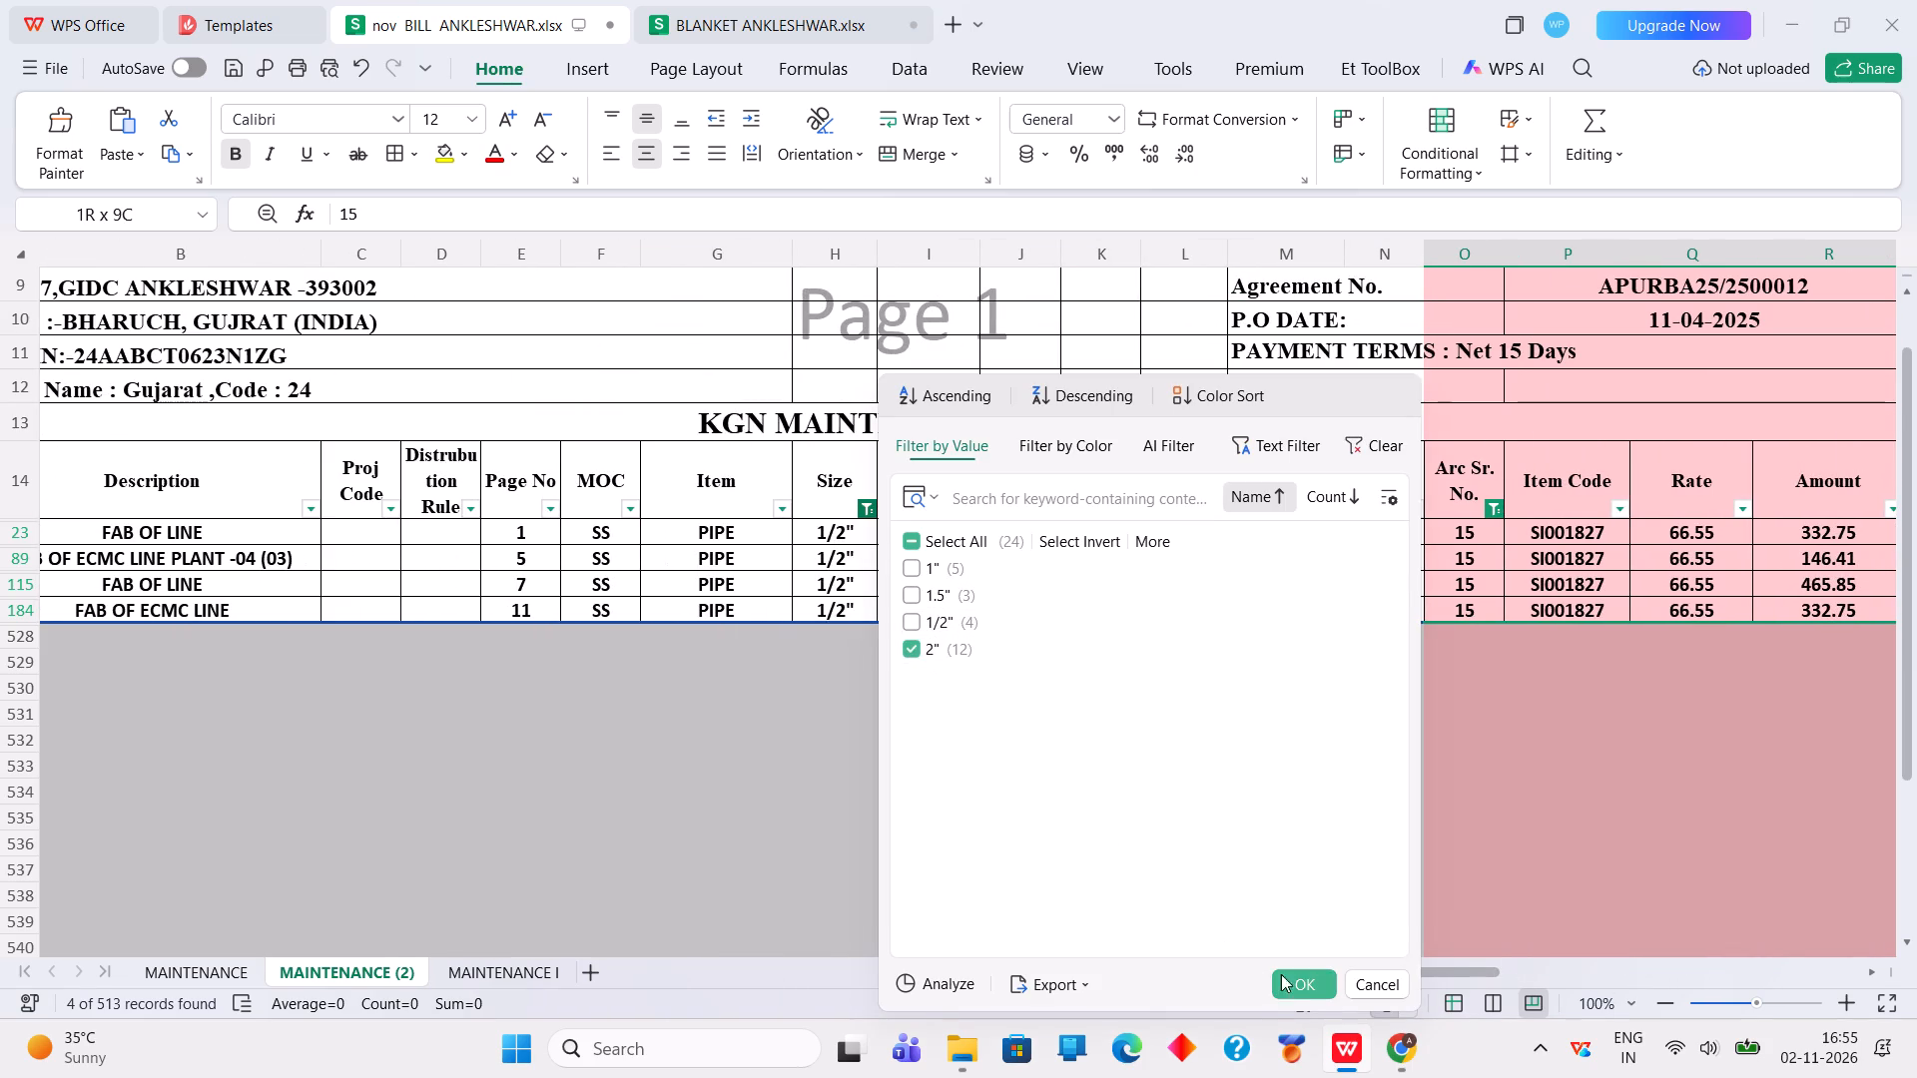
{"action": "left_click", "coordinate": [1300, 980]}
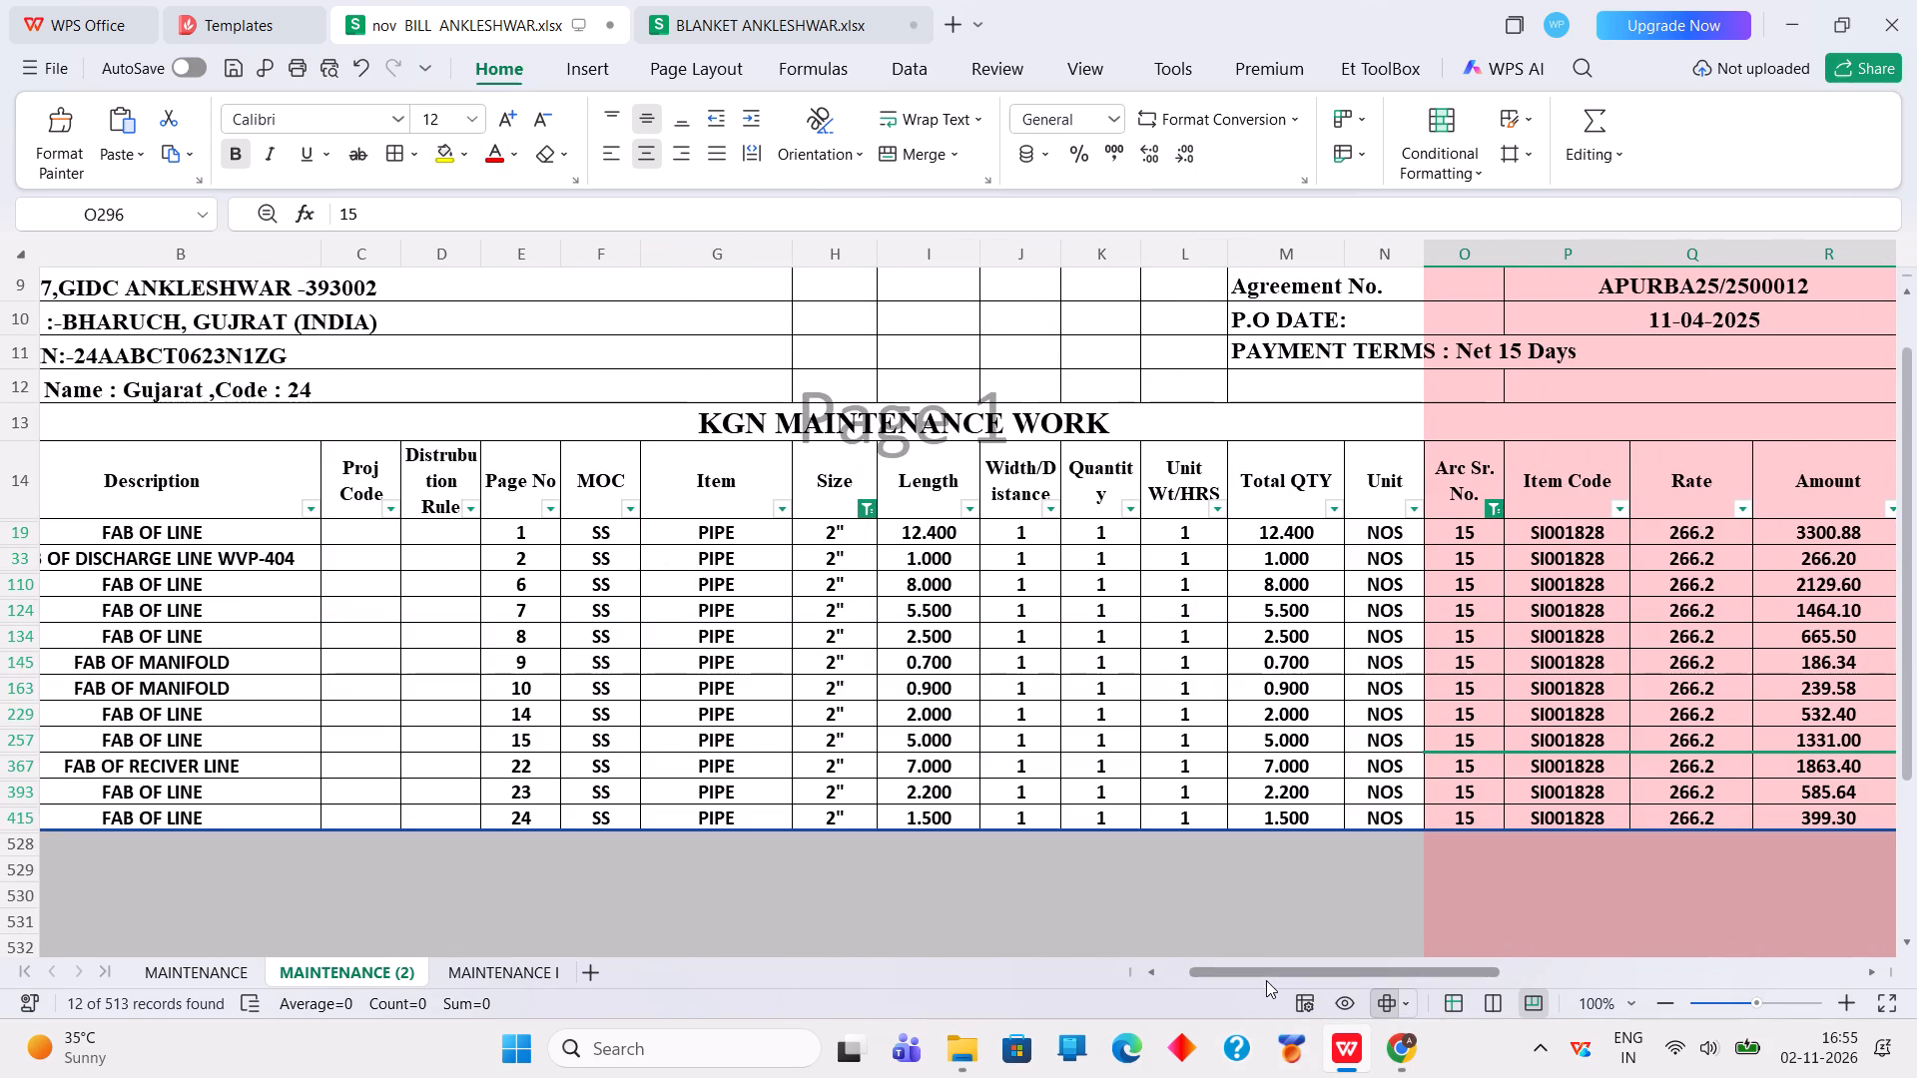
{"action": "left_click_drag", "start_coordinate": [1266, 980], "coordinate": [1538, 974]}
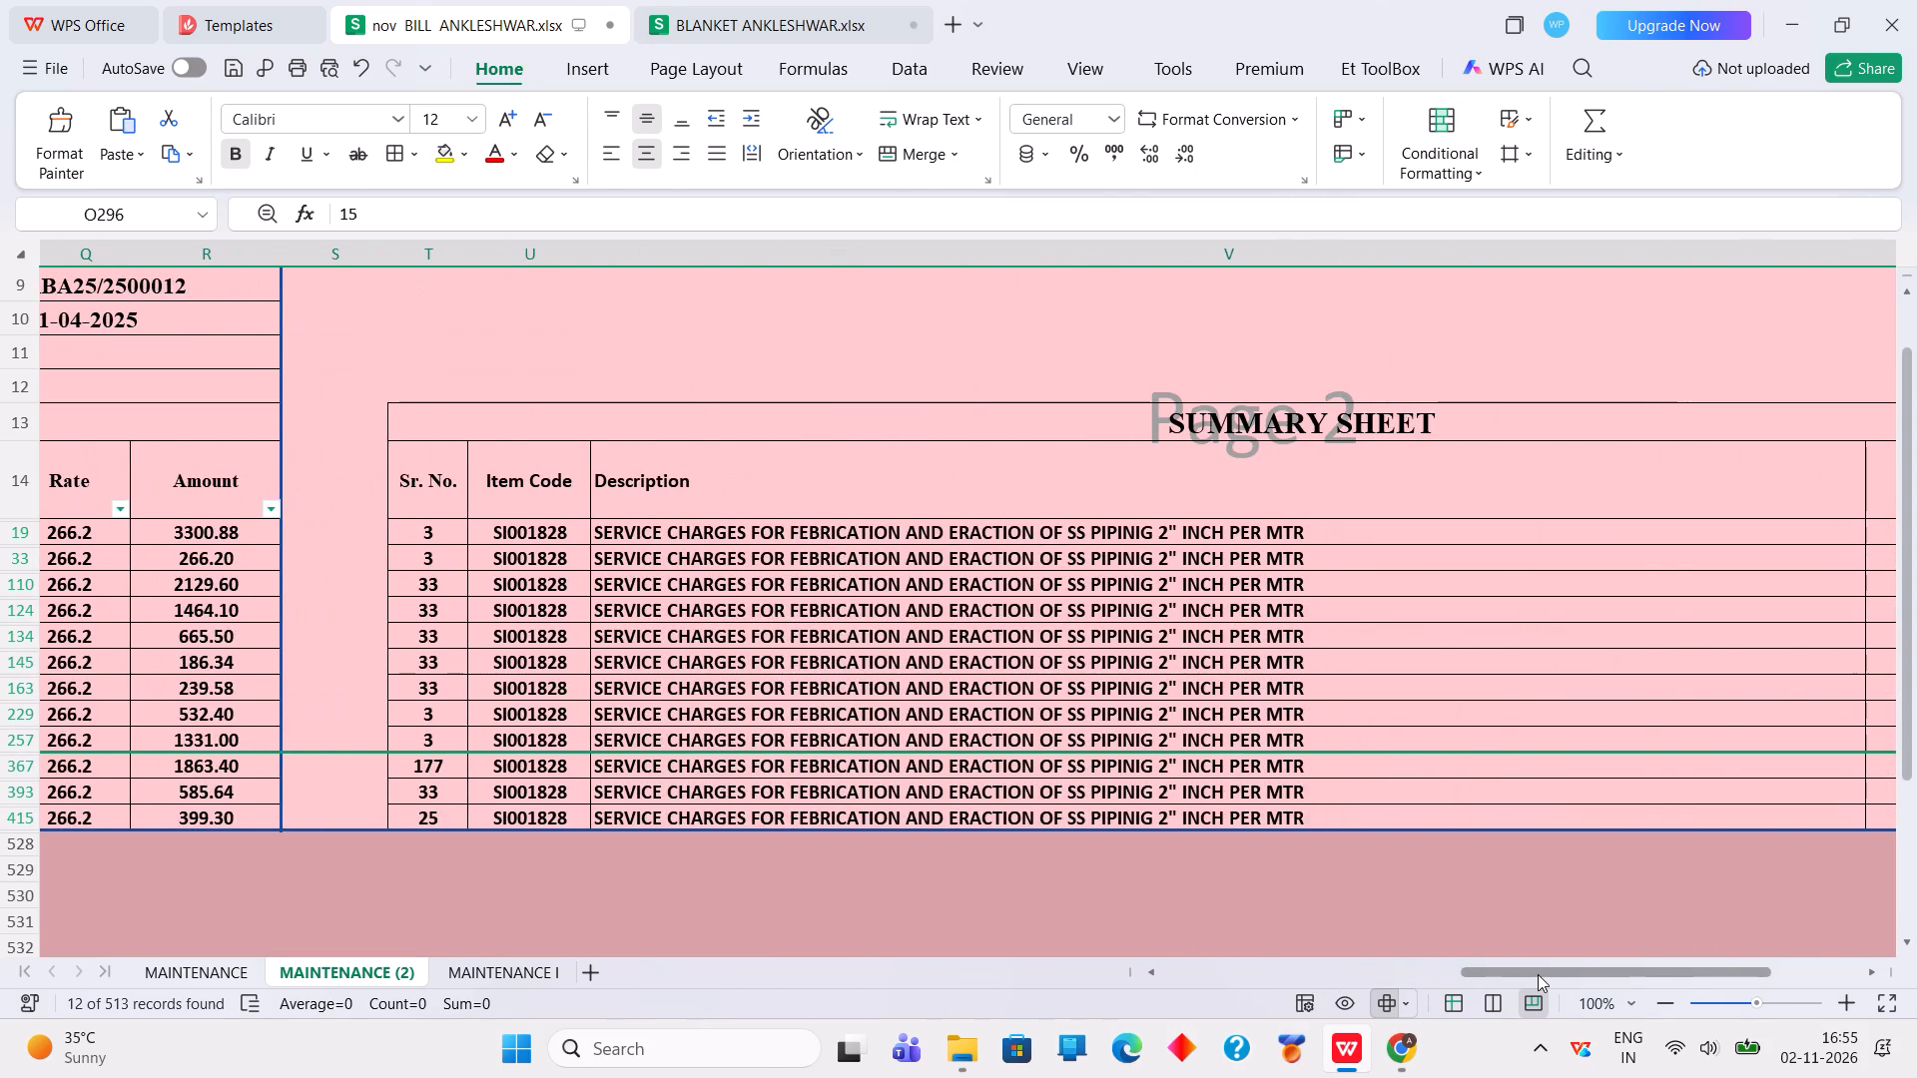
{"action": "left_click_drag", "start_coordinate": [1538, 974], "coordinate": [1320, 1006]}
Include all sizes again in the bill's Size filter.
{"action": "left_click", "coordinate": [545, 511]}
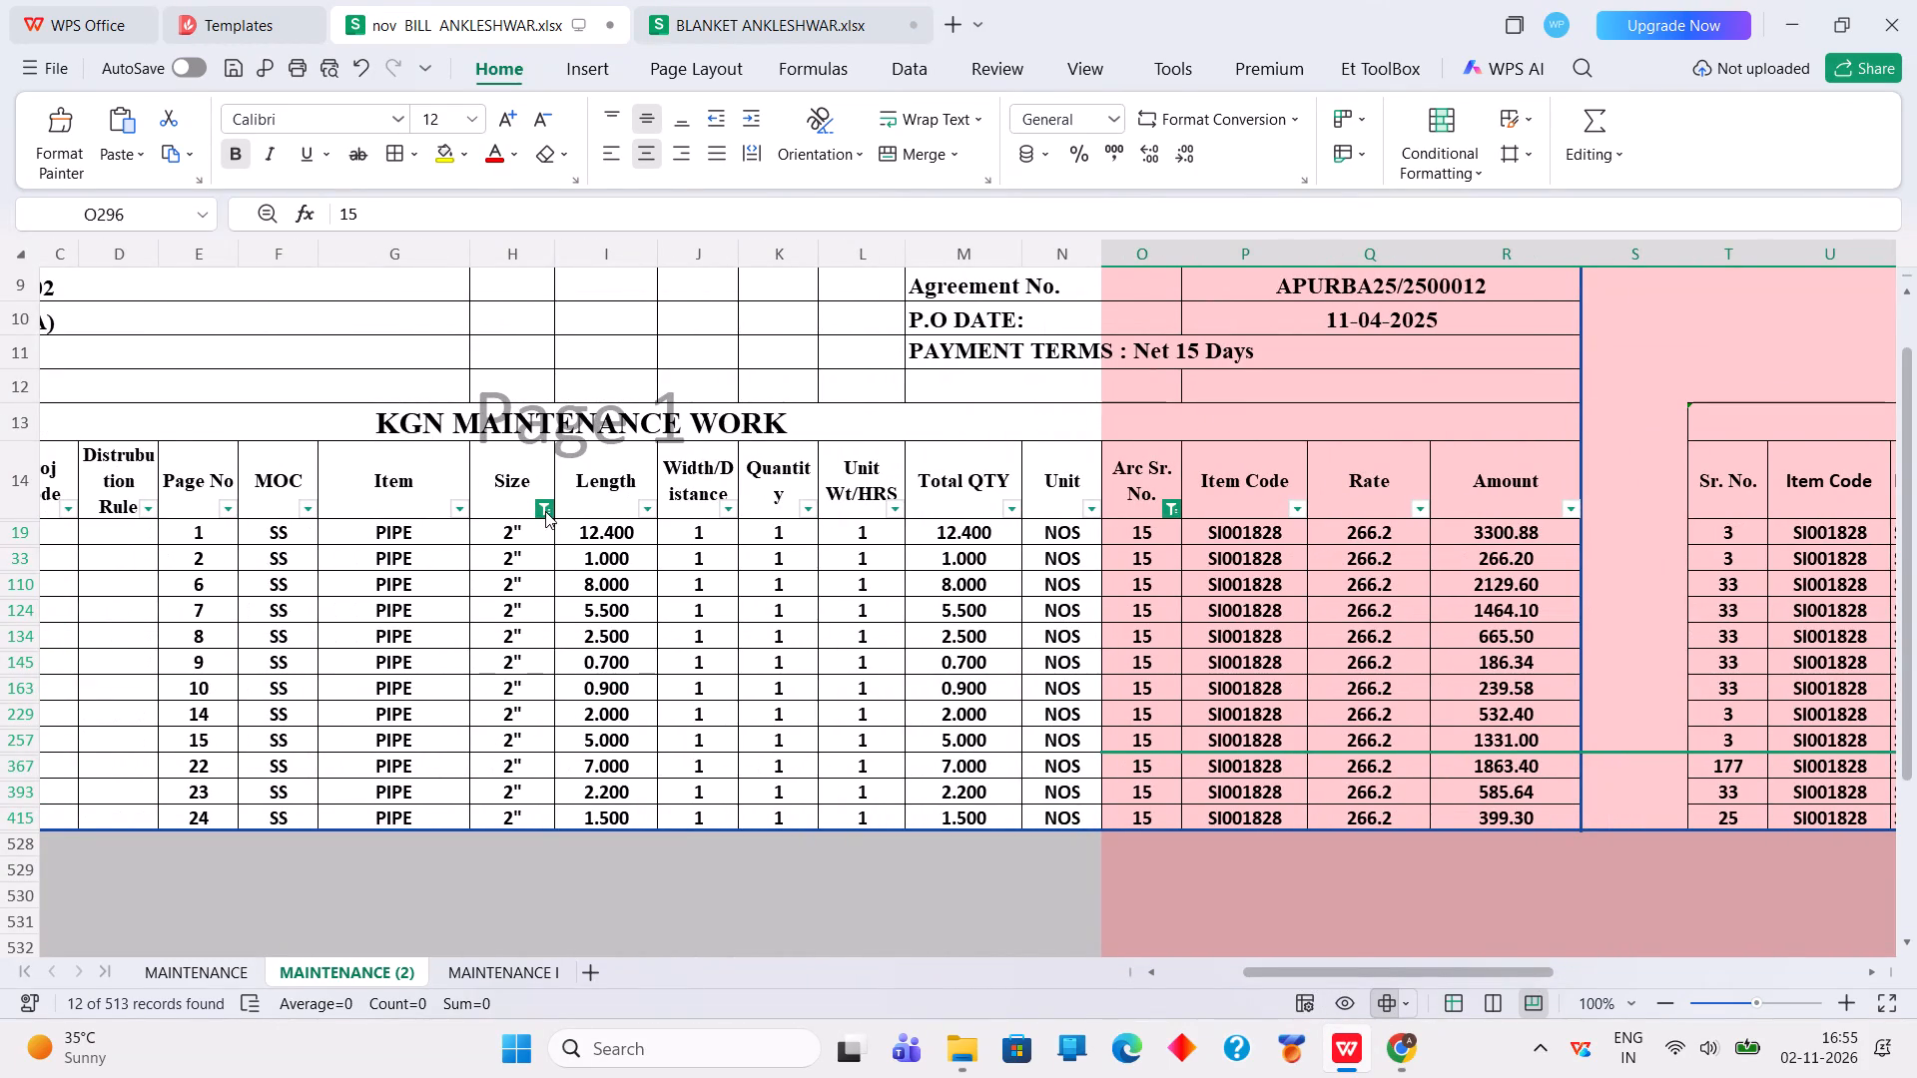
{"action": "left_click", "coordinate": [590, 540]}
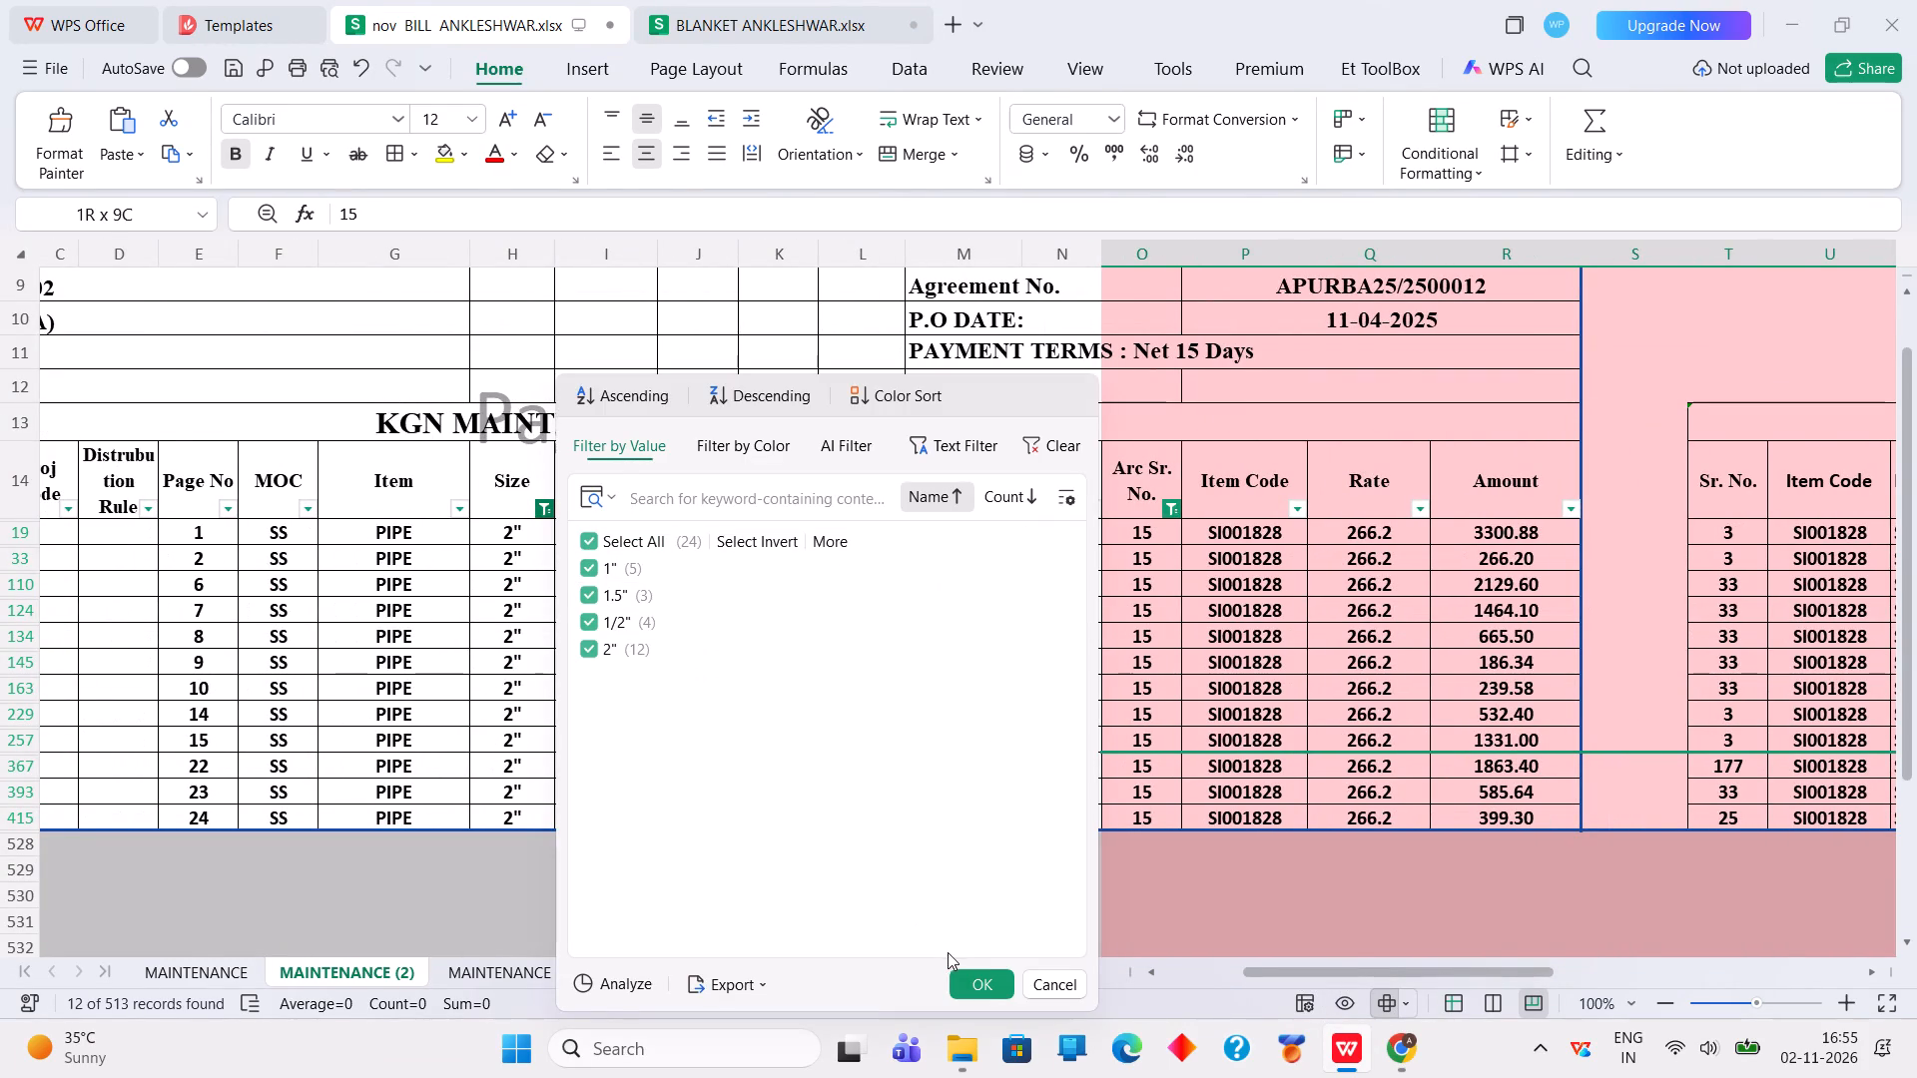
{"action": "left_click", "coordinate": [981, 983]}
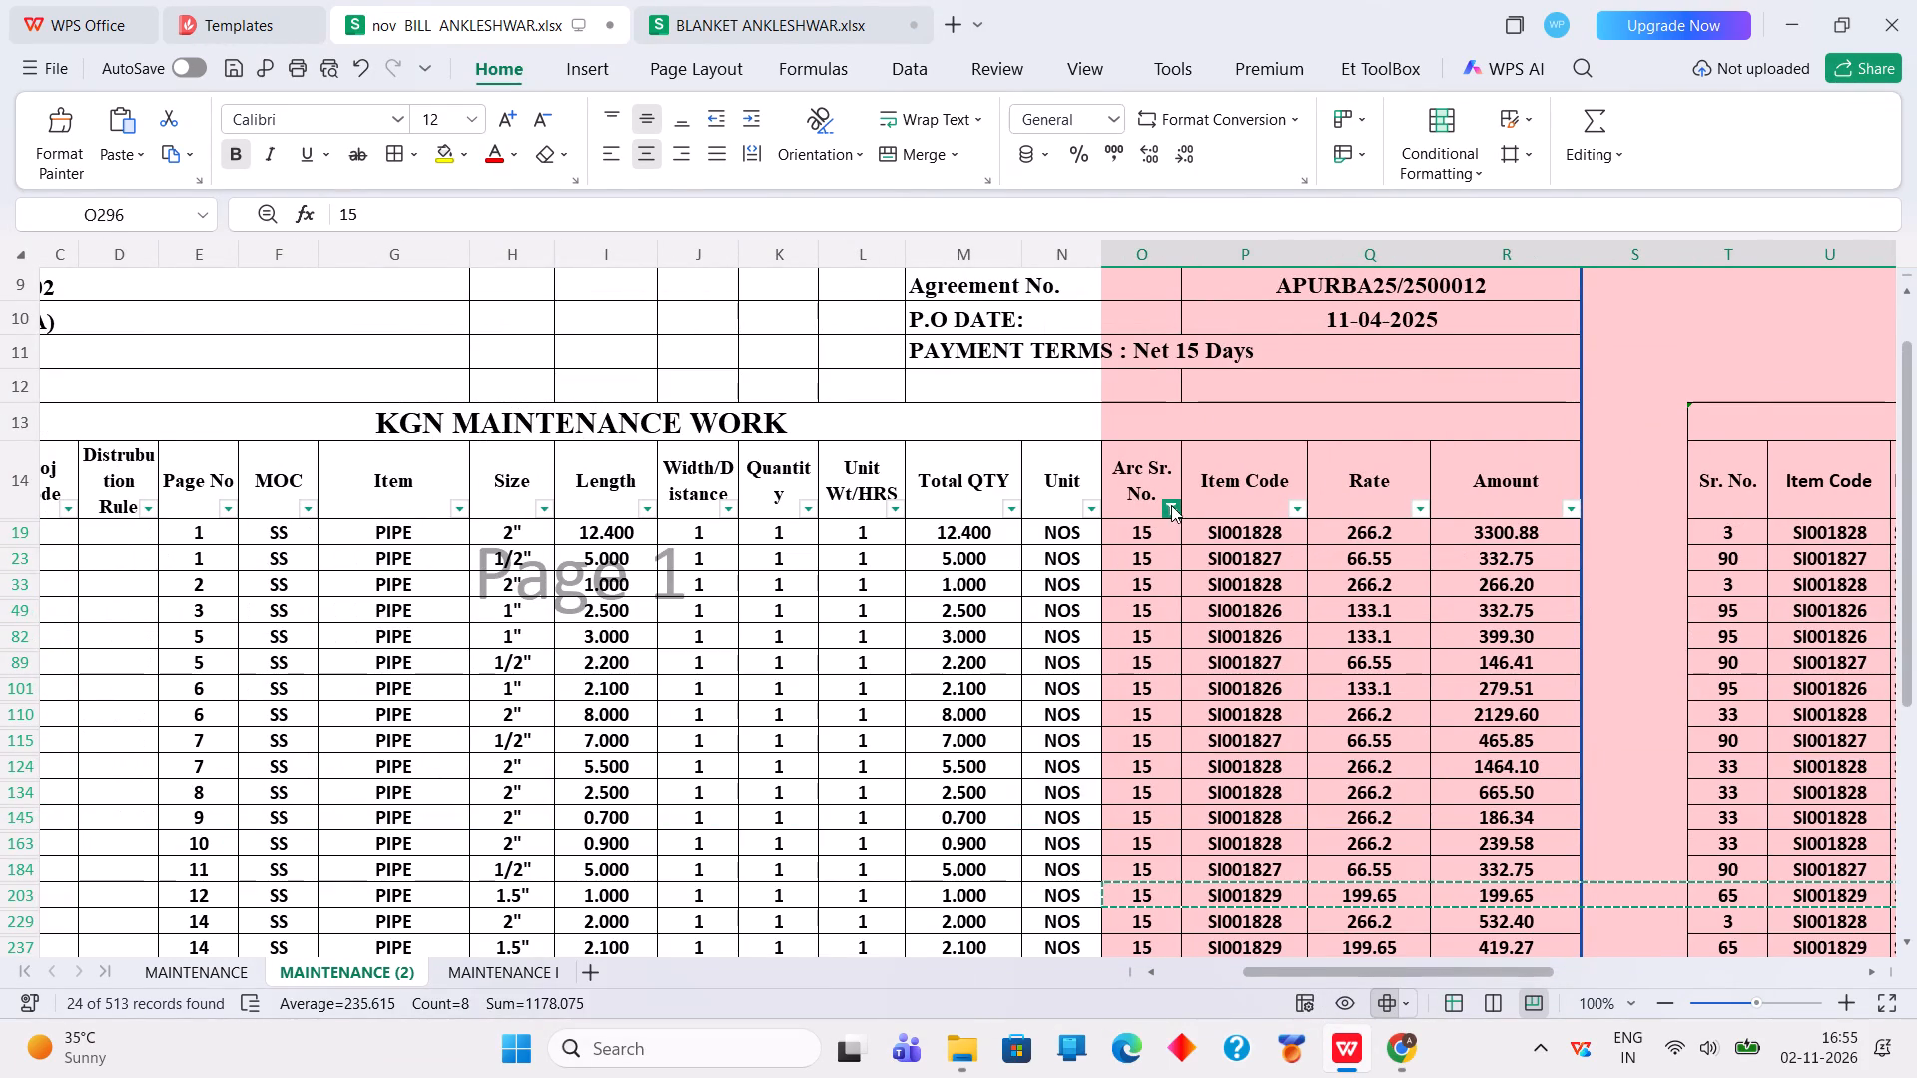
Filter the bill's Arc Sr. No. column to arc code 16 only.
{"action": "left_click", "coordinate": [1172, 506]}
{"action": "left_click", "coordinate": [1228, 601]}
{"action": "left_click", "coordinate": [1215, 578]}
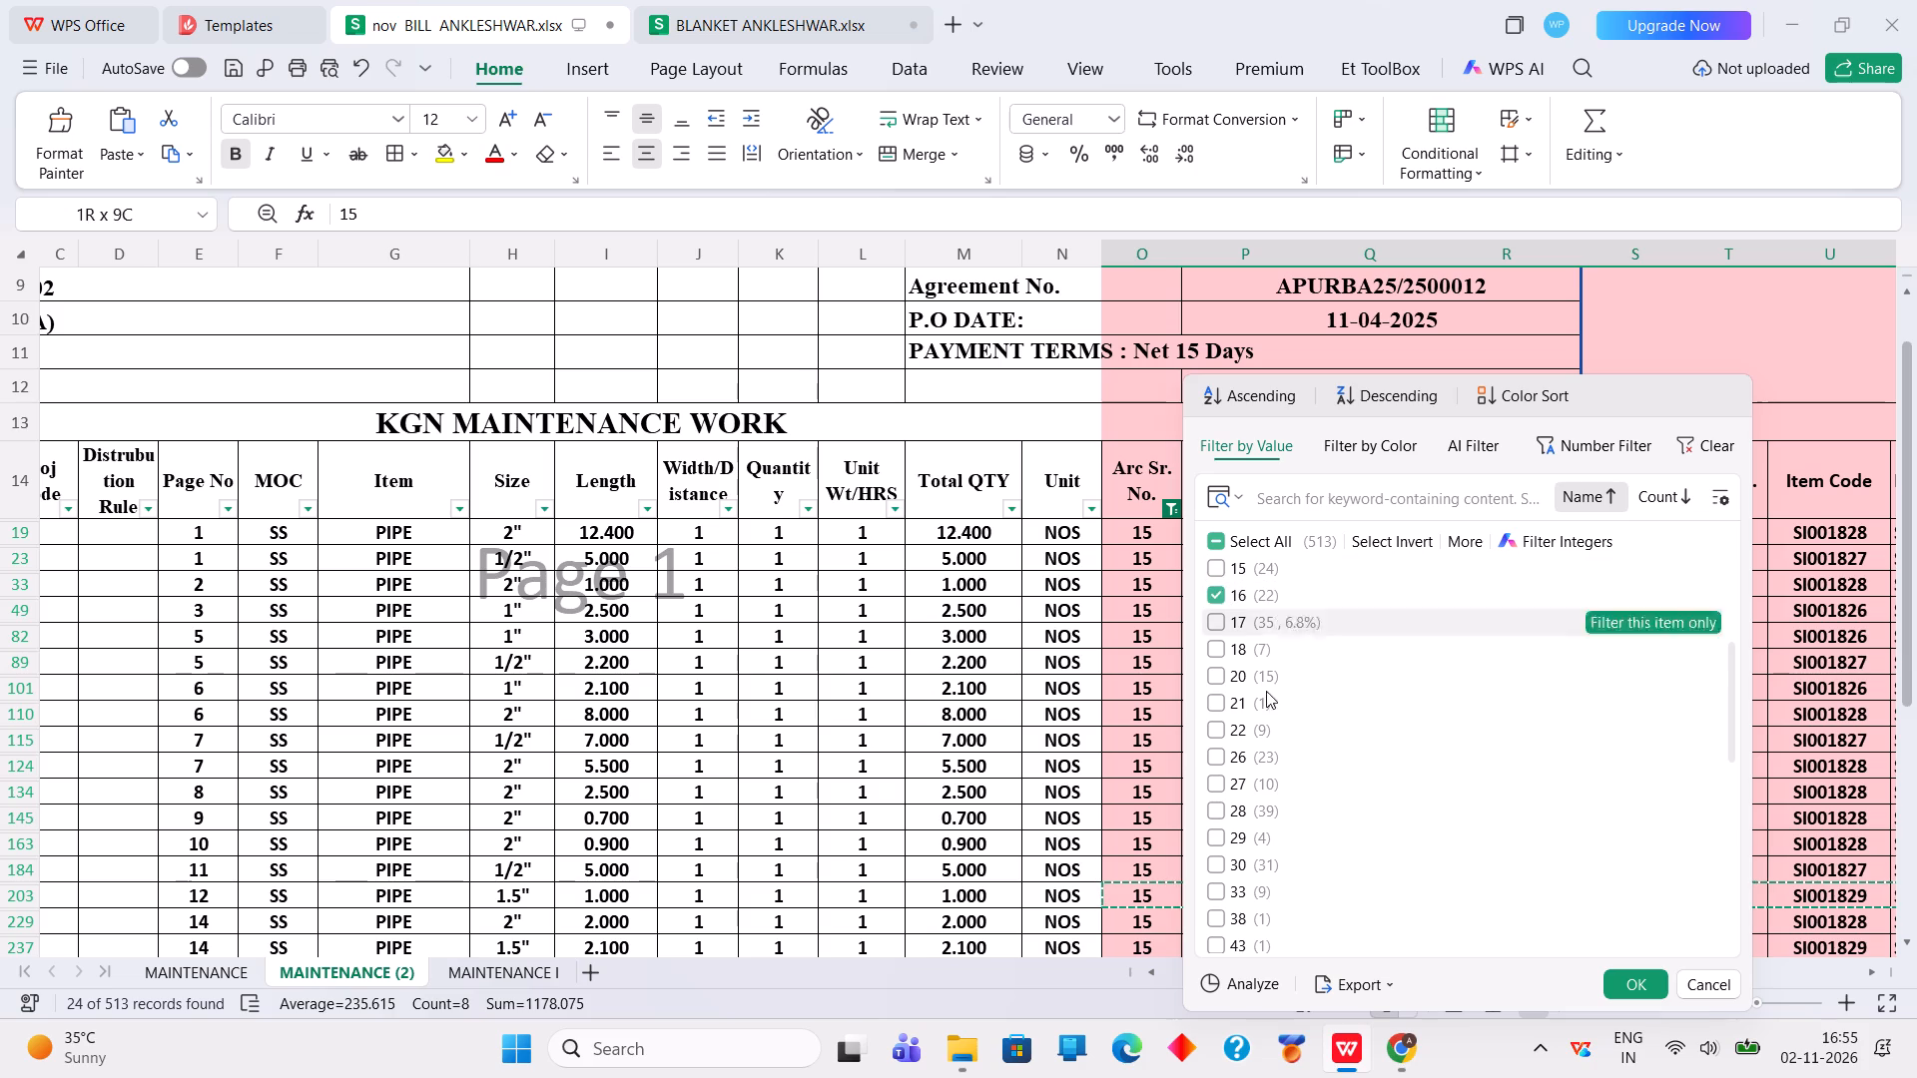
{"action": "left_click", "coordinate": [1655, 976]}
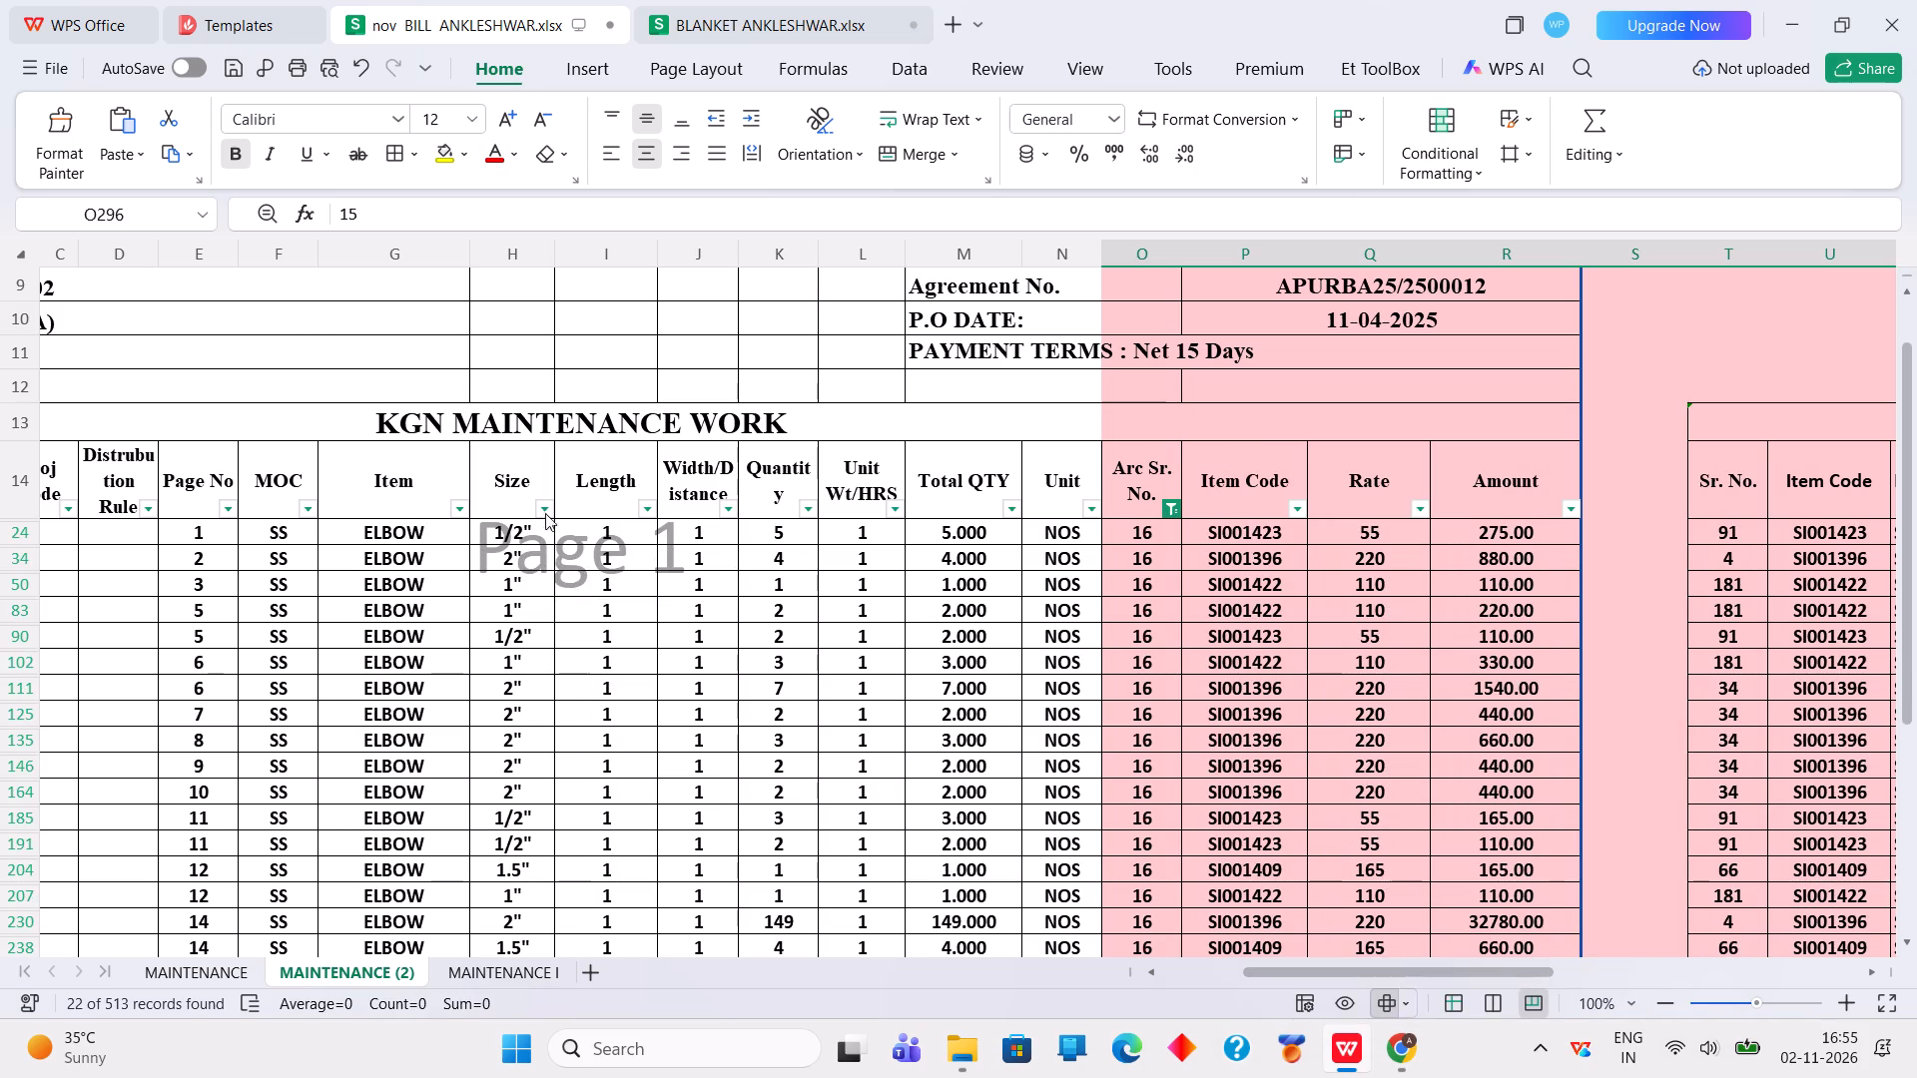
Filter the Size column to 1" only and check the arc code 16 elbow rows' item codes, rates and summary descriptions.
{"action": "left_click", "coordinate": [548, 509]}
{"action": "left_click", "coordinate": [604, 532]}
{"action": "left_click", "coordinate": [586, 573]}
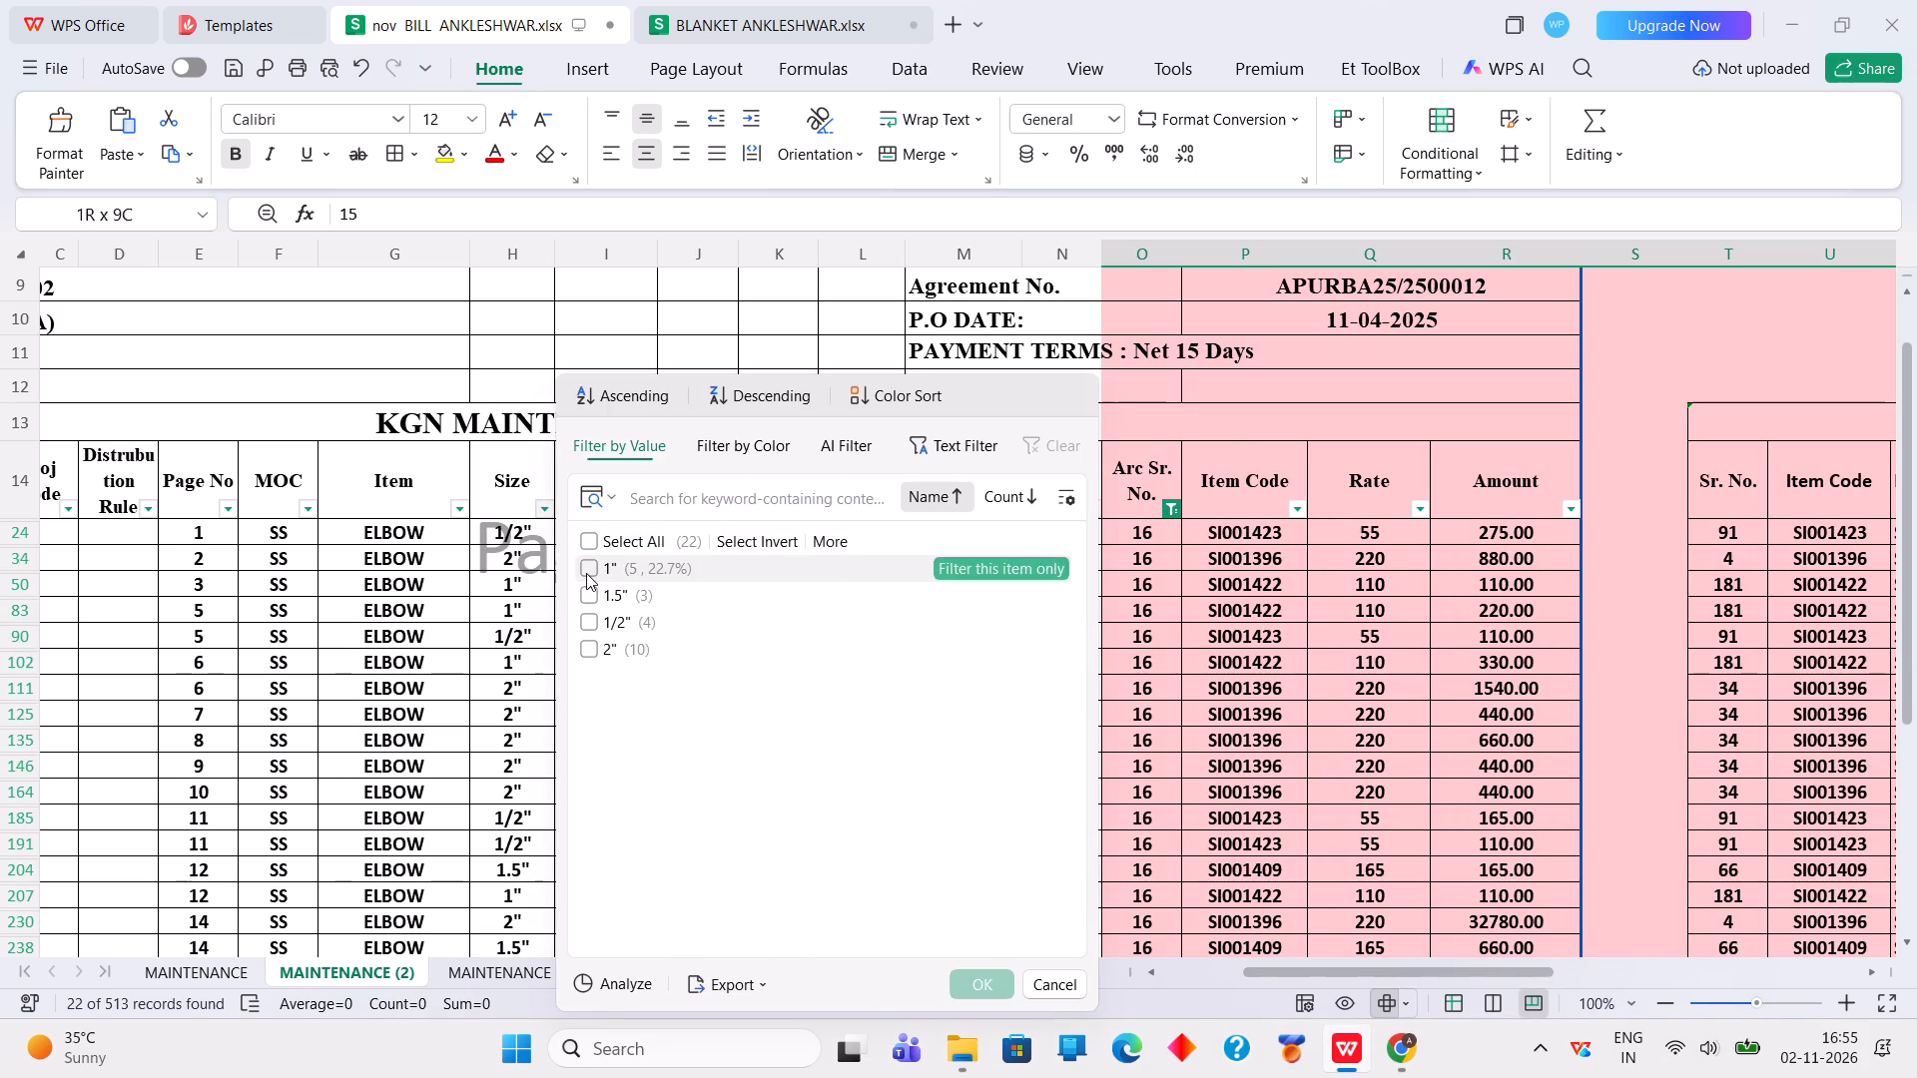
{"action": "left_click", "coordinate": [974, 994]}
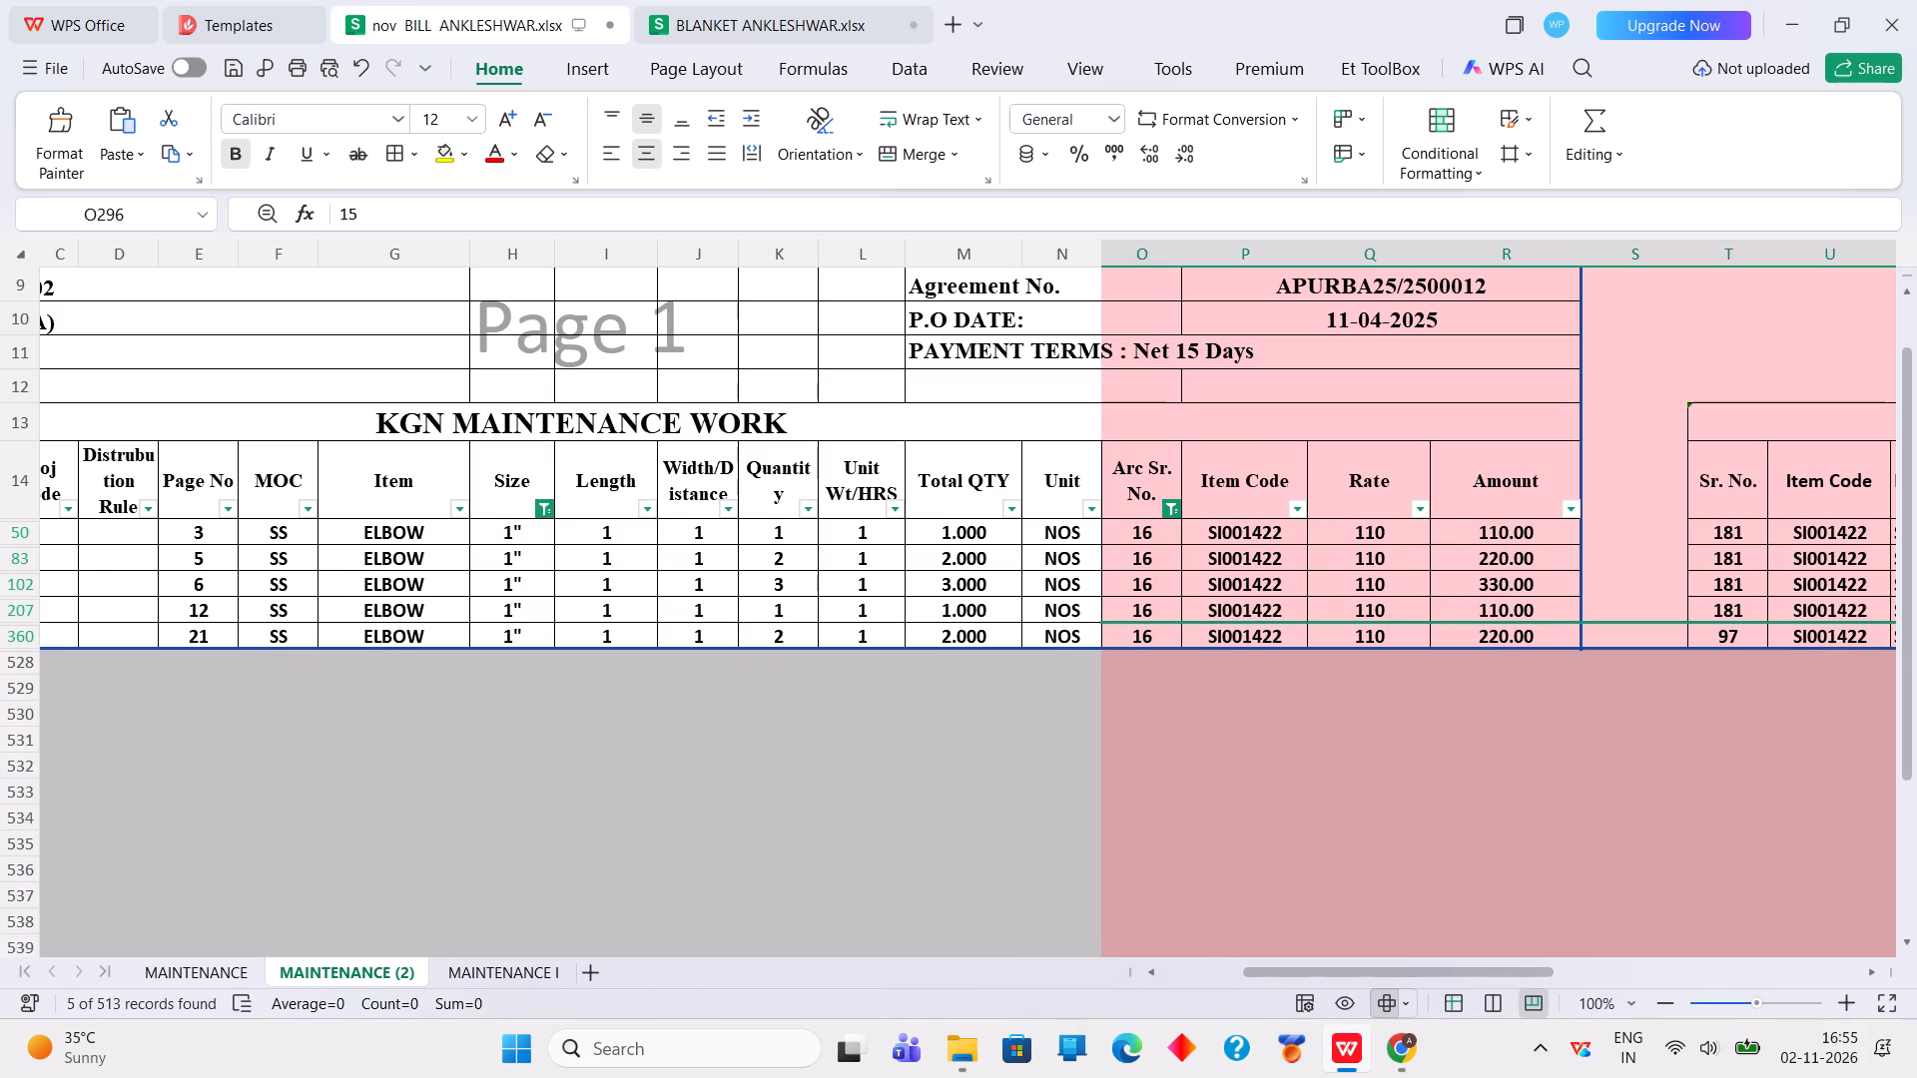
{"action": "left_click_drag", "start_coordinate": [1334, 970], "coordinate": [1565, 972]}
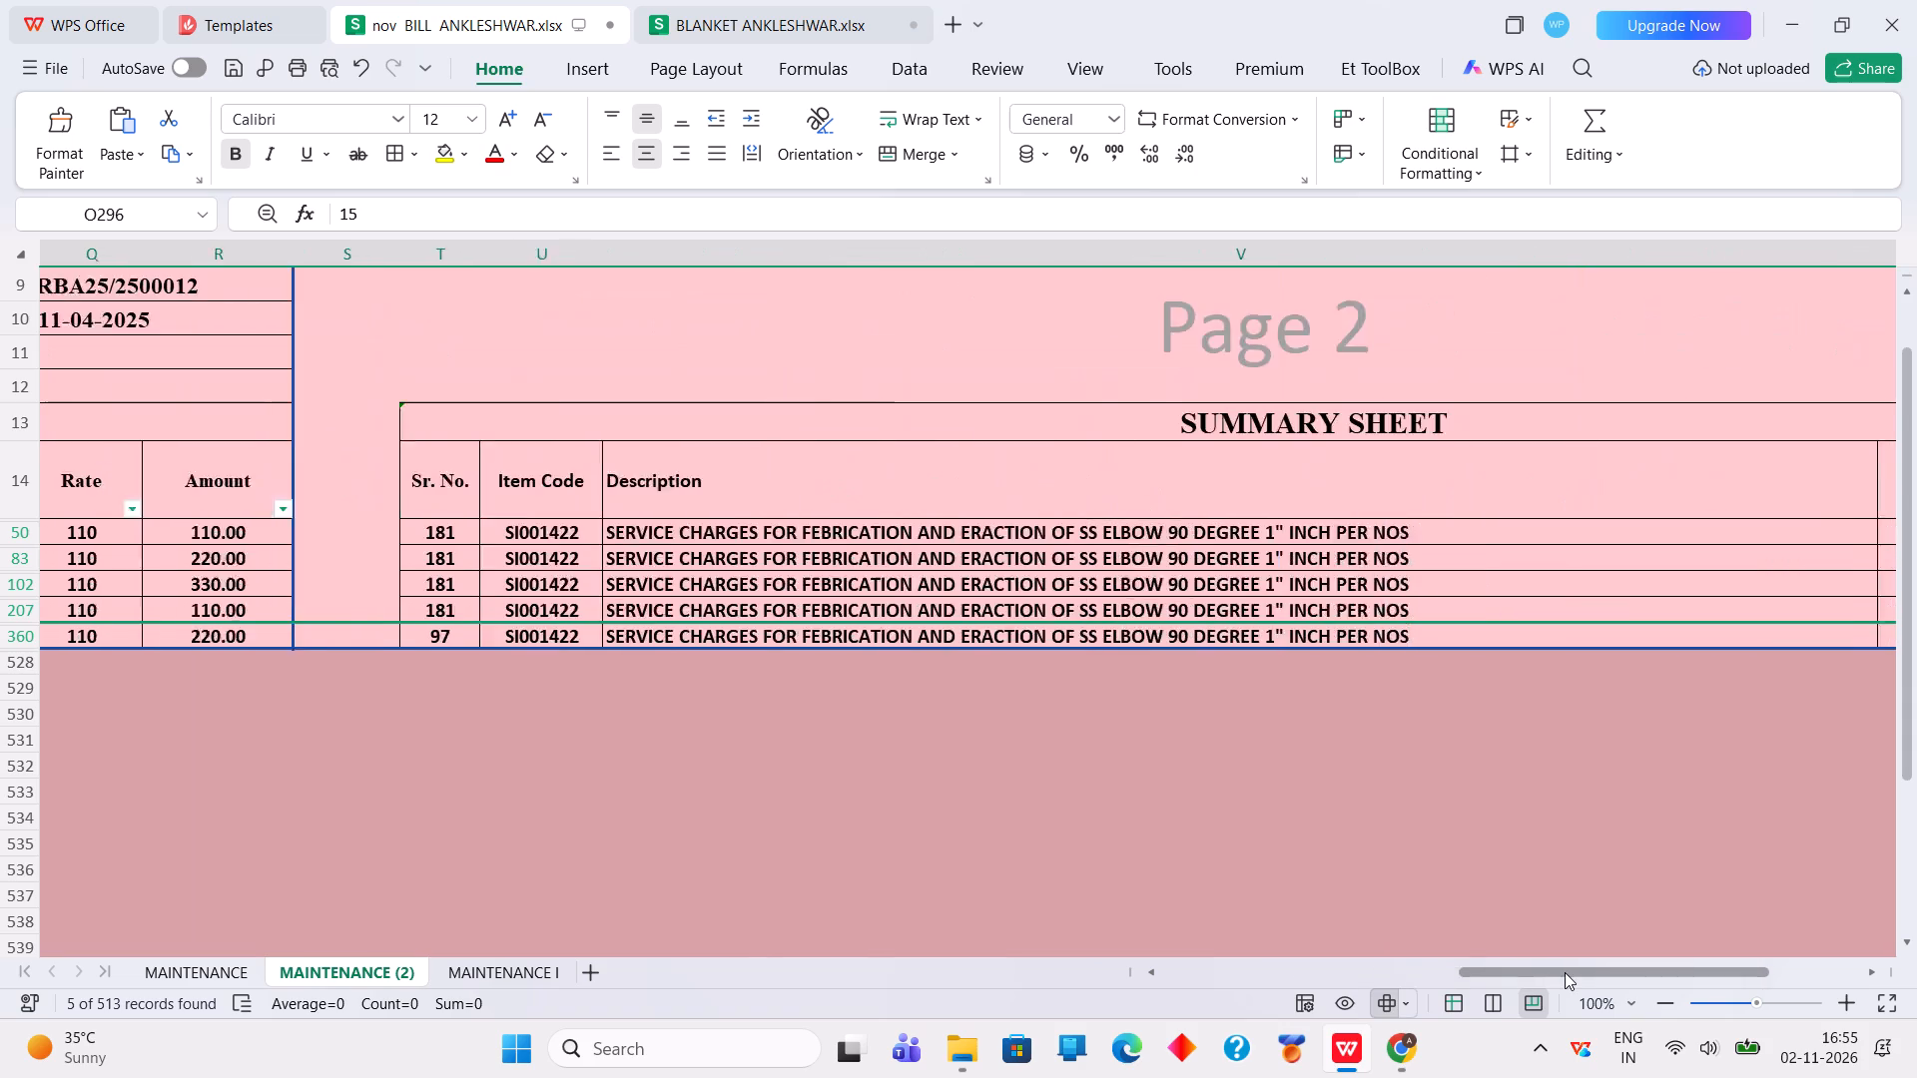
{"action": "left_click_drag", "start_coordinate": [1565, 972], "coordinate": [1244, 1000]}
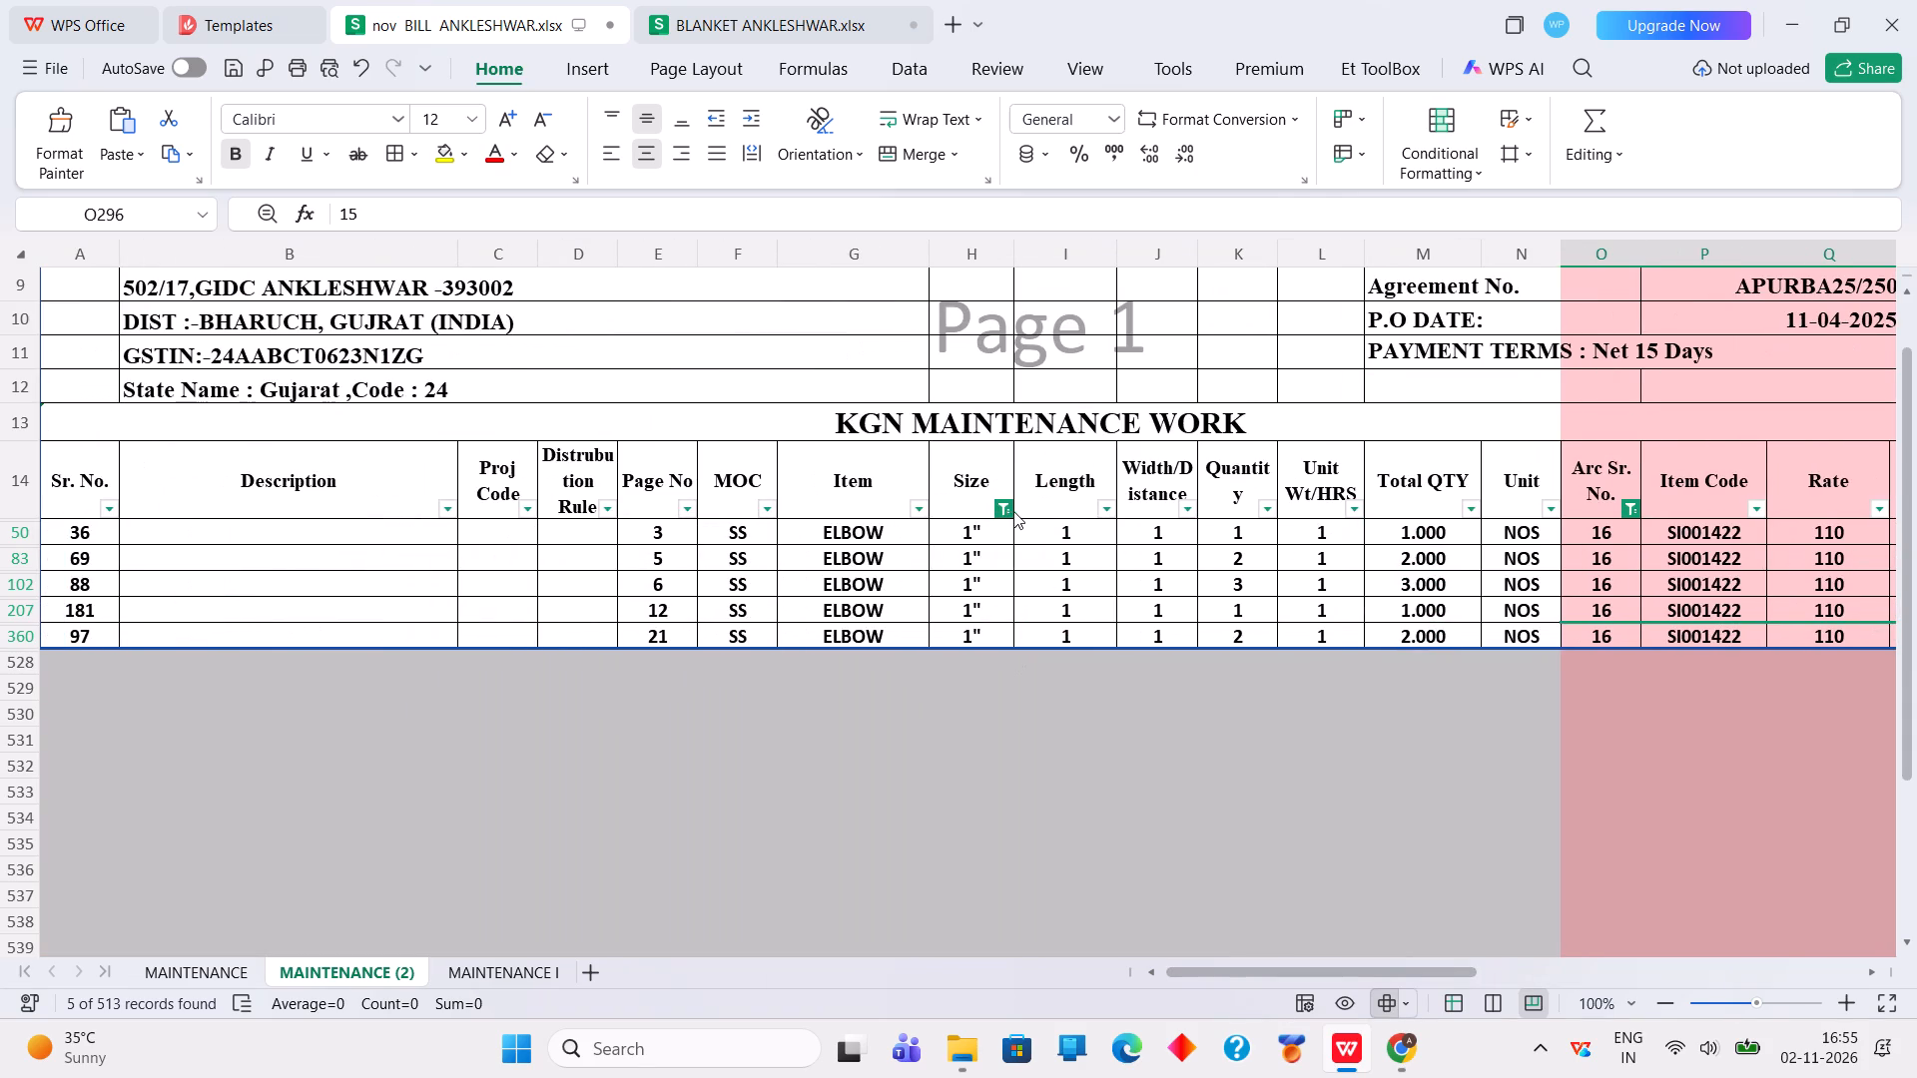
Switch the Size filter to 1.5" only and compare the arc code 16 elbow rows with their summary sheet entries.
{"action": "left_click", "coordinate": [1009, 506]}
{"action": "left_click", "coordinate": [1048, 593]}
{"action": "left_click", "coordinate": [1043, 568]}
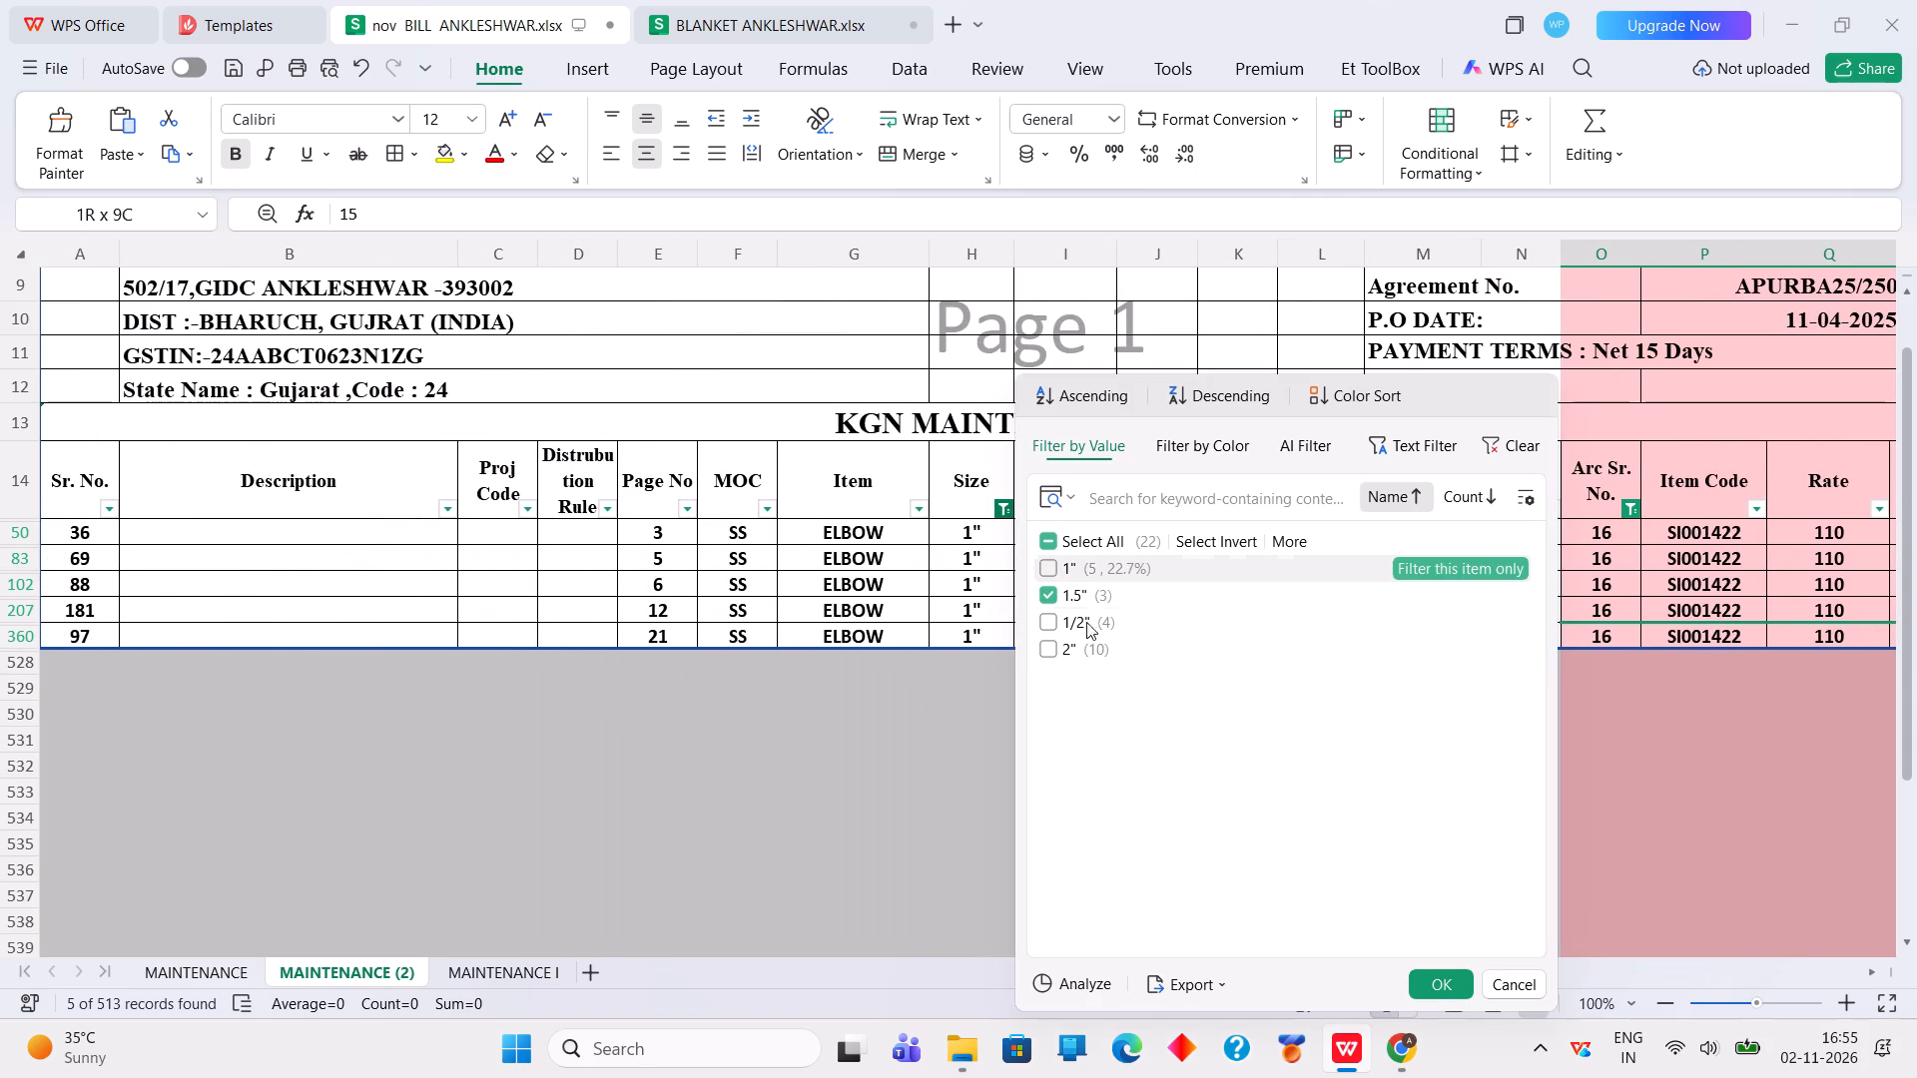
{"action": "left_click", "coordinate": [1433, 984]}
{"action": "left_click_drag", "start_coordinate": [1325, 972], "coordinate": [1350, 968]}
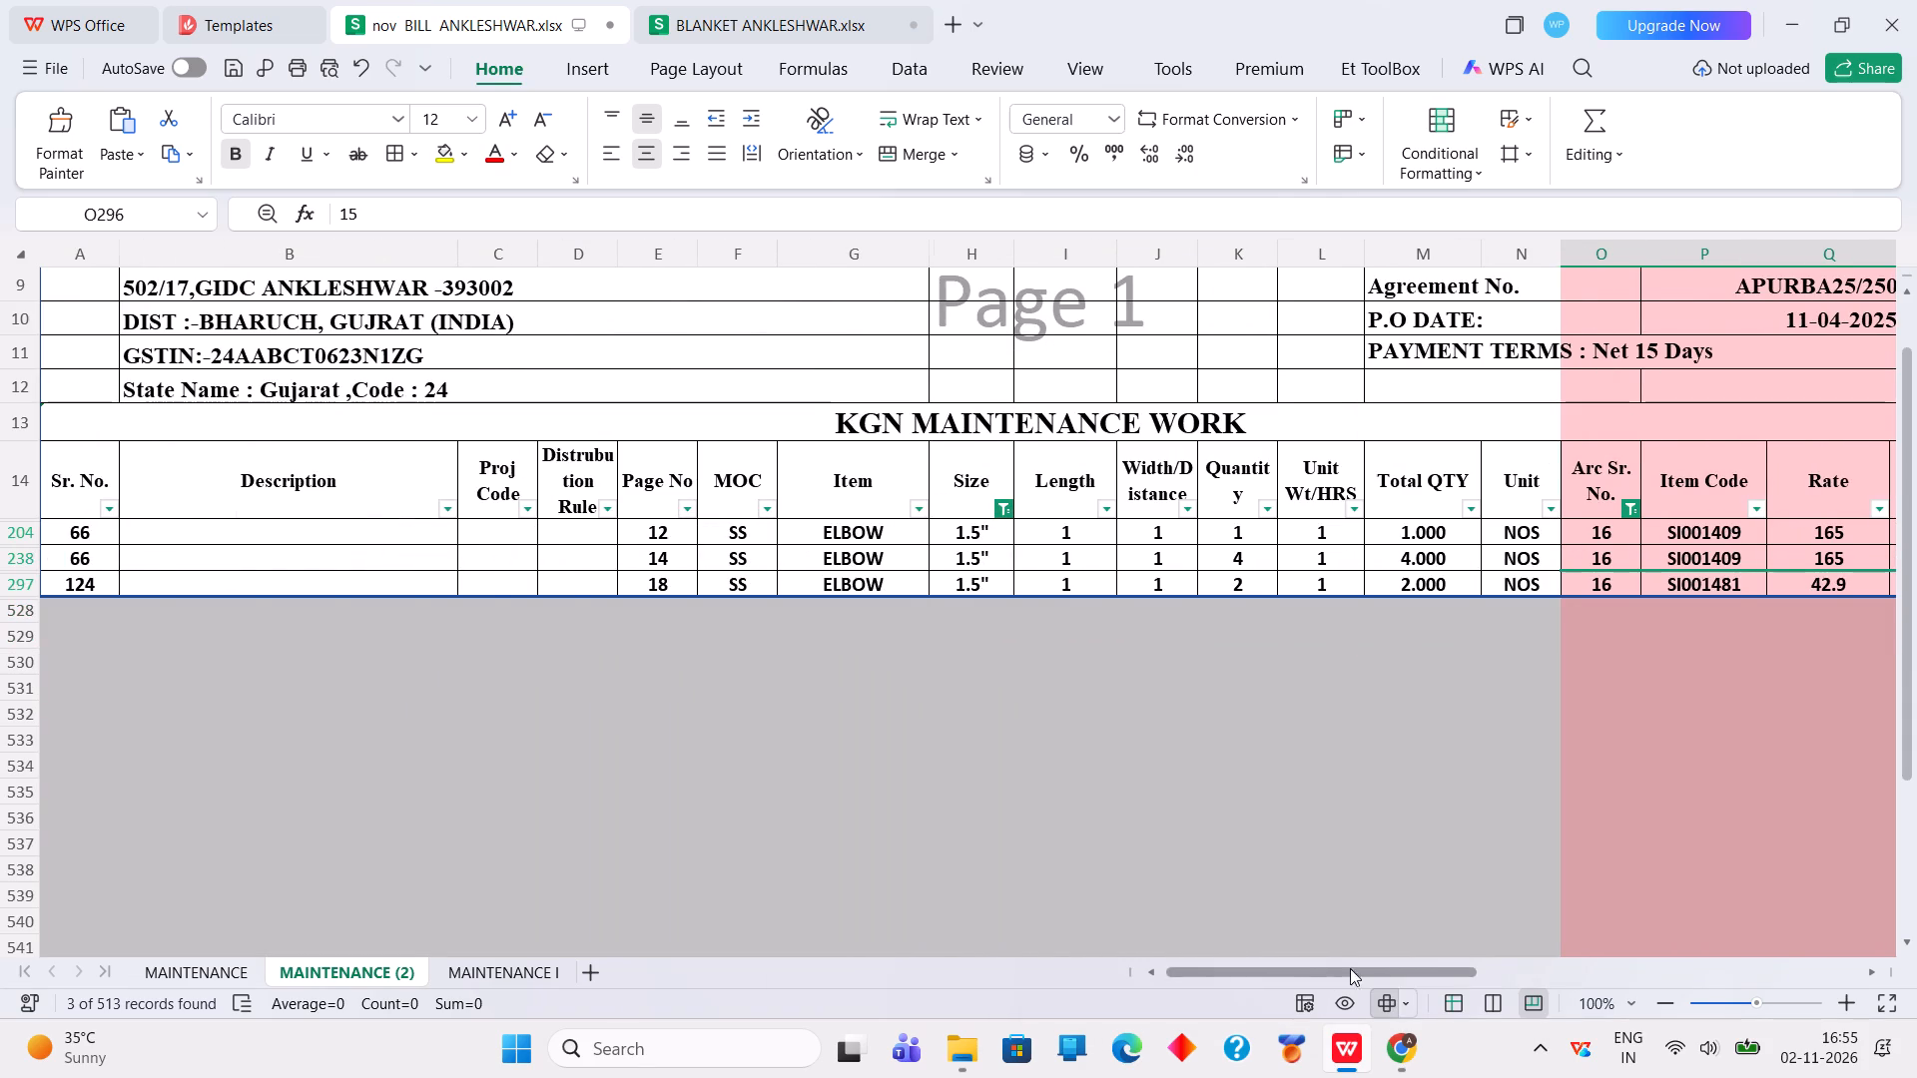
{"action": "left_click_drag", "start_coordinate": [1350, 968], "coordinate": [1480, 979]}
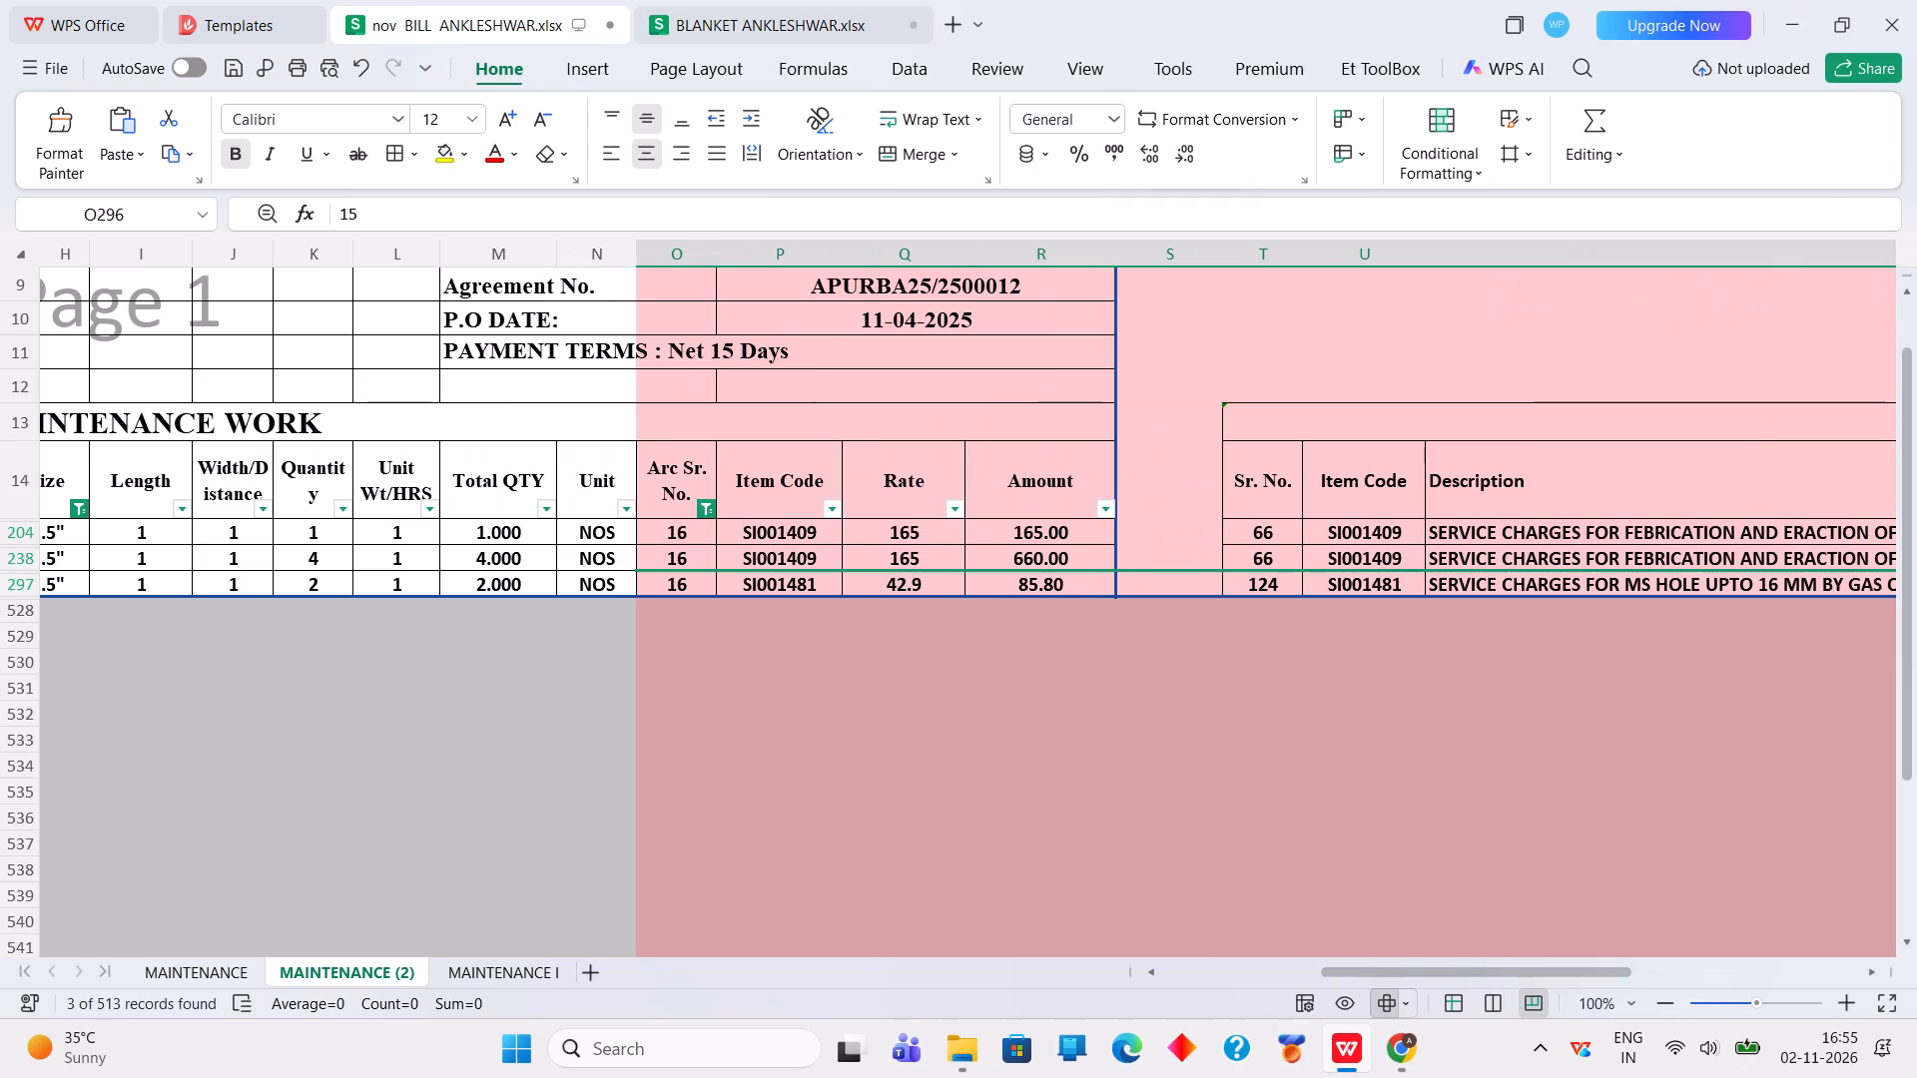
Copy row 204's cells from Arc Sr. No. through summary Price (SI001409, rate 165) over the mismatched 1.5" elbow entry in row 297.
{"action": "left_click_drag", "start_coordinate": [656, 527], "coordinate": [1916, 547]}
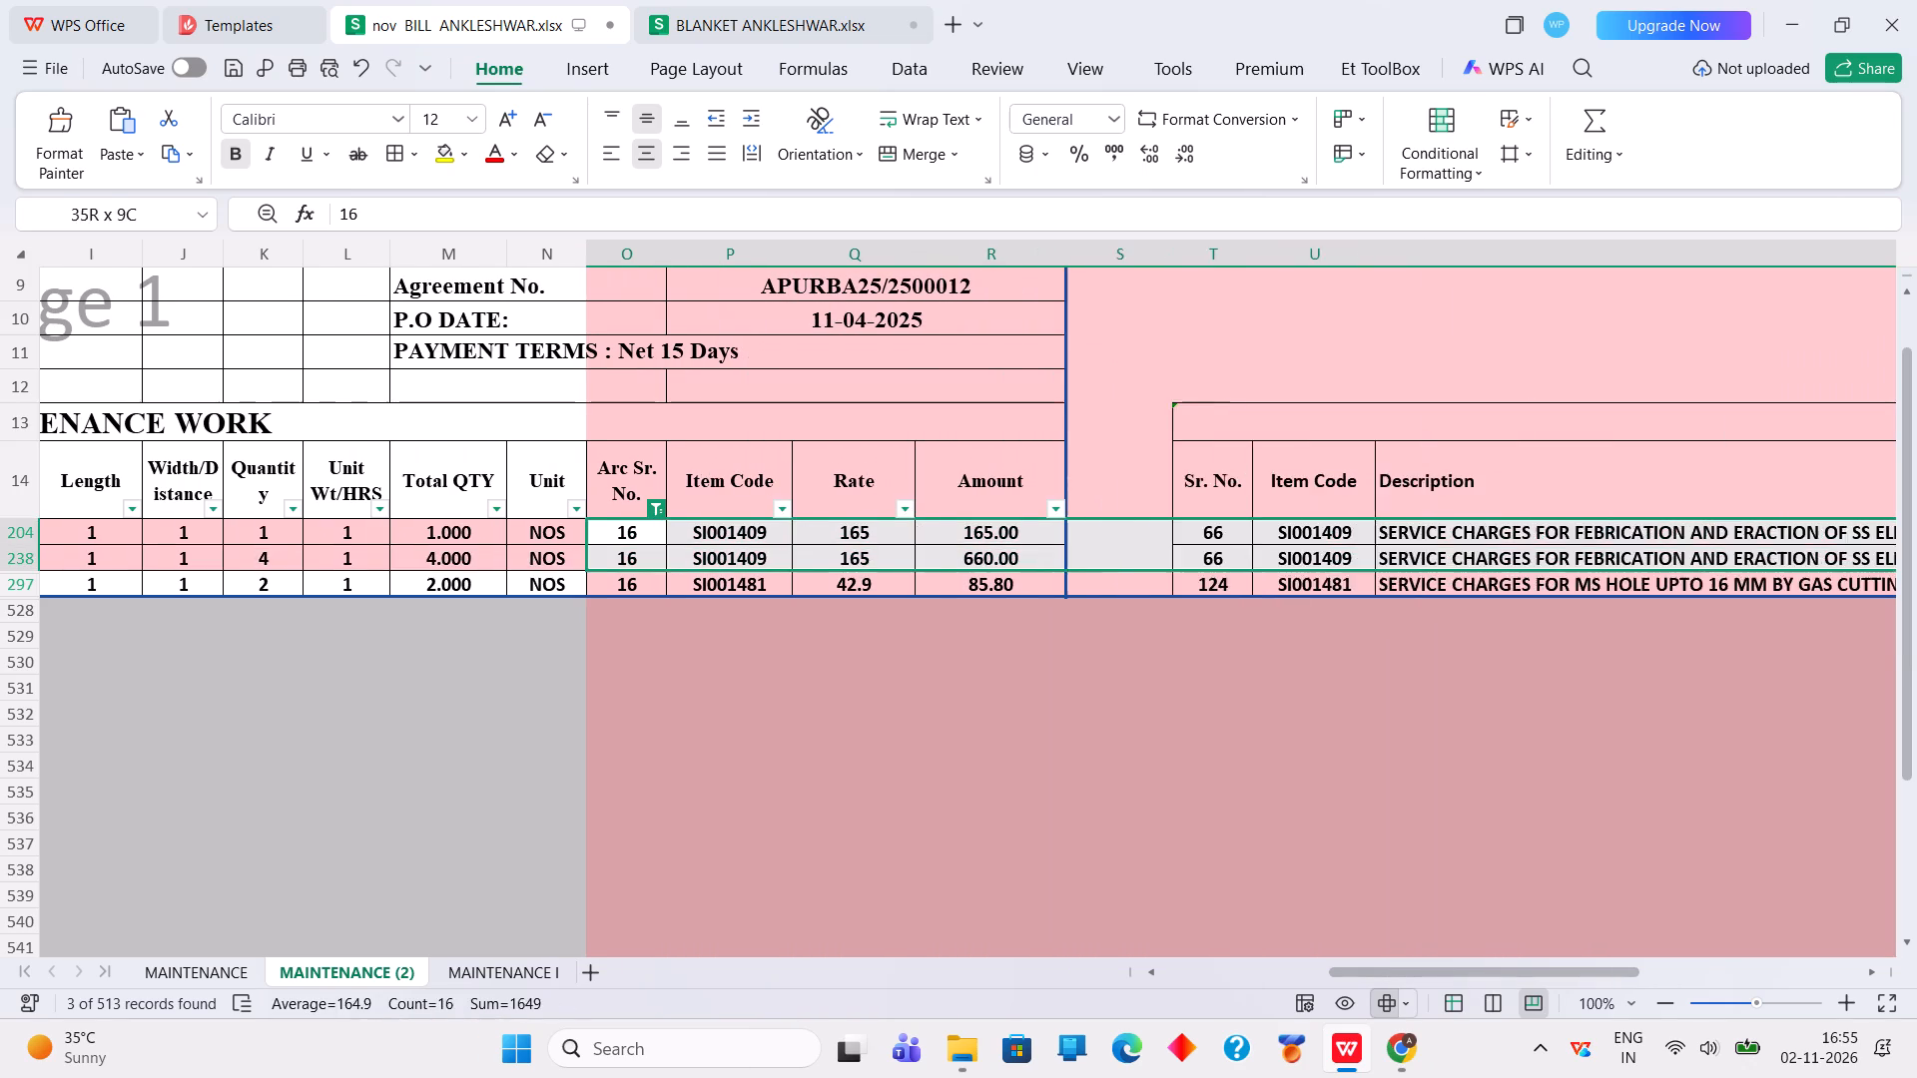
{"action": "left_click_drag", "start_coordinate": [1916, 547], "coordinate": [1916, 528]}
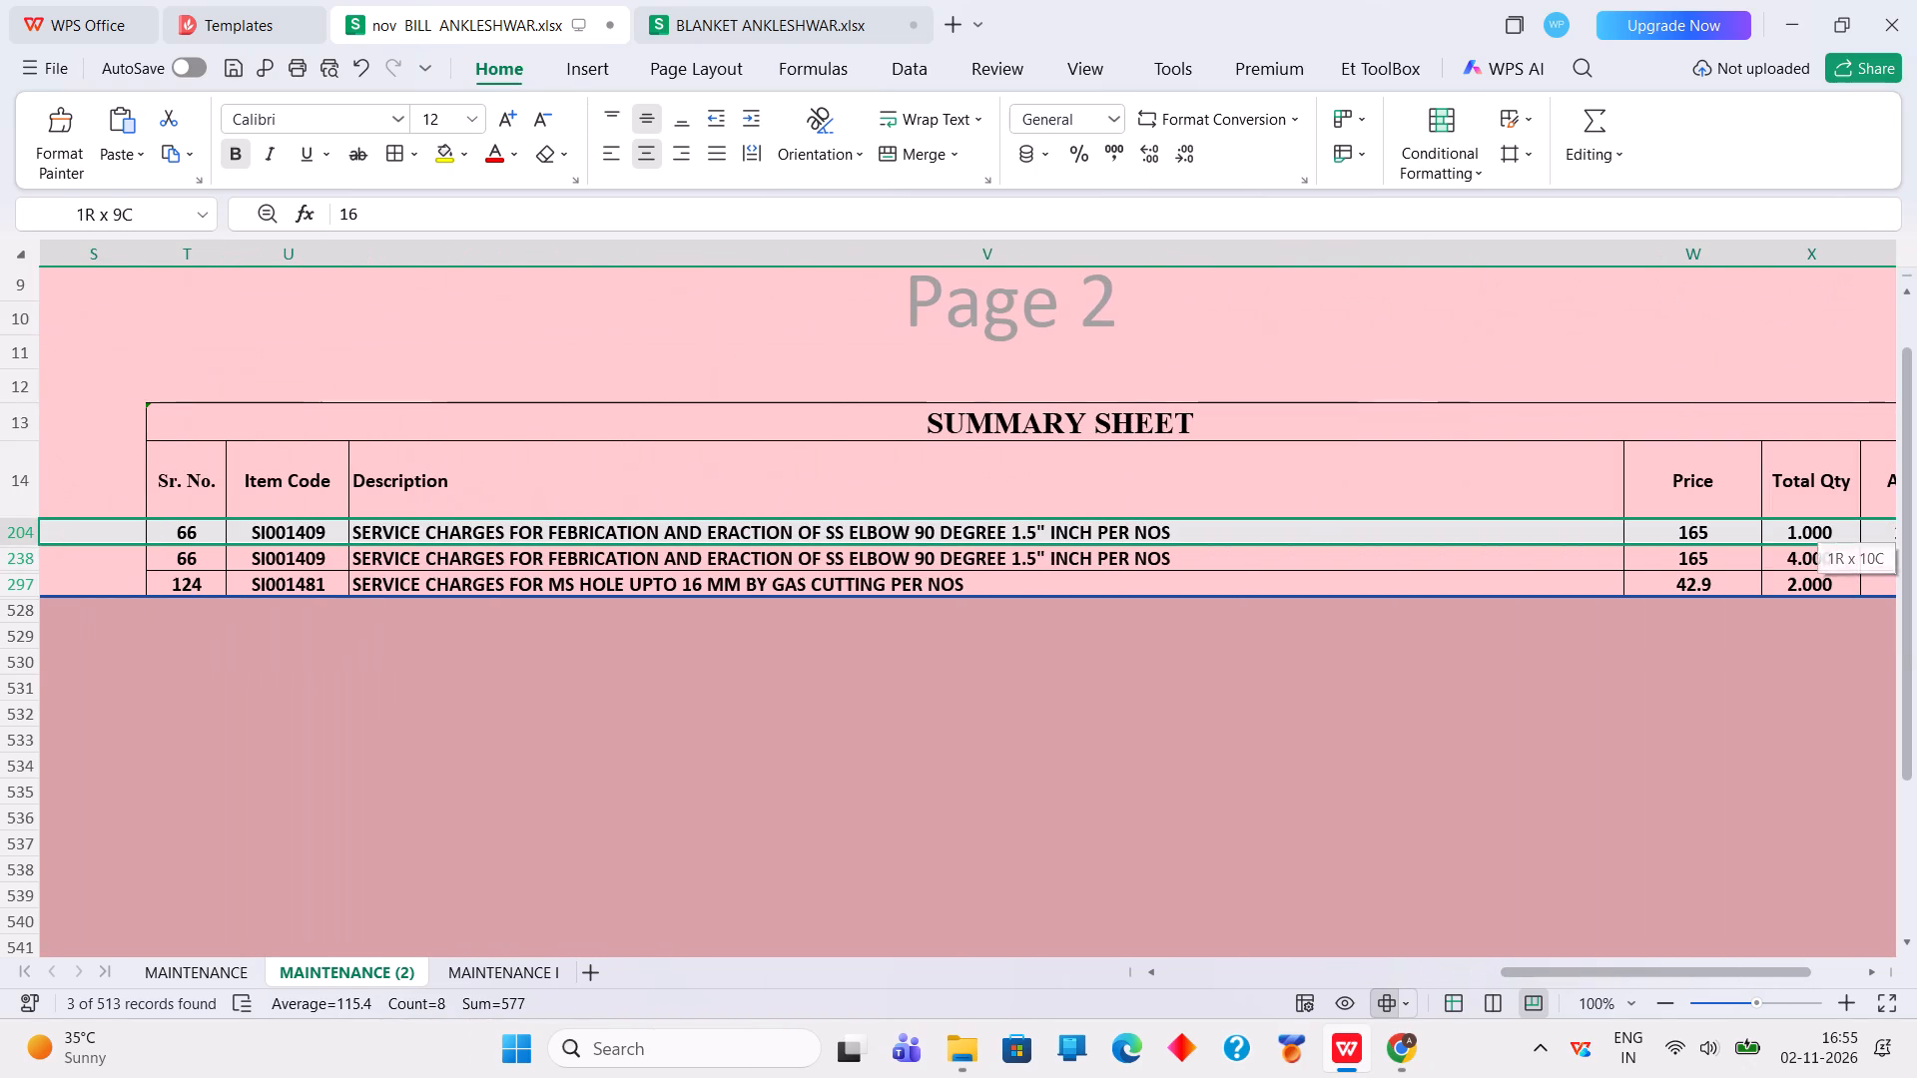
{"action": "left_click_drag", "start_coordinate": [1916, 528], "coordinate": [1693, 538]}
{"action": "right_click", "coordinate": [1693, 538]}
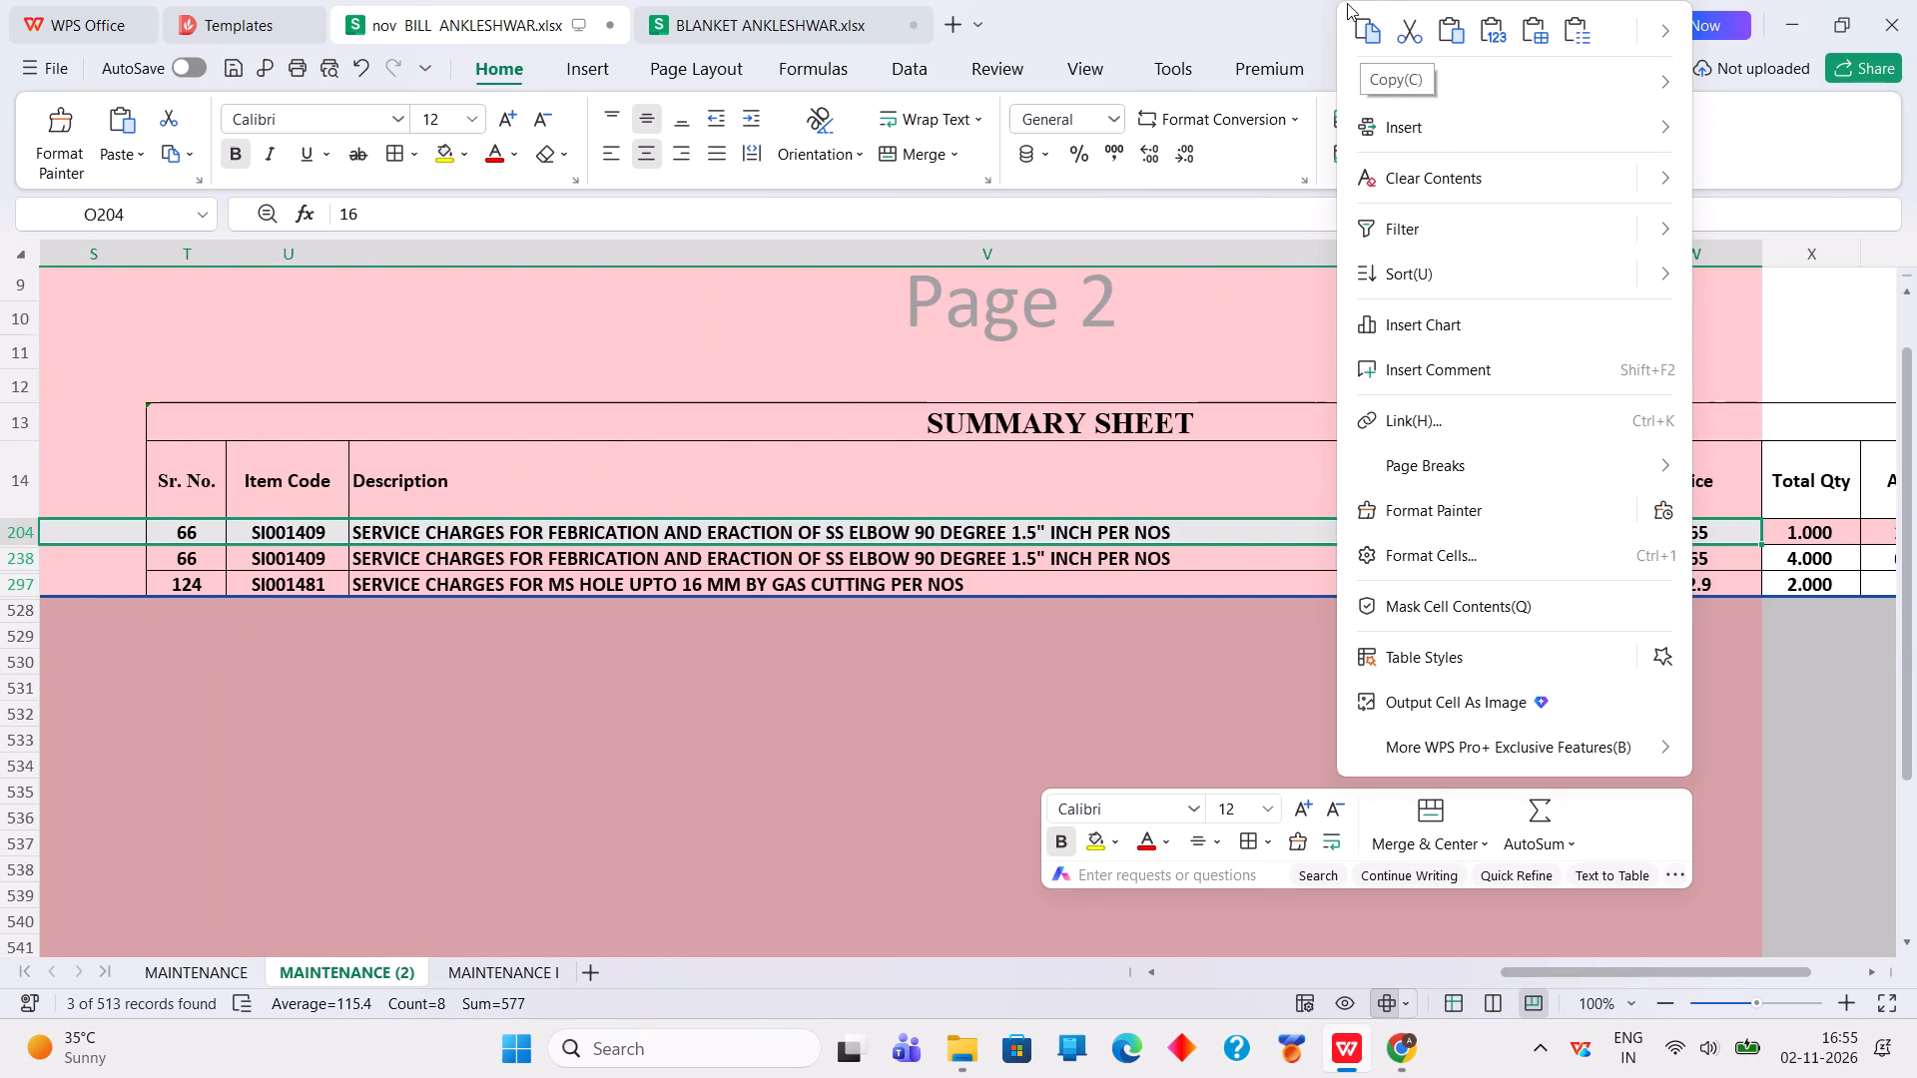
{"action": "left_click", "coordinate": [1362, 26]}
{"action": "left_click_drag", "start_coordinate": [1544, 973], "coordinate": [1342, 970]}
{"action": "right_click", "coordinate": [791, 582]}
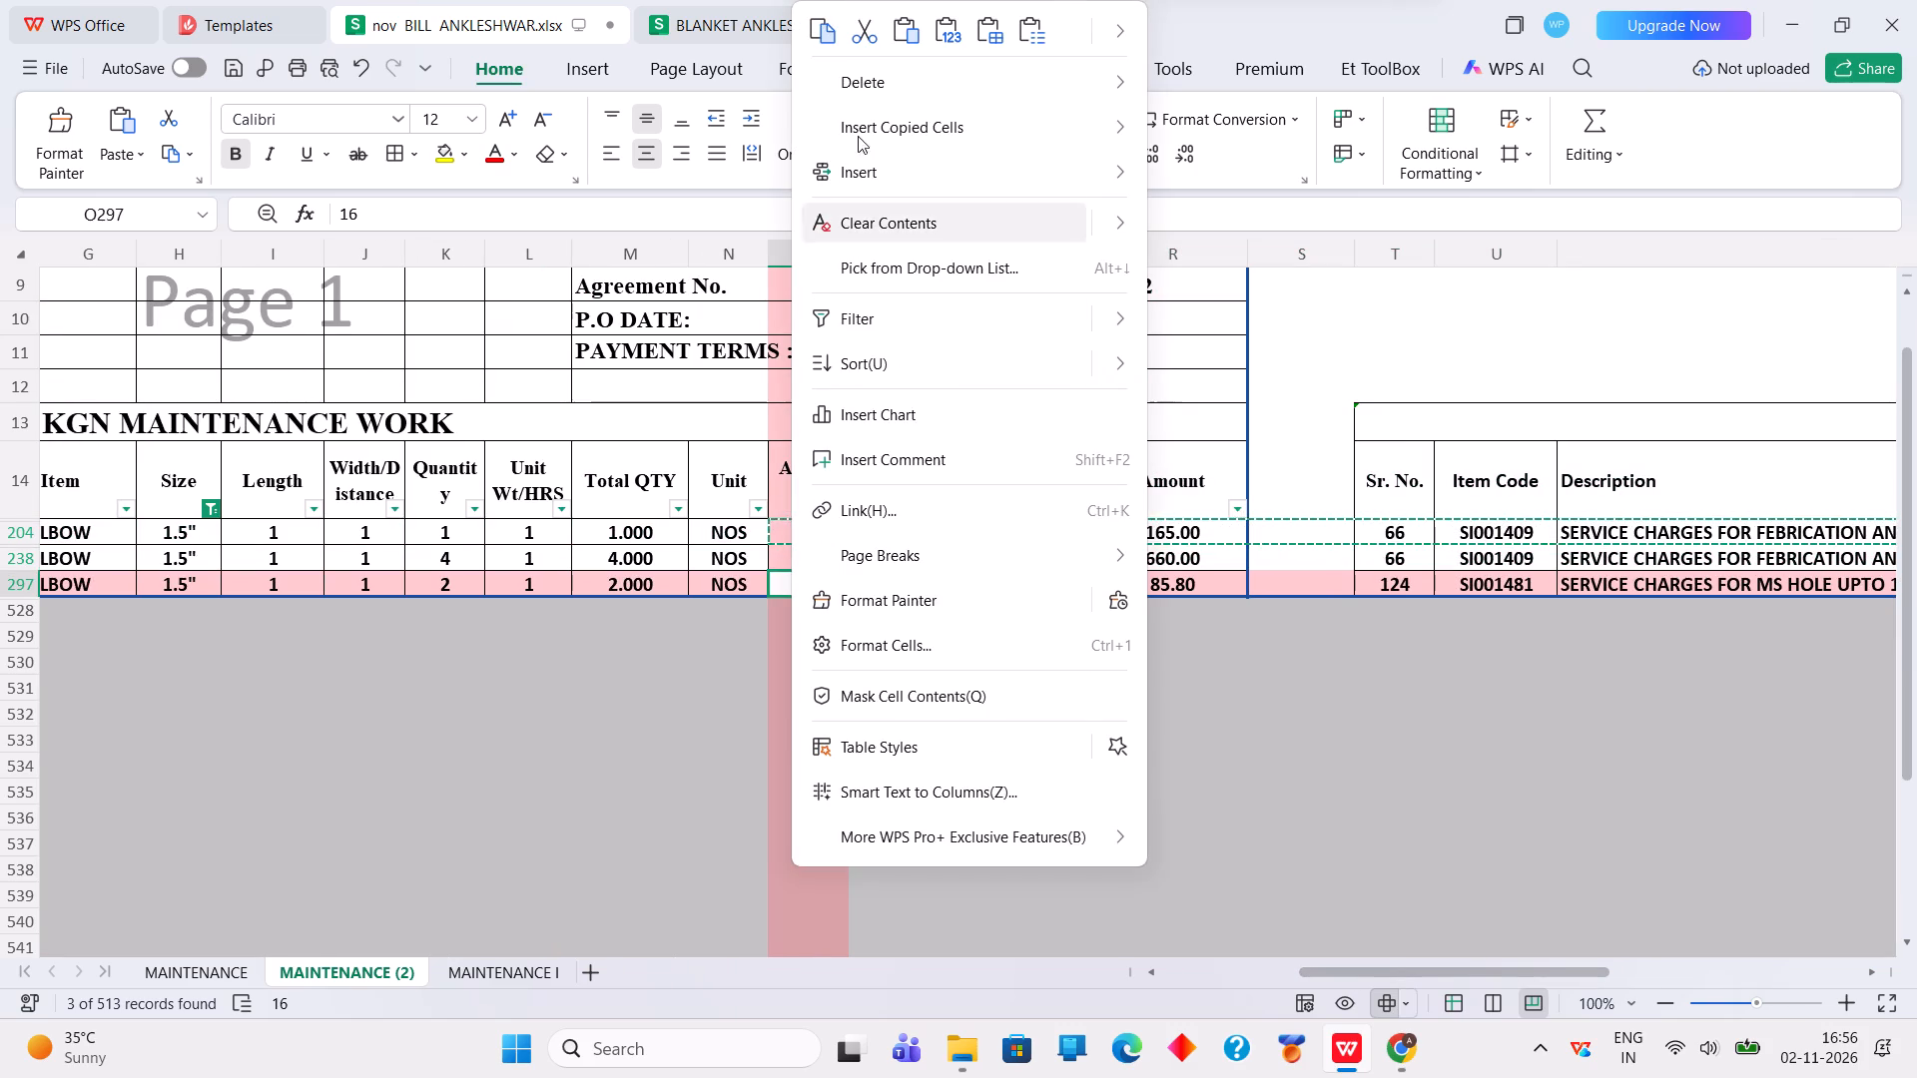
{"action": "left_click", "coordinate": [904, 24]}
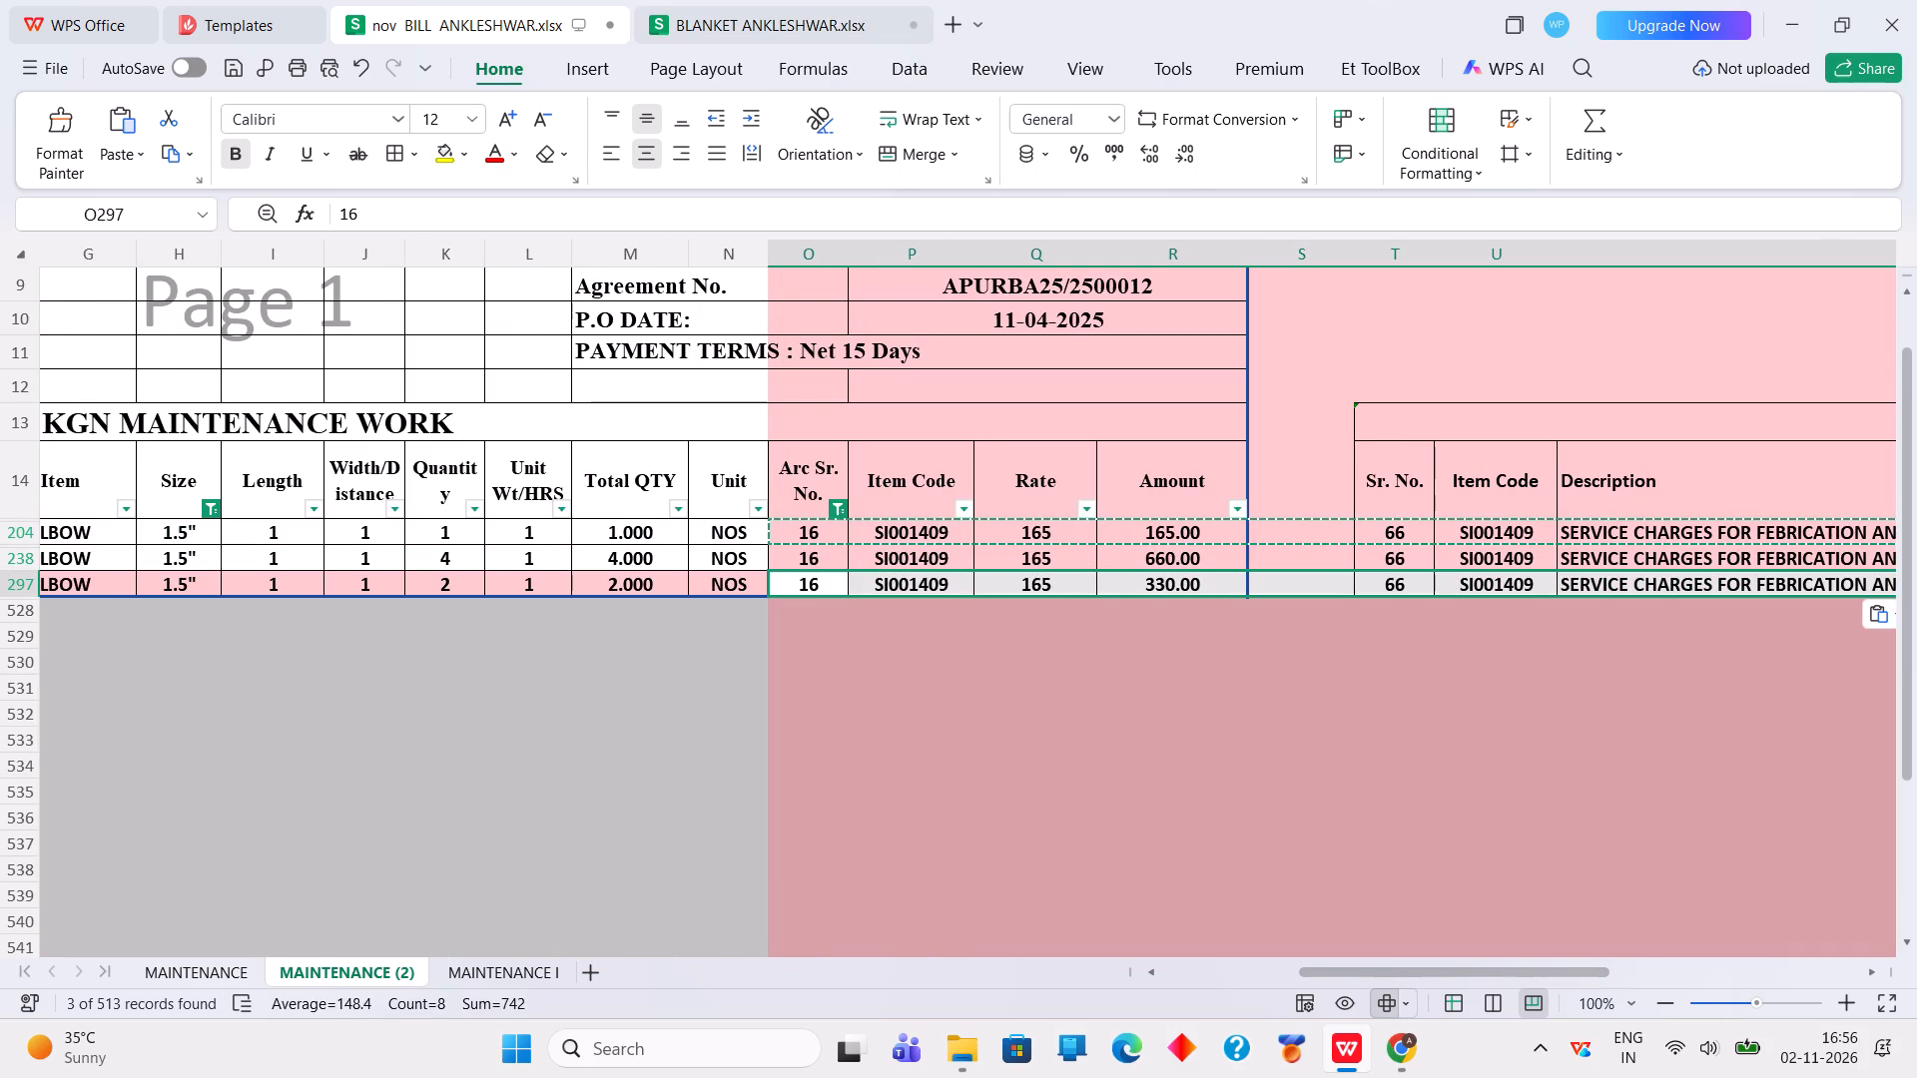
Switch the Size filter to 1/2" only and check the arc code 16 elbow rows' item codes and rates.
{"action": "left_click", "coordinate": [217, 512]}
{"action": "left_click", "coordinate": [265, 634]}
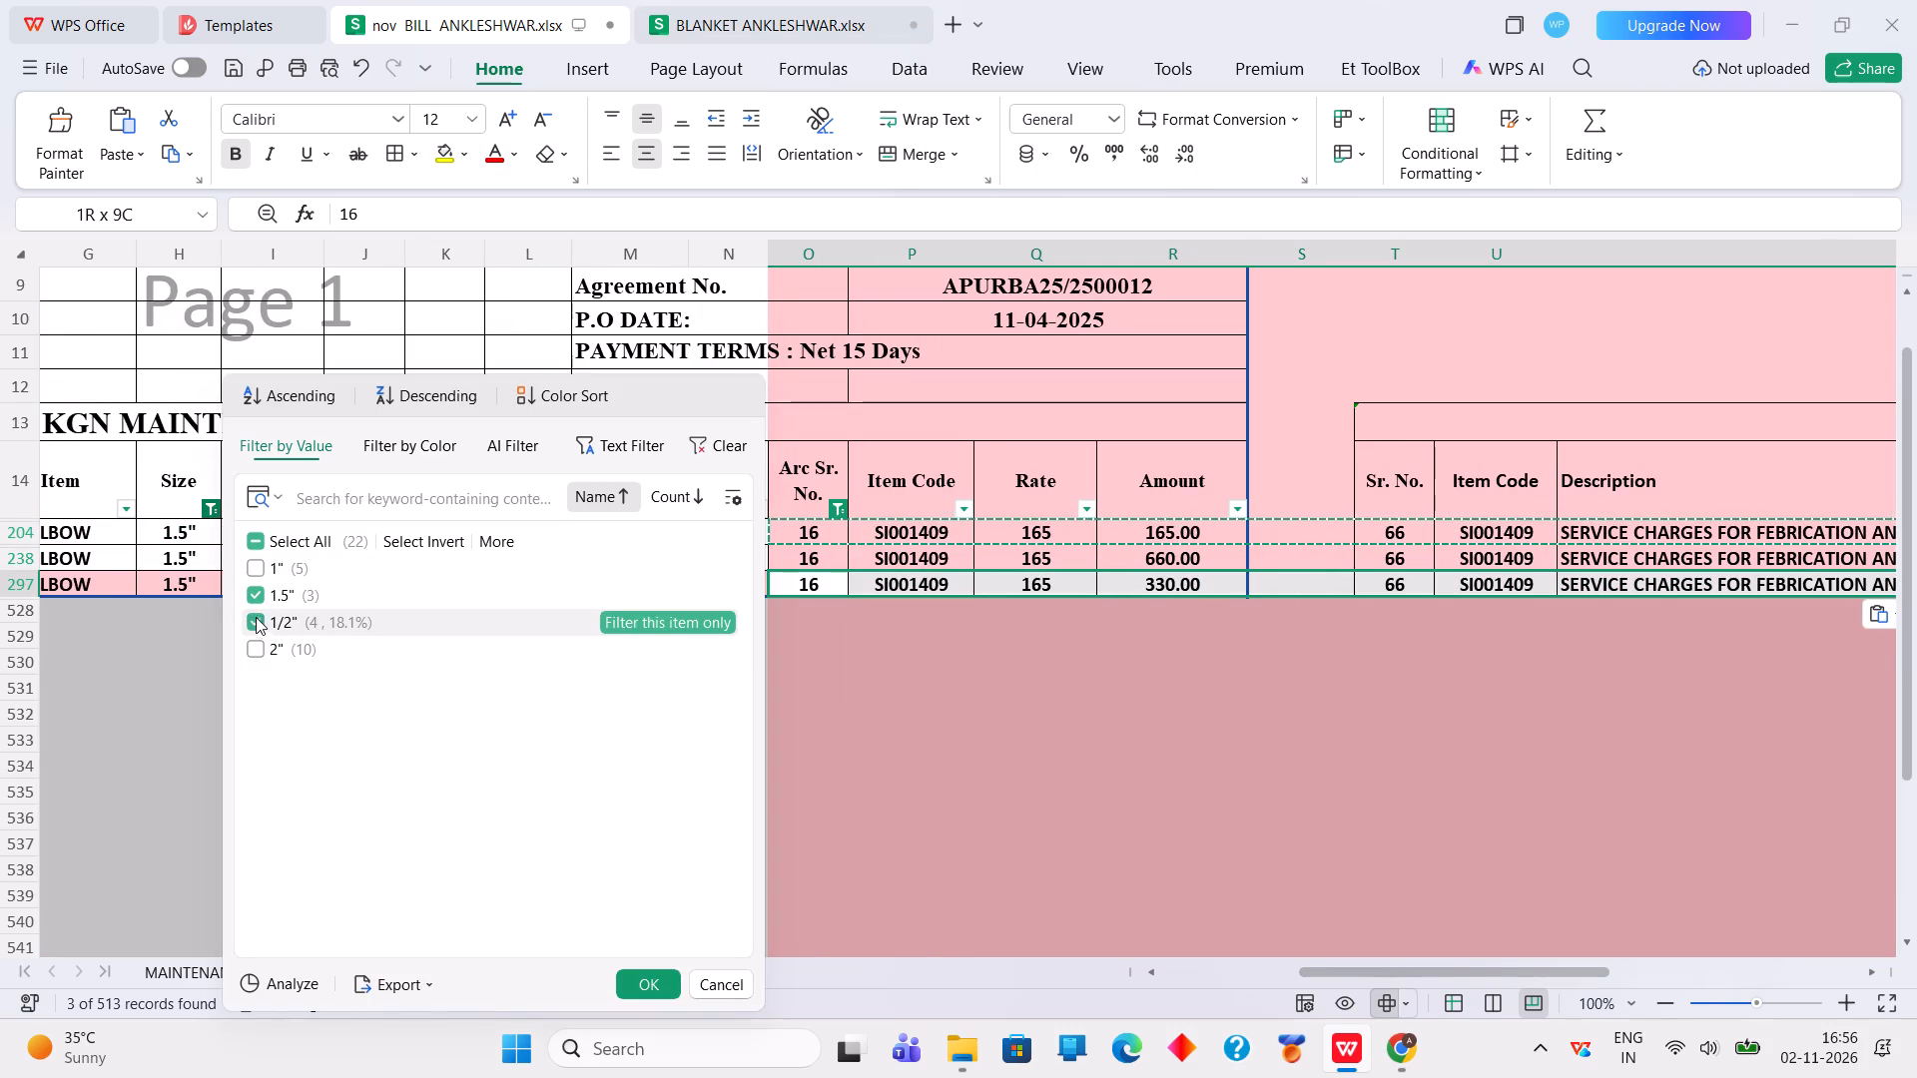
{"action": "left_click", "coordinate": [264, 595]}
{"action": "left_click", "coordinate": [649, 977]}
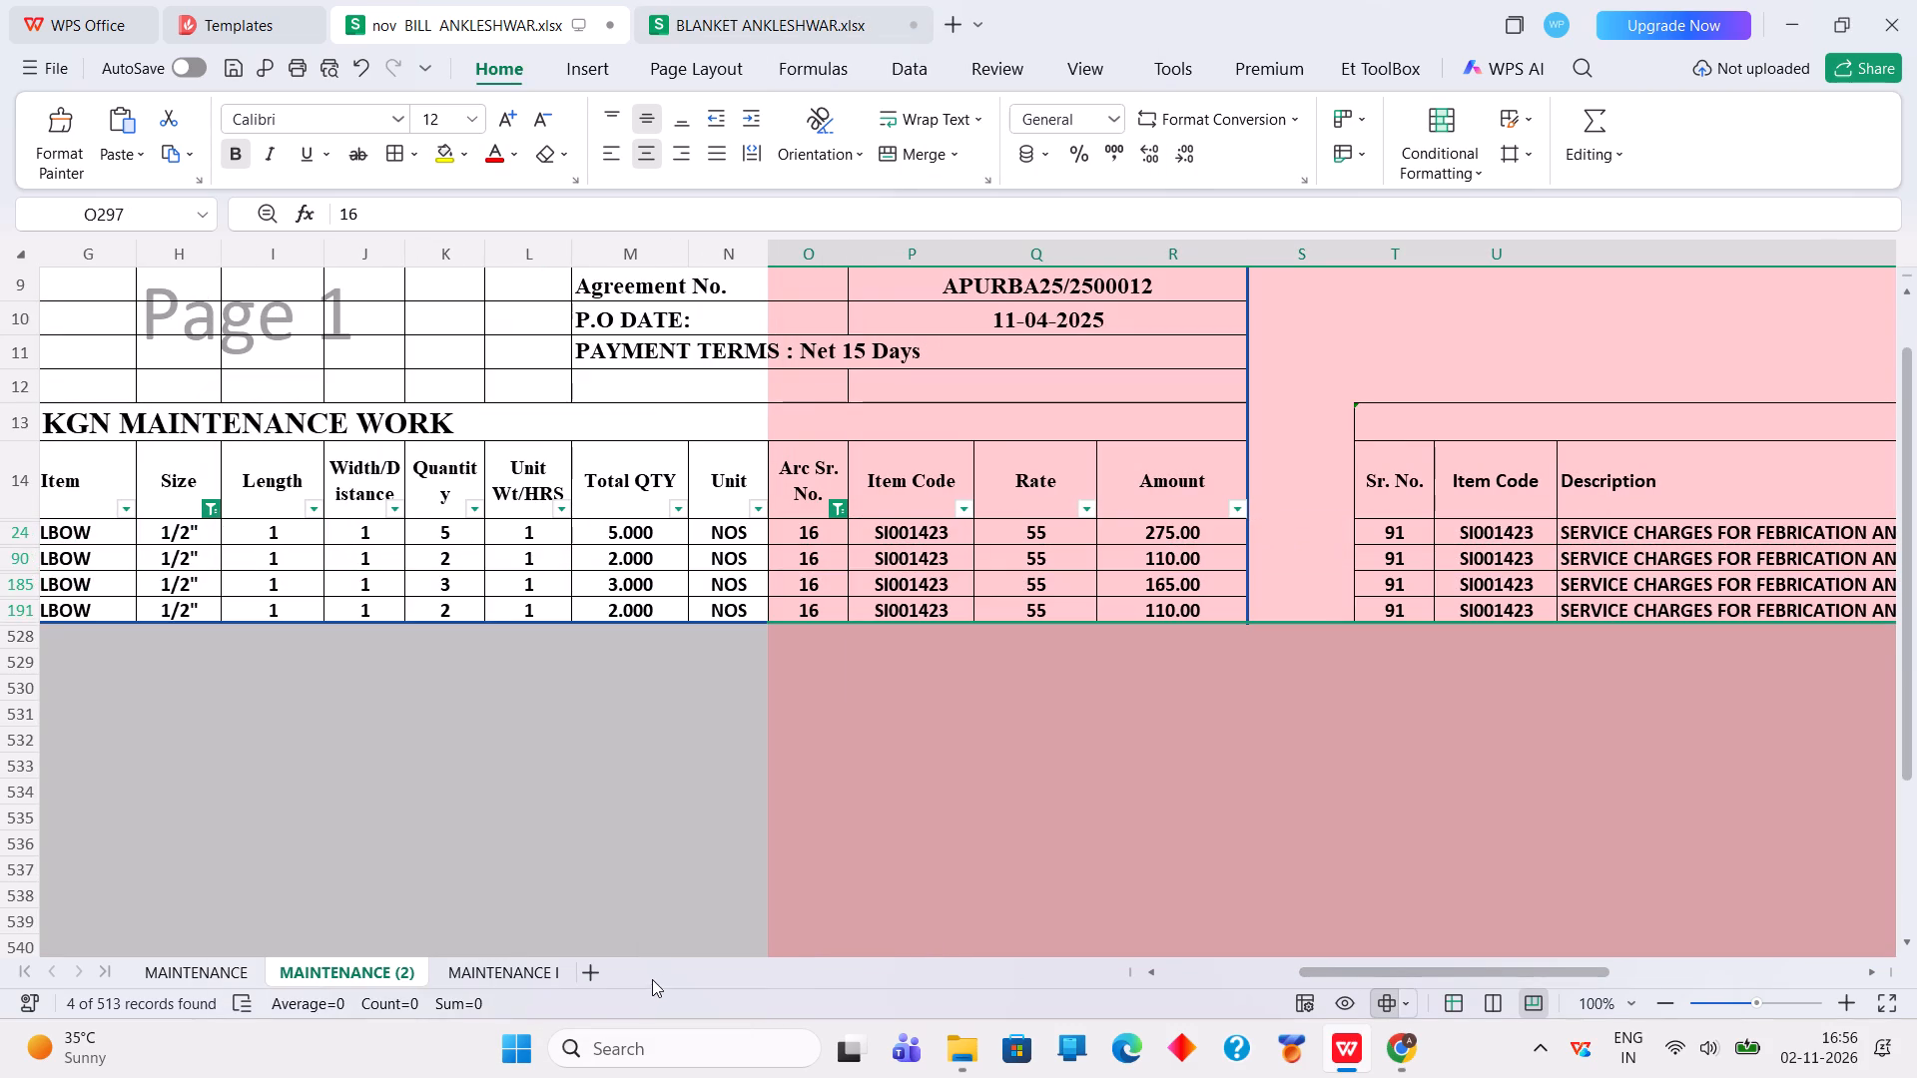
{"action": "left_click_drag", "start_coordinate": [1385, 970], "coordinate": [1386, 972]}
{"action": "left_click_drag", "start_coordinate": [1386, 972], "coordinate": [1343, 1004]}
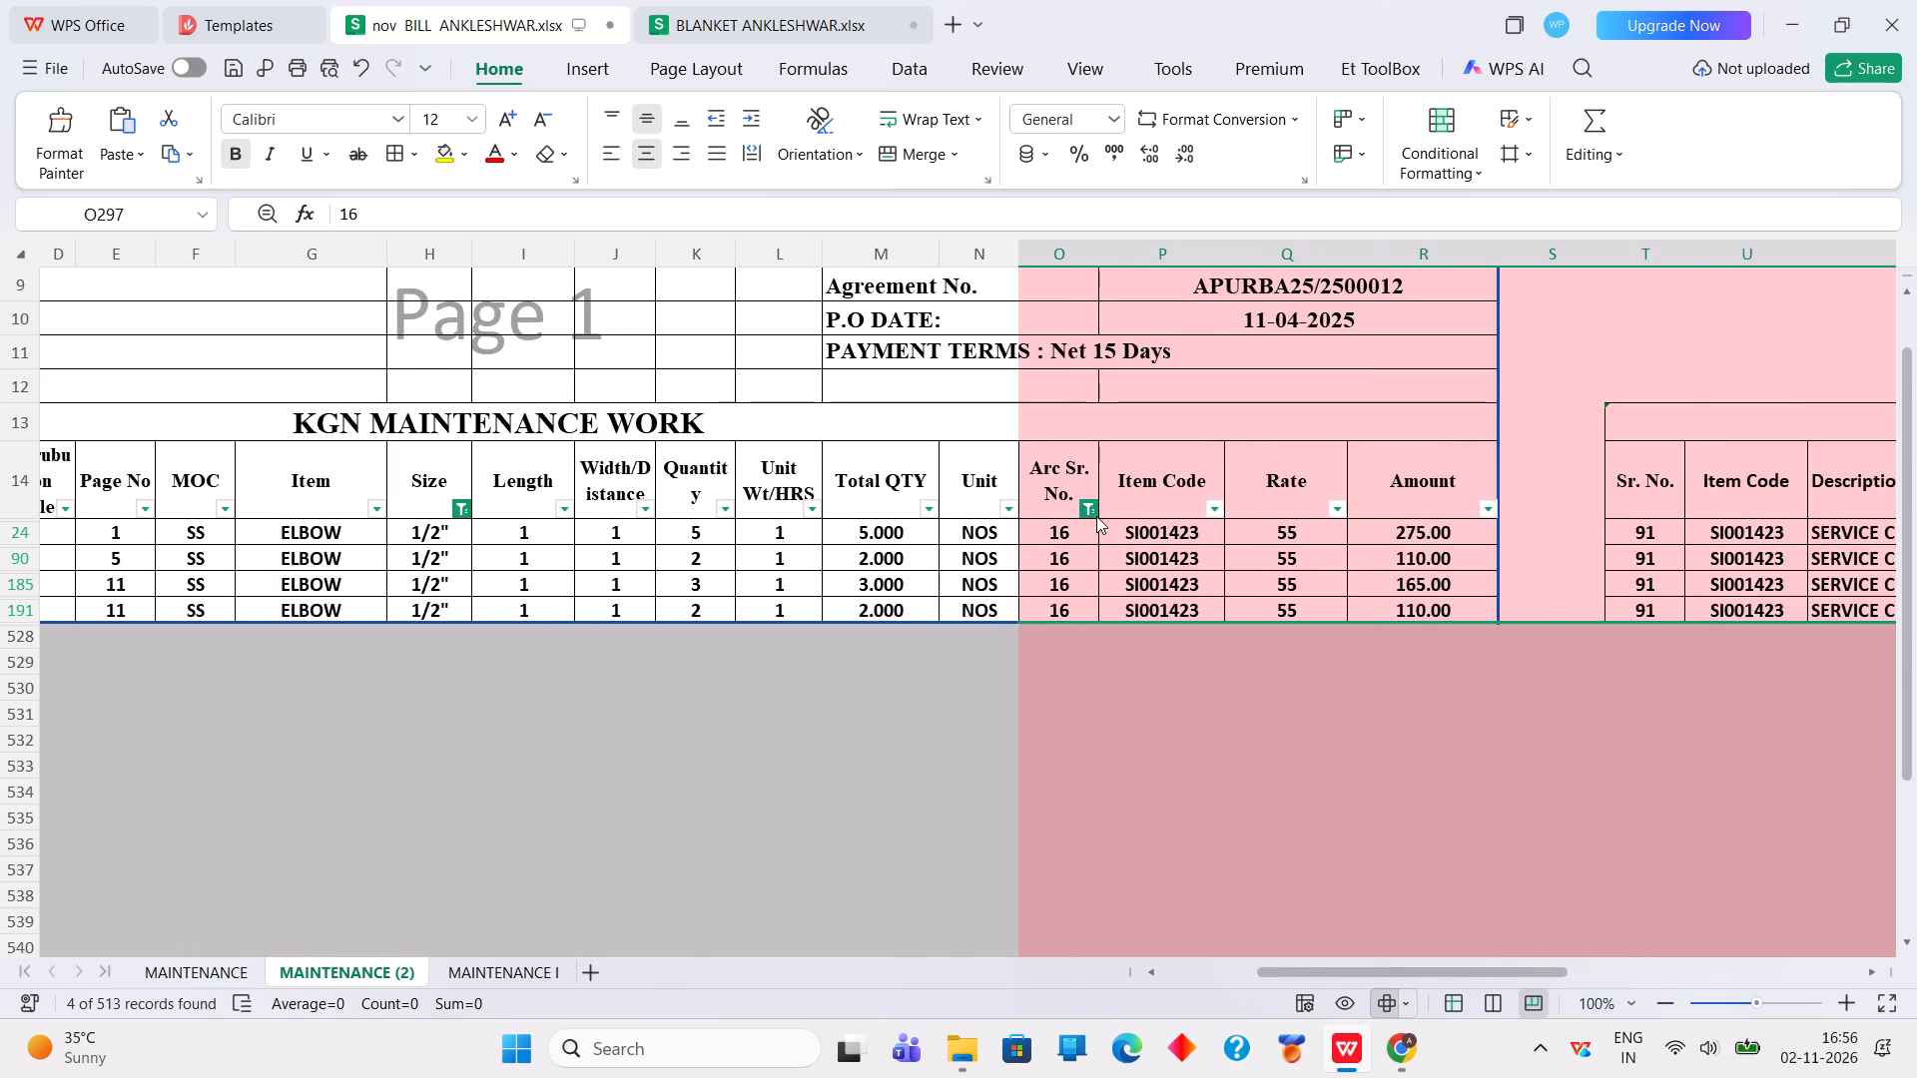
{"action": "left_click", "coordinate": [1084, 507]}
{"action": "left_click", "coordinate": [942, 702]}
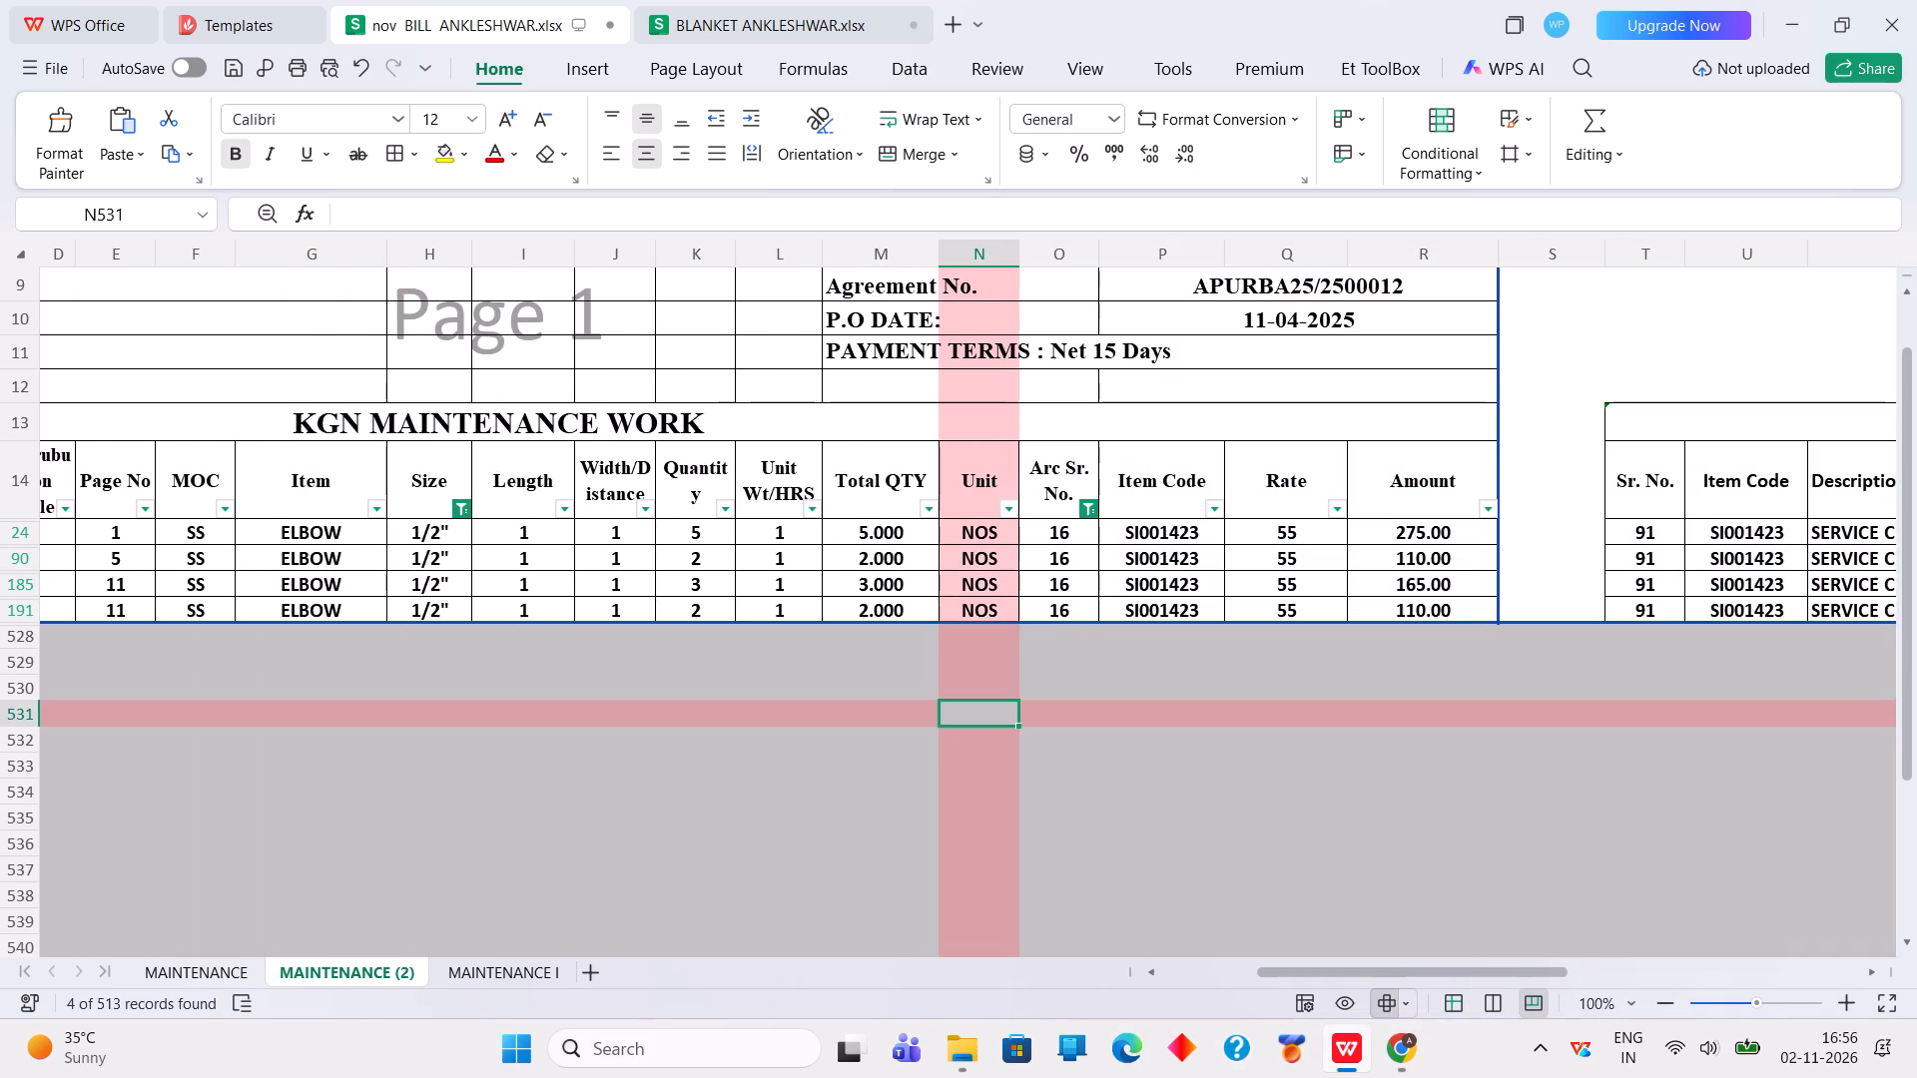
Switch the Size filter to 2" only and compare the arc code 16 elbow rows' item codes and rates with their summary descriptions.
{"action": "left_click", "coordinate": [461, 504]}
{"action": "left_click", "coordinate": [514, 657]}
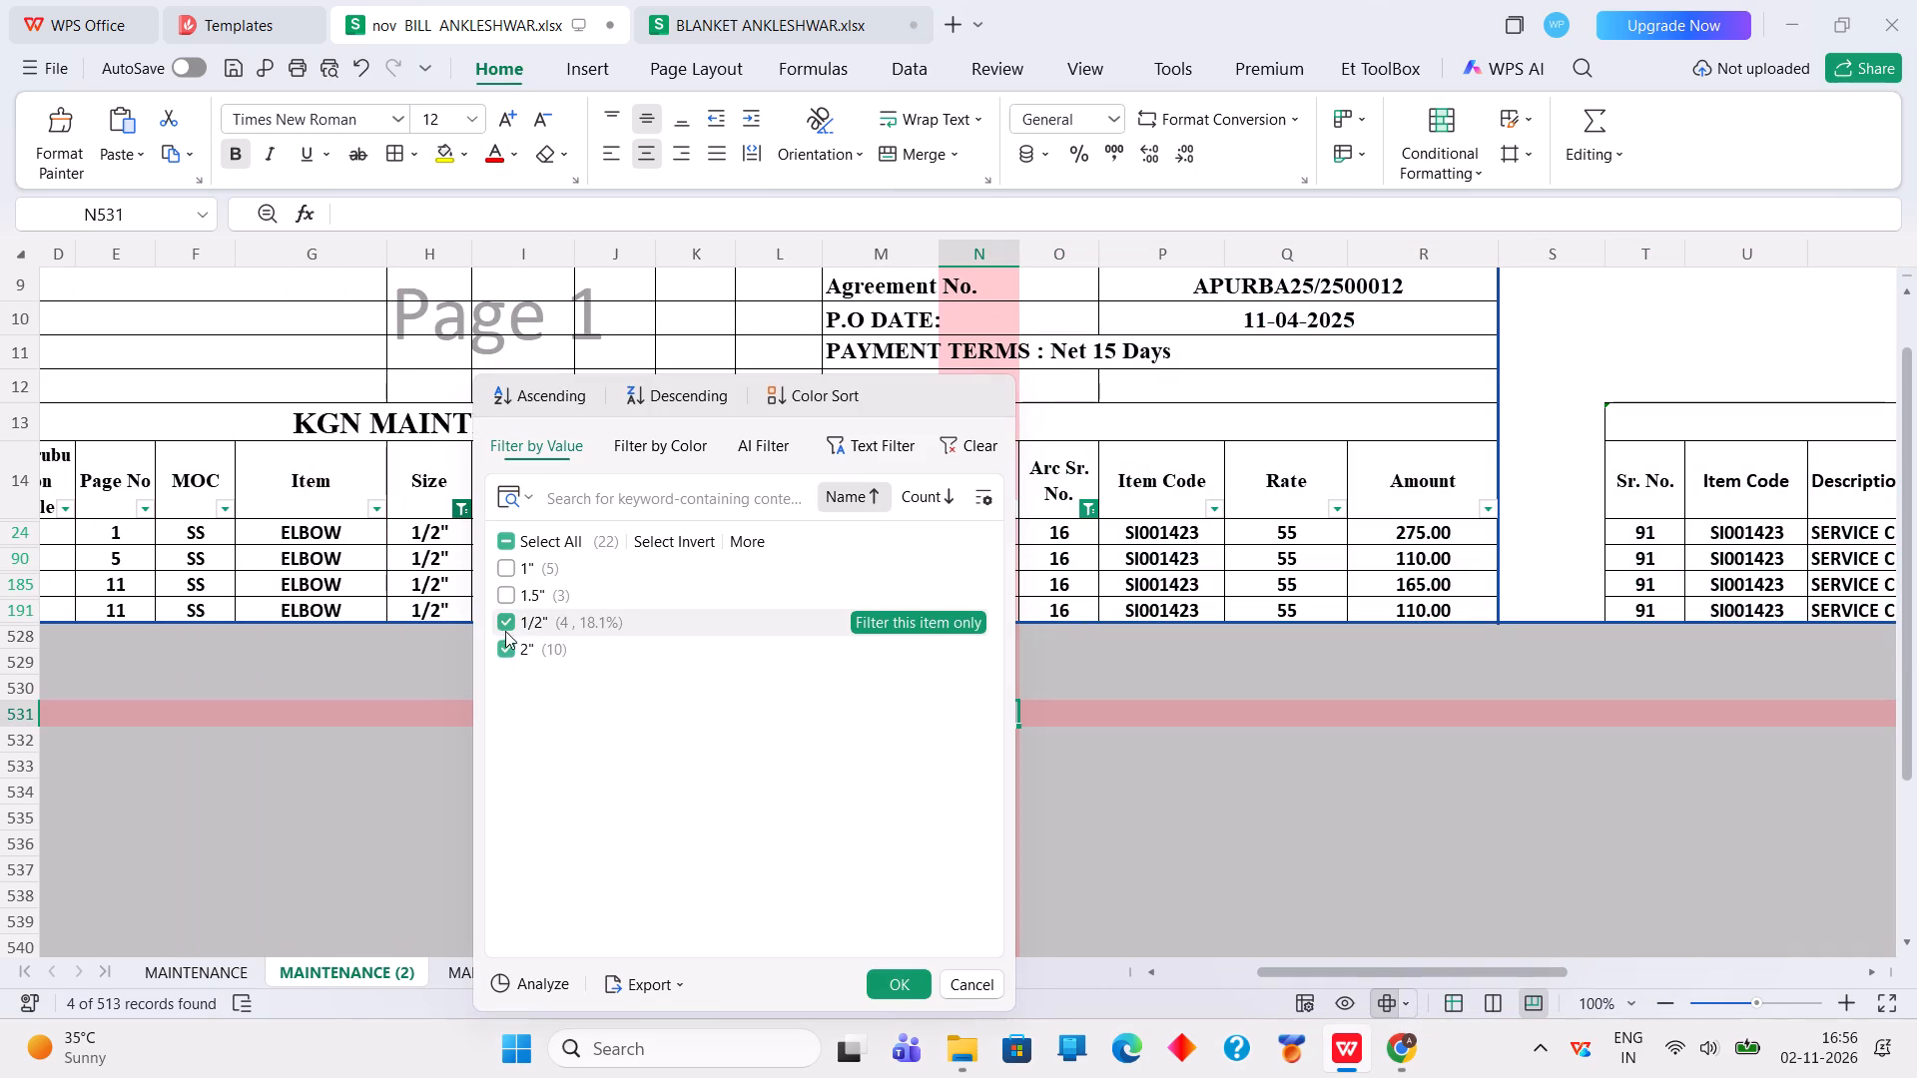
{"action": "left_click", "coordinate": [507, 626]}
{"action": "left_click", "coordinate": [890, 979]}
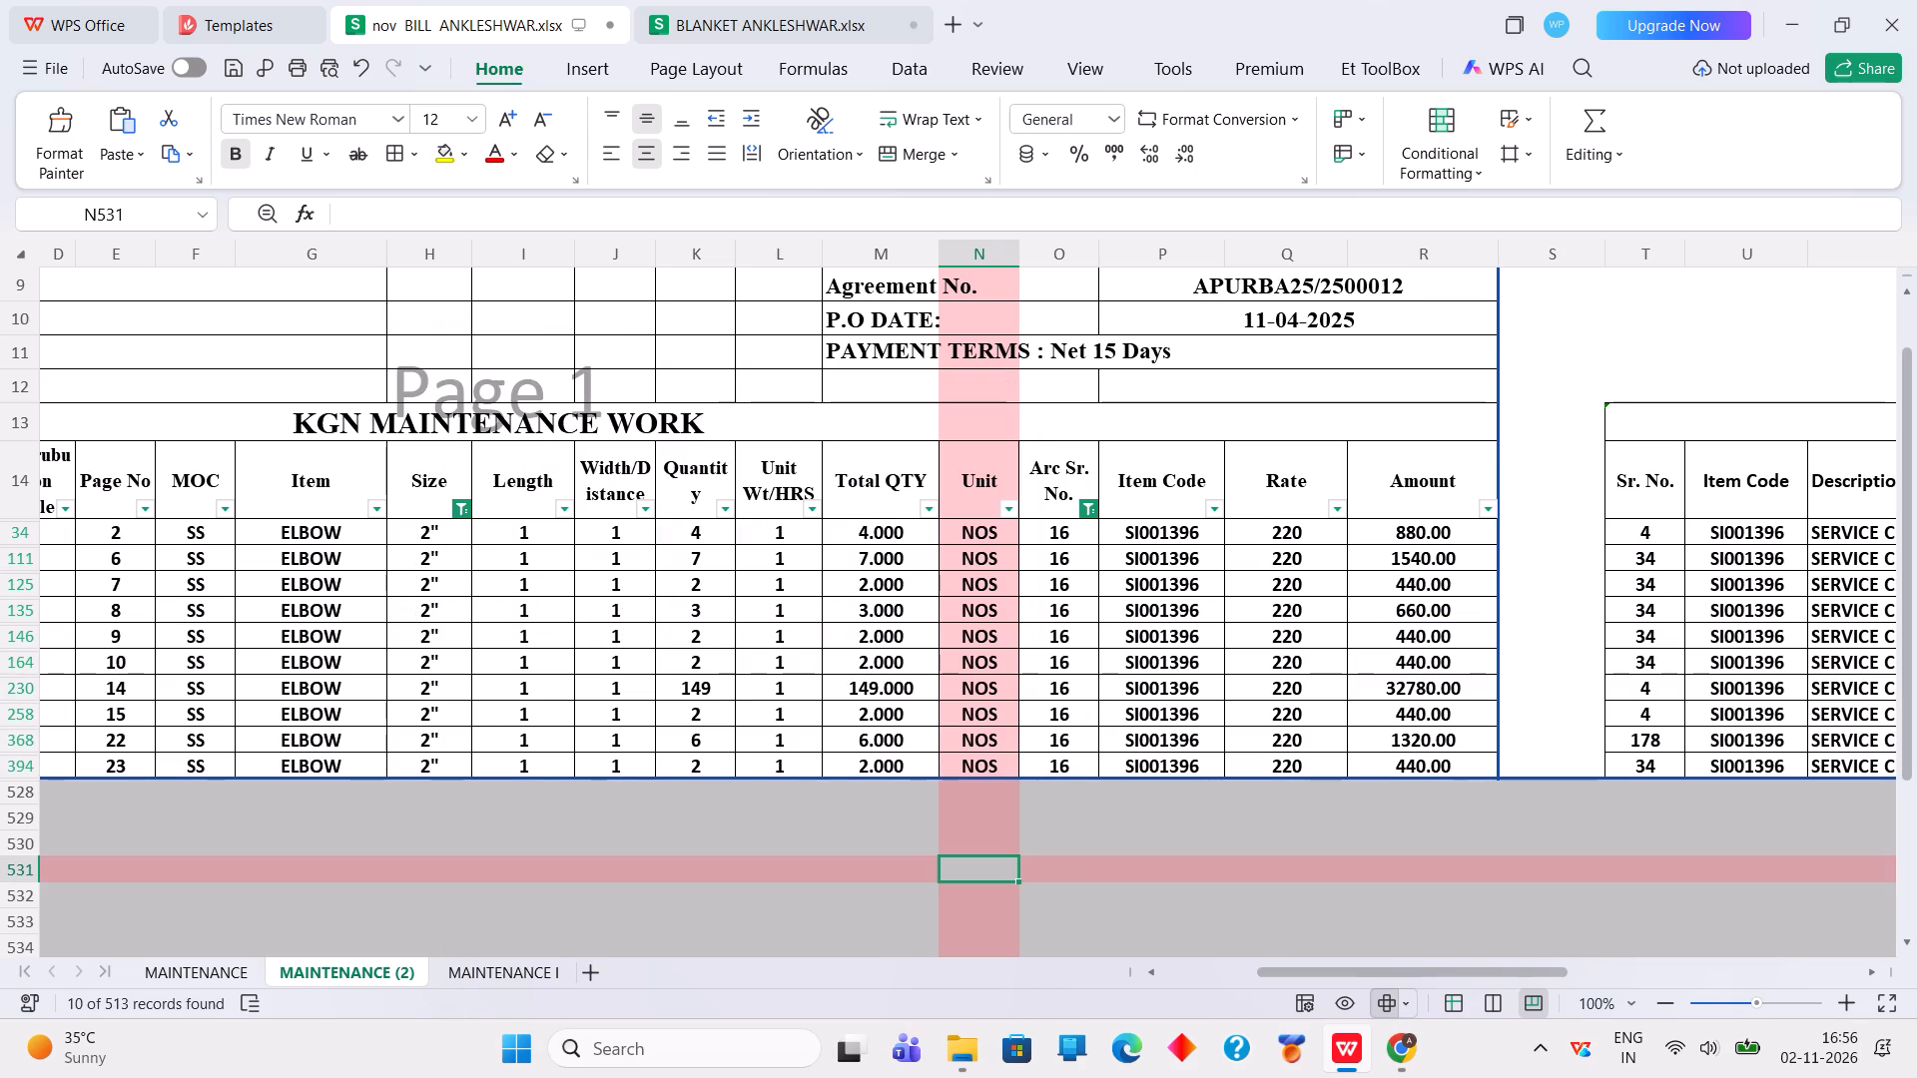
{"action": "left_click_drag", "start_coordinate": [1377, 973], "coordinate": [1547, 990]}
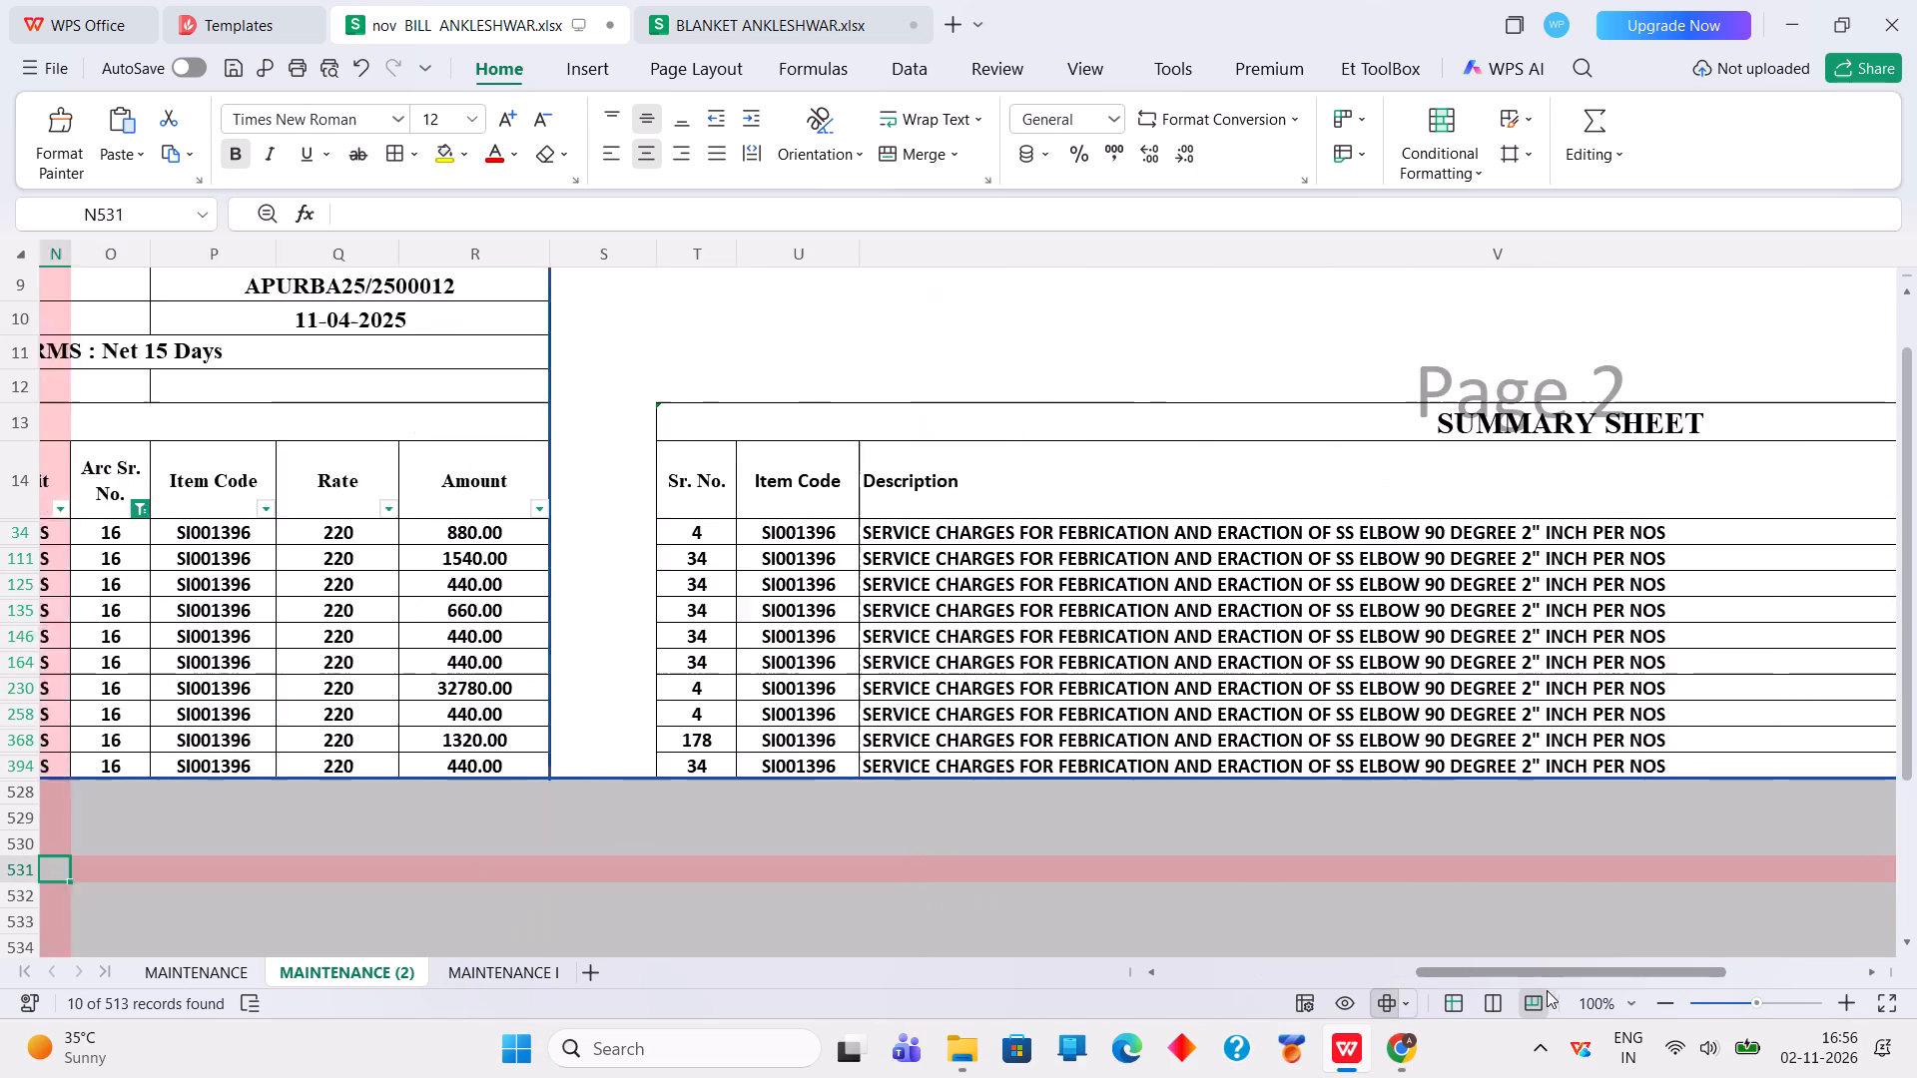
{"action": "left_click_drag", "start_coordinate": [1547, 990], "coordinate": [1397, 1027]}
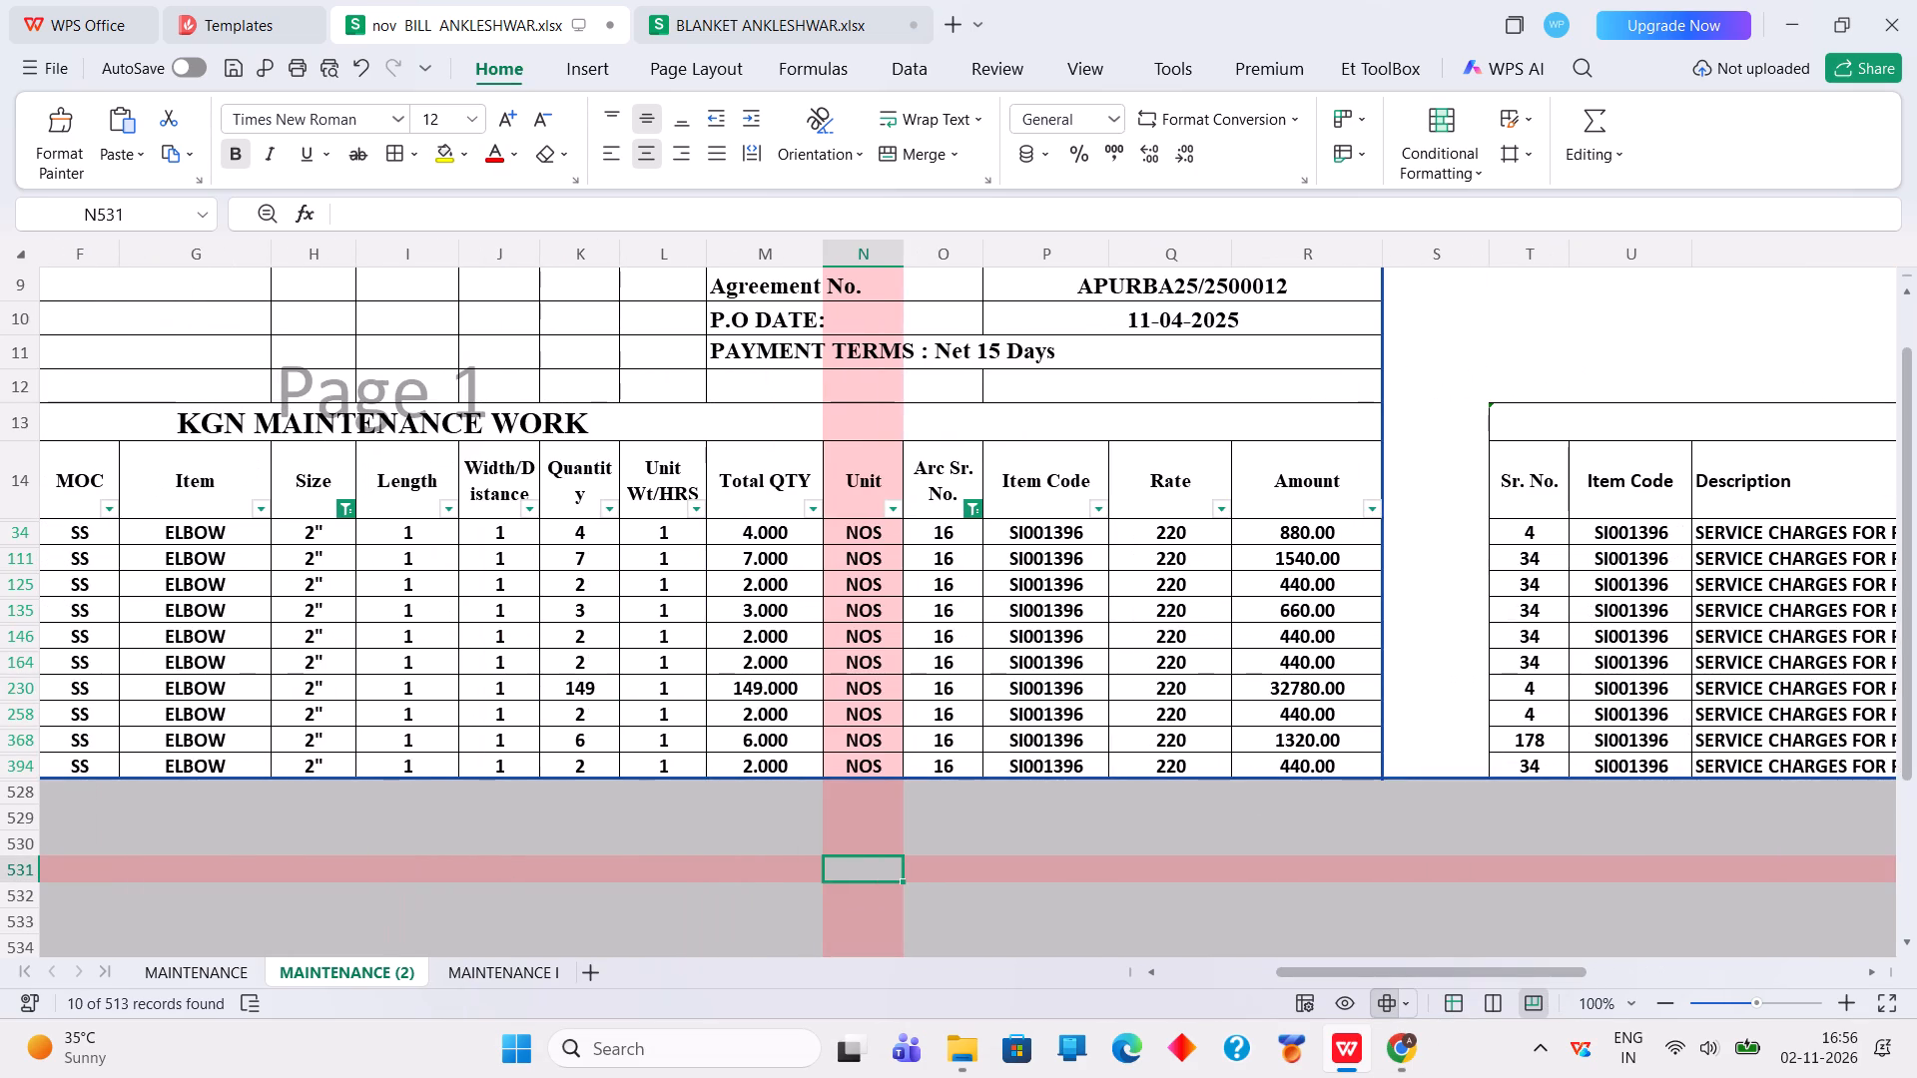
Include all sizes again in the bill's Size filter.
{"action": "left_click", "coordinate": [342, 515]}
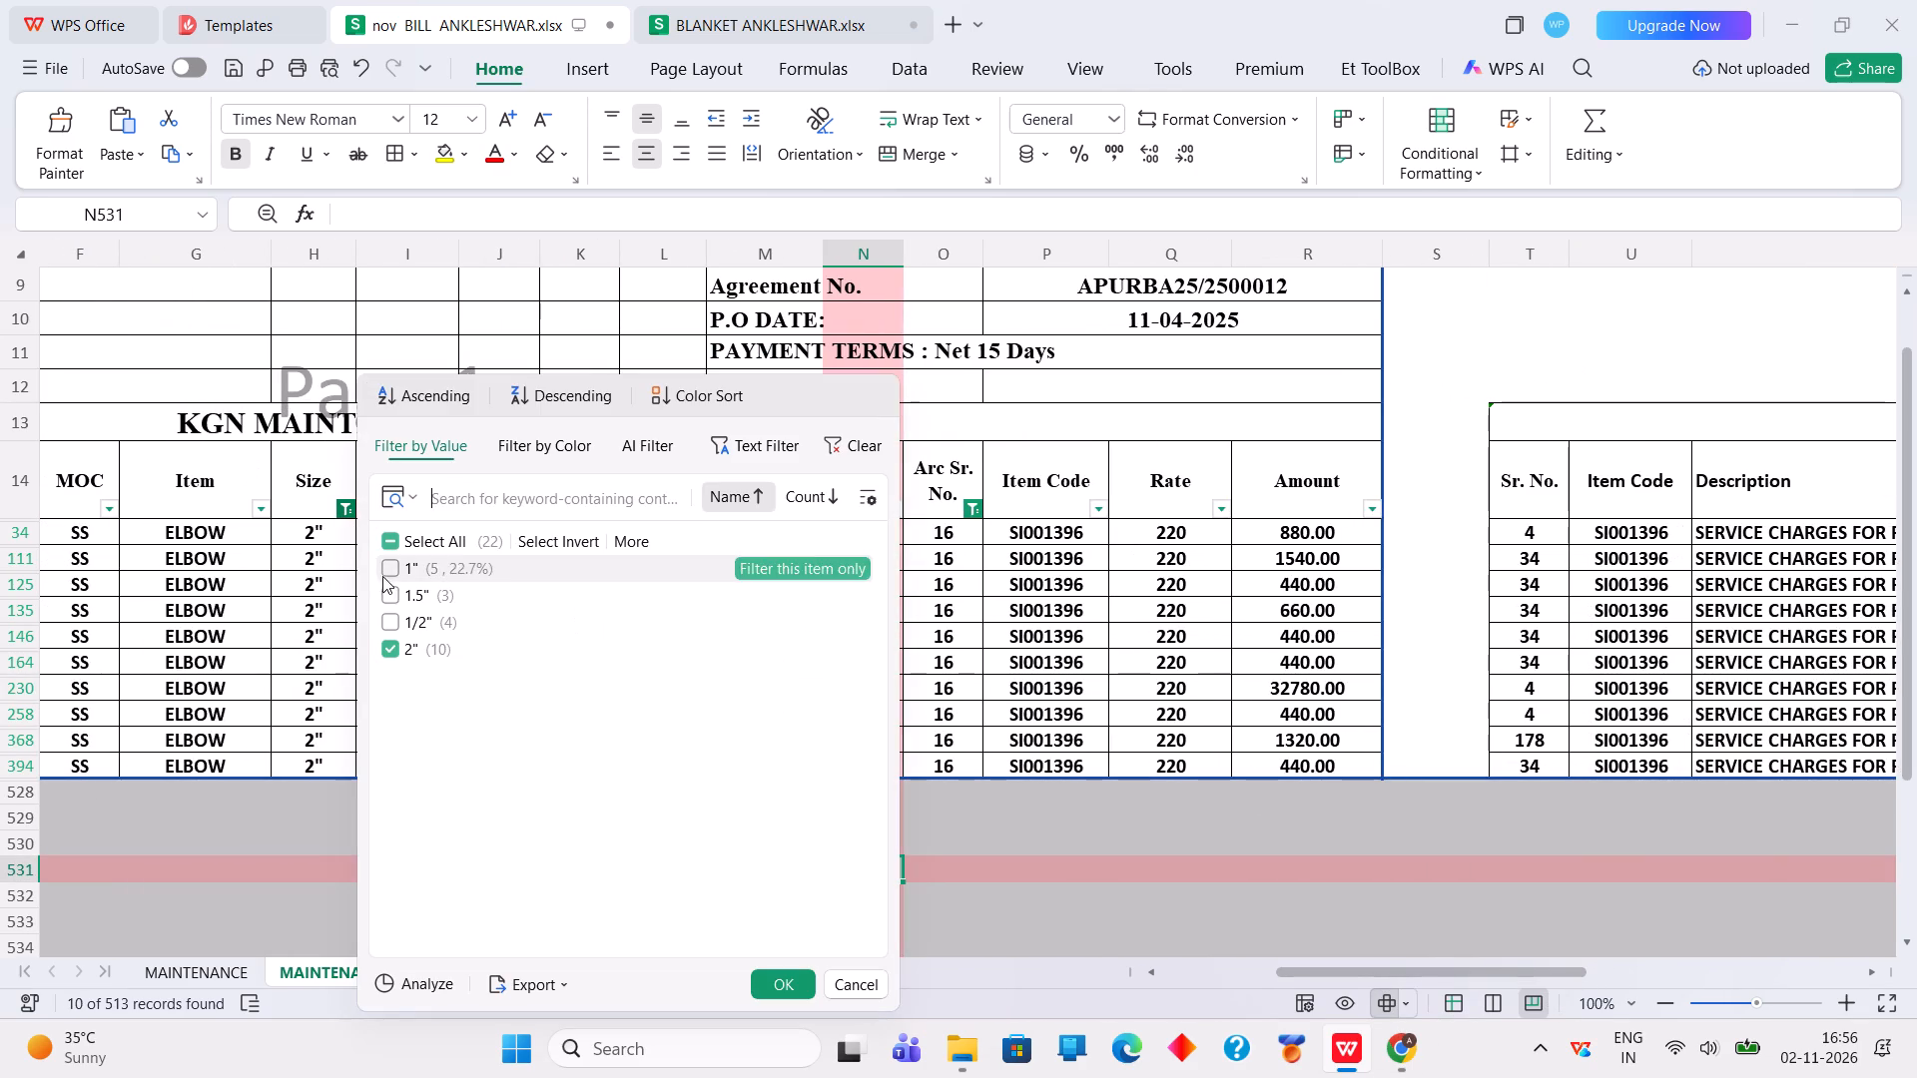
{"action": "left_click", "coordinate": [389, 546]}
{"action": "left_click", "coordinate": [782, 997]}
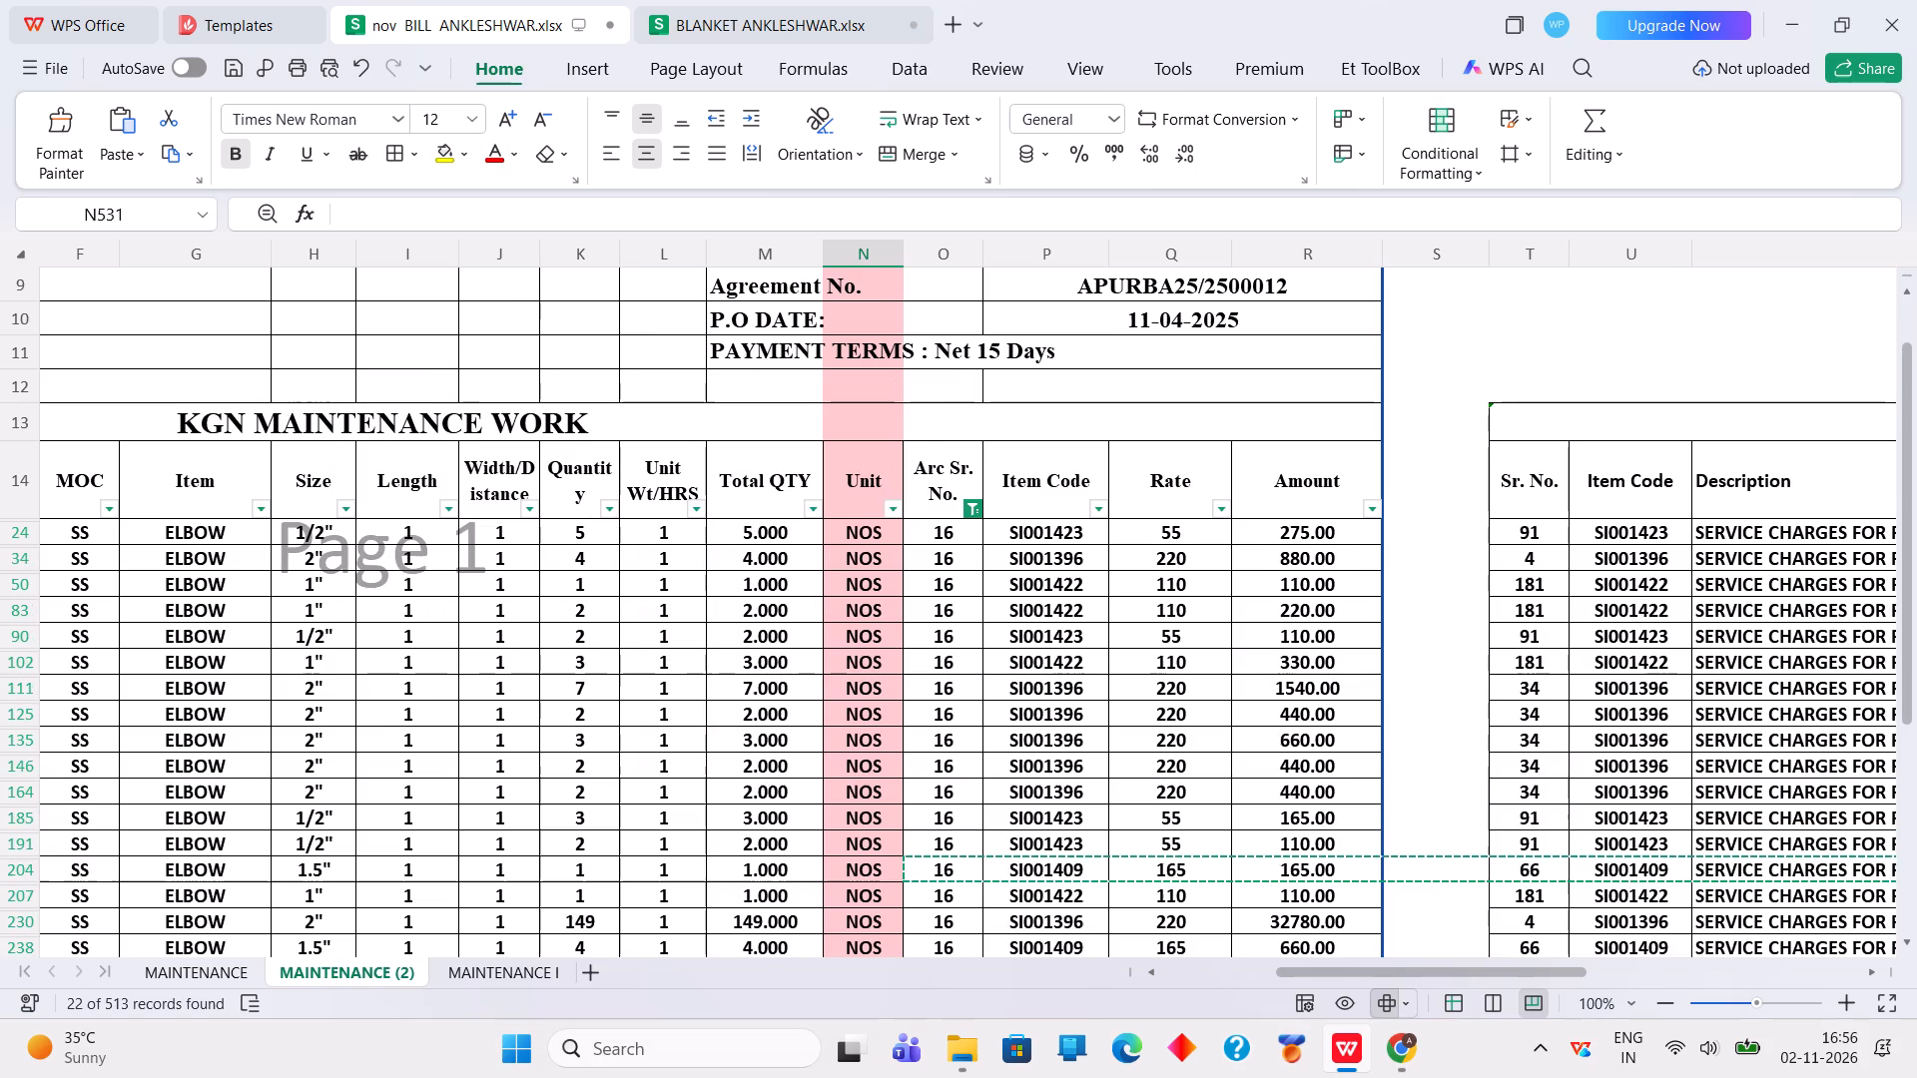
Switch the bill's Arc Sr. No. filter from arc code 16 to arc code 17 only.
{"action": "left_click", "coordinate": [970, 502]}
{"action": "left_click", "coordinate": [1037, 600]}
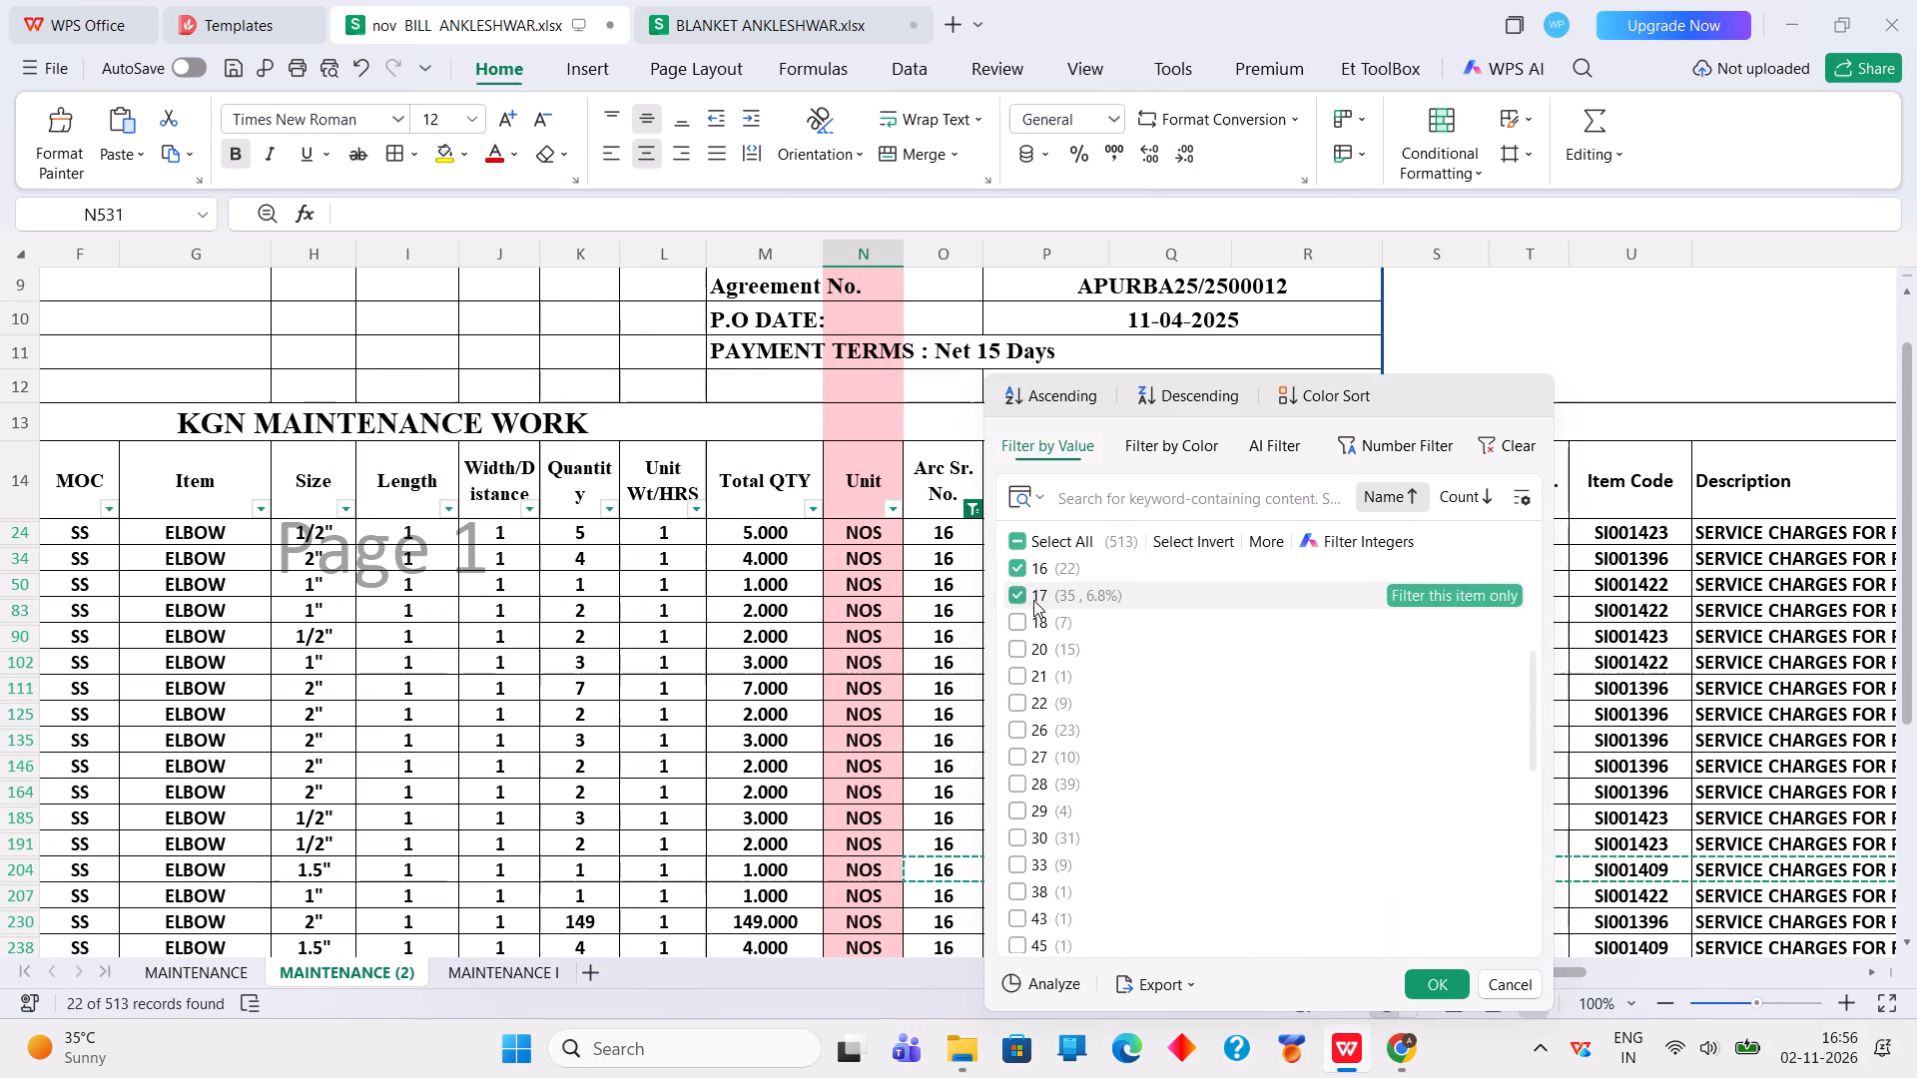
{"action": "left_click", "coordinate": [1026, 570]}
{"action": "left_click", "coordinate": [1430, 985]}
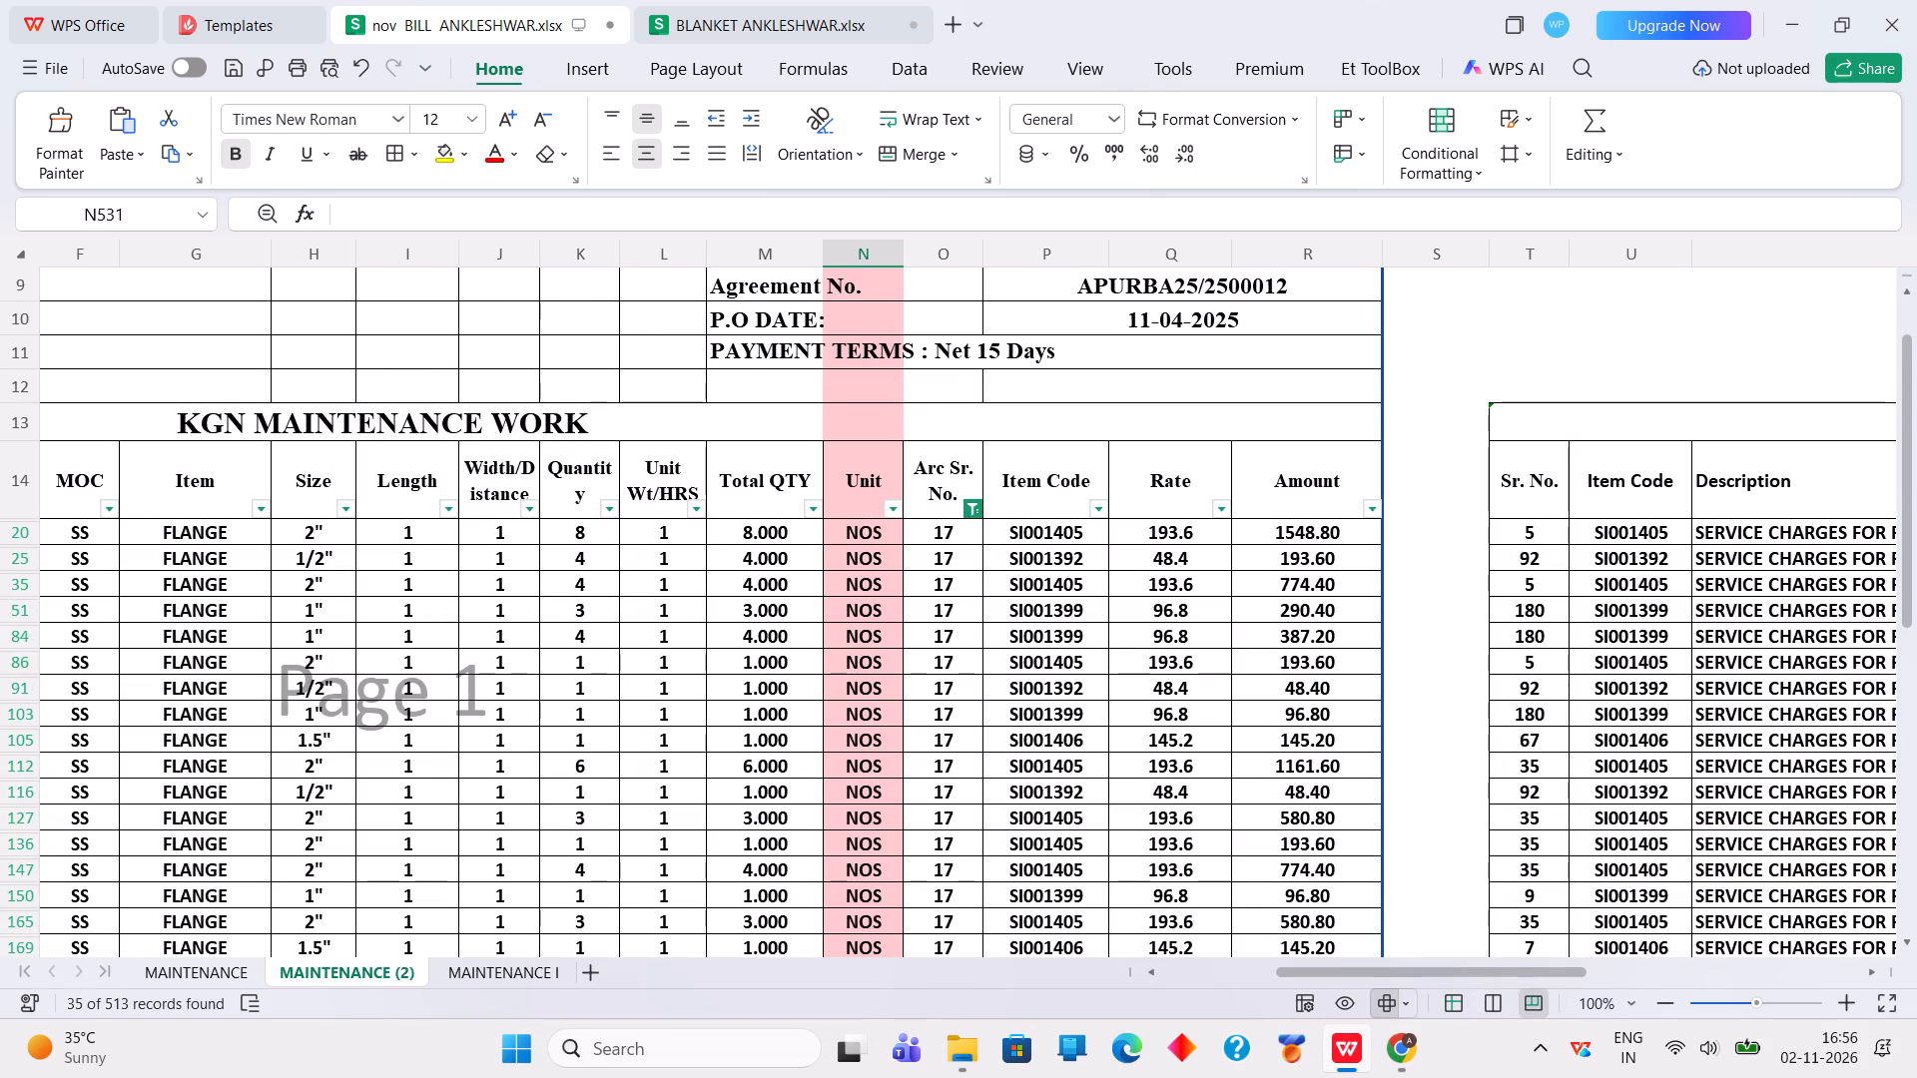
Filter the Size column to 1" only for the arc code 17 flange rows.
{"action": "left_click", "coordinate": [352, 509]}
{"action": "left_click", "coordinate": [379, 534]}
{"action": "left_click", "coordinate": [396, 565]}
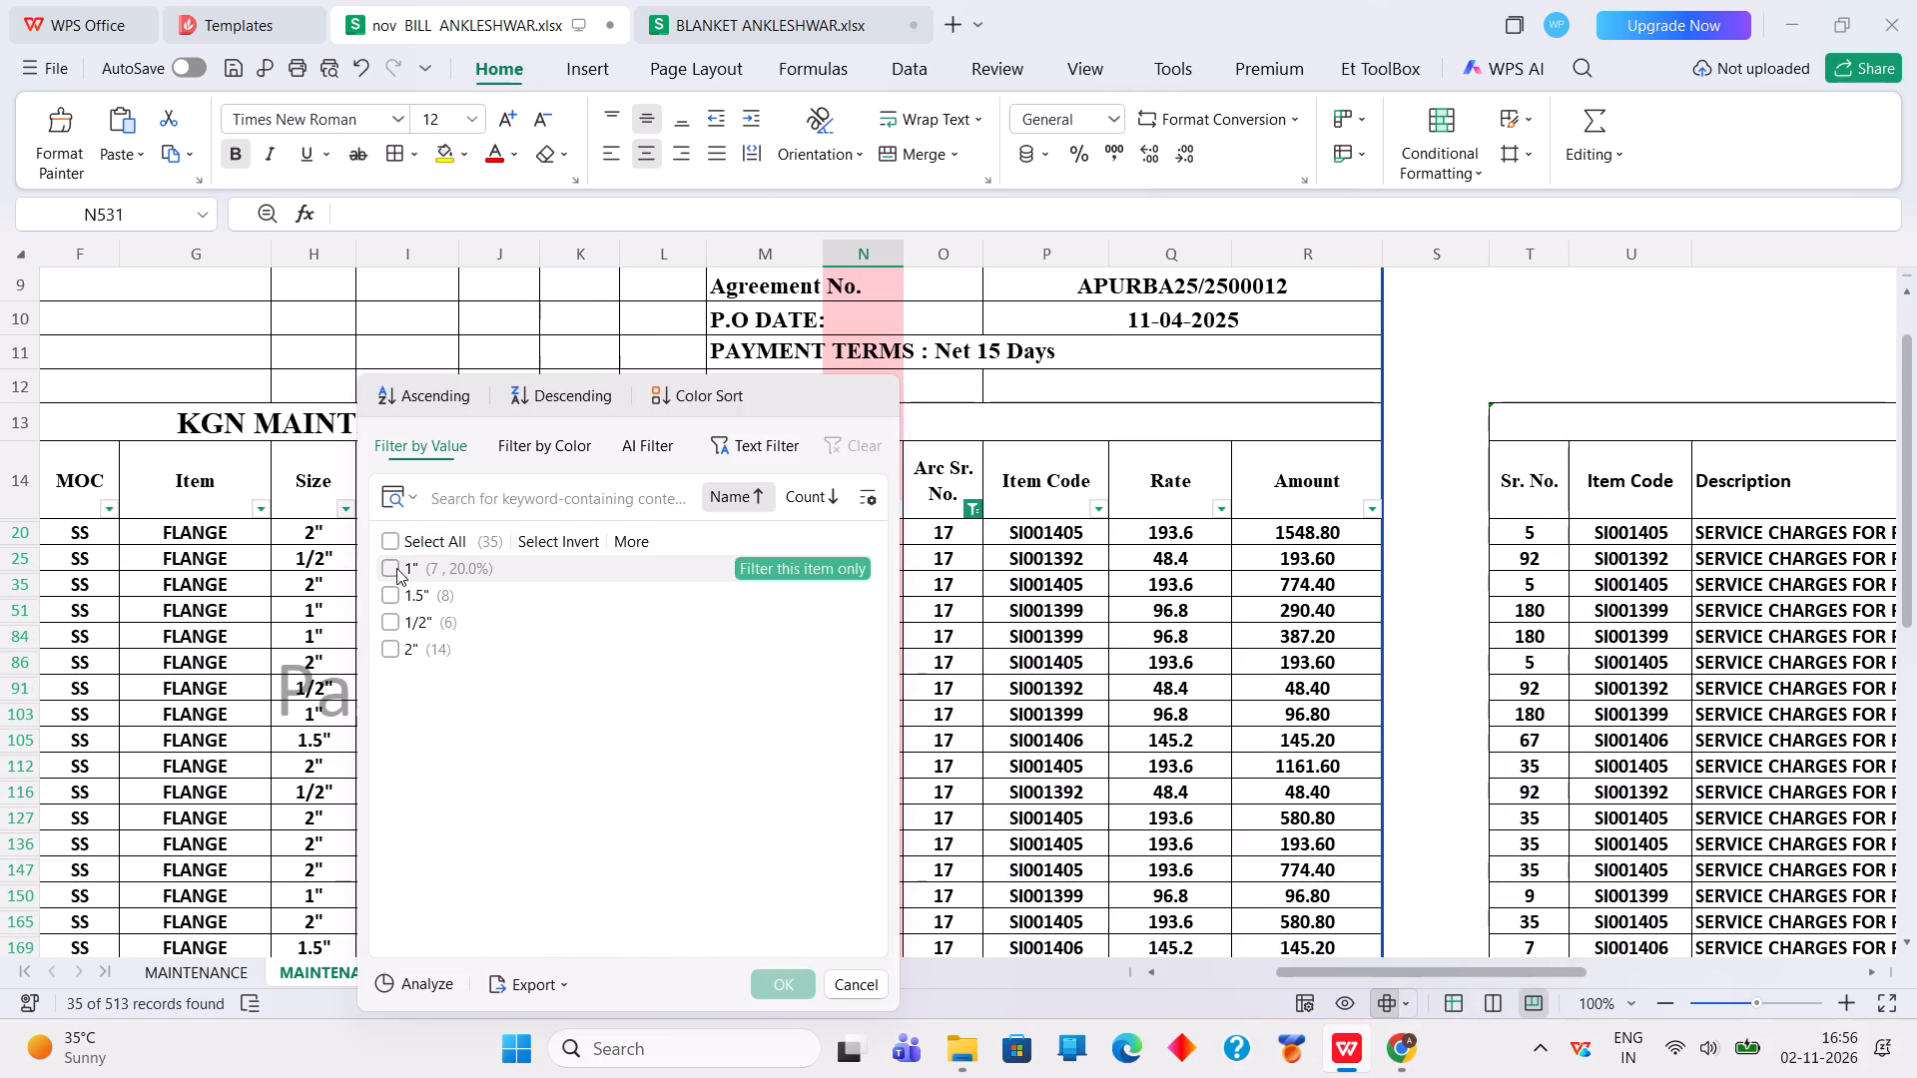
{"action": "left_click", "coordinate": [786, 984]}
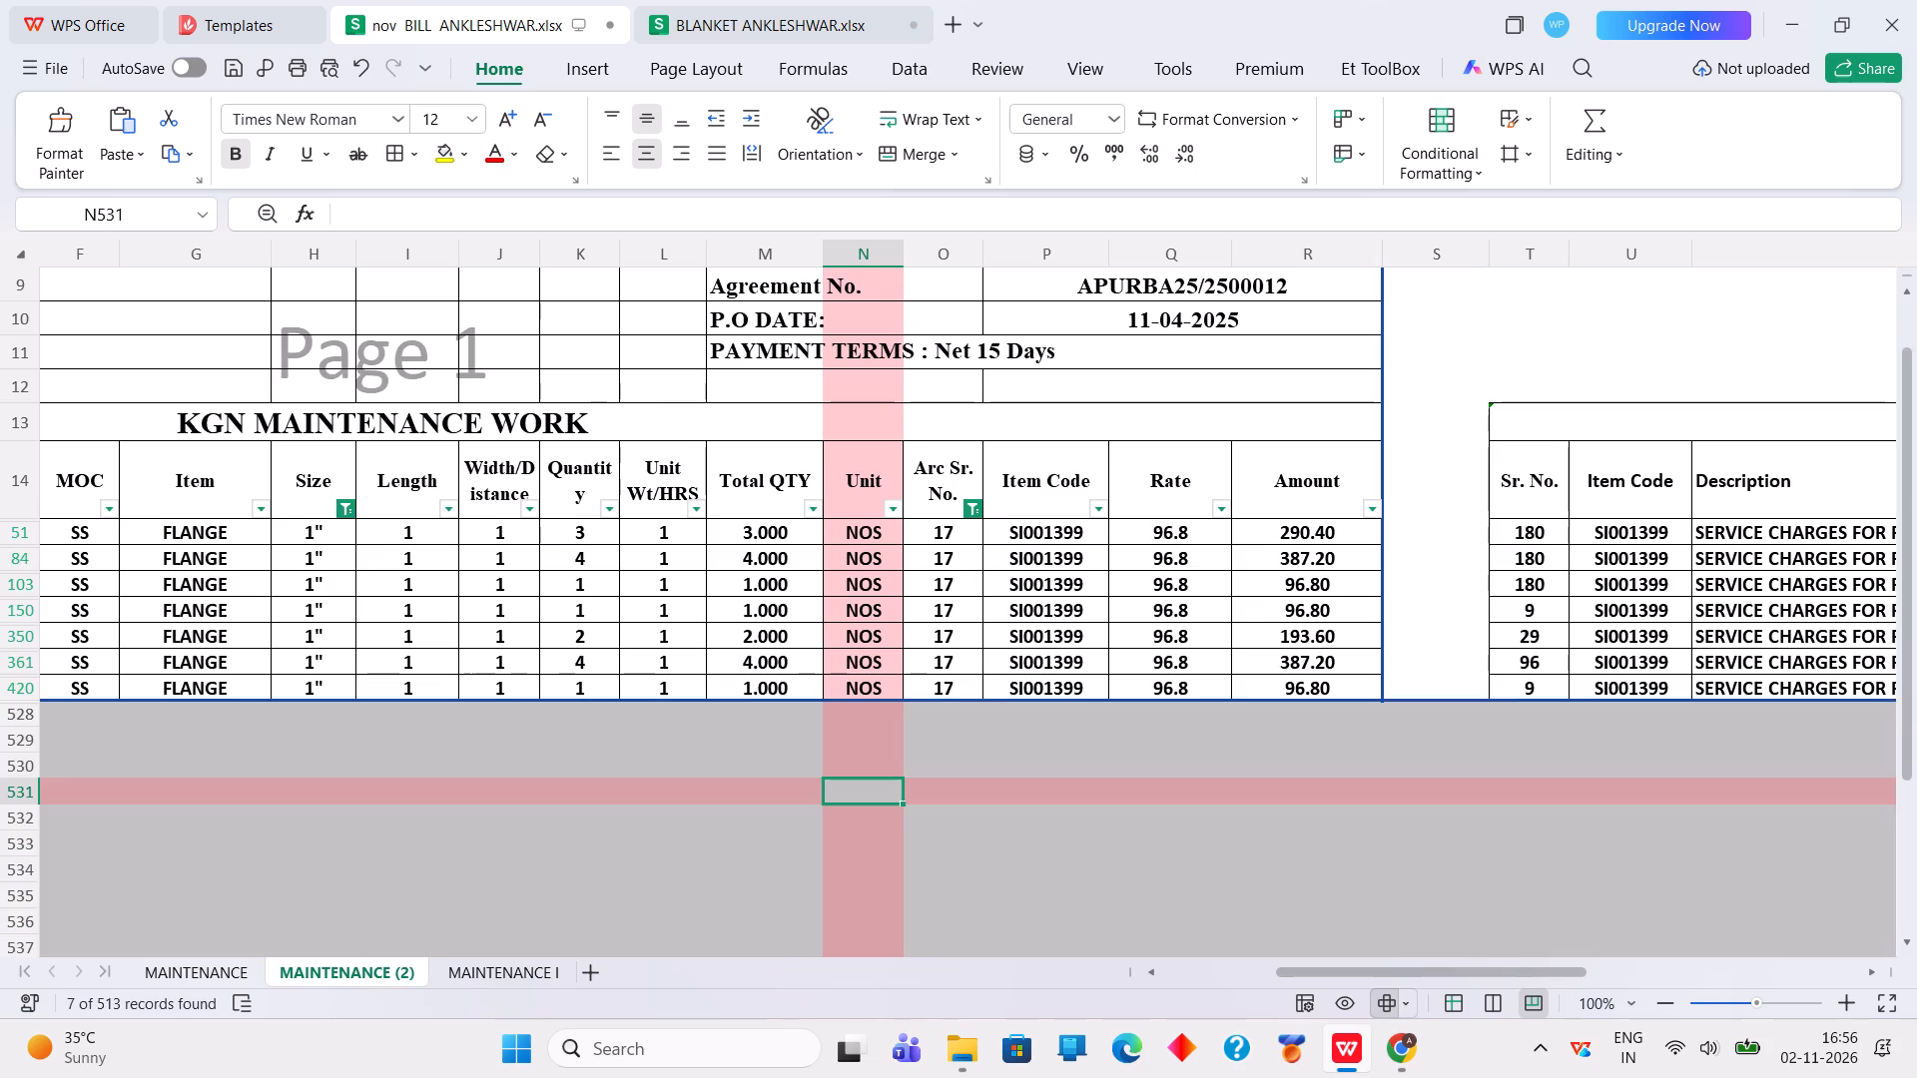
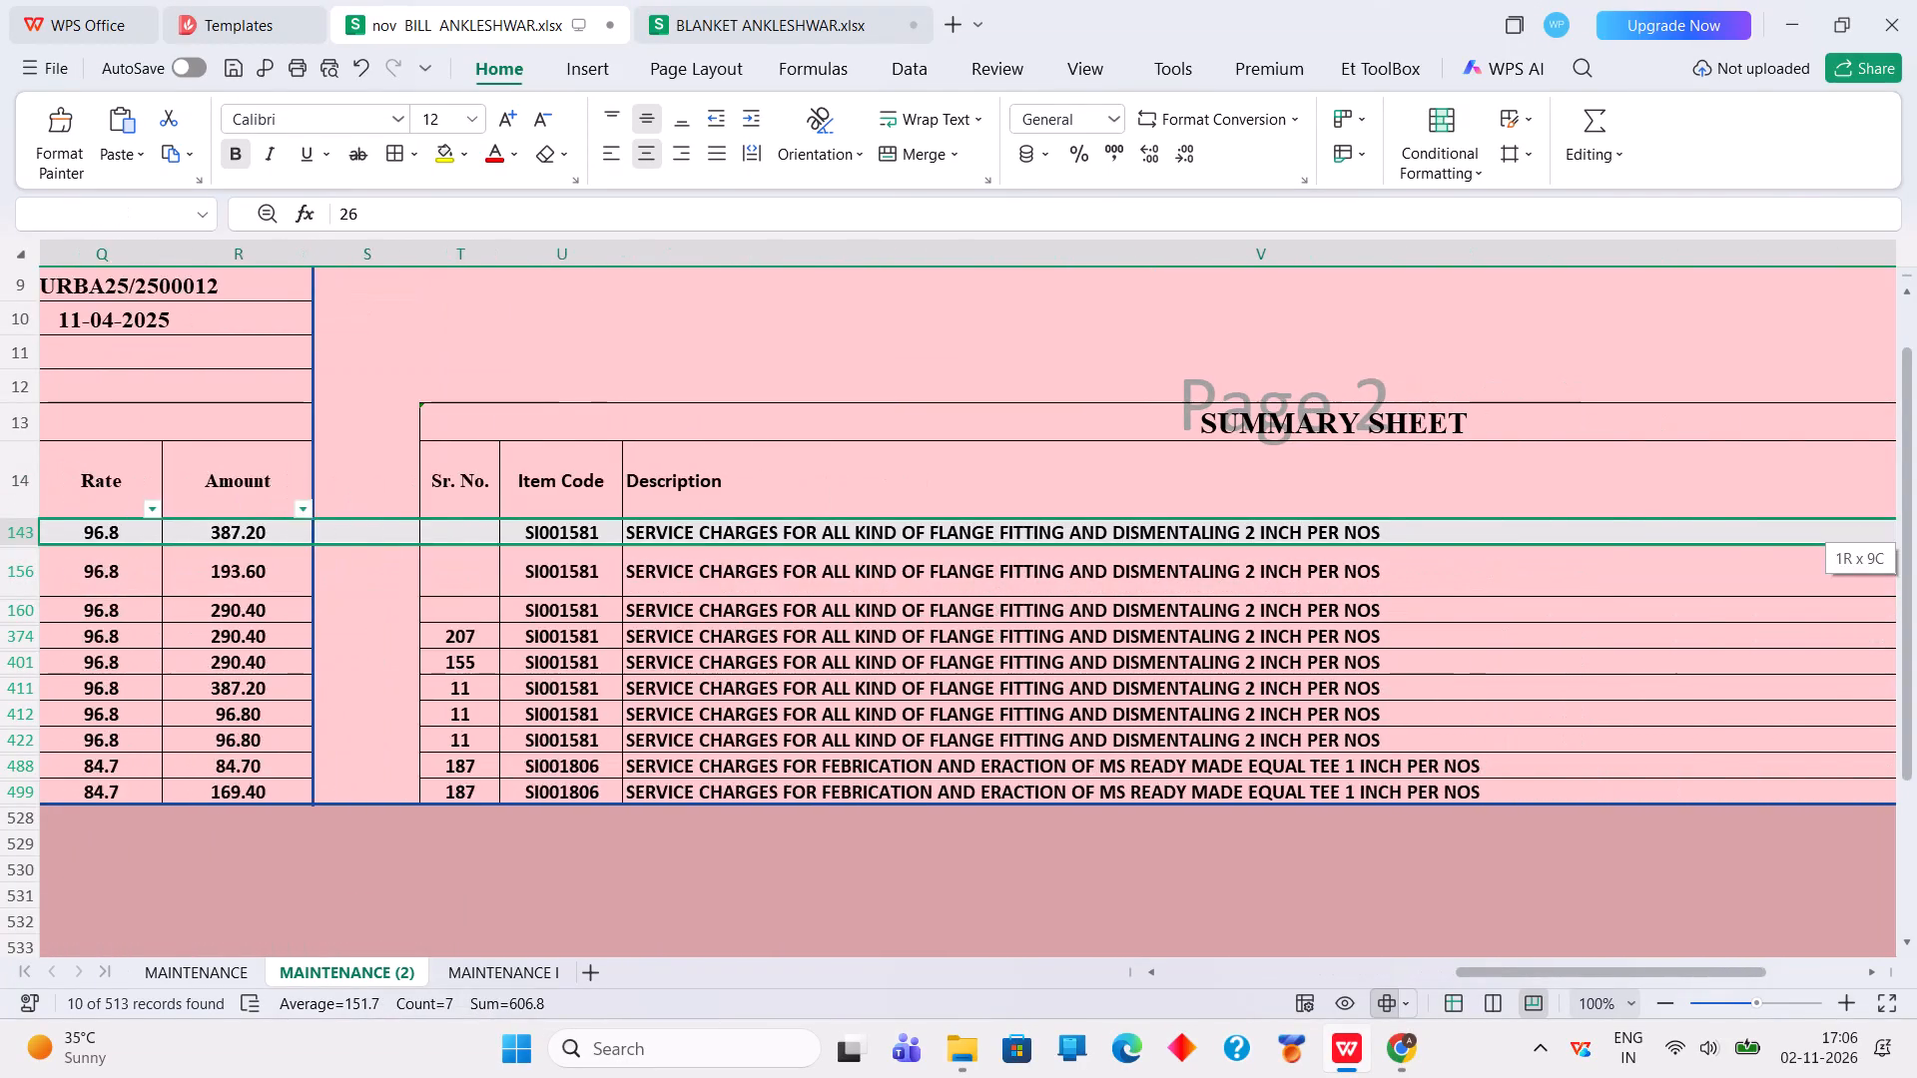
Copy row 143's arc code 26 entry (SI001581, rate 96.8, with its 2 inch flange summary description and price) over rows 488 and 499.
{"action": "right_click", "coordinate": [1703, 533]}
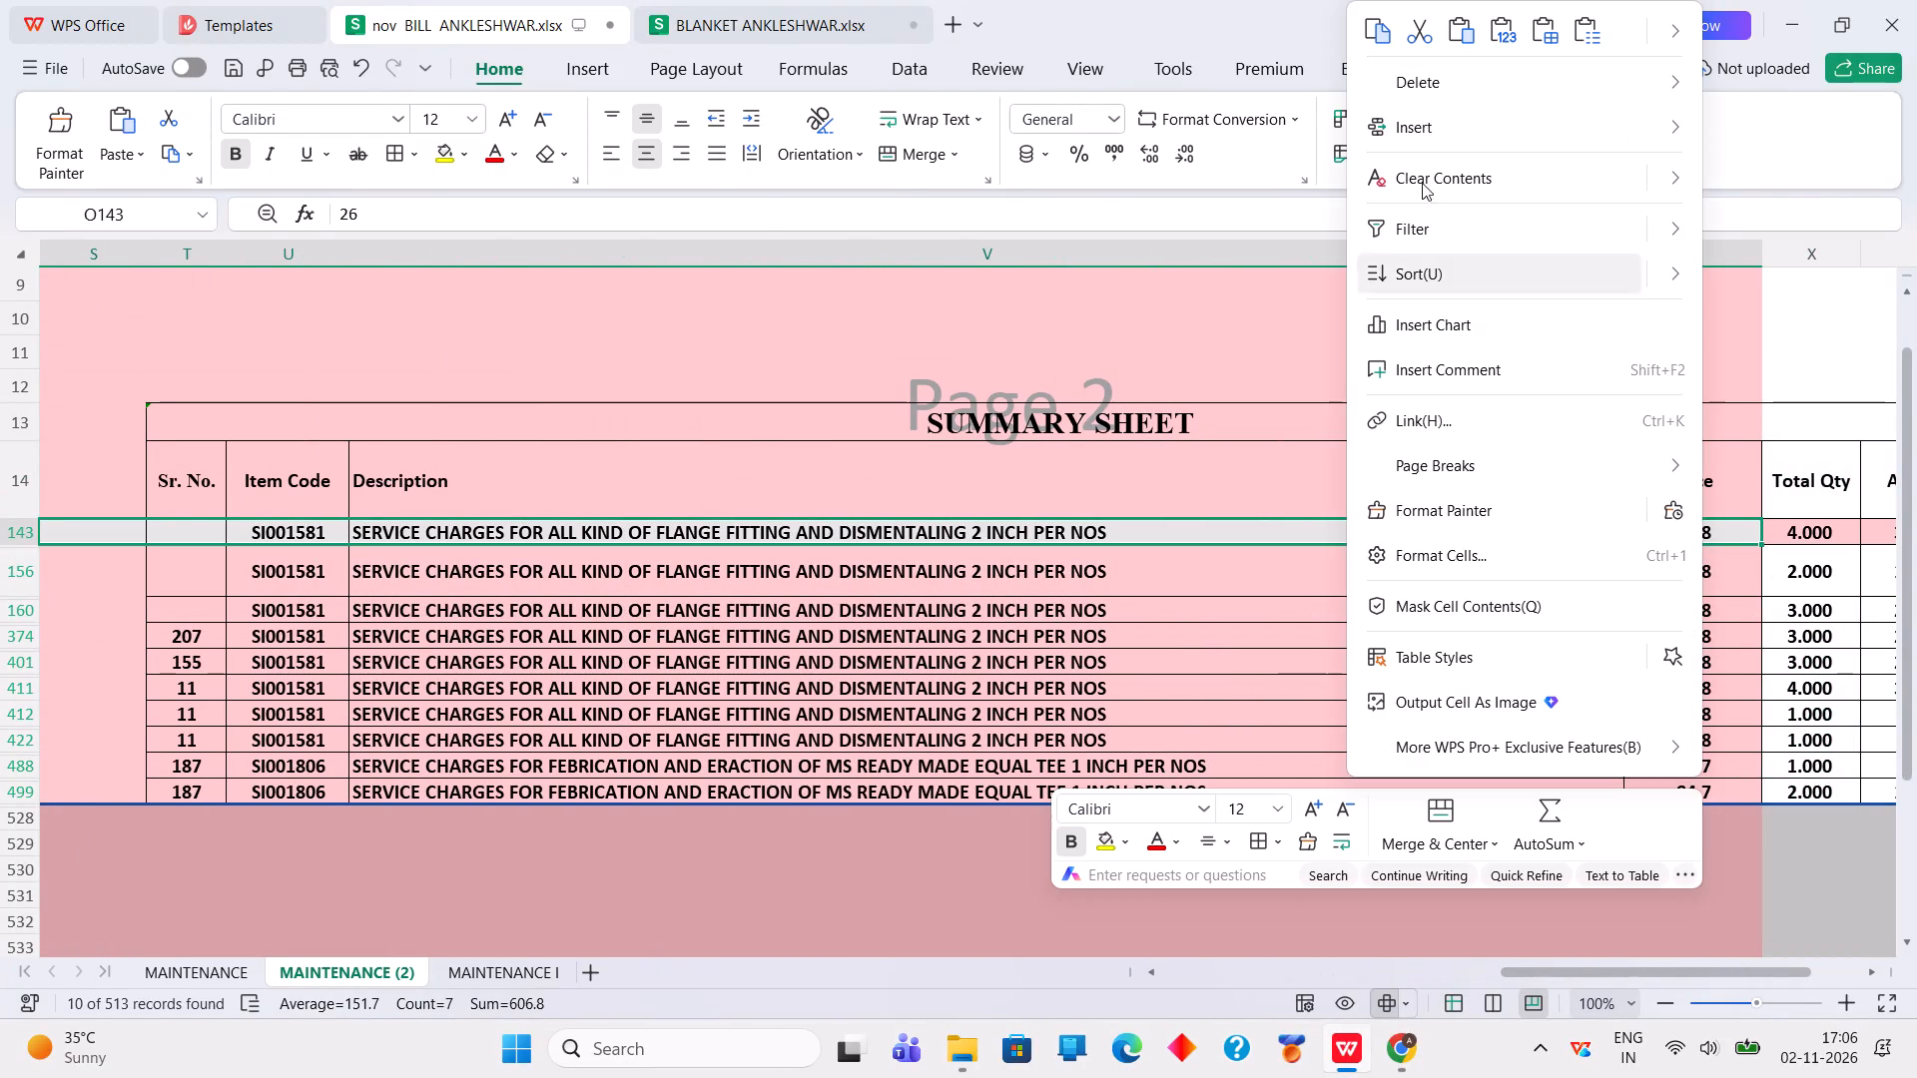
{"action": "left_click", "coordinate": [1371, 34]}
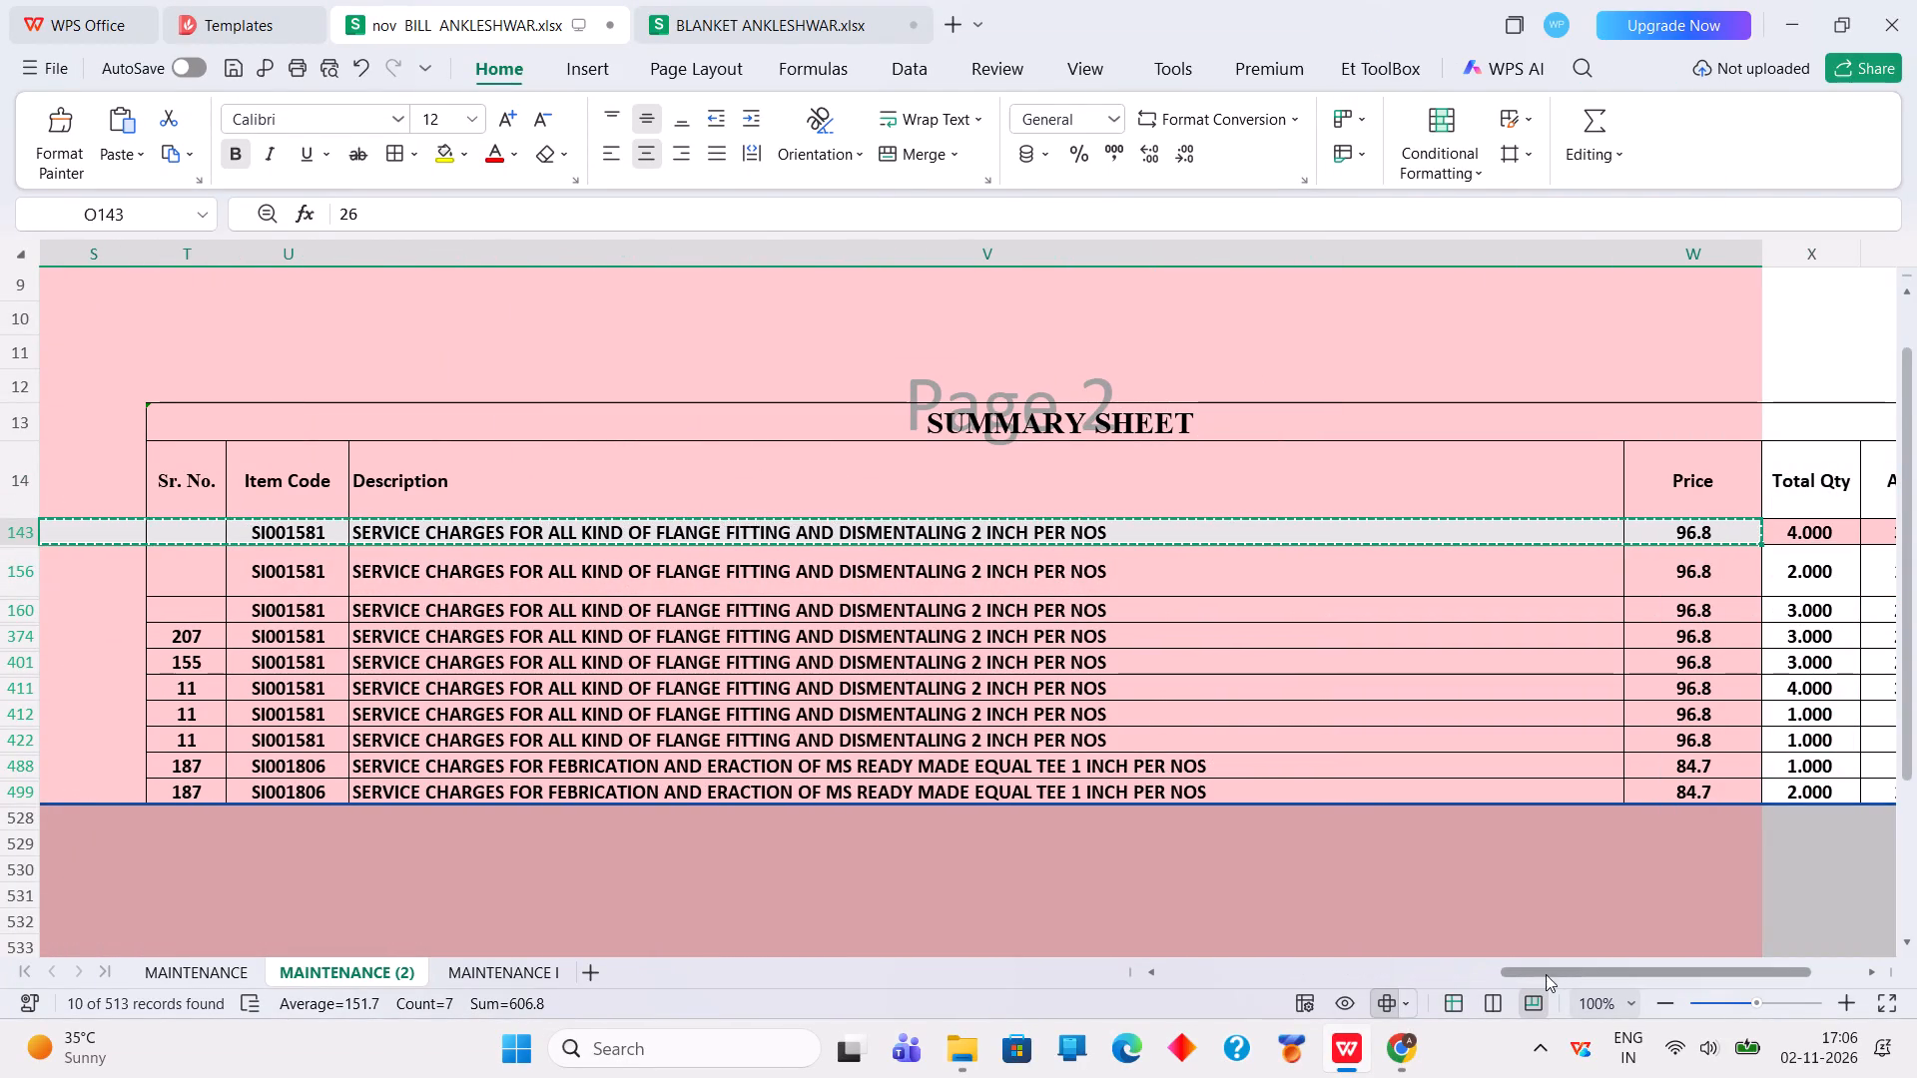
{"action": "left_click_drag", "start_coordinate": [1543, 965], "coordinate": [1104, 1019]}
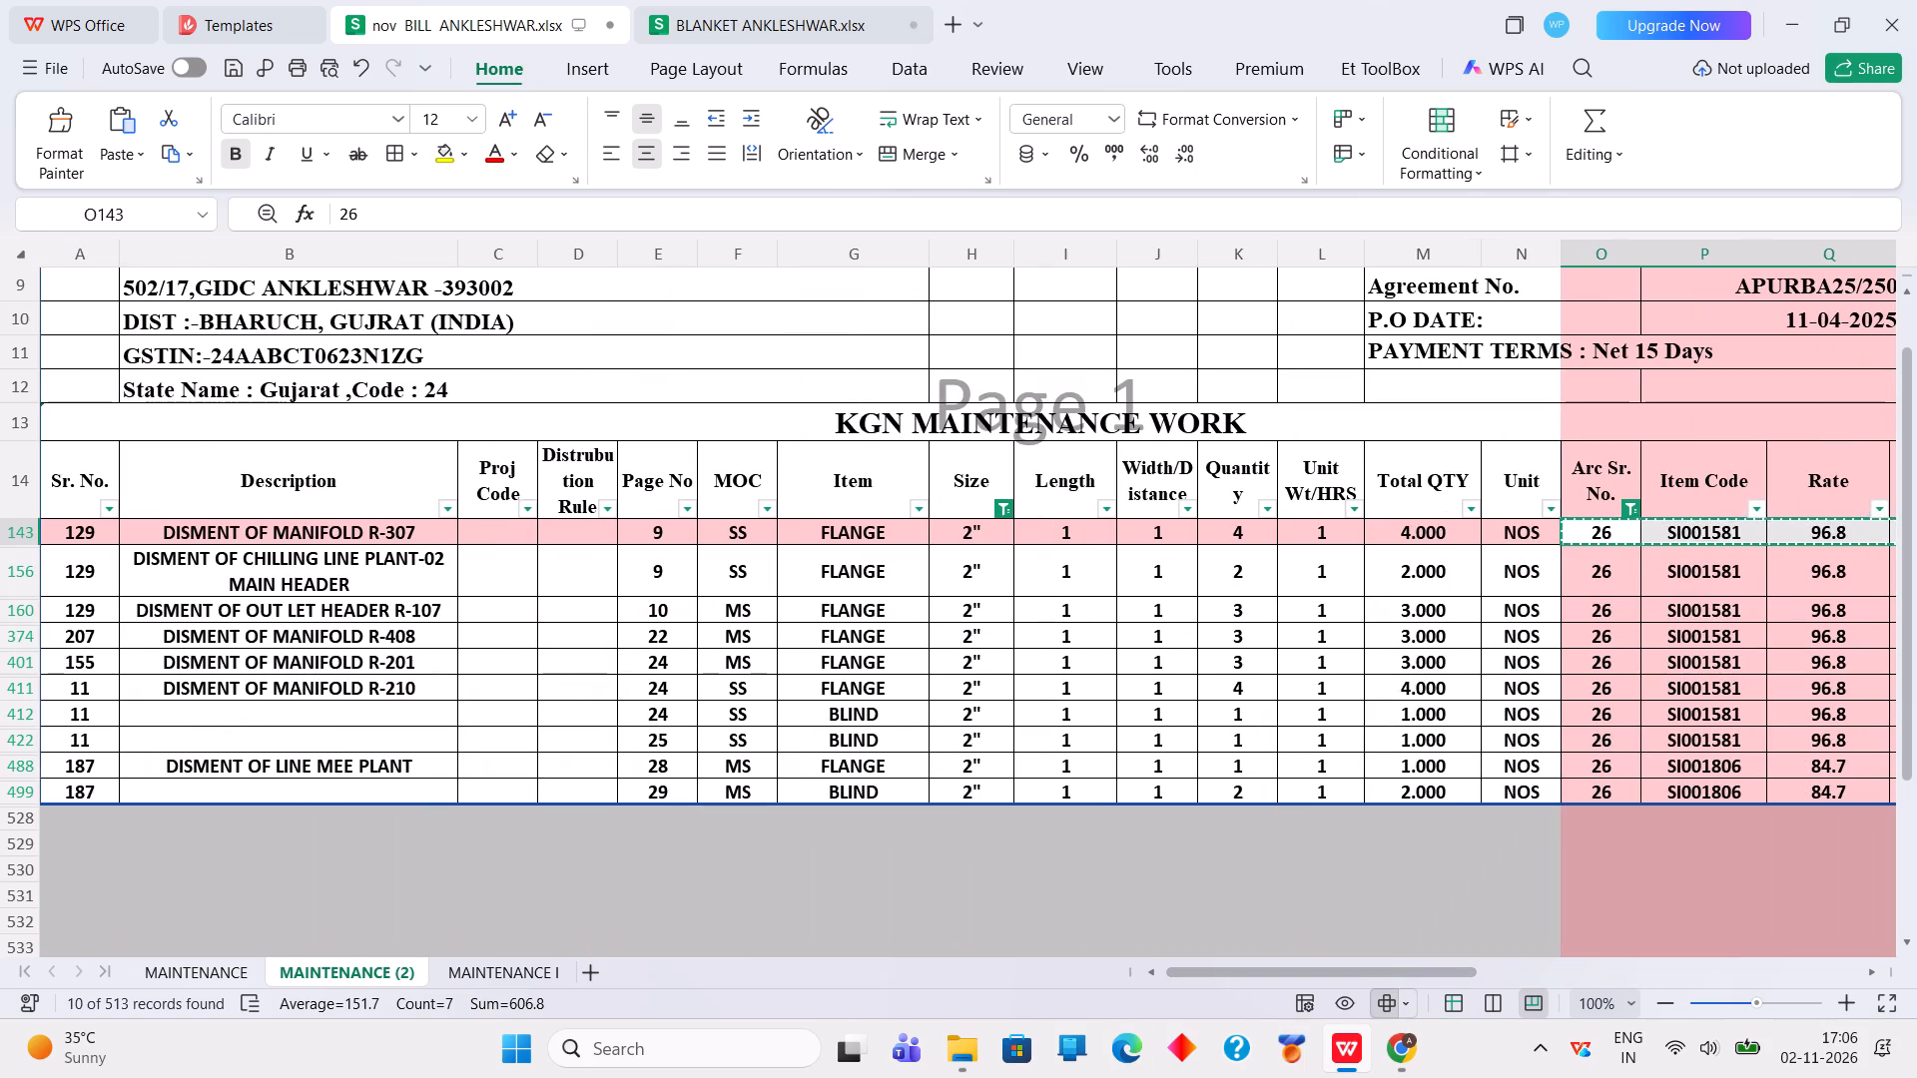
{"action": "left_click", "coordinate": [1605, 566]}
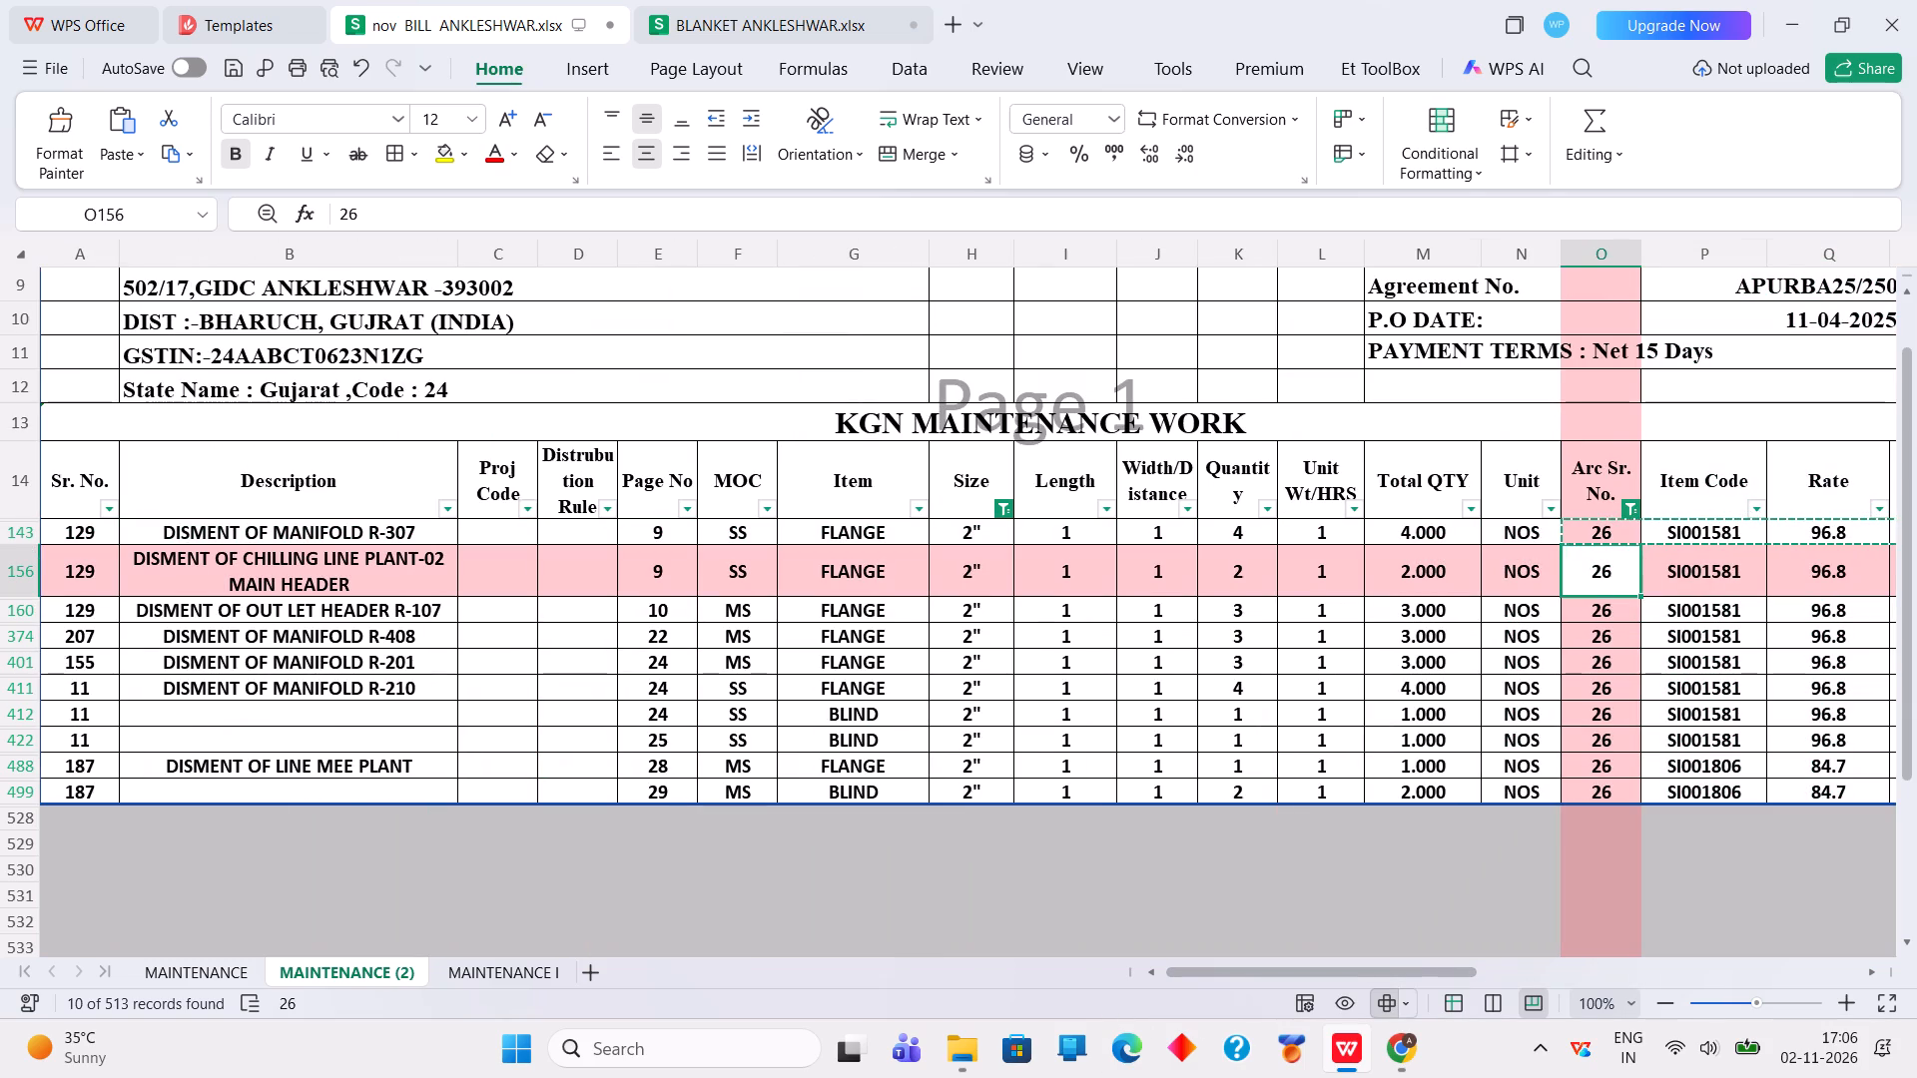
{"action": "left_click", "coordinate": [1617, 765]}
{"action": "right_click", "coordinate": [1617, 765]}
{"action": "left_click", "coordinate": [1394, 35]}
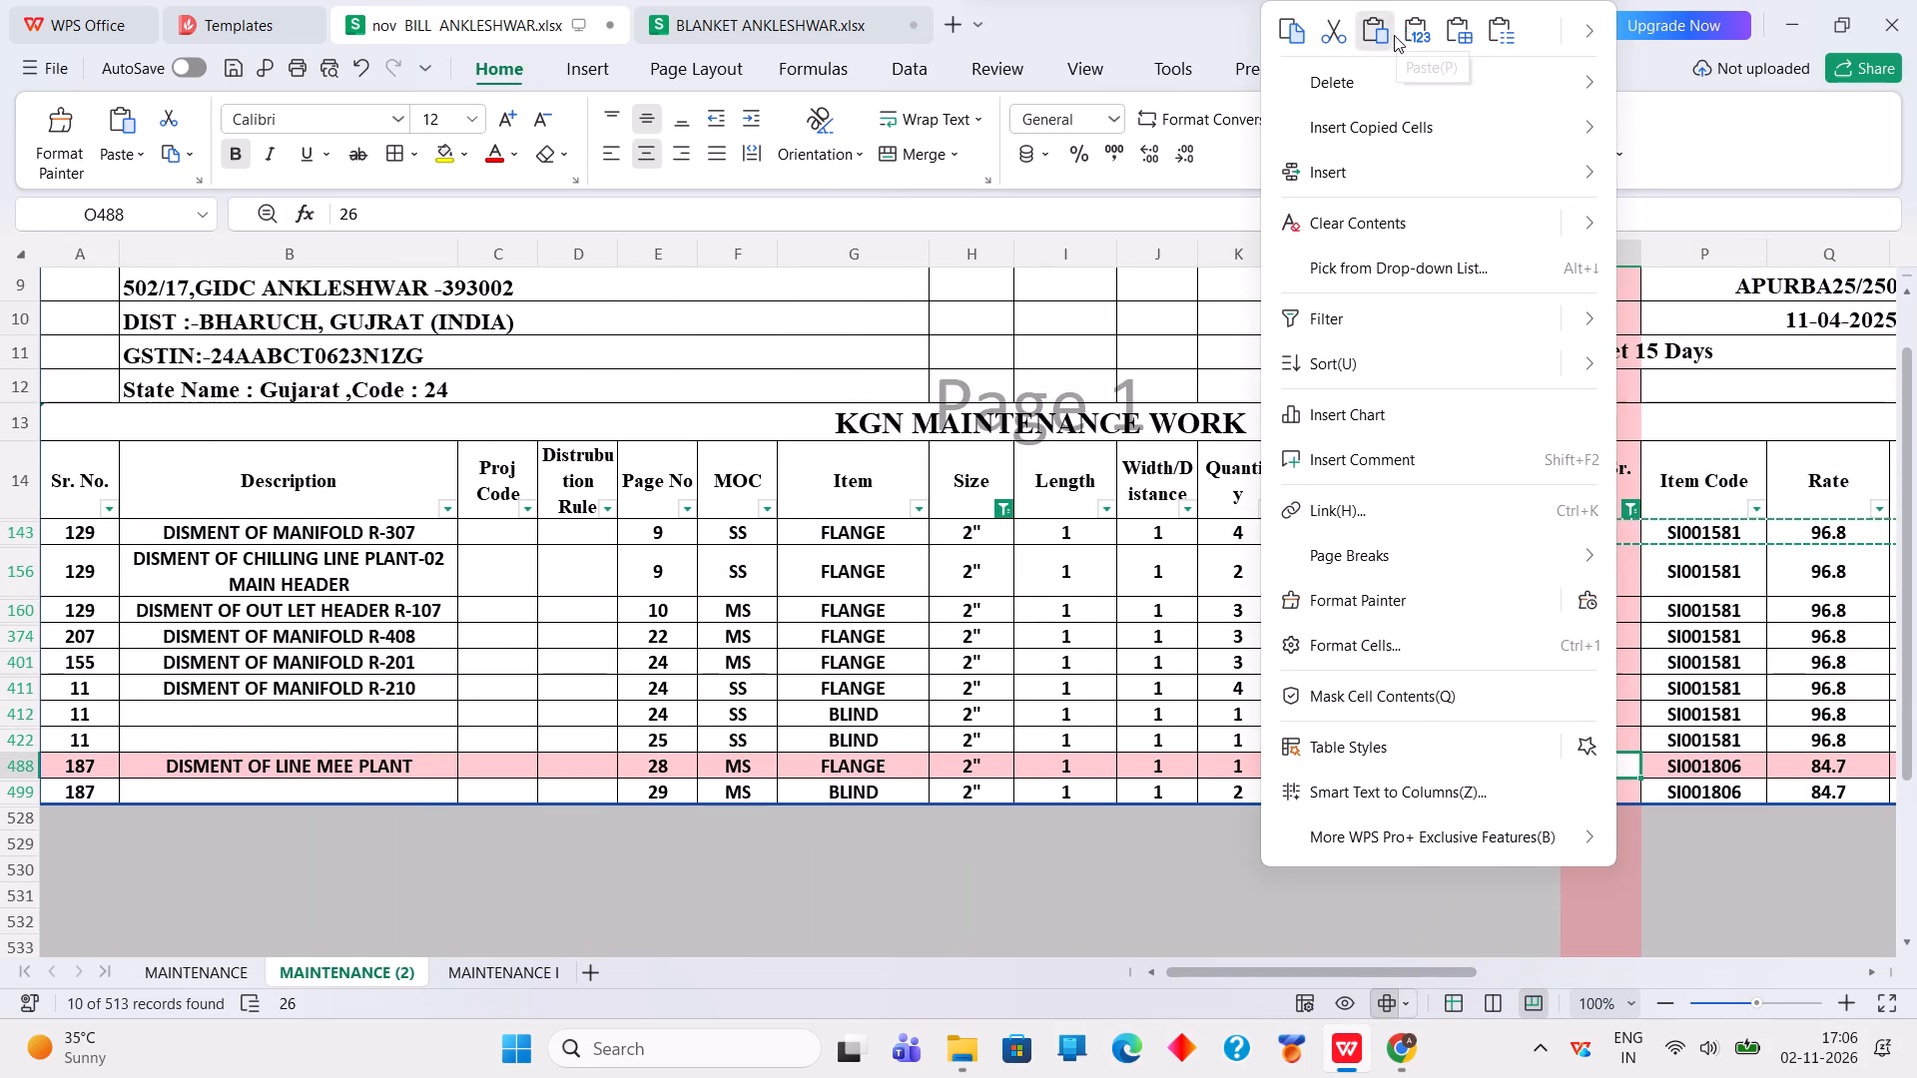
{"action": "right_click", "coordinate": [1595, 795]}
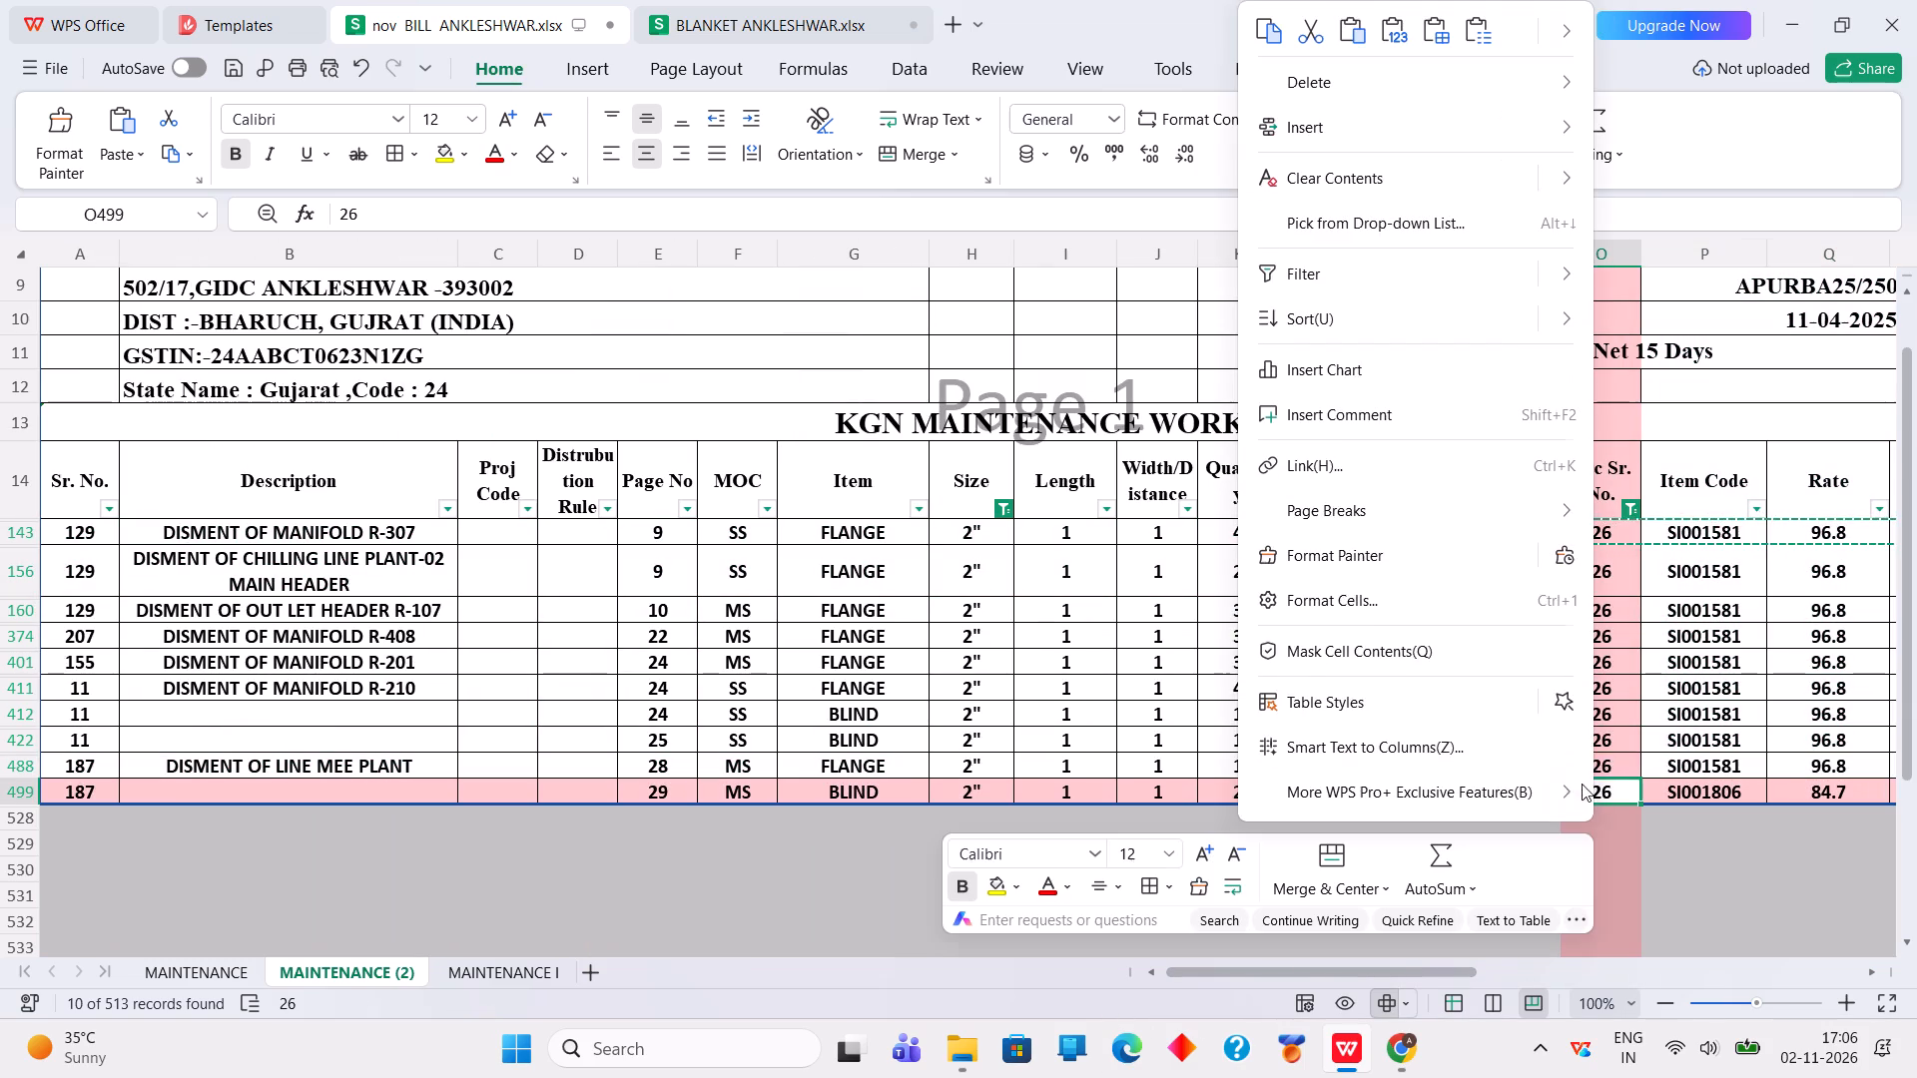
{"action": "left_click", "coordinate": [1355, 48]}
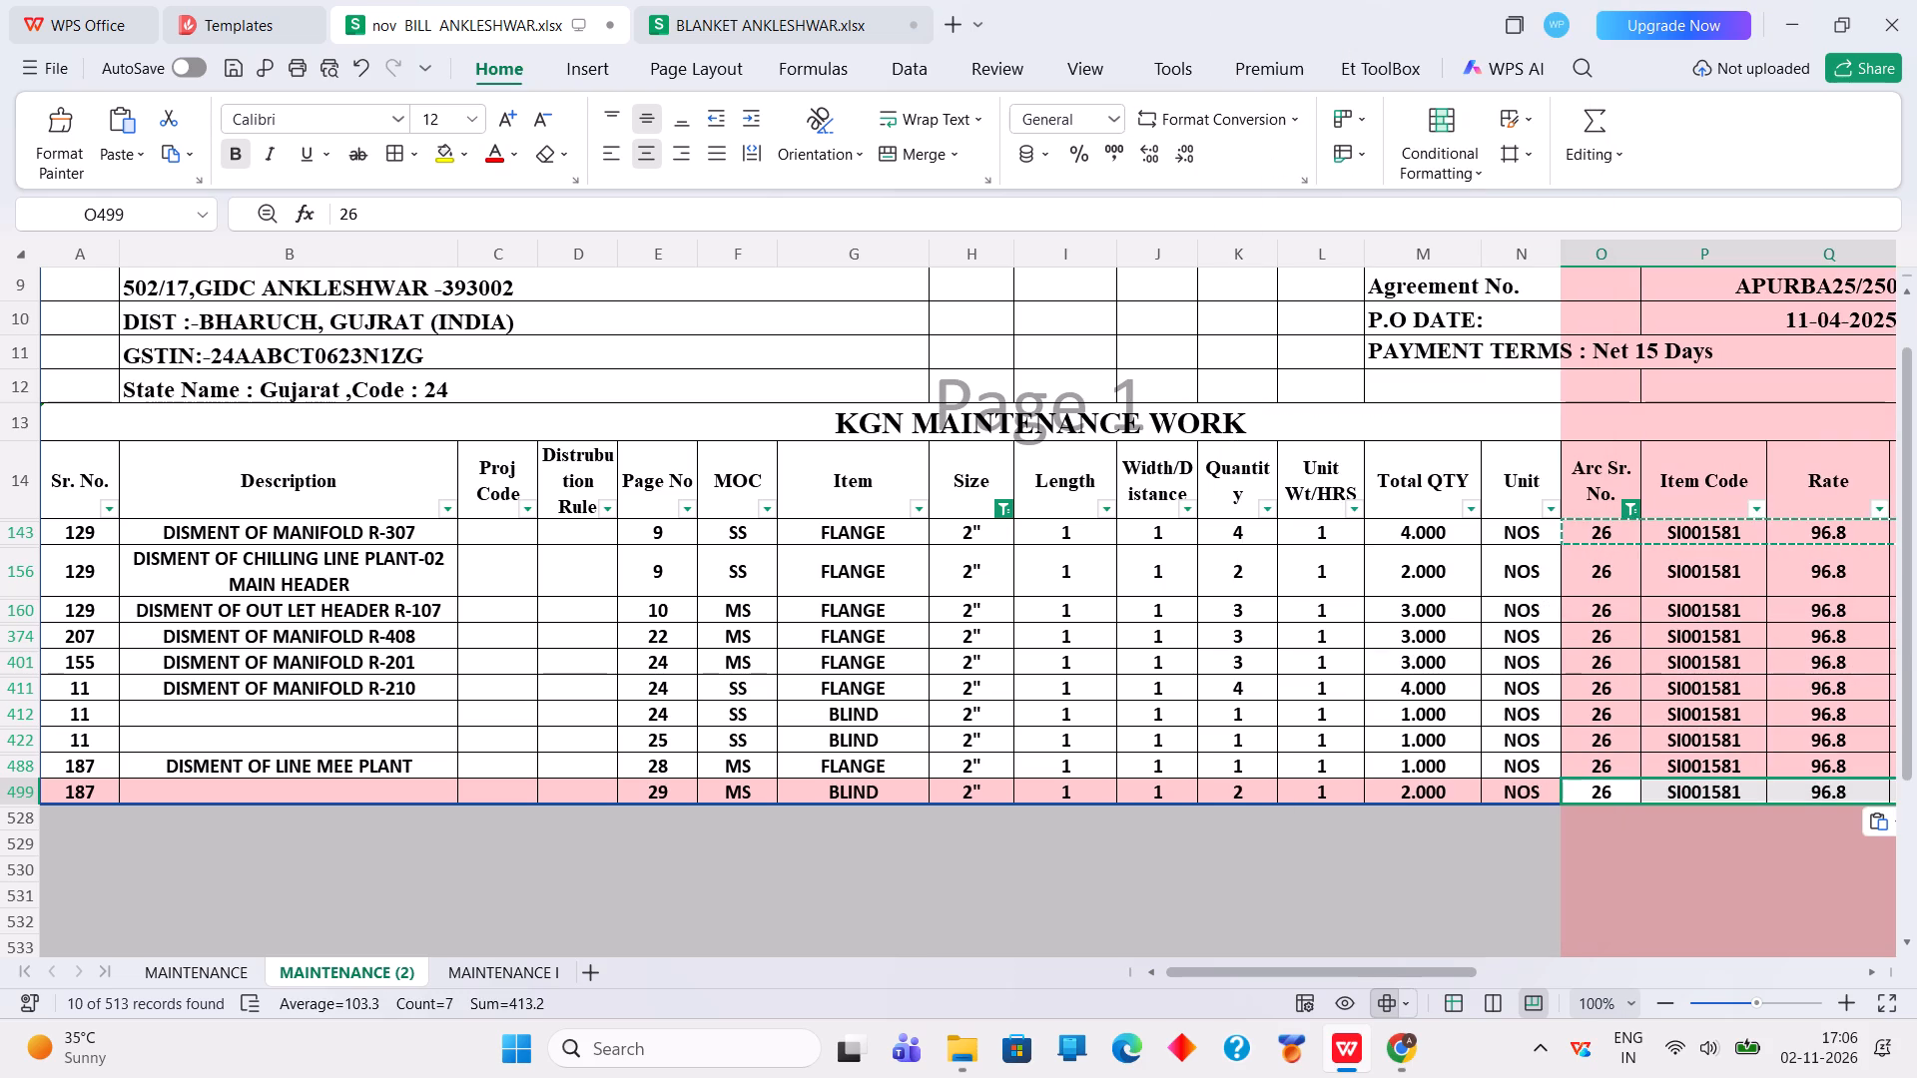
{"action": "left_click_drag", "start_coordinate": [1352, 965], "coordinate": [1440, 968]}
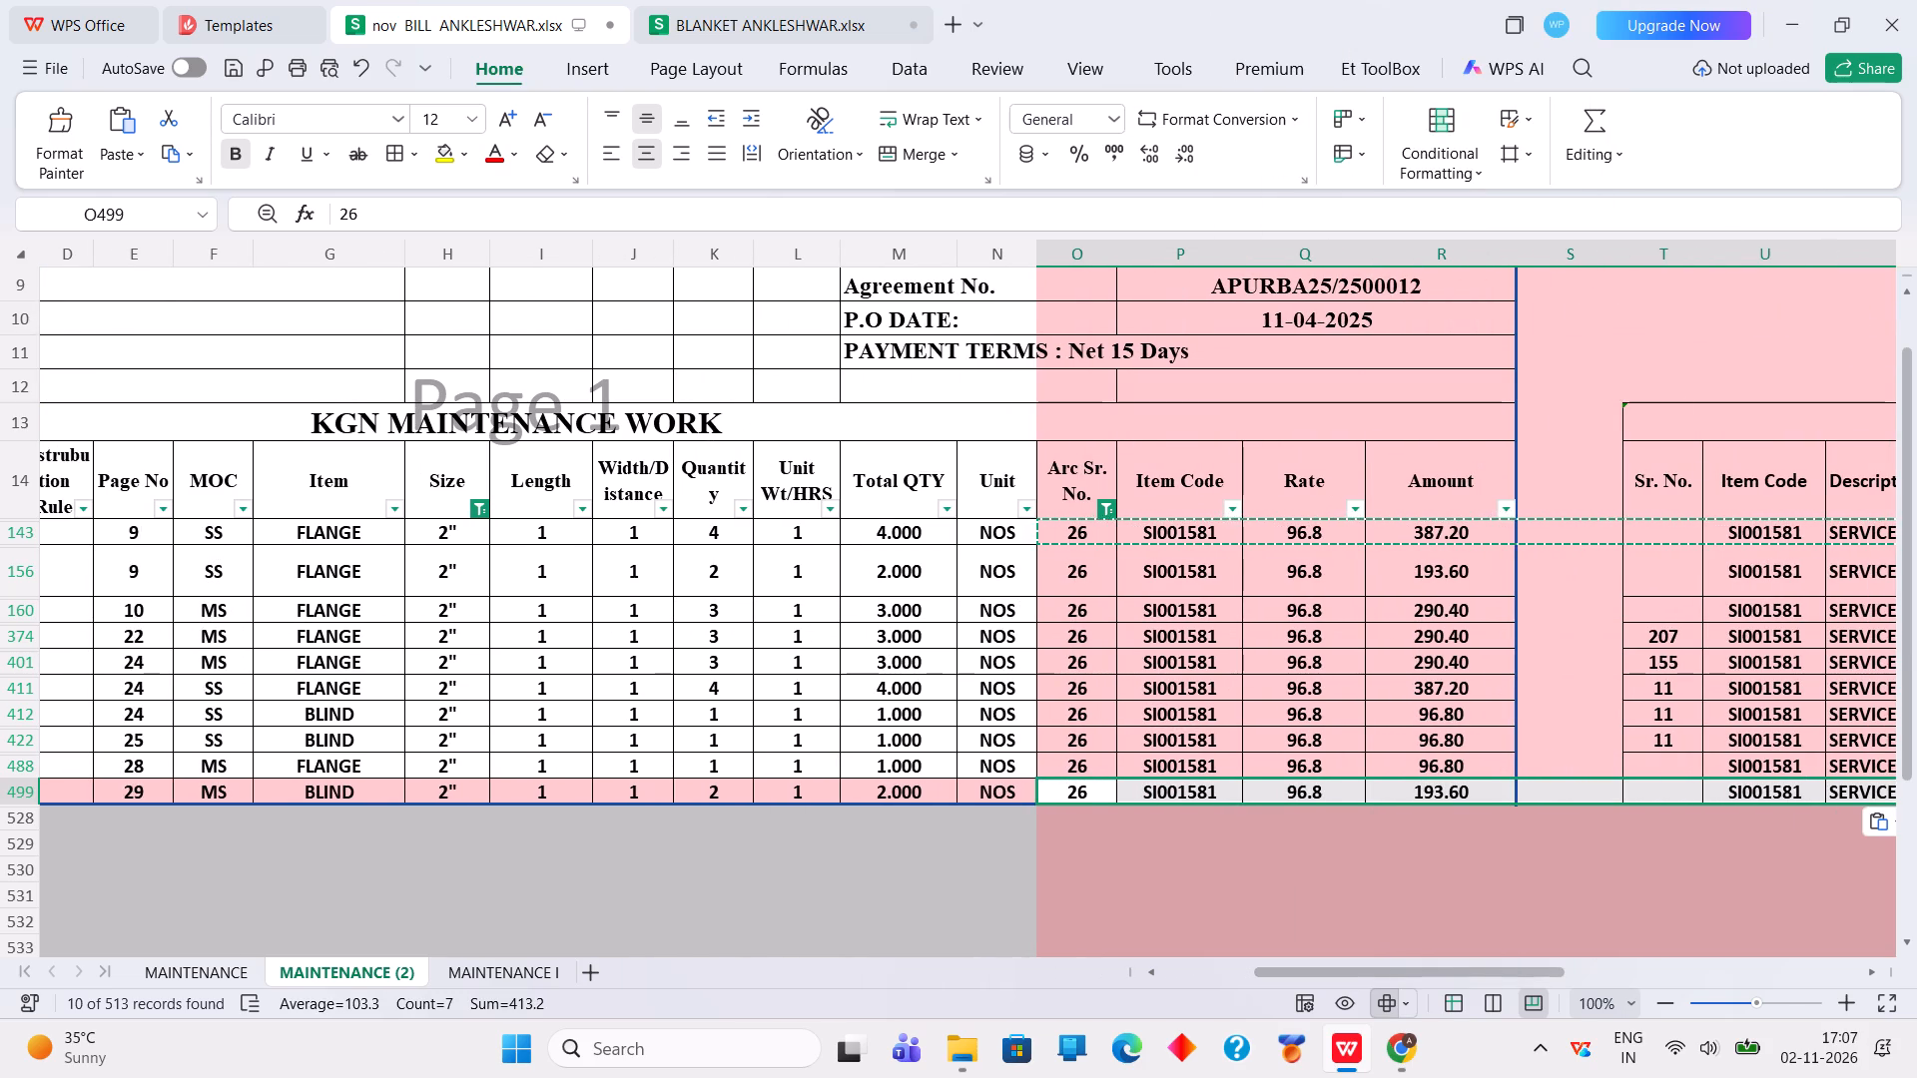
{"action": "right_click", "coordinate": [1099, 766]}
{"action": "left_click", "coordinate": [1214, 41]}
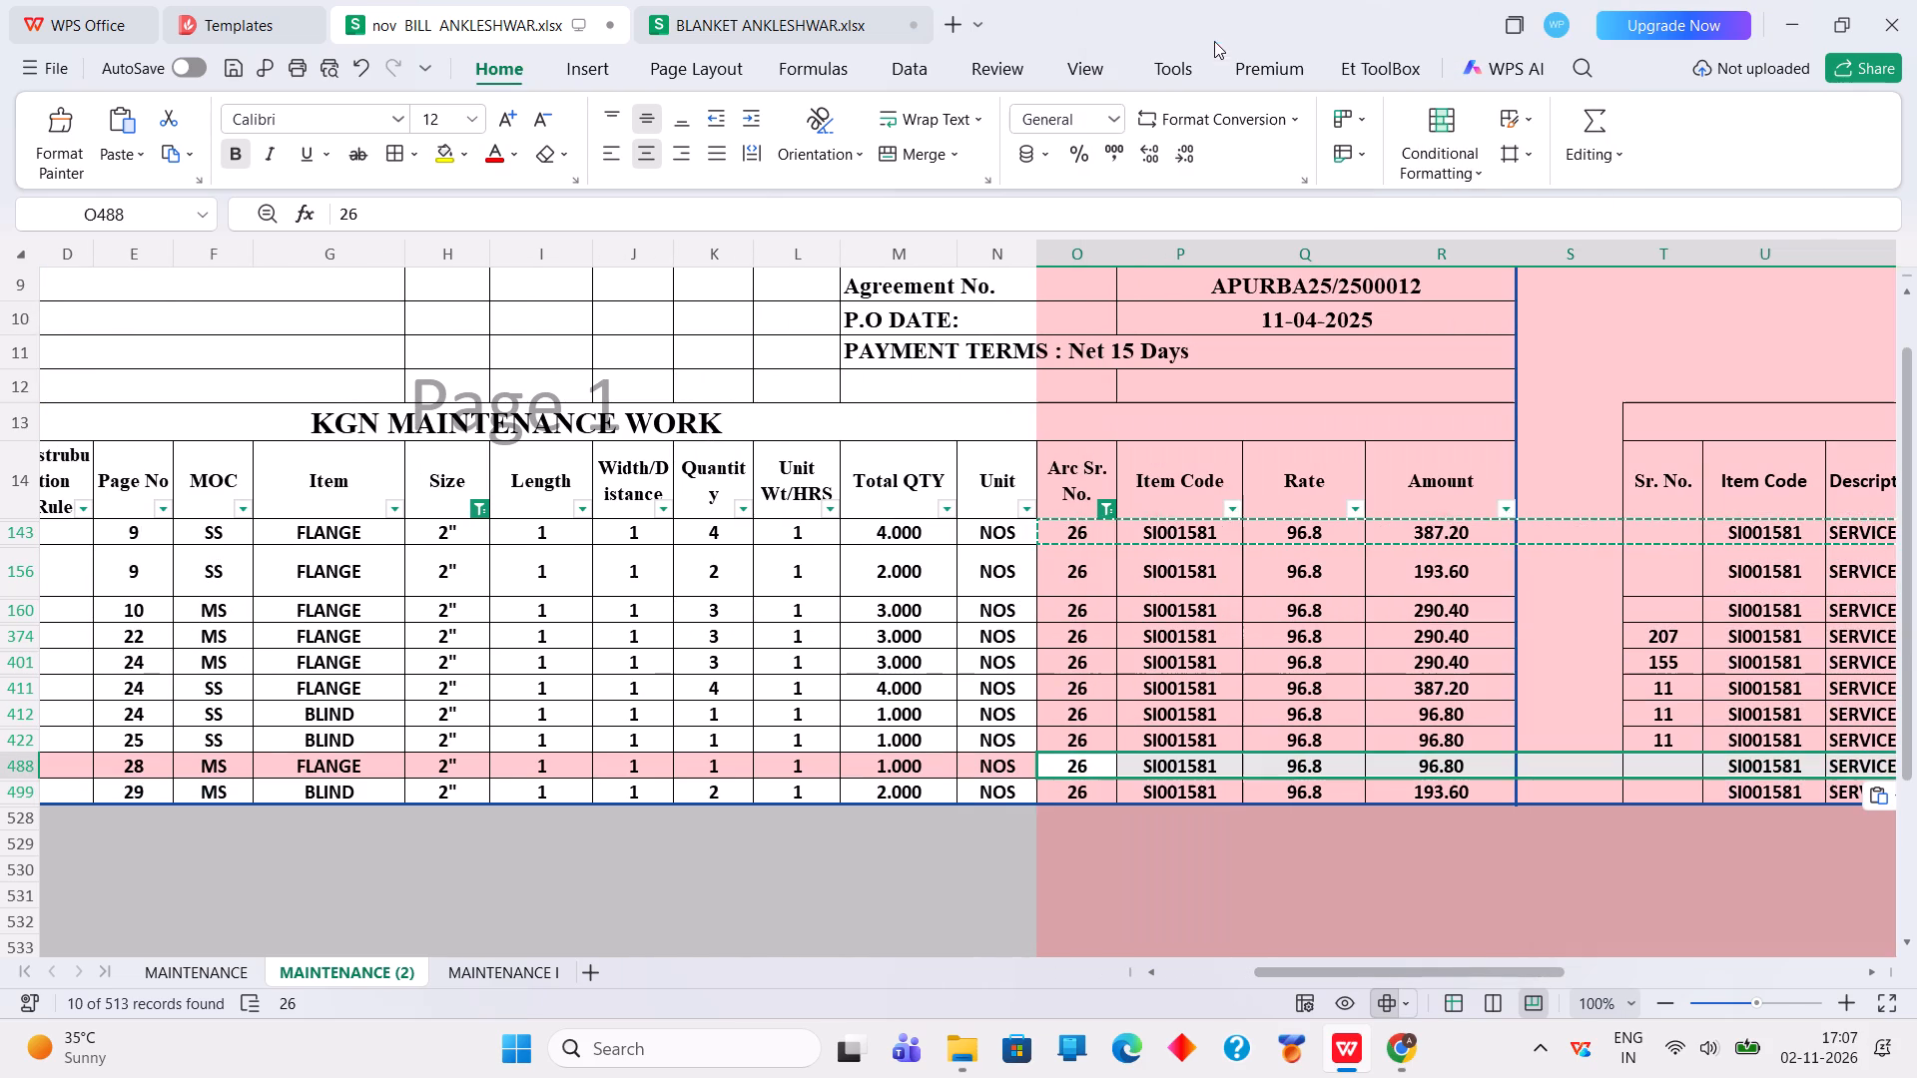
Switch the Size filter to 4" only and check the arc code 26 flange row's item code and rate.
{"action": "left_click", "coordinate": [769, 642]}
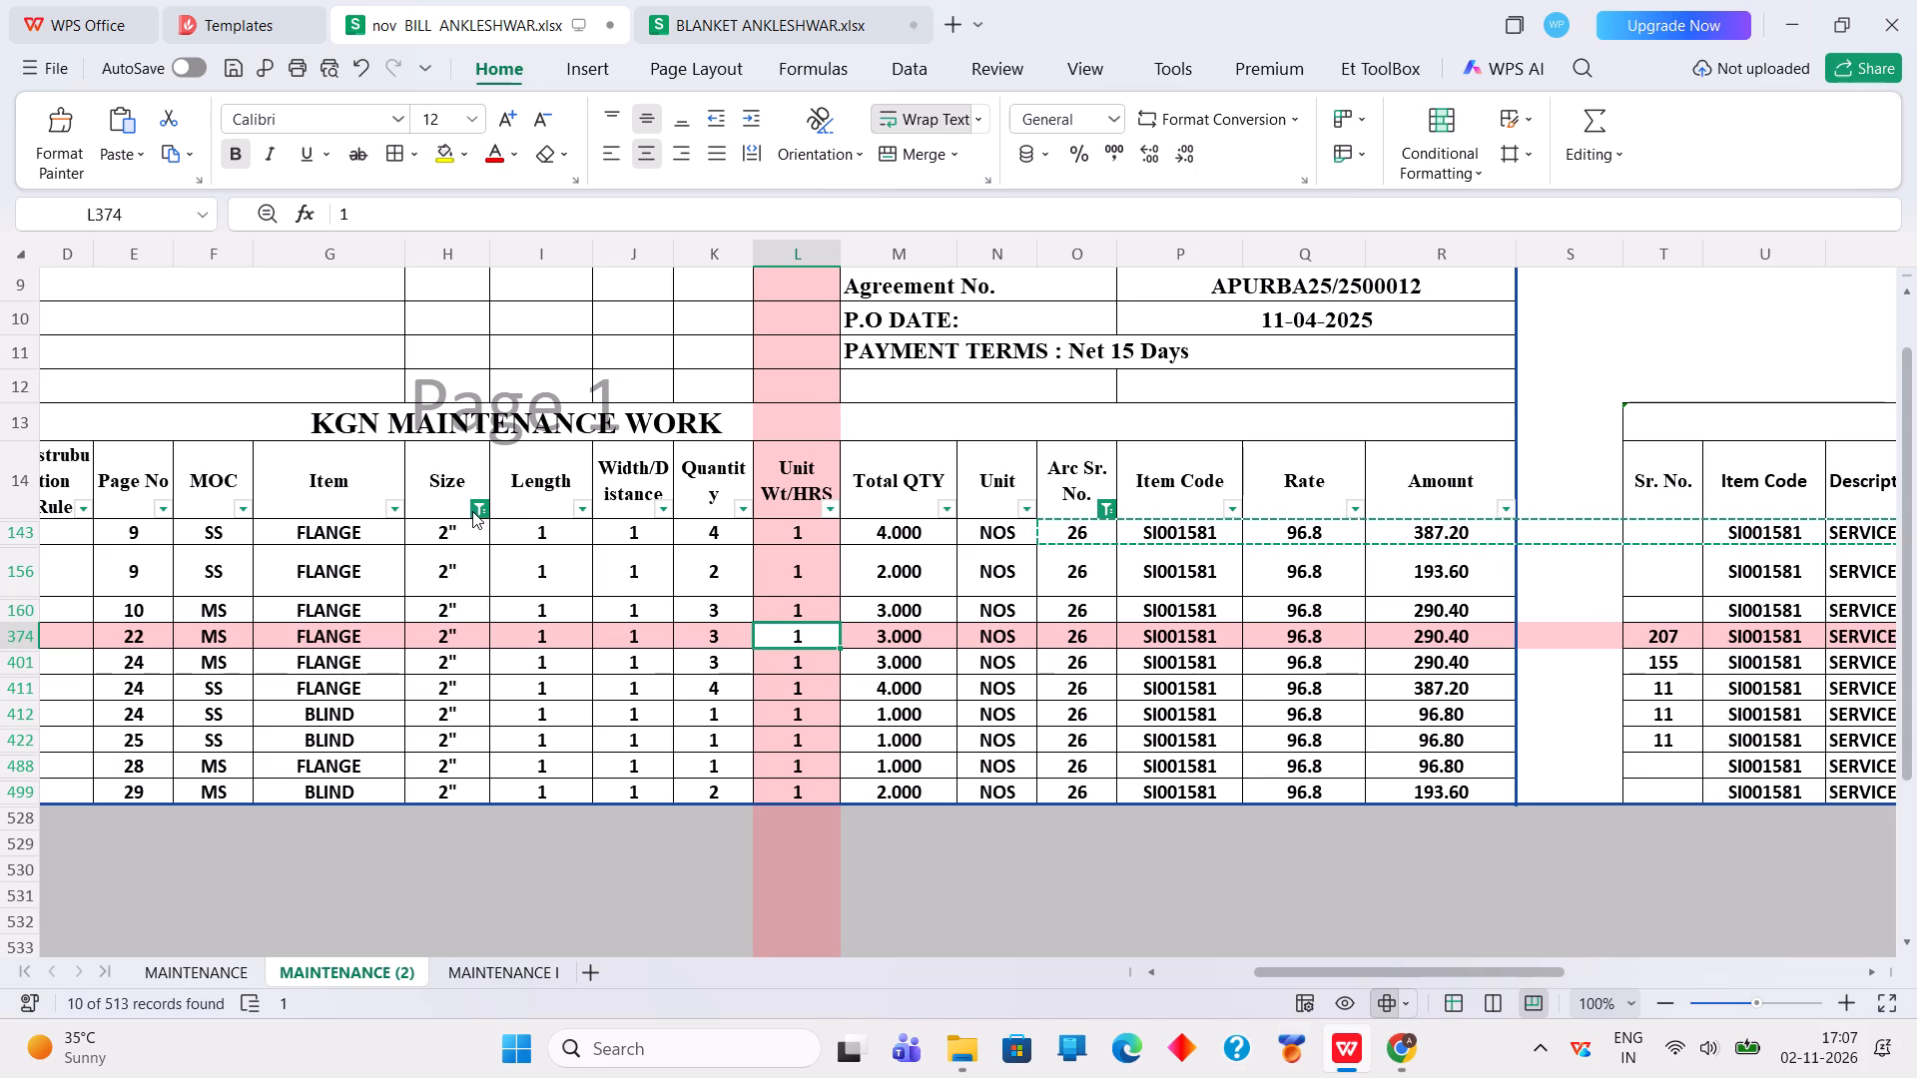
{"action": "left_click", "coordinate": [474, 513]}
{"action": "left_click", "coordinate": [528, 676]}
{"action": "left_click", "coordinate": [523, 655]}
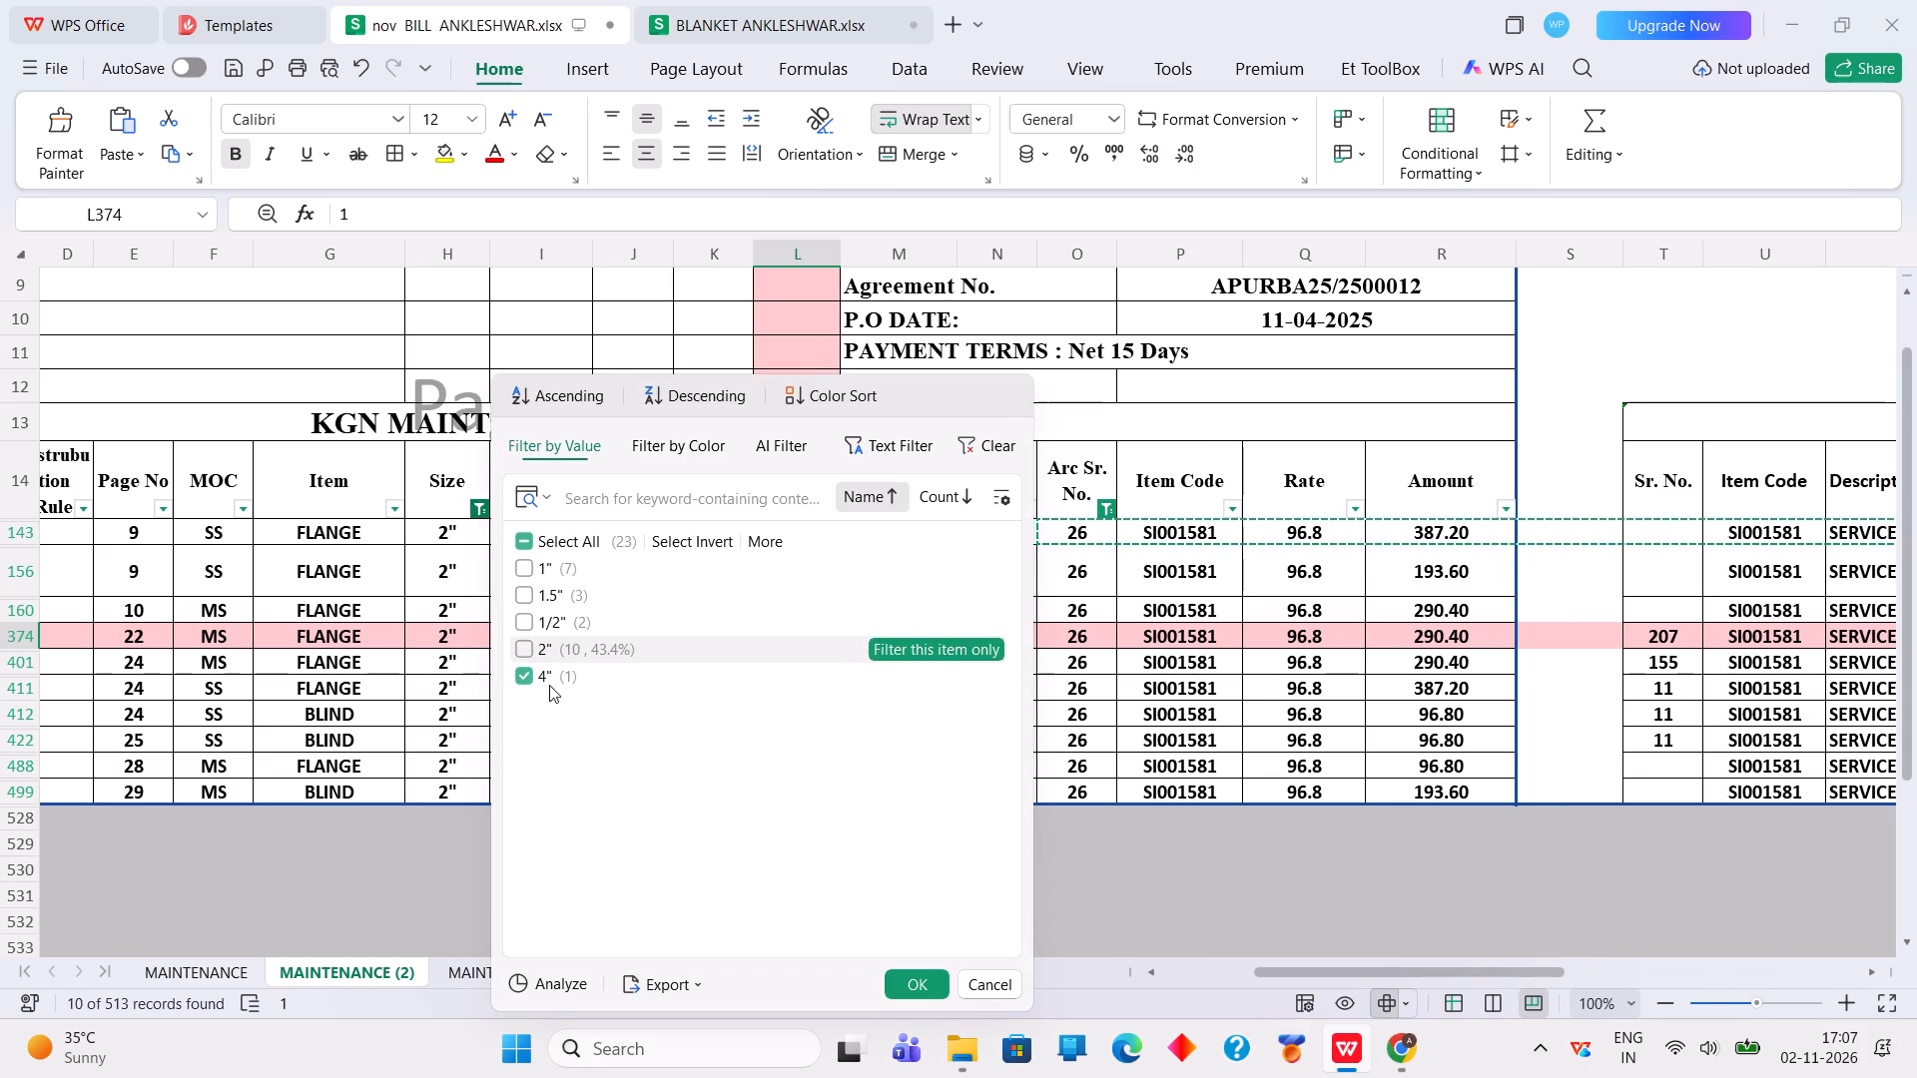
{"action": "left_click", "coordinate": [904, 985]}
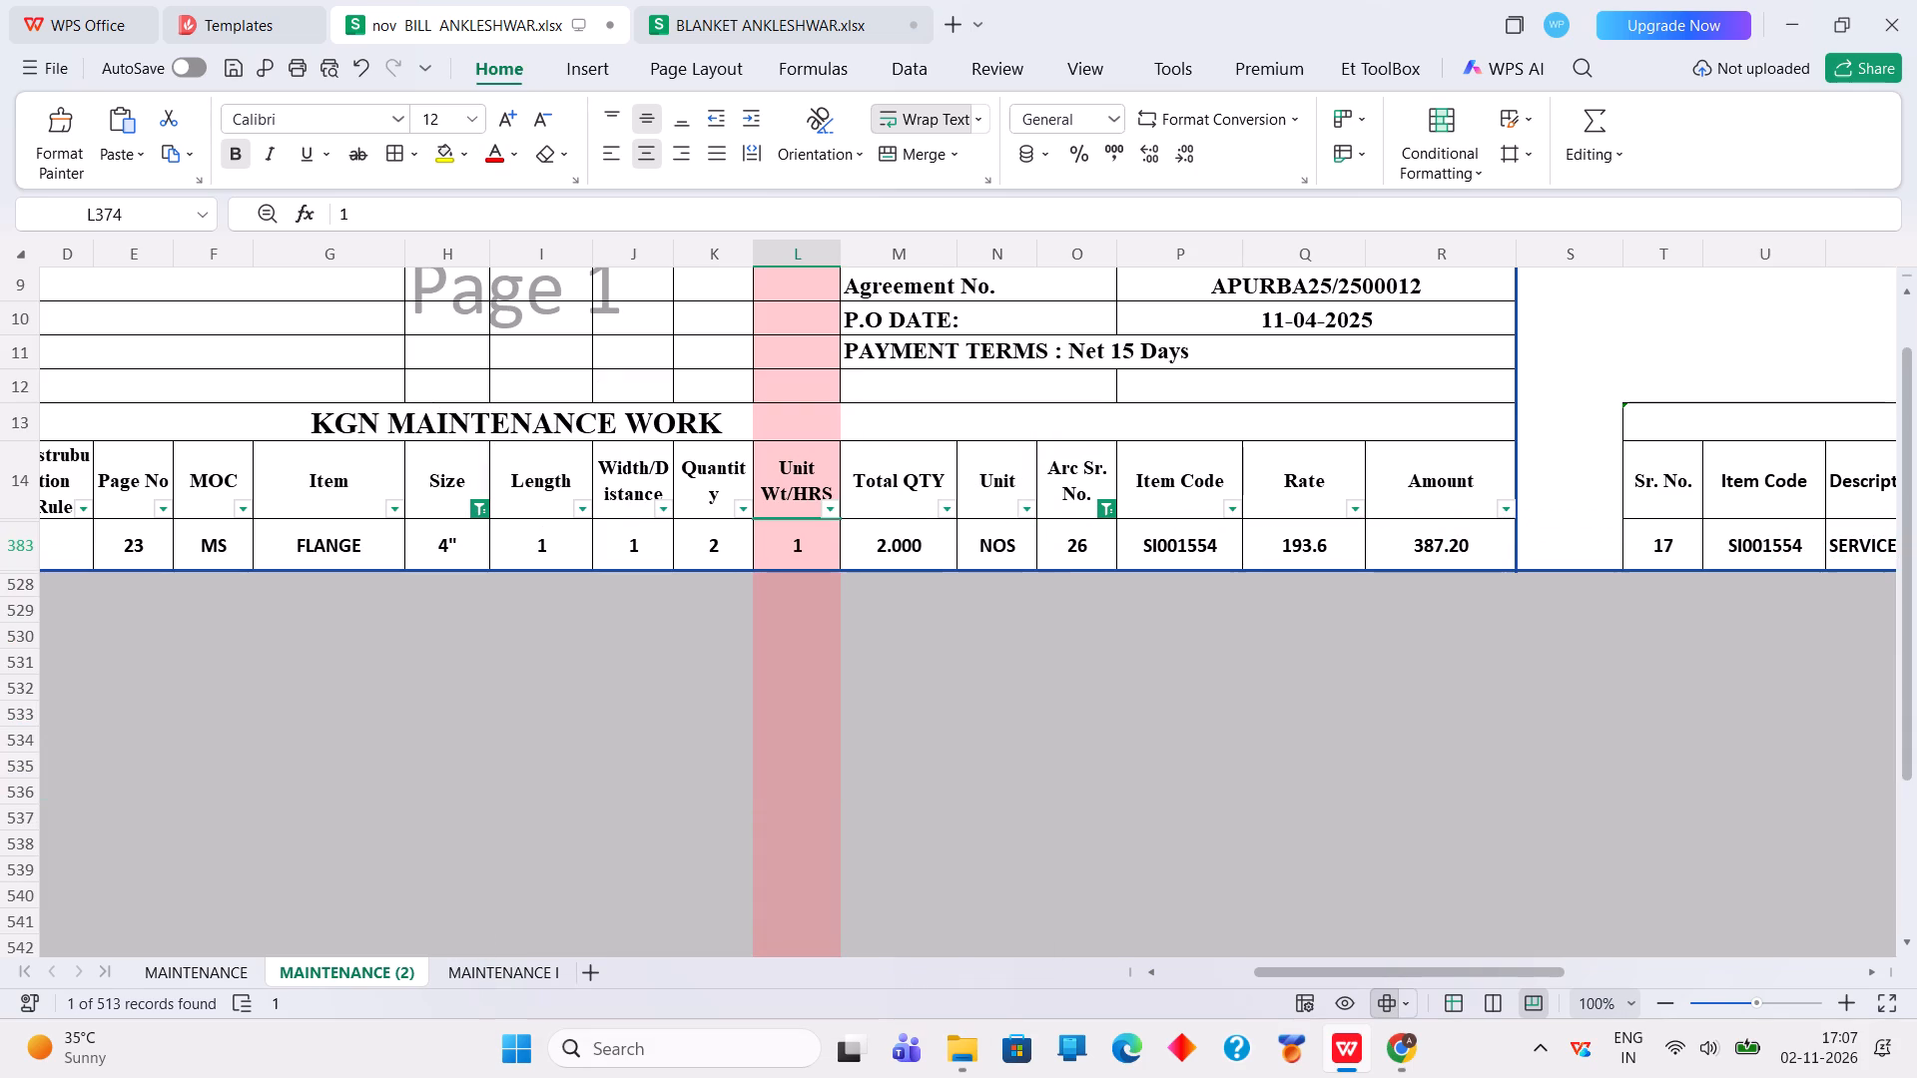
{"action": "left_click_drag", "start_coordinate": [1345, 969], "coordinate": [1347, 967]}
{"action": "left_click_drag", "start_coordinate": [1347, 967], "coordinate": [1312, 995]}
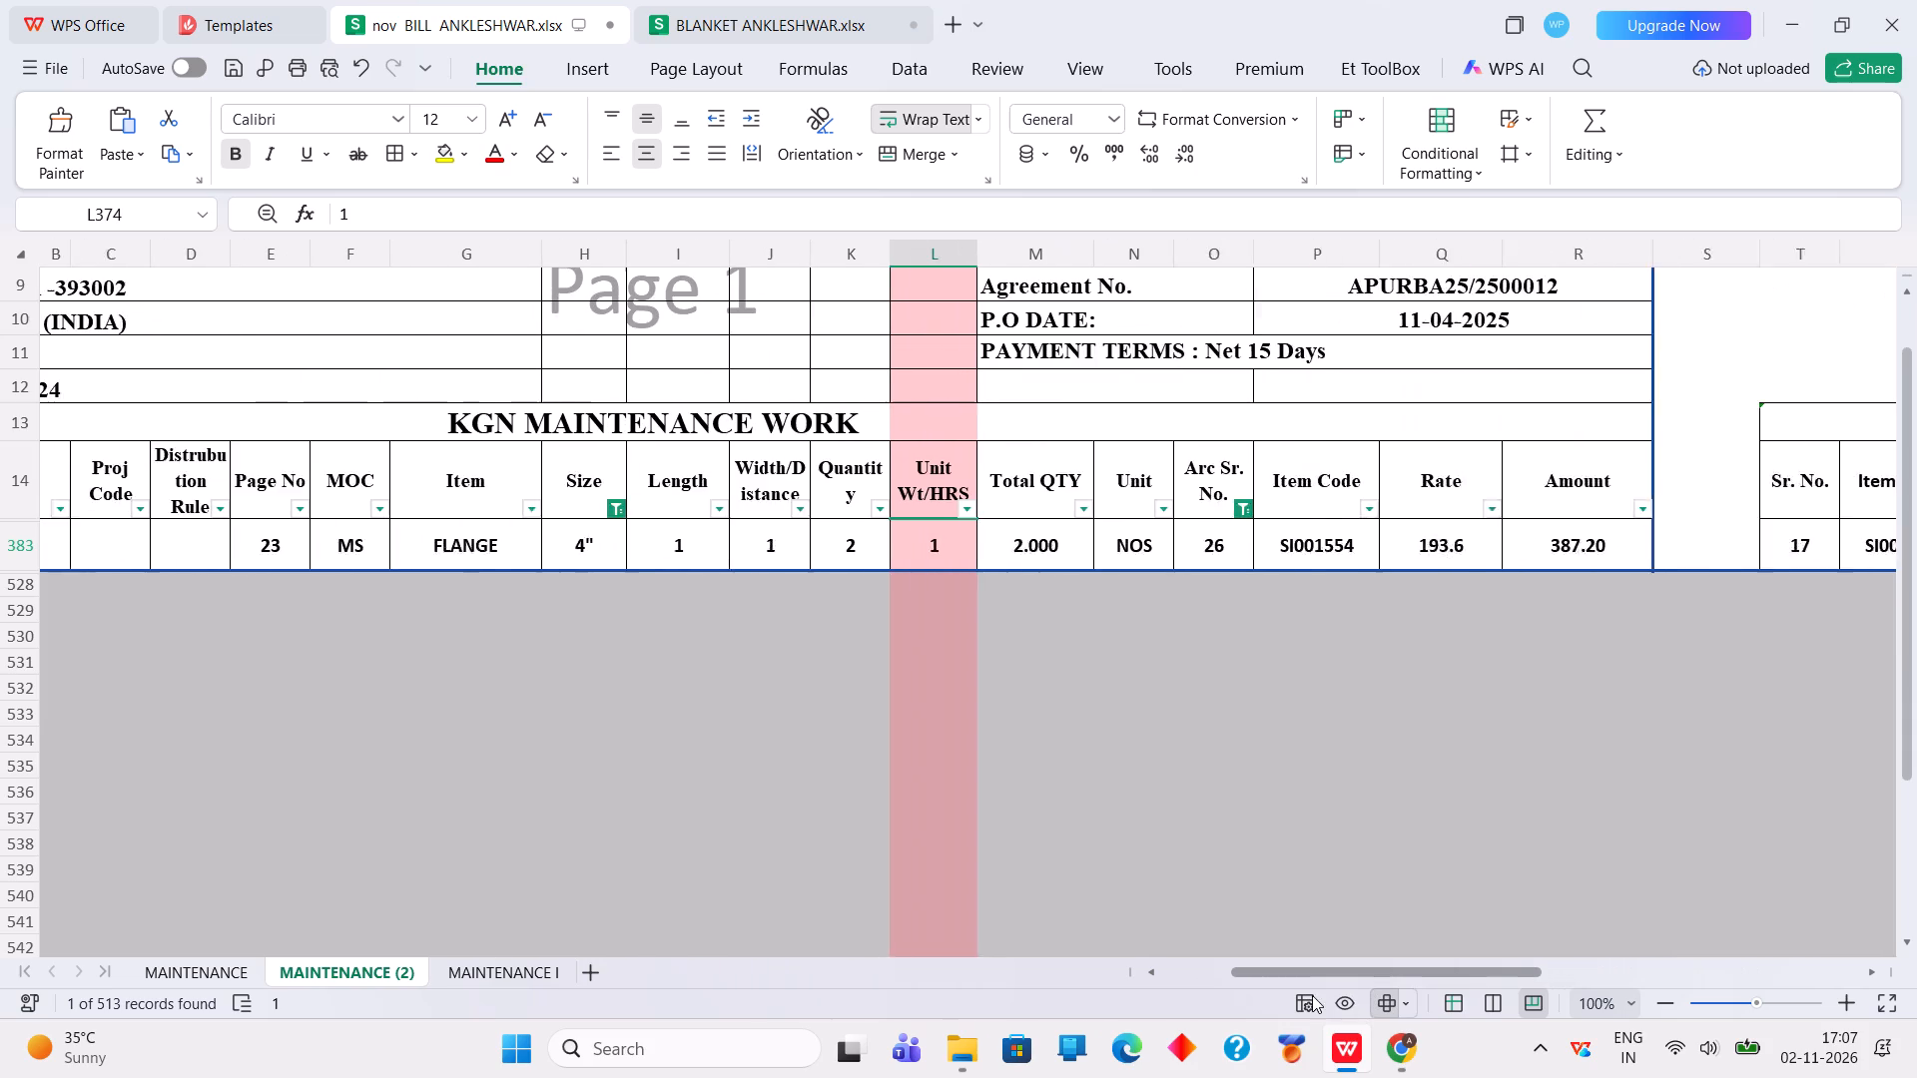
{"action": "left_click_drag", "start_coordinate": [1312, 995], "coordinate": [1310, 996]}
Include all sizes again in the bill's Size filter.
{"action": "left_click", "coordinate": [689, 514]}
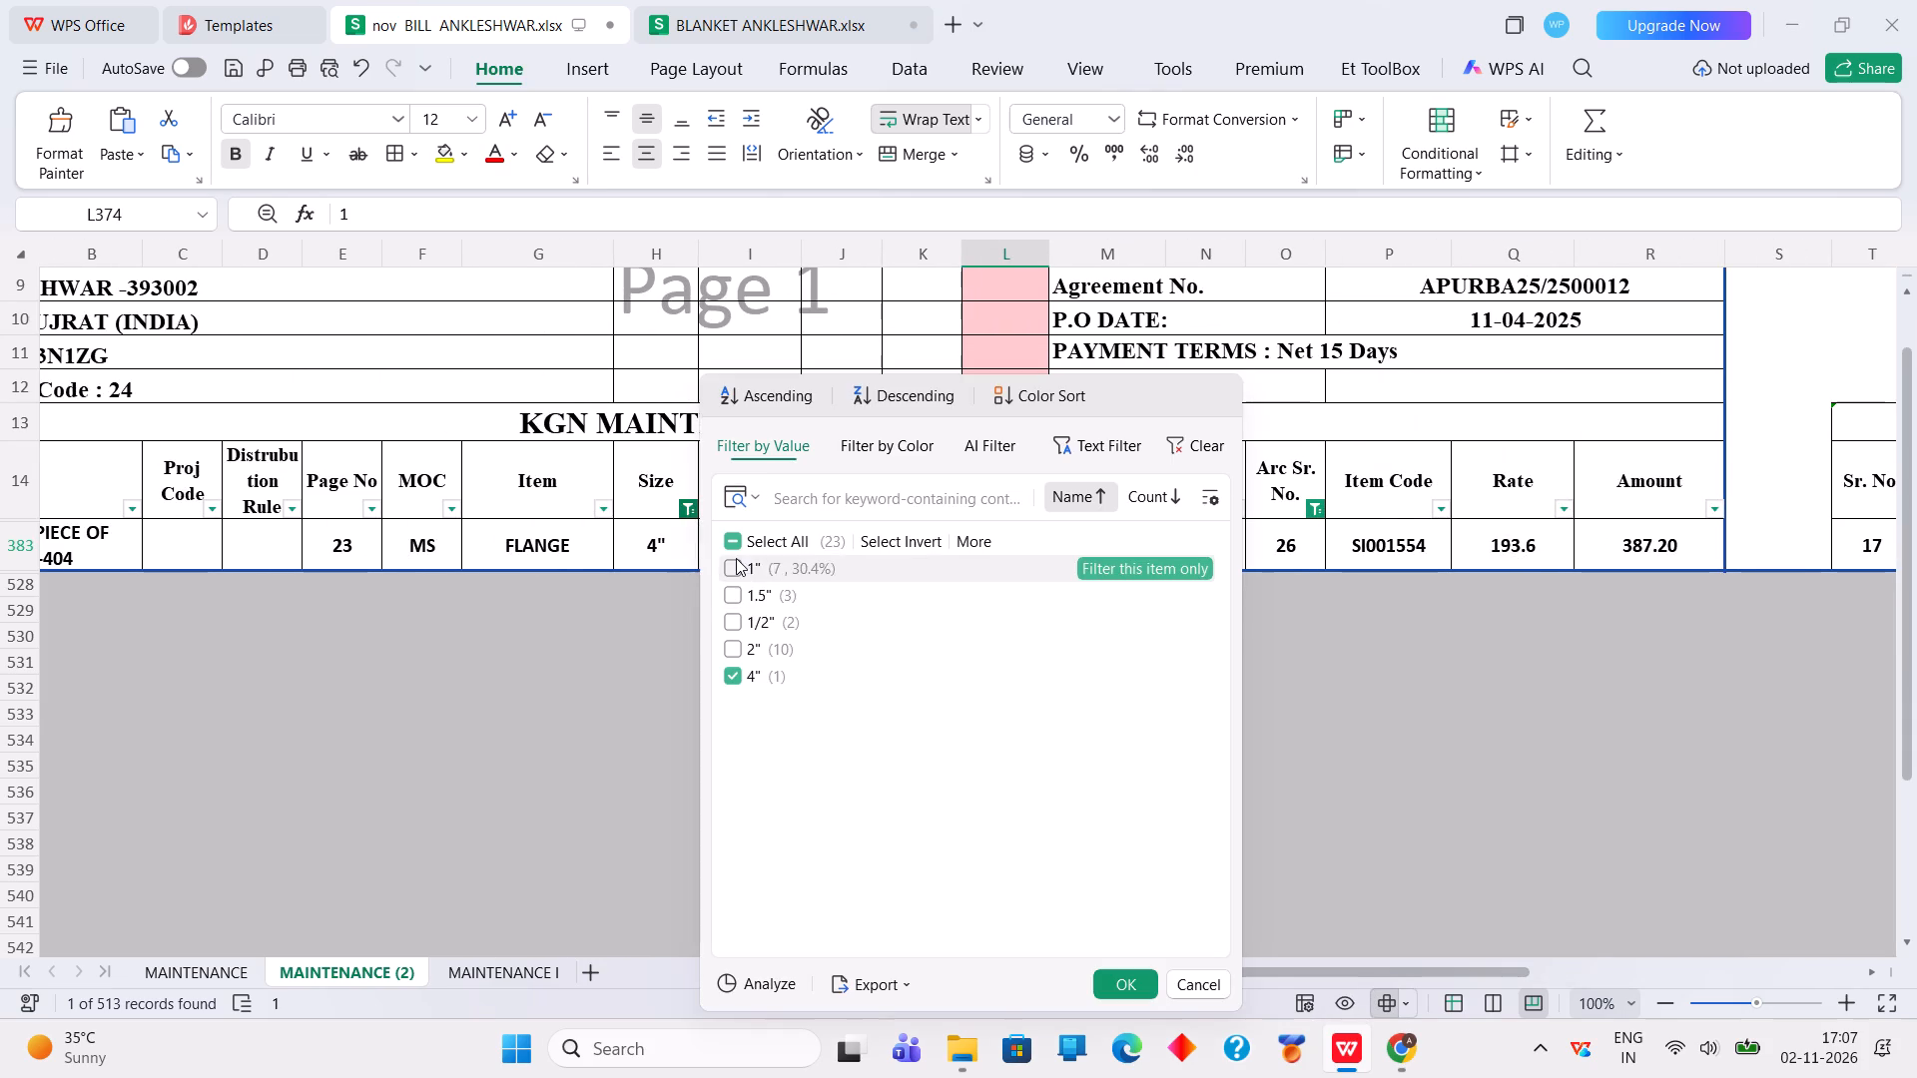
{"action": "left_click", "coordinate": [732, 542]}
{"action": "left_click", "coordinate": [1133, 998]}
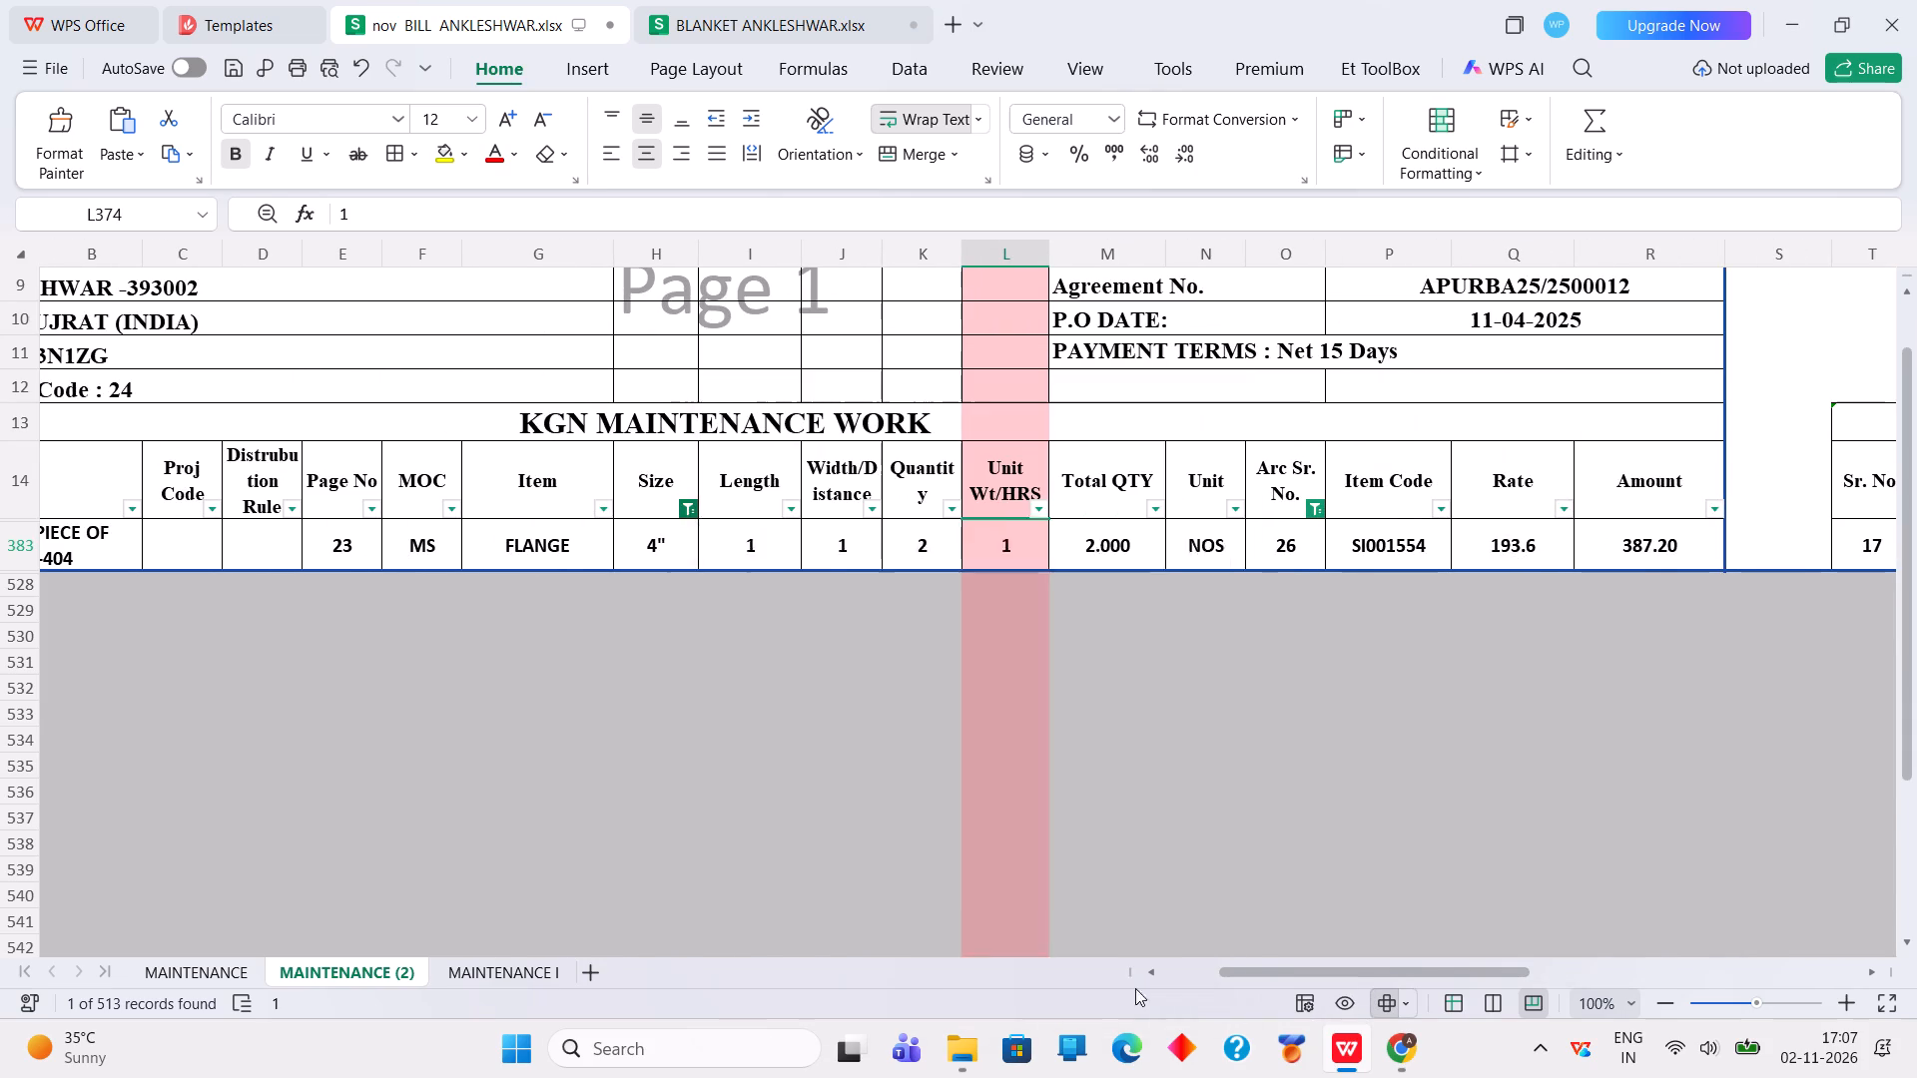
Switch the bill's Arc Sr. No. filter from arc code 26 to arc code 27 only.
{"action": "left_click", "coordinate": [1319, 508]}
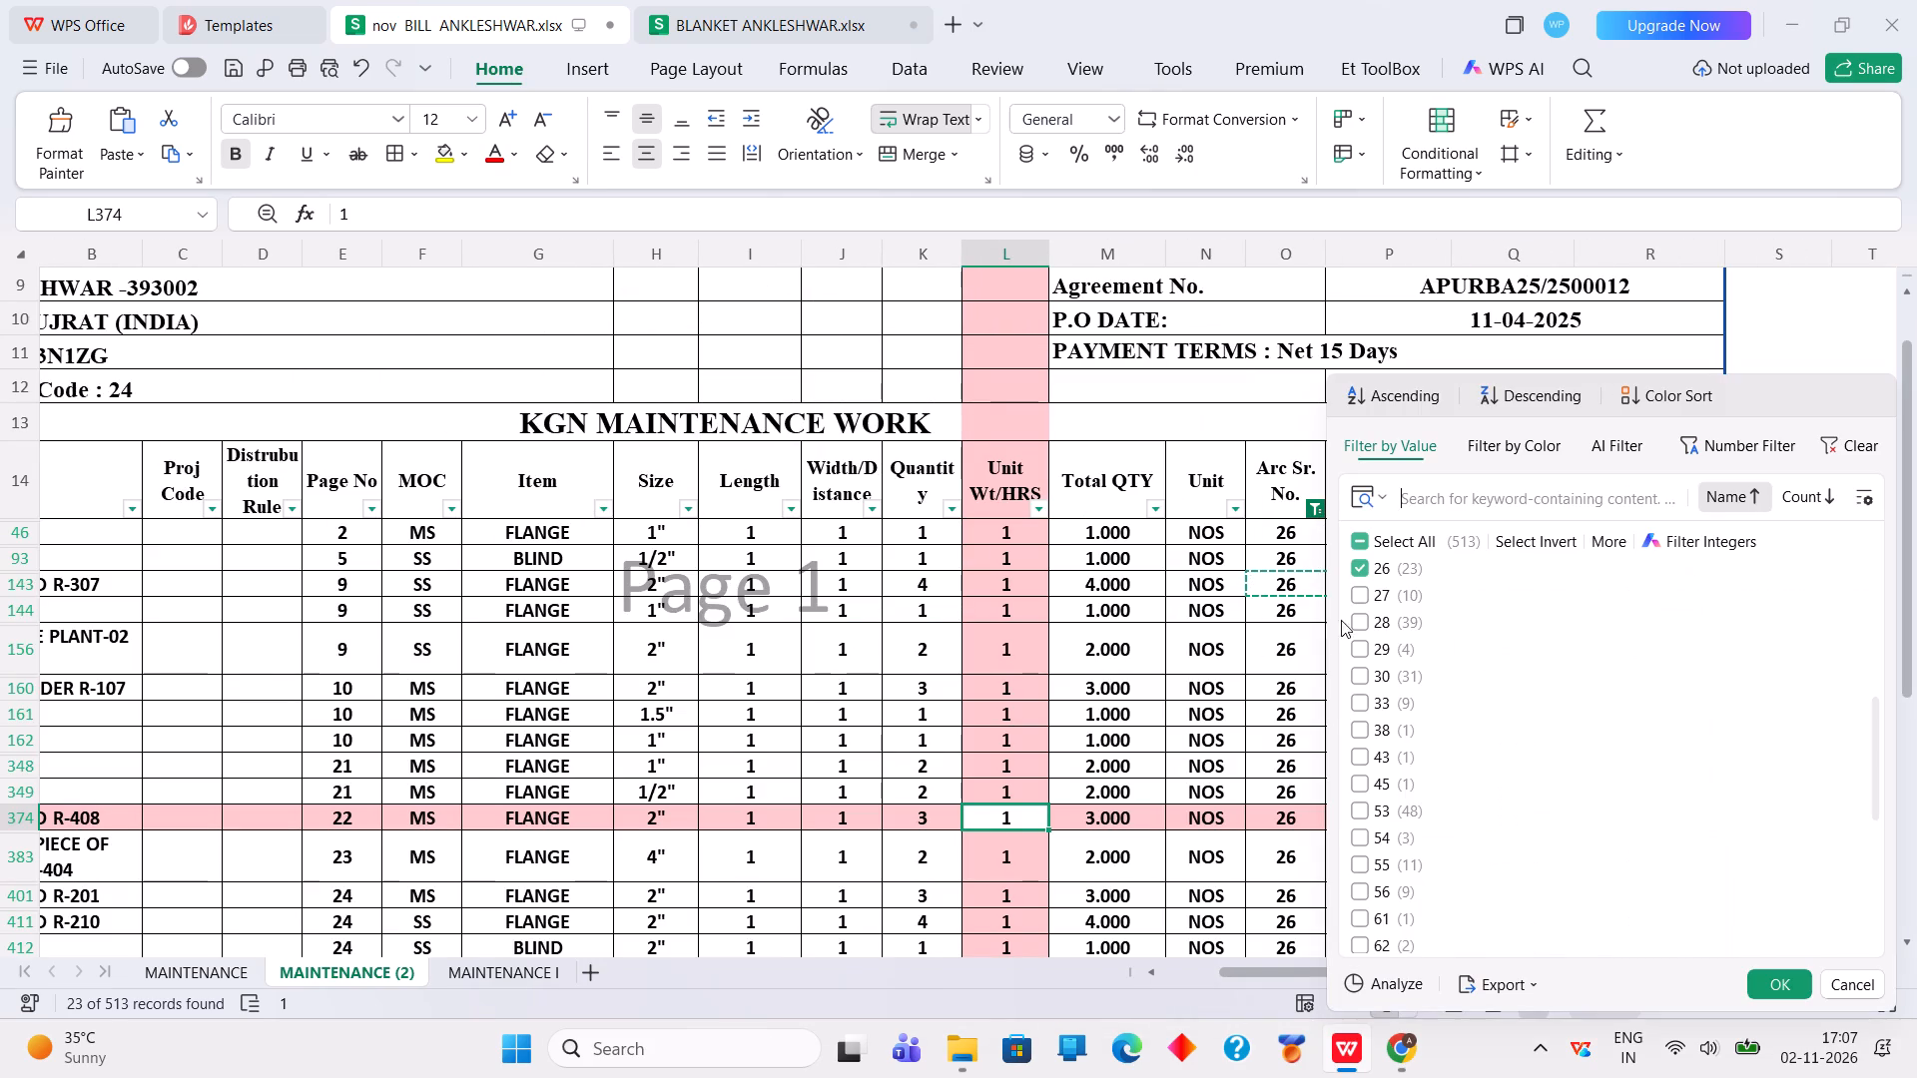
{"action": "left_click", "coordinate": [1351, 595]}
{"action": "left_click", "coordinate": [1362, 569]}
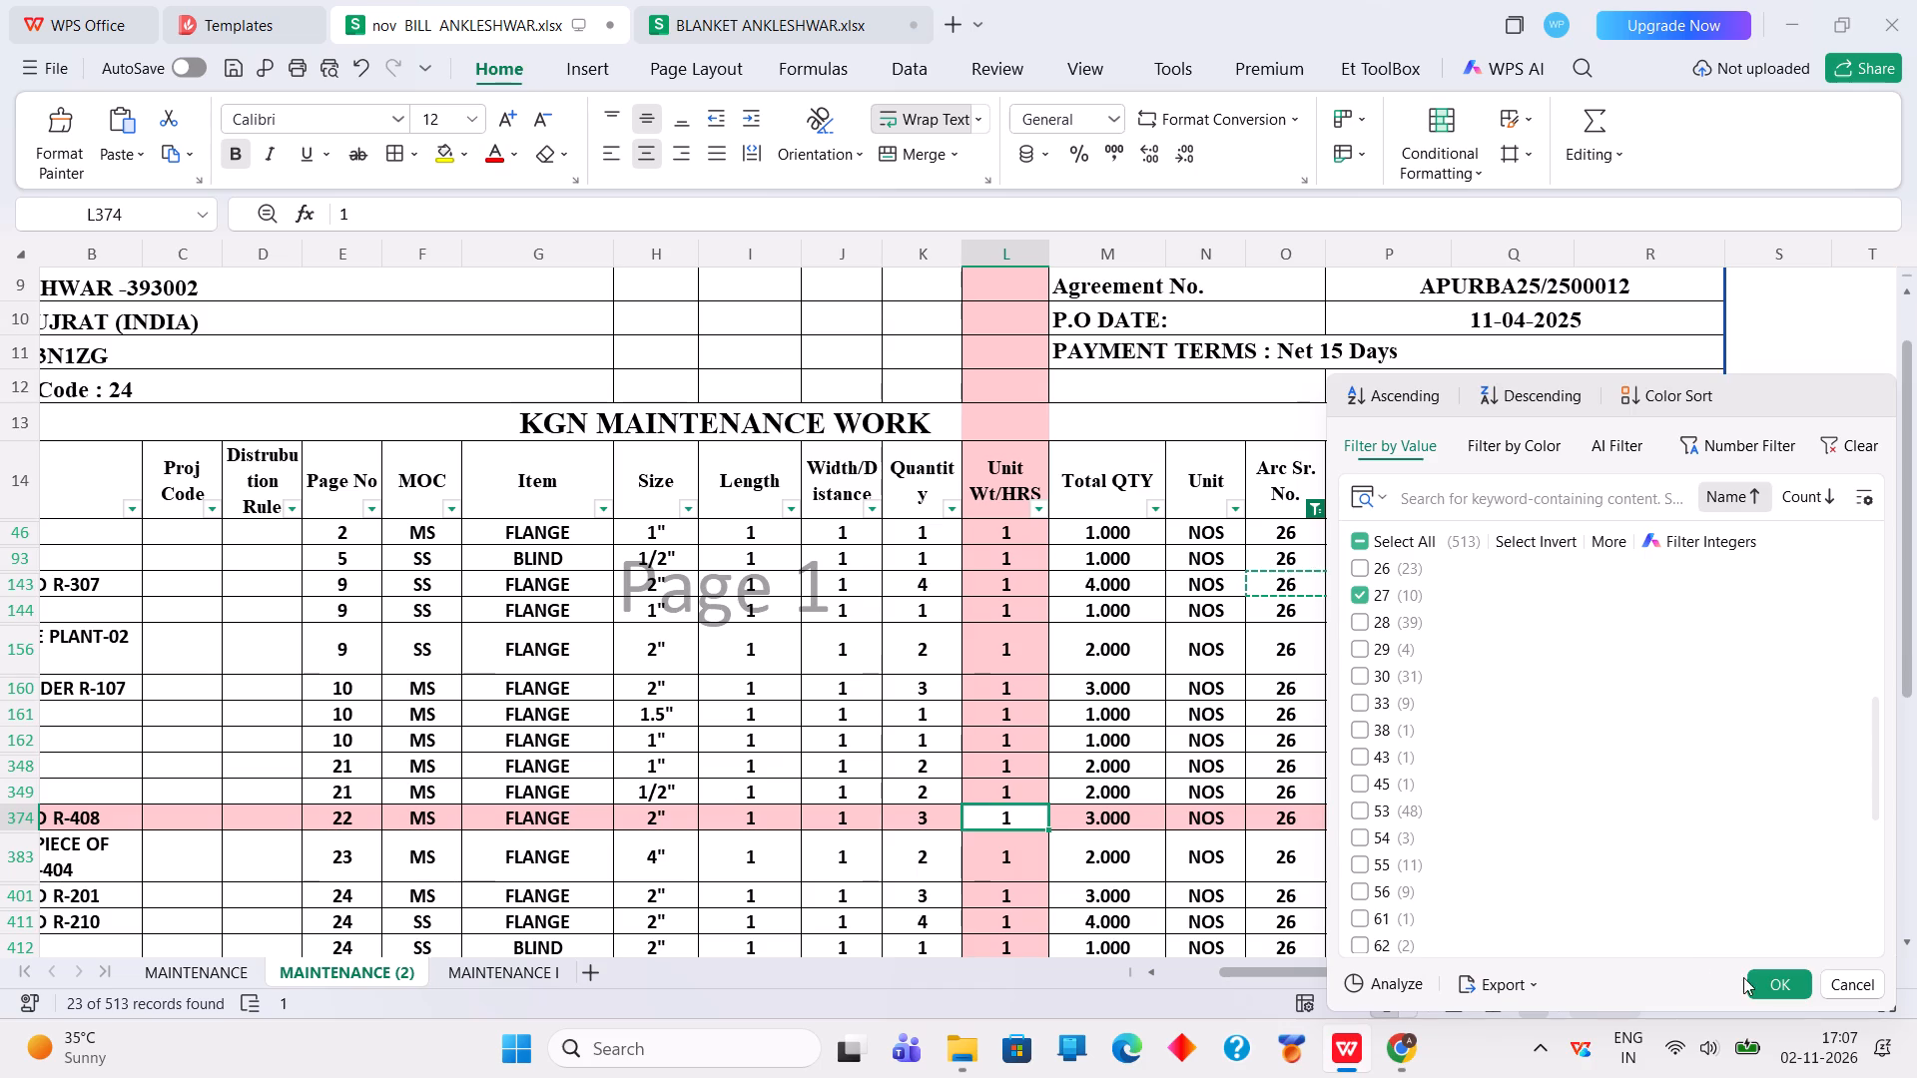
{"action": "left_click", "coordinate": [1776, 975]}
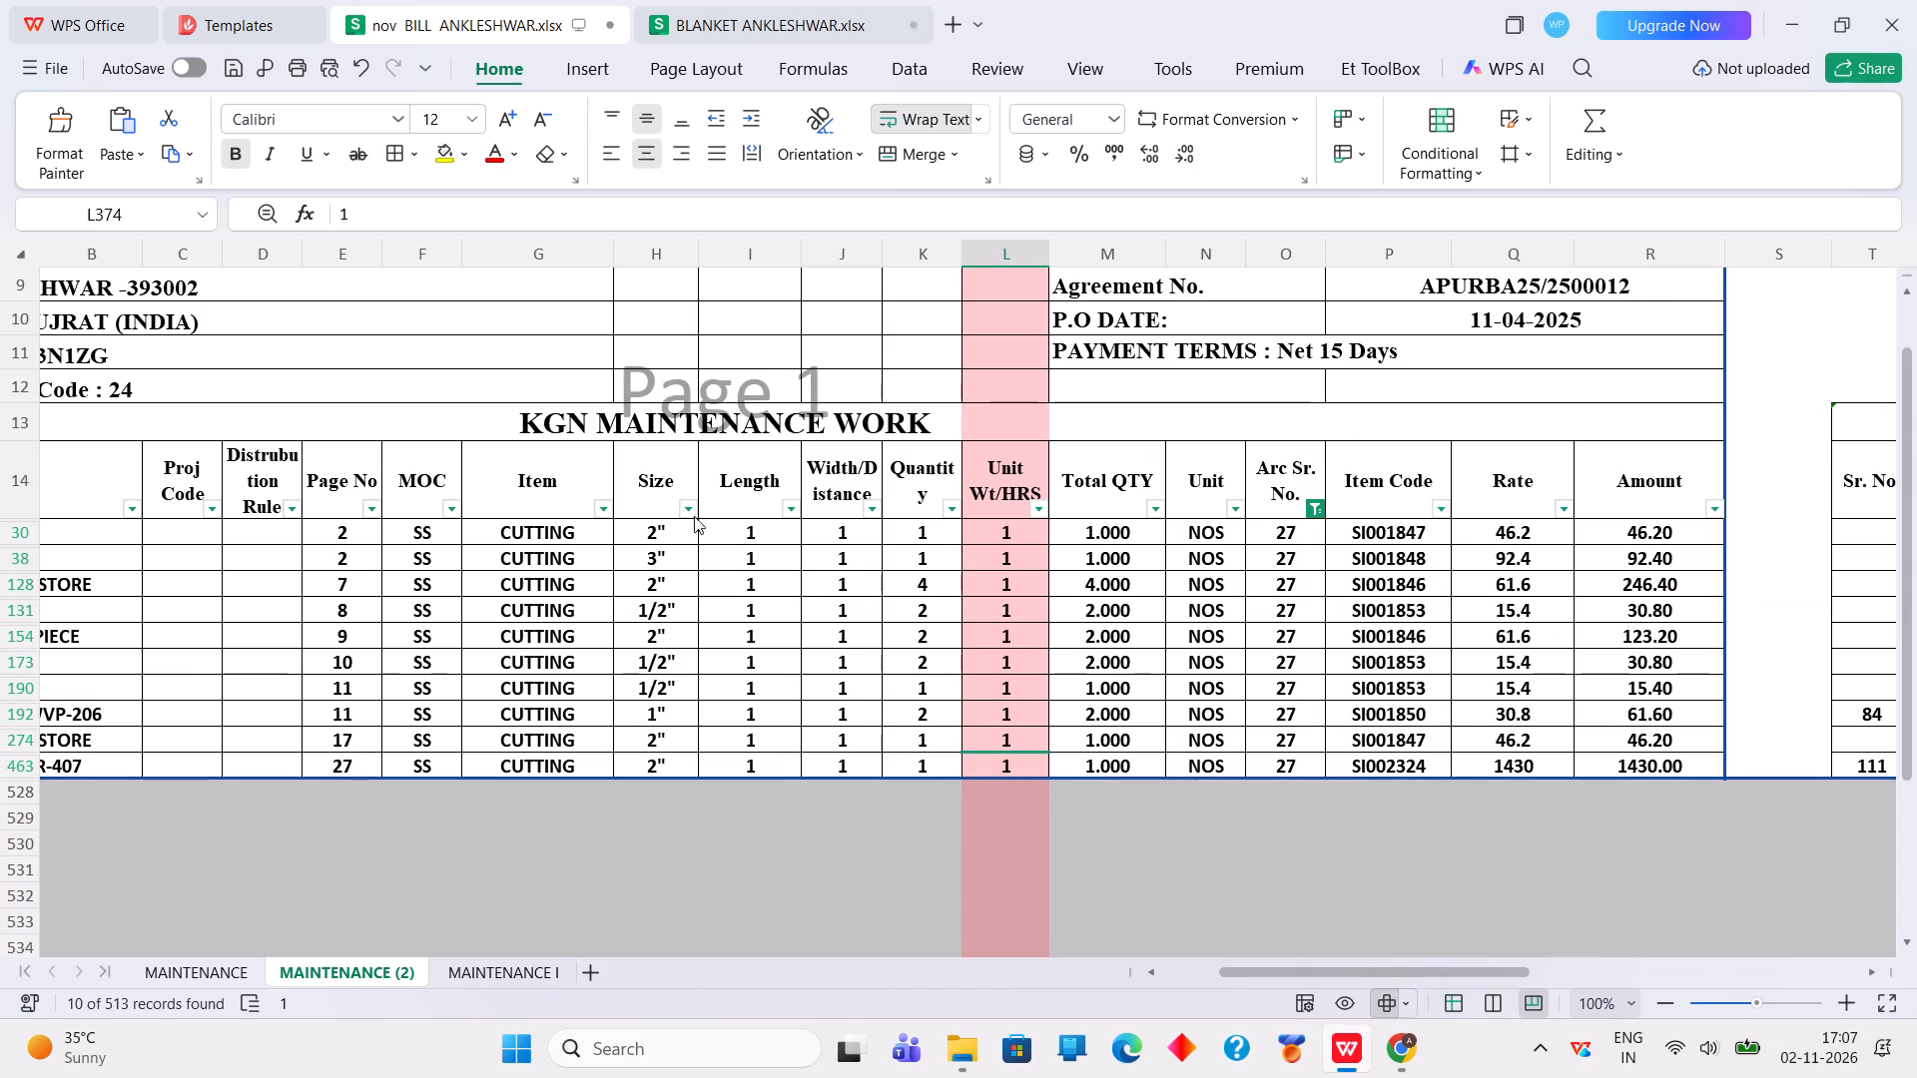
Filter the Size column to 1" and 3" and compare the arc code 27 cutting rows' item codes with their summary descriptions.
{"action": "left_click", "coordinate": [687, 512]}
{"action": "left_click", "coordinate": [721, 534]}
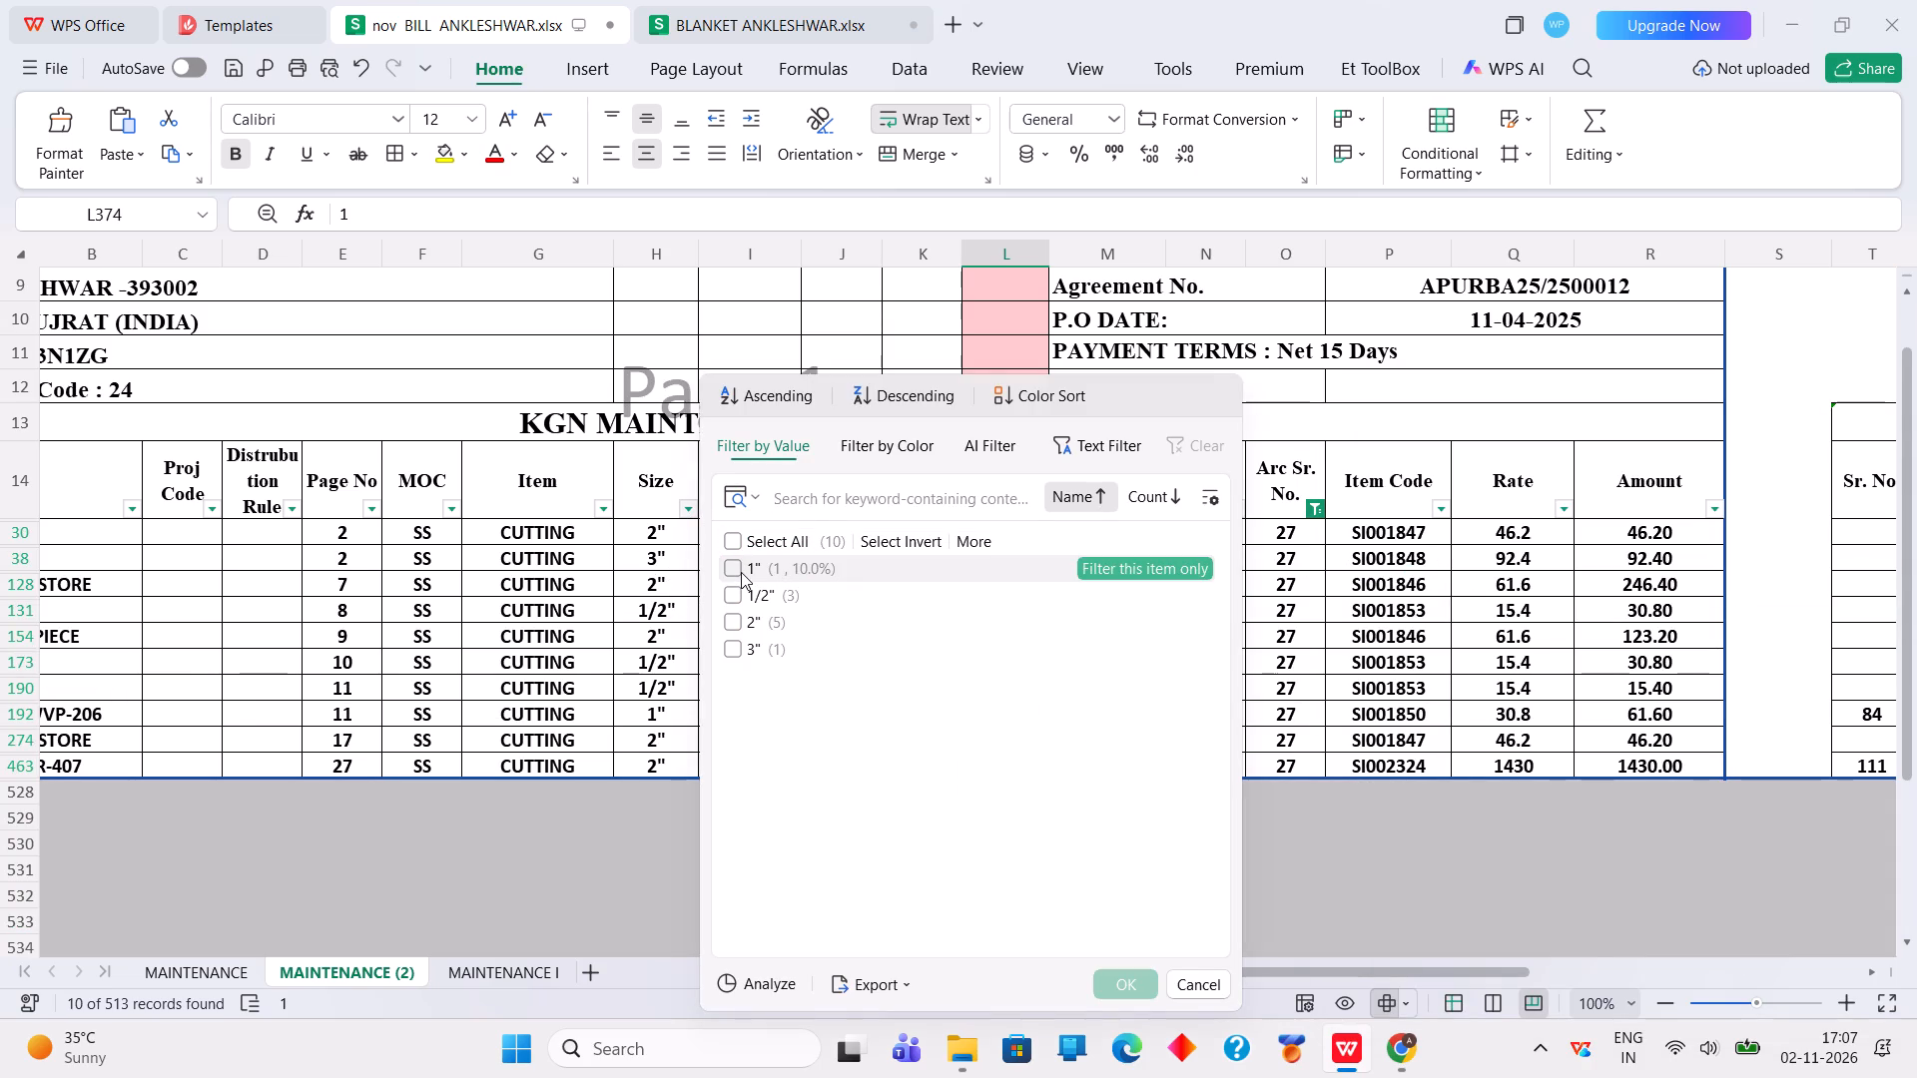
{"action": "left_click", "coordinate": [741, 572]}
{"action": "left_click", "coordinate": [735, 654]}
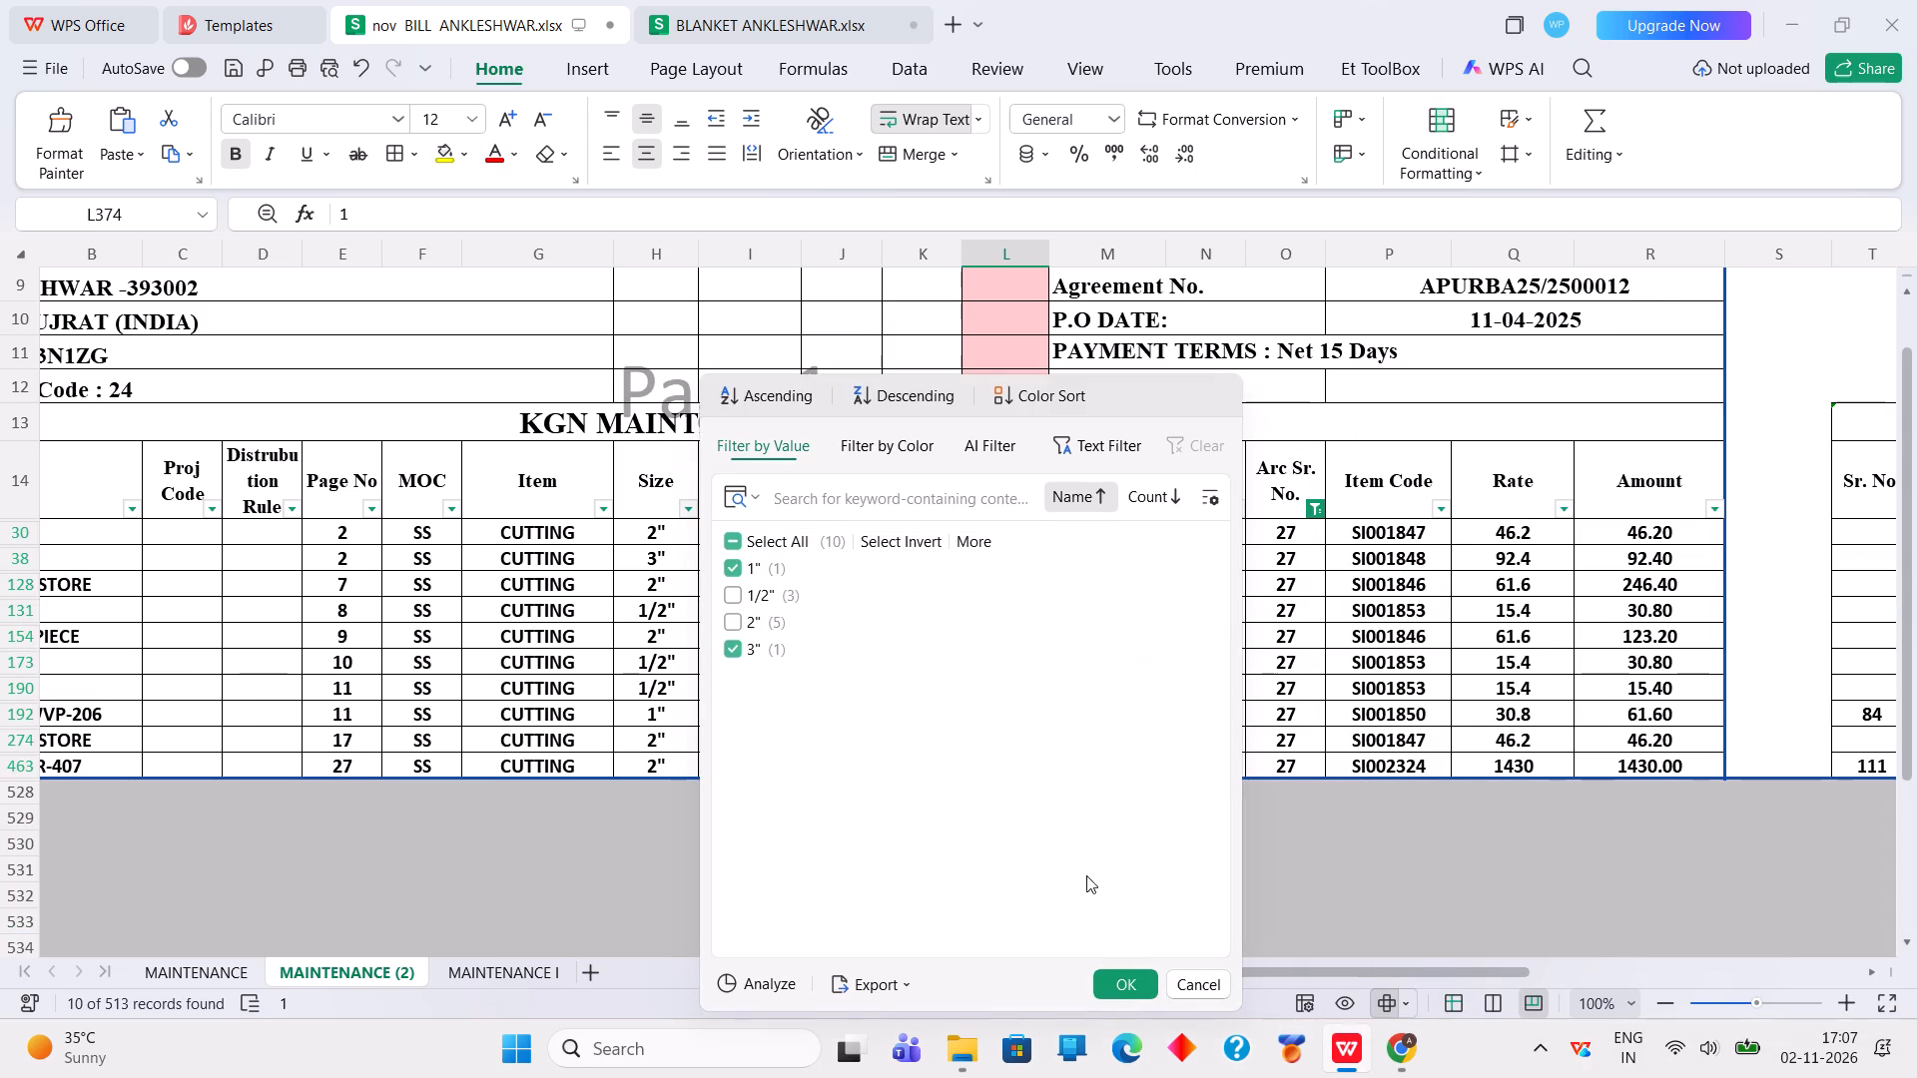
{"action": "left_click", "coordinate": [1134, 977]}
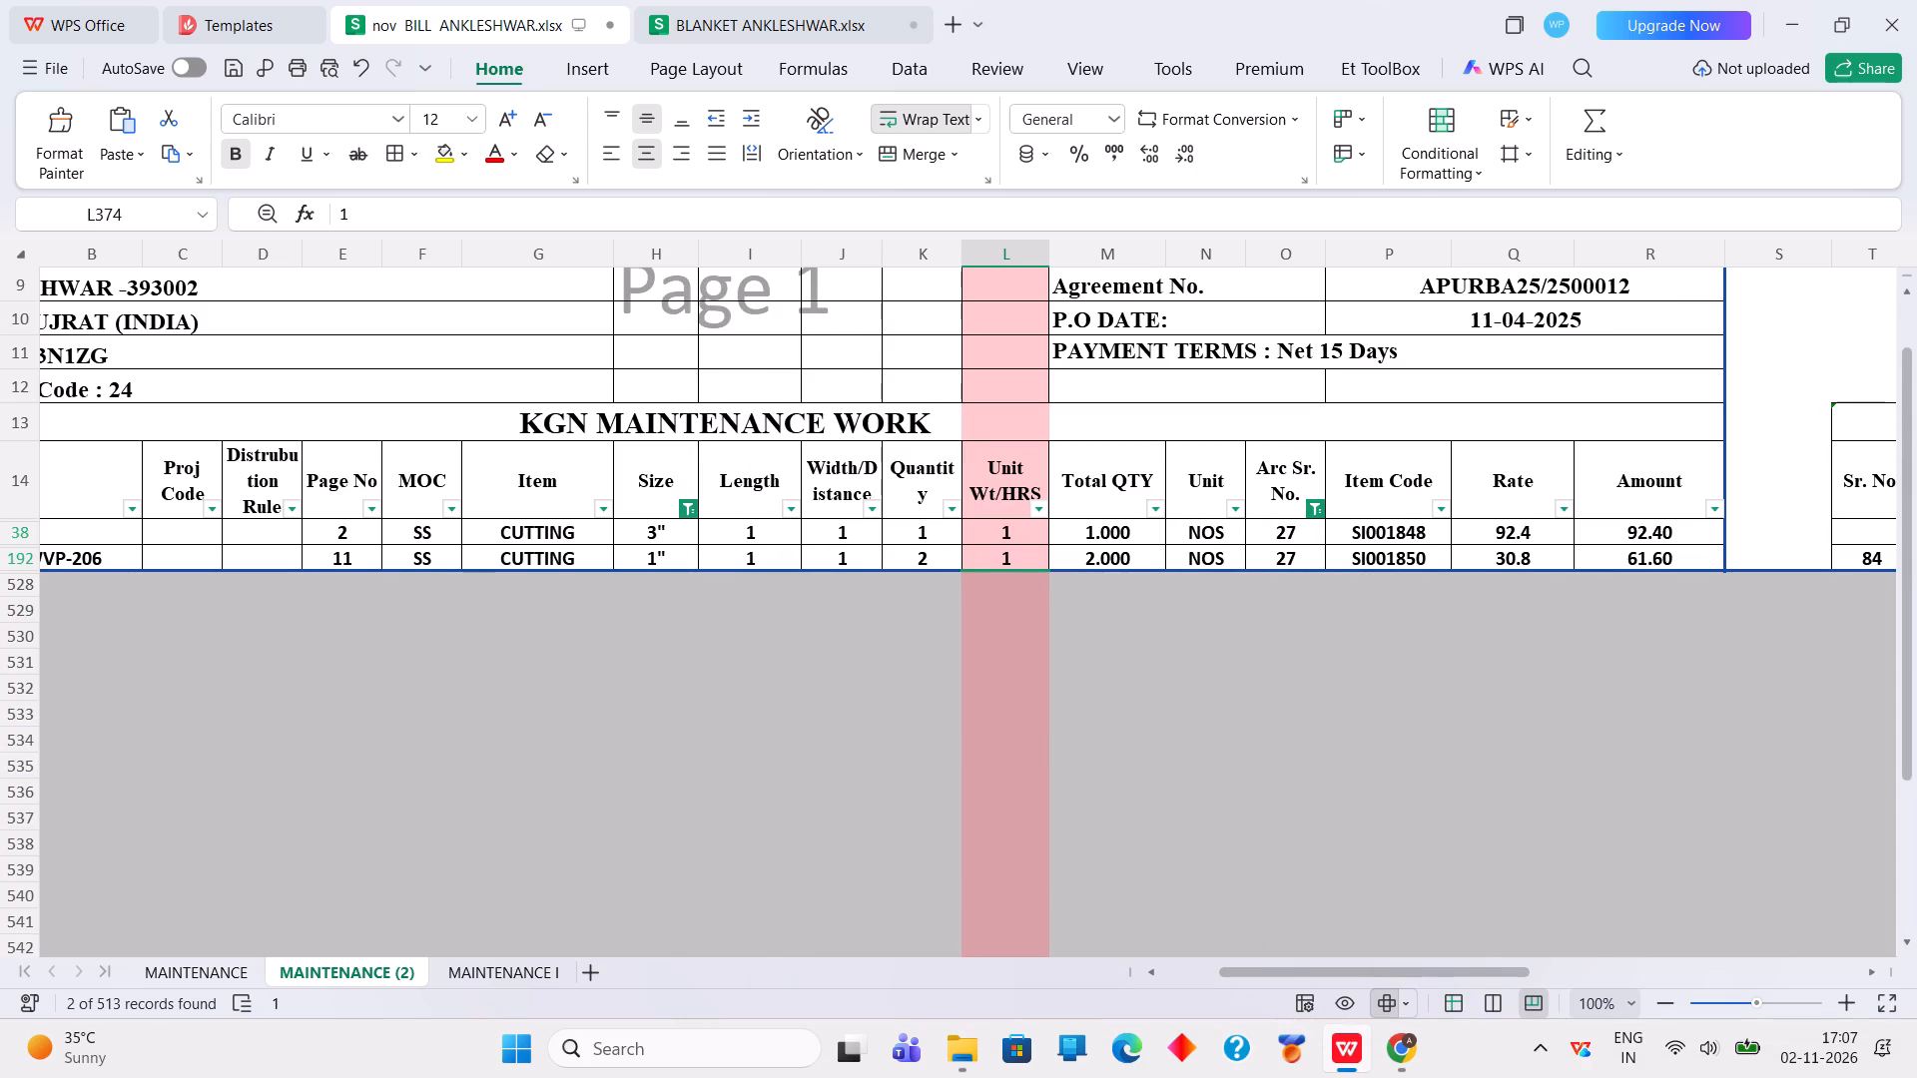
{"action": "left_click_drag", "start_coordinate": [1368, 970], "coordinate": [1549, 963]}
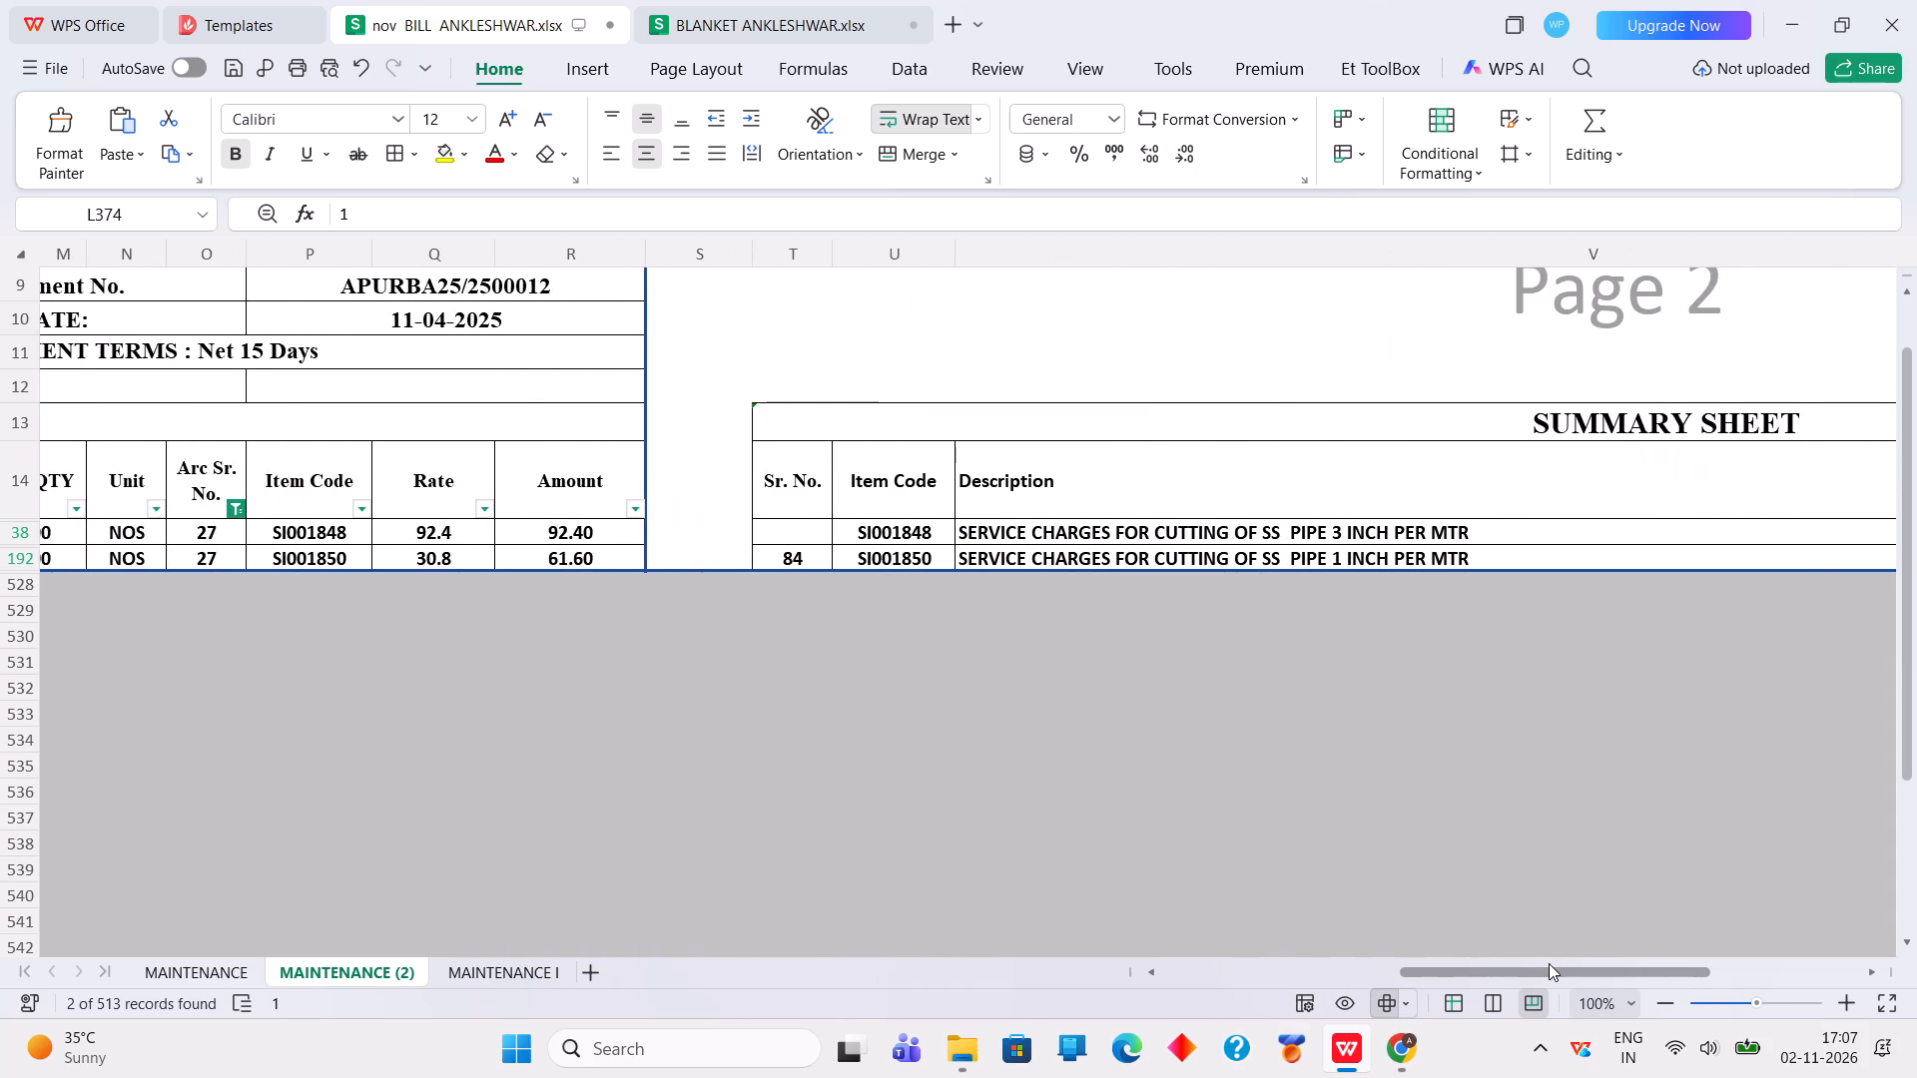
{"action": "left_click_drag", "start_coordinate": [1549, 963], "coordinate": [1462, 992]}
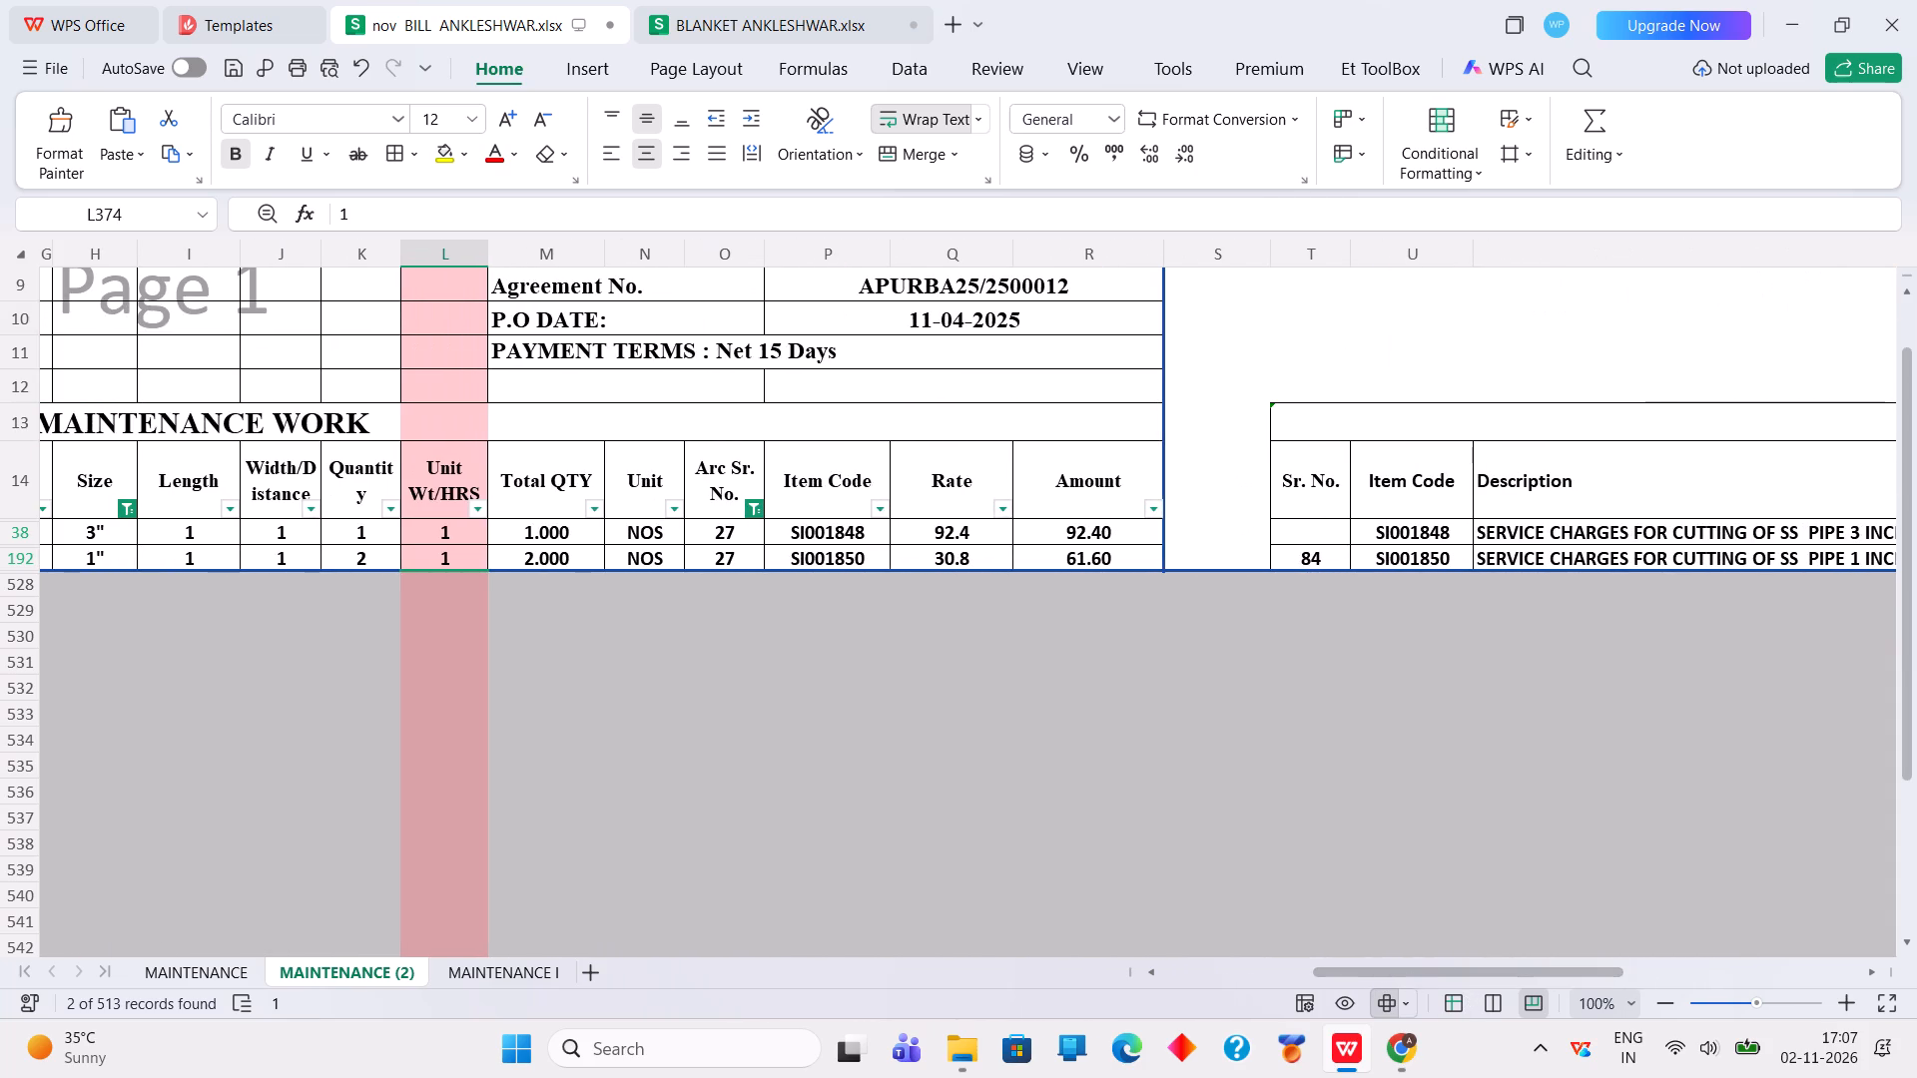
Switch the Size filter to 1/2" only and compare the arc code 27 cutting rows' item codes with their summary descriptions.
{"action": "left_click", "coordinate": [134, 504]}
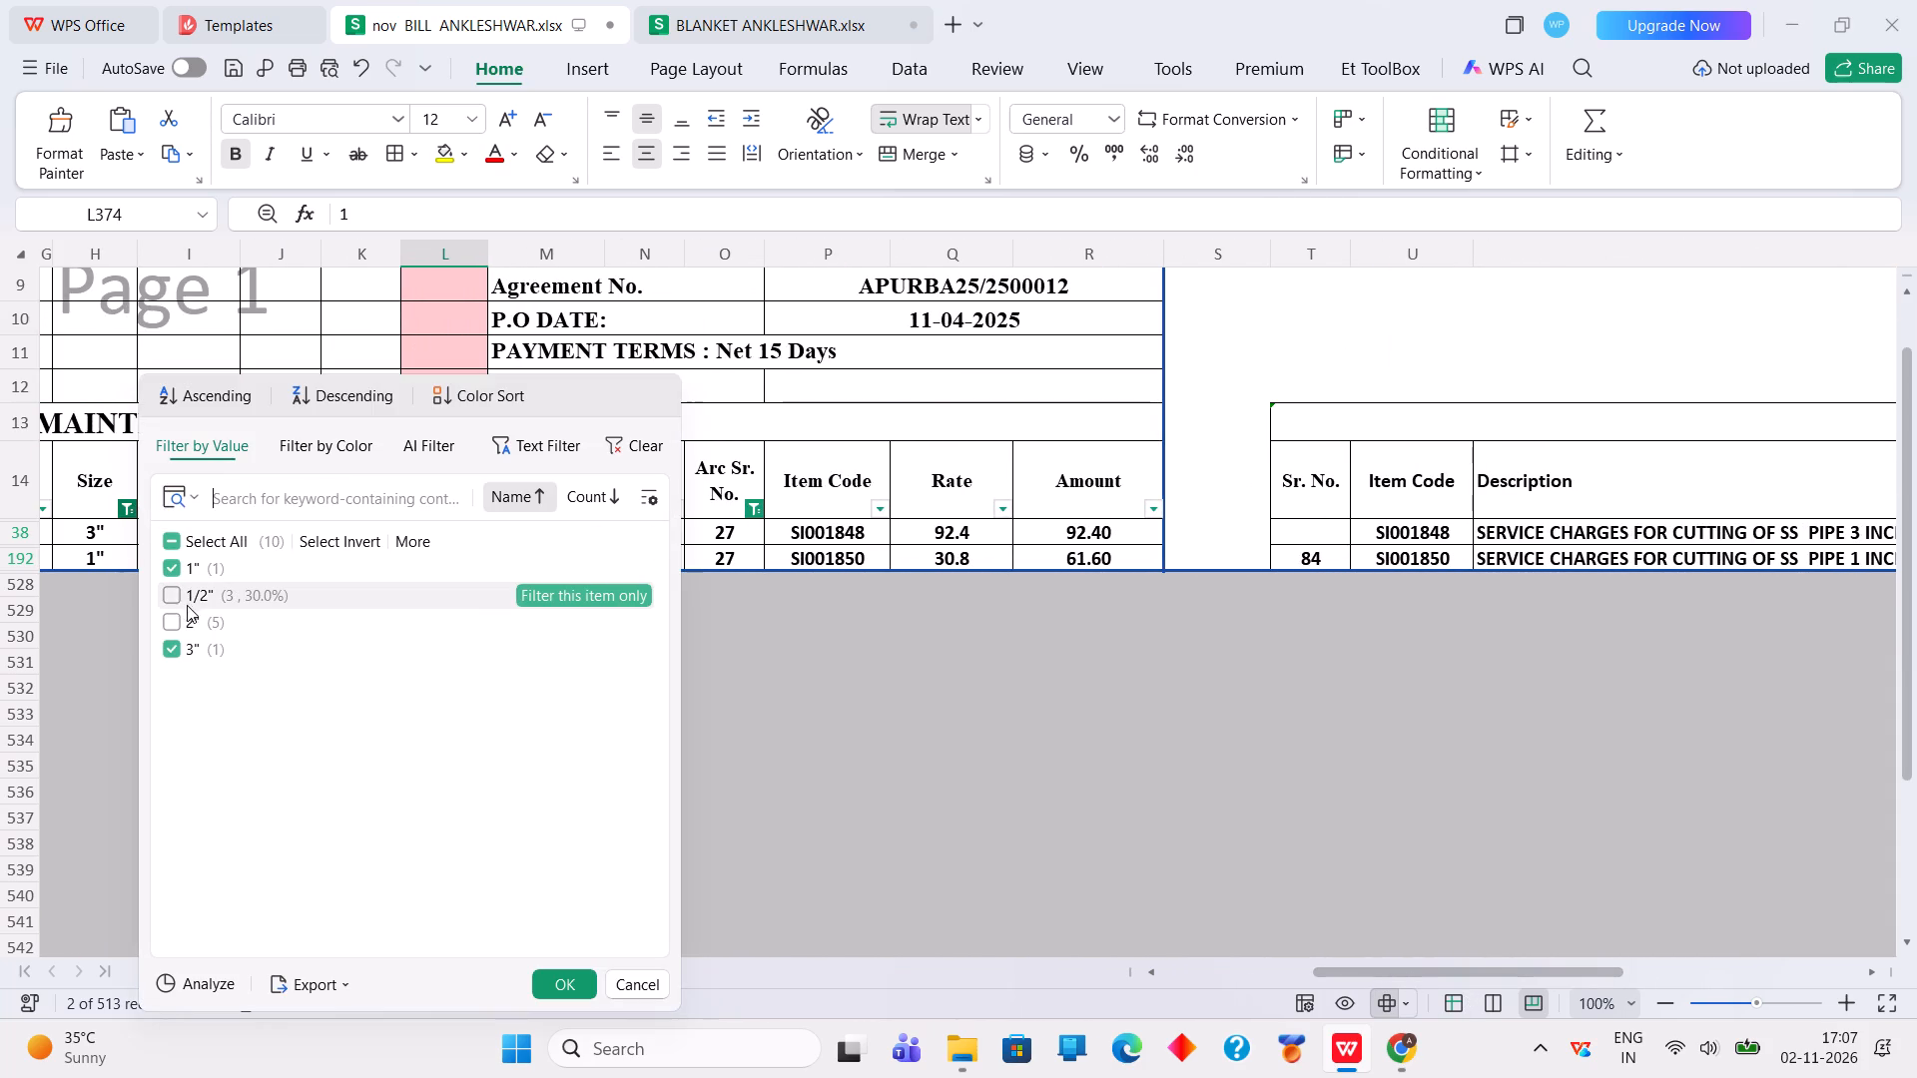
{"action": "left_click", "coordinate": [176, 597]}
{"action": "left_click", "coordinate": [172, 571]}
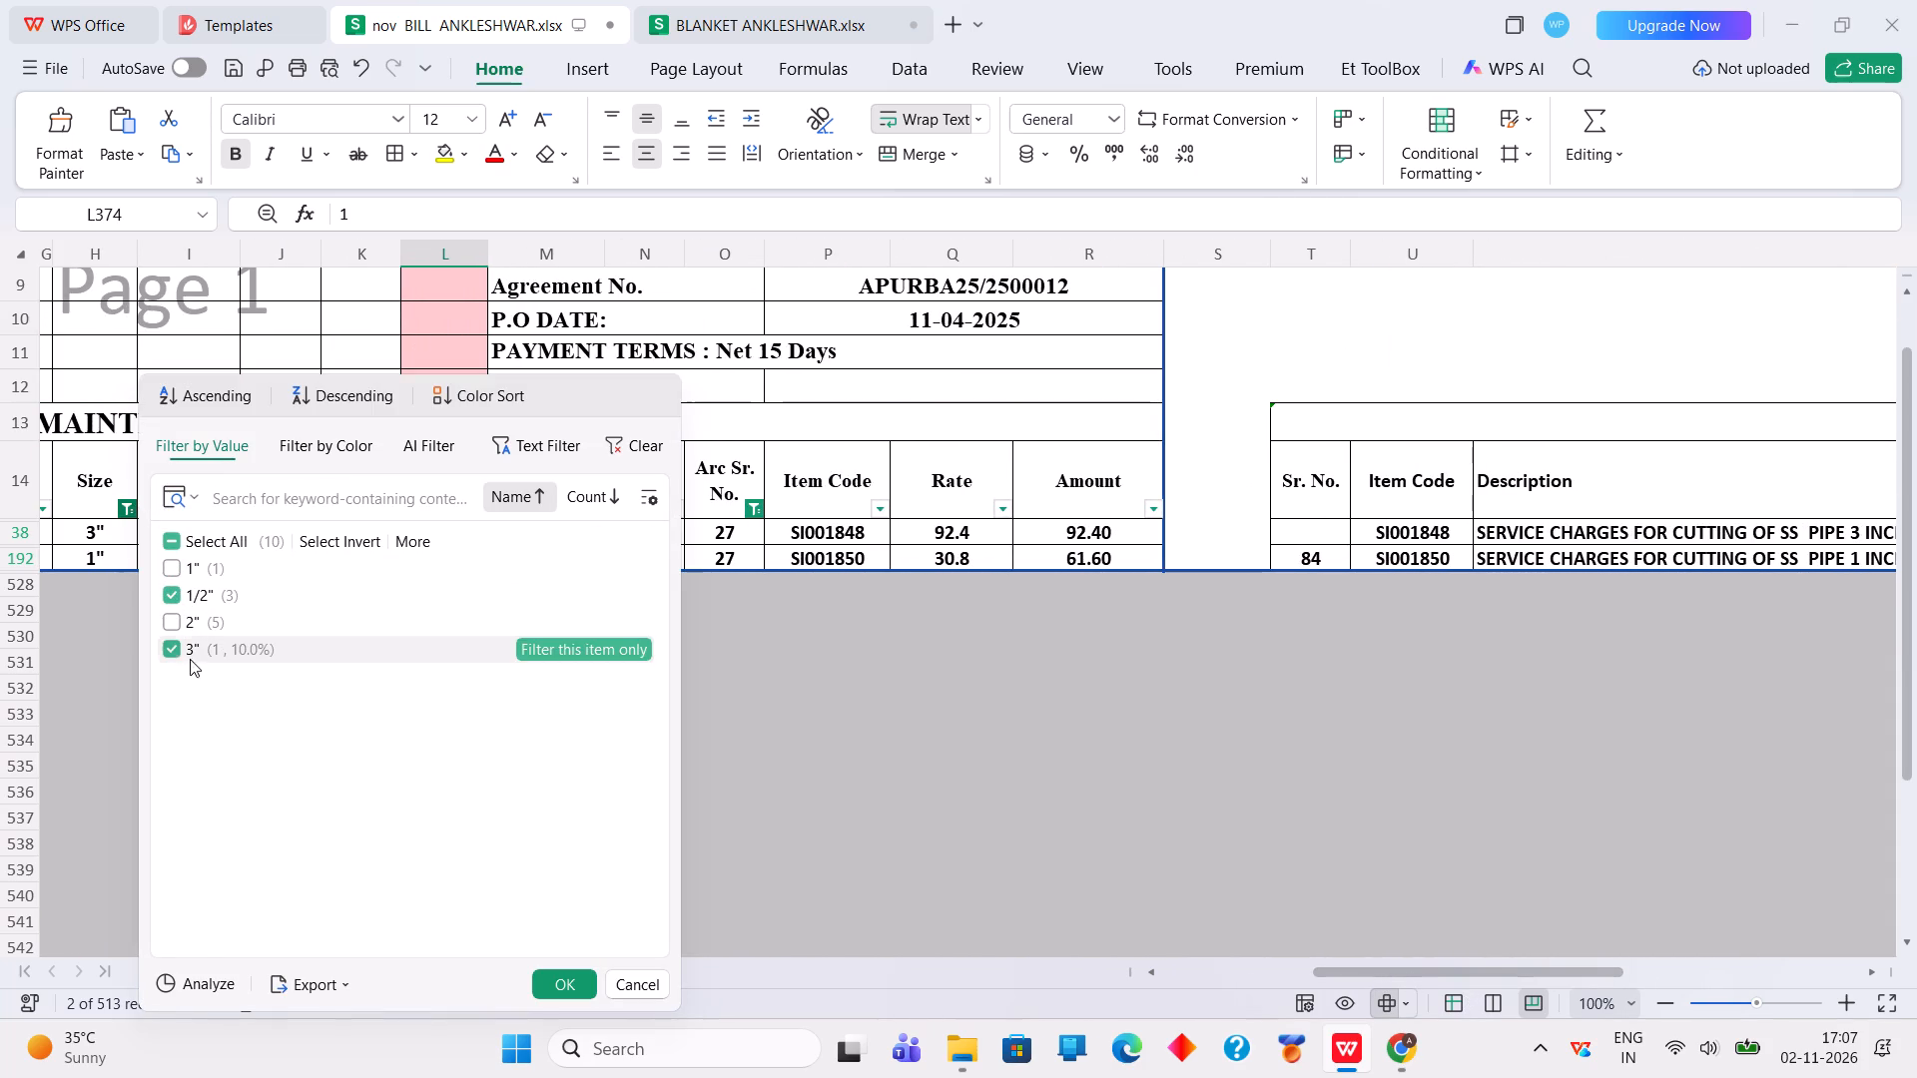
{"action": "left_click", "coordinate": [182, 651]}
{"action": "left_click", "coordinate": [565, 983]}
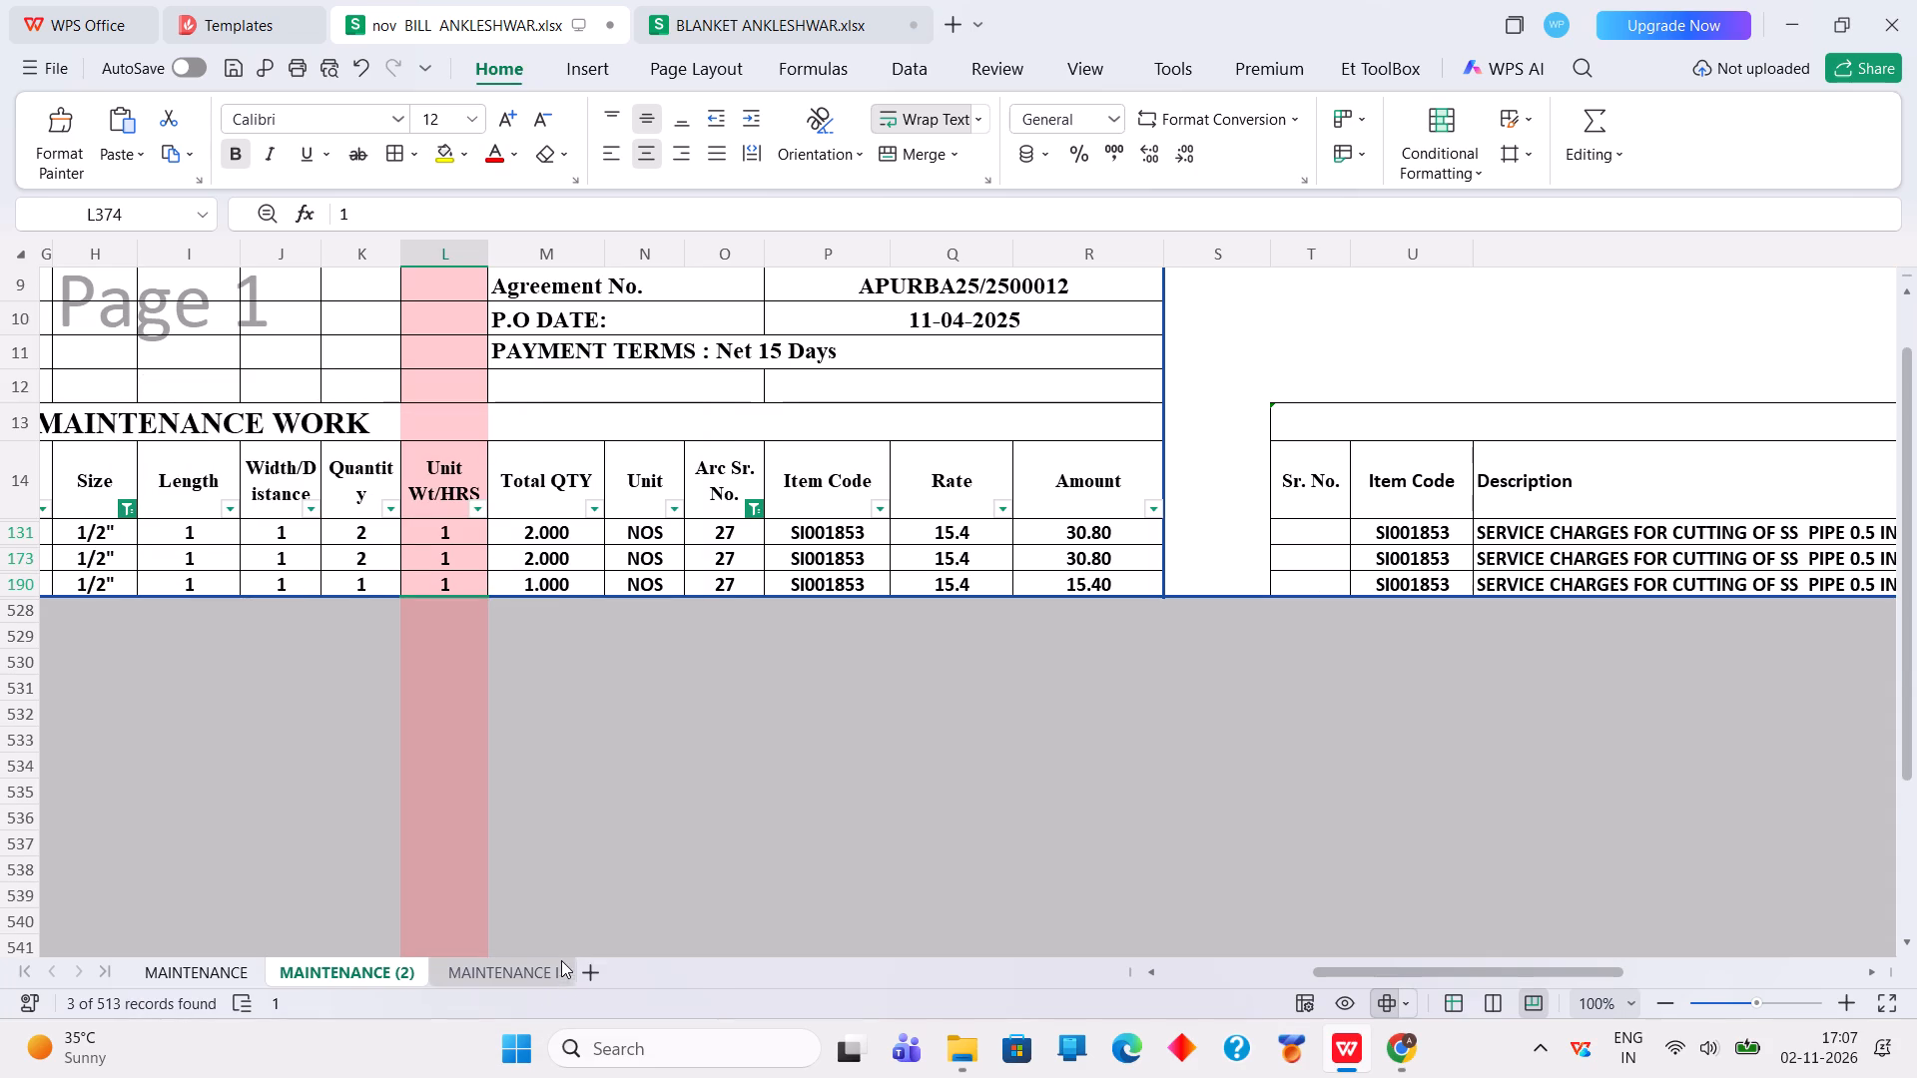
{"action": "left_click_drag", "start_coordinate": [1401, 965], "coordinate": [1462, 971]}
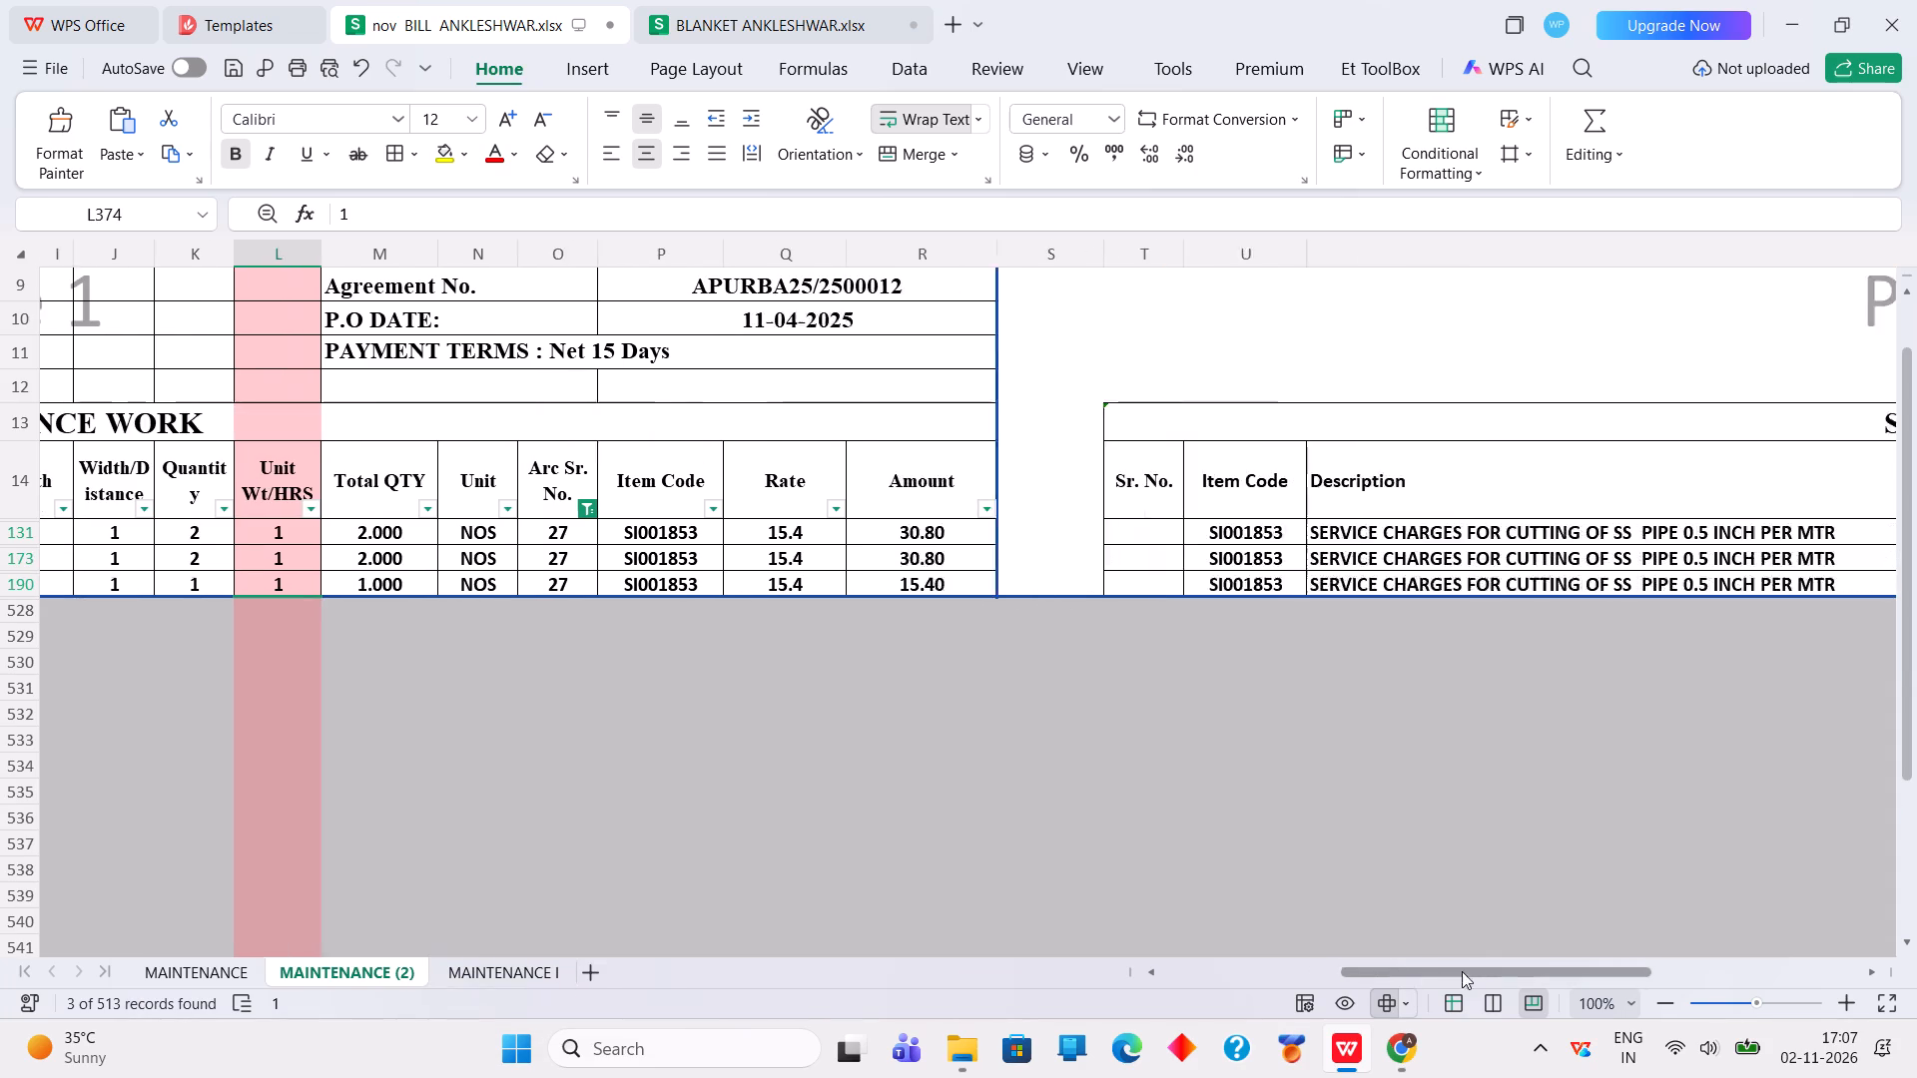
{"action": "left_click_drag", "start_coordinate": [1462, 971], "coordinate": [1161, 1018]}
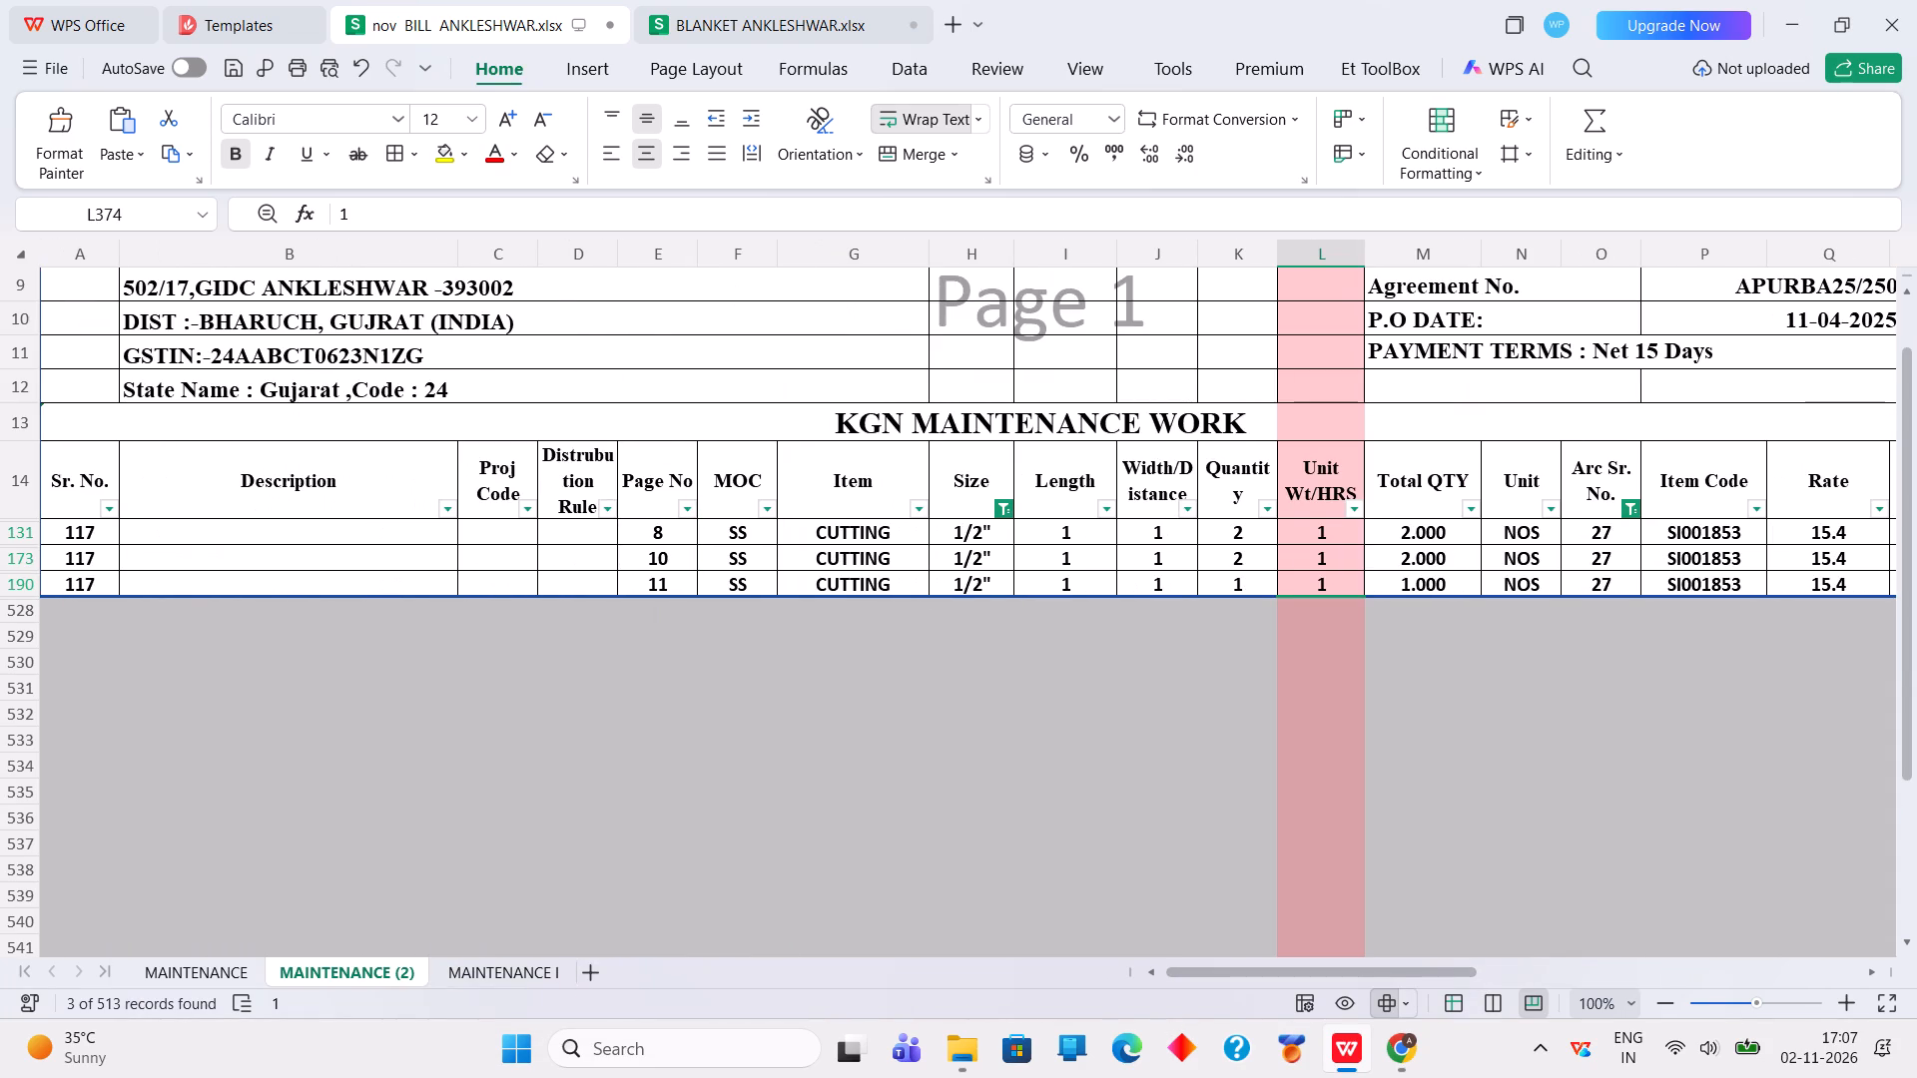
Switch the Size filter to 2" only and compare the arc code 27 cutting rows' item codes and rates with their summary descriptions.
{"action": "left_click", "coordinate": [1001, 506]}
{"action": "left_click", "coordinate": [1055, 614]}
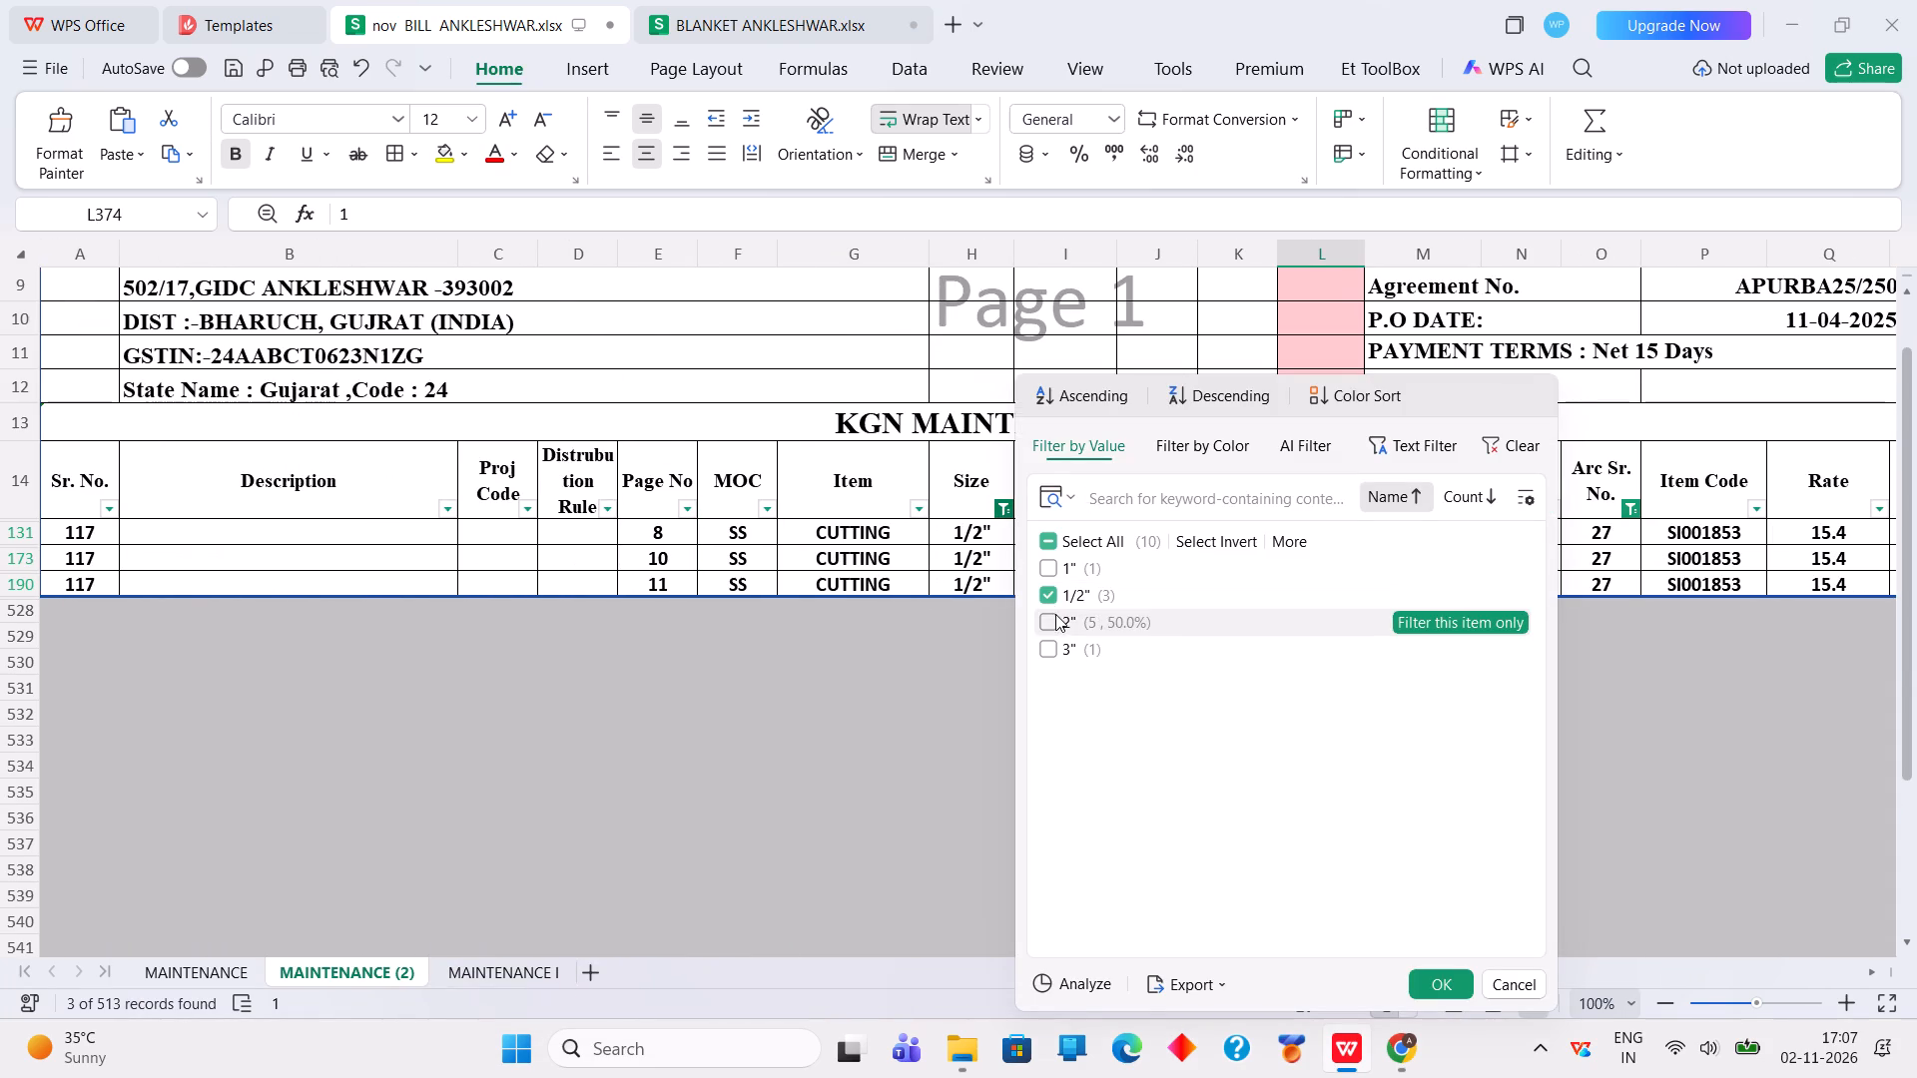
{"action": "left_click", "coordinate": [1048, 593]}
{"action": "left_click", "coordinate": [1427, 988]}
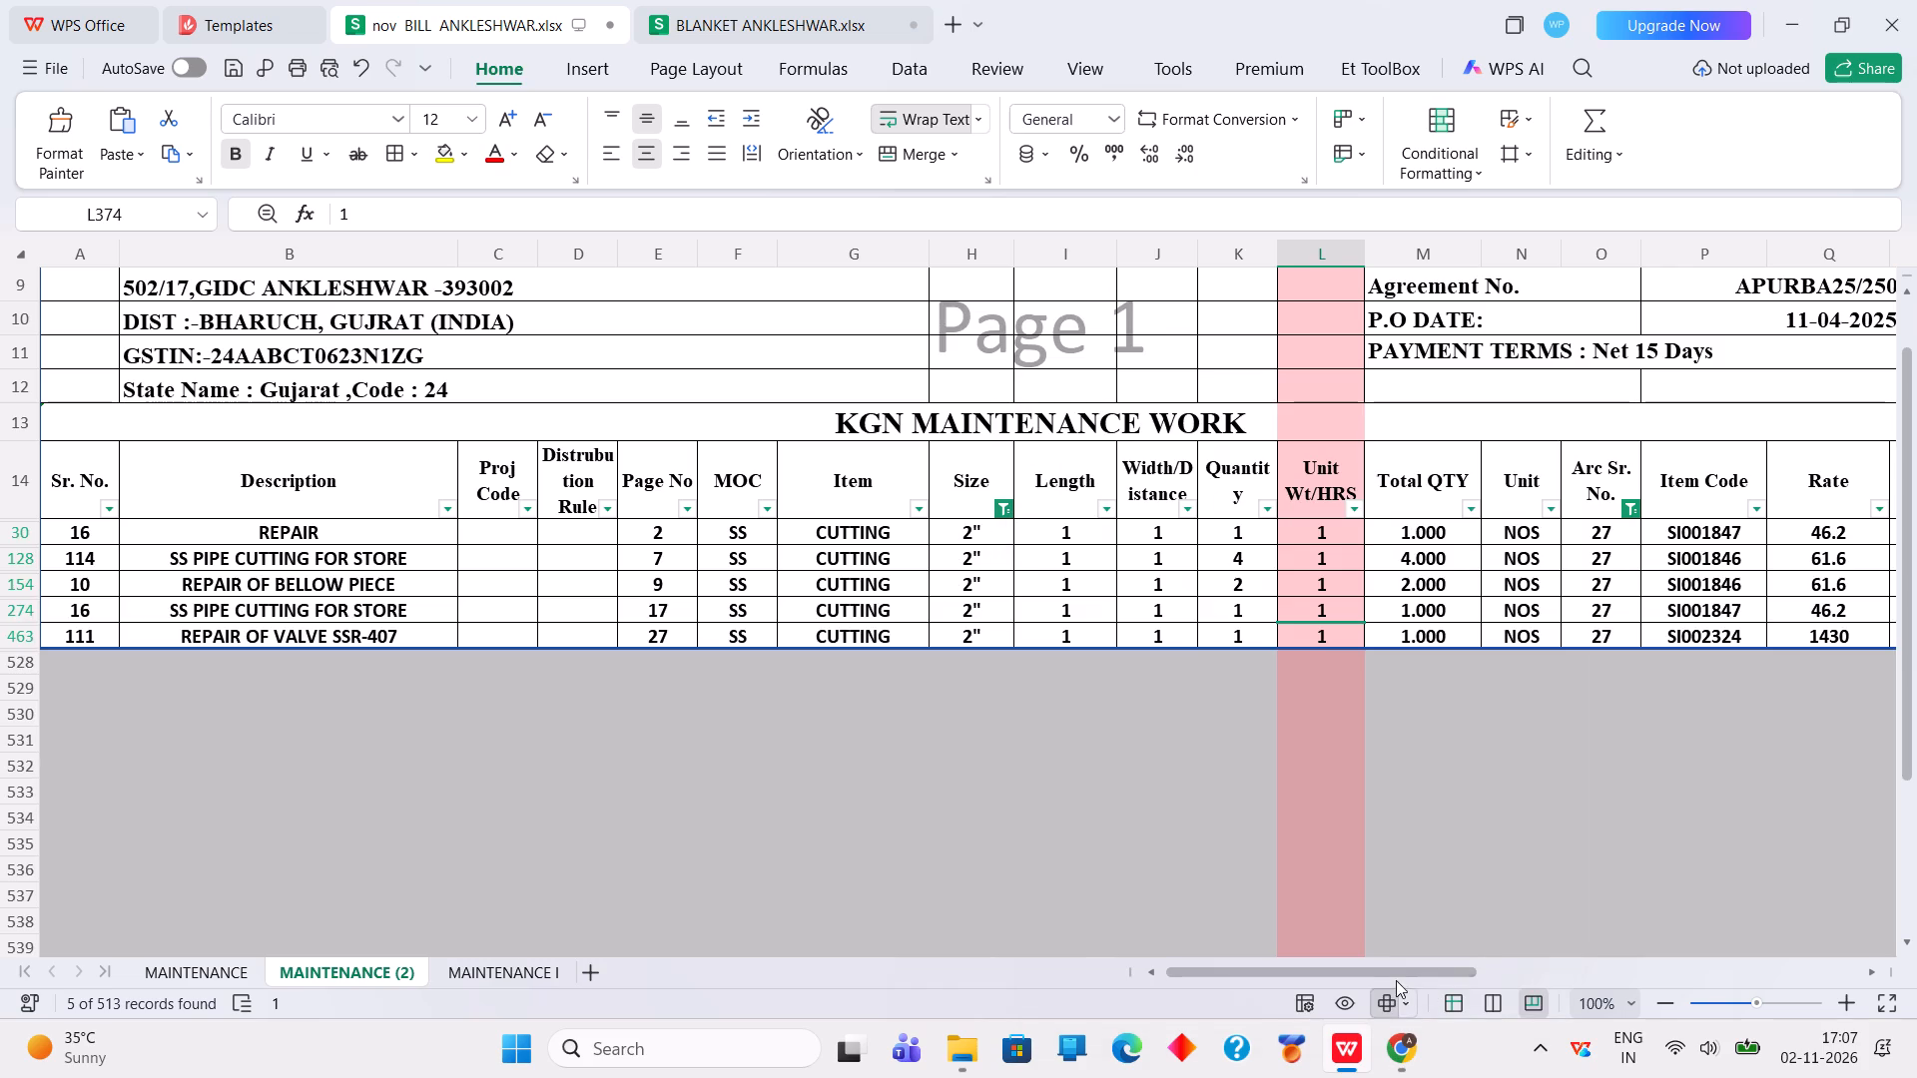
{"action": "left_click_drag", "start_coordinate": [1333, 969], "coordinate": [1361, 966]}
{"action": "left_click_drag", "start_coordinate": [1361, 966], "coordinate": [1558, 955]}
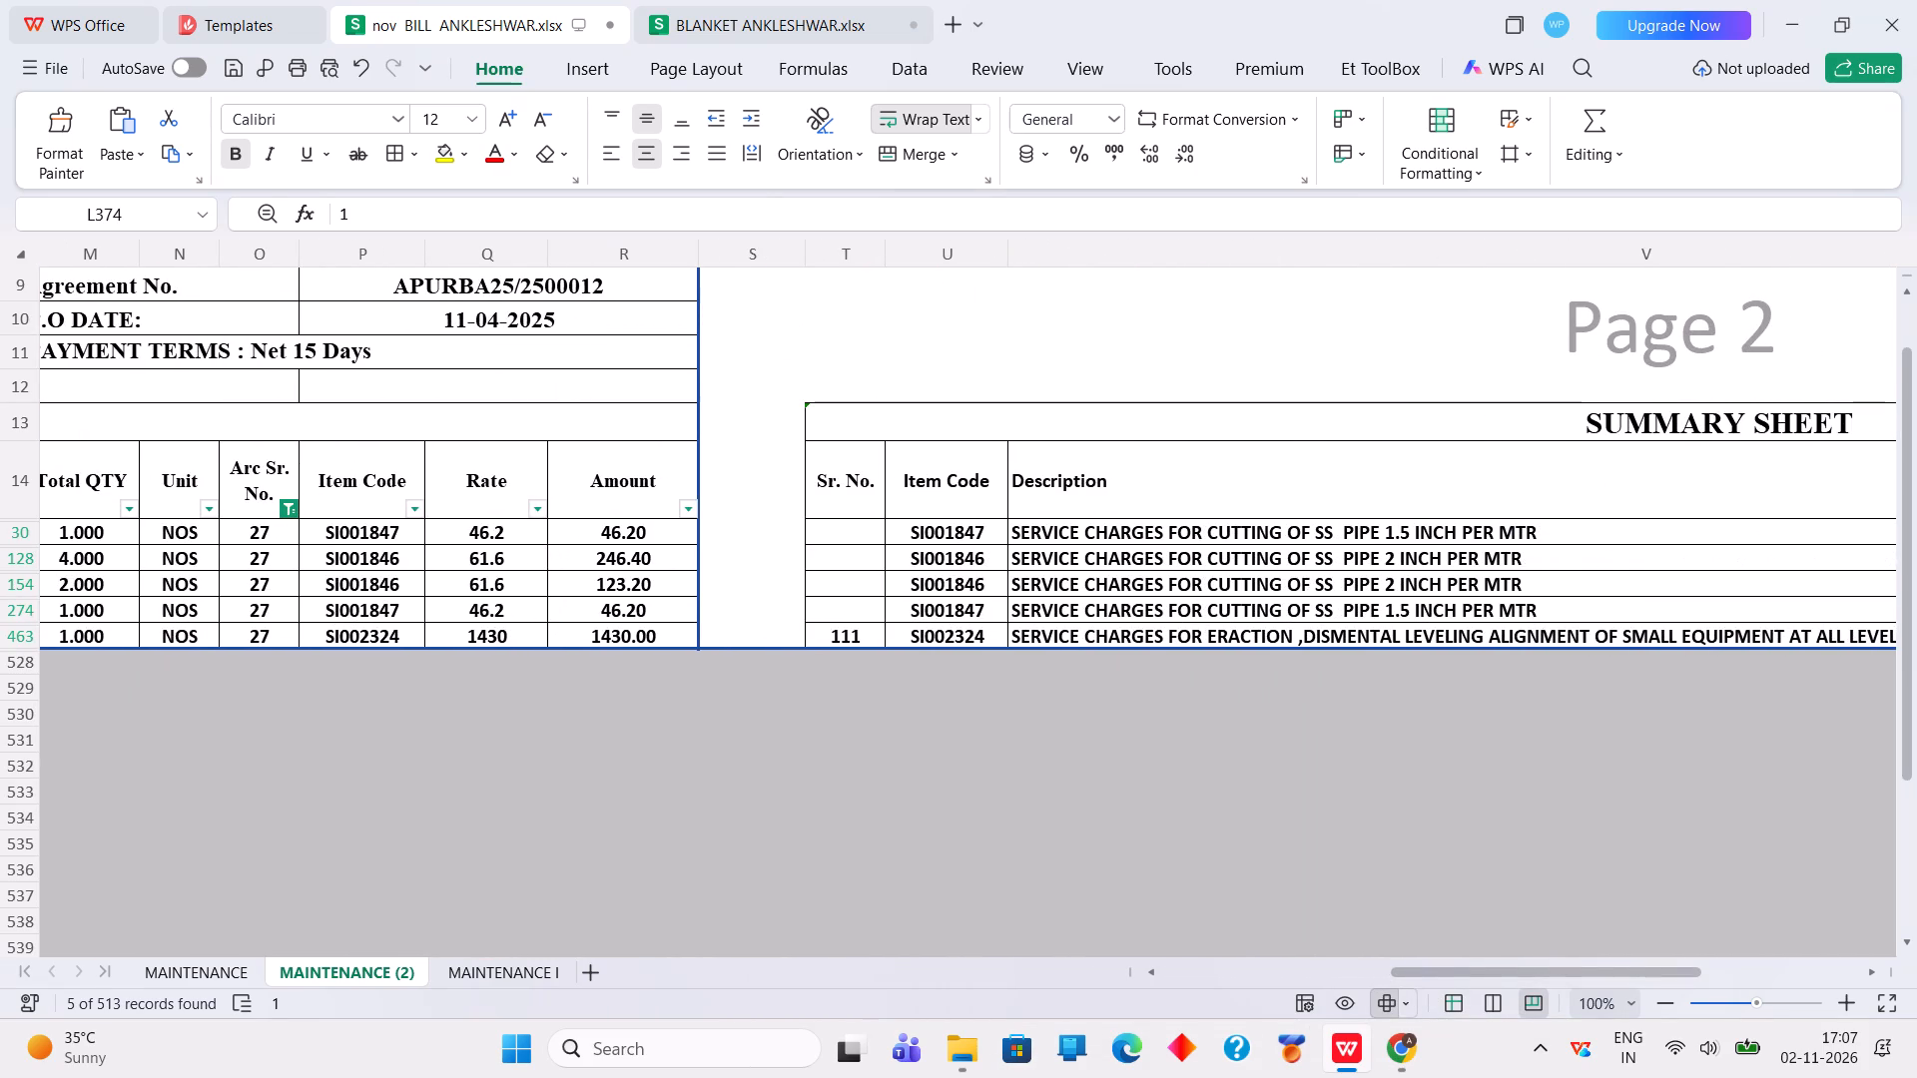
Copy row 128's cells from Arc Sr. No. through summary Price (SI001846, 61.6) and paste them onto row 30.
{"action": "left_click_drag", "start_coordinate": [282, 555], "coordinate": [851, 554]}
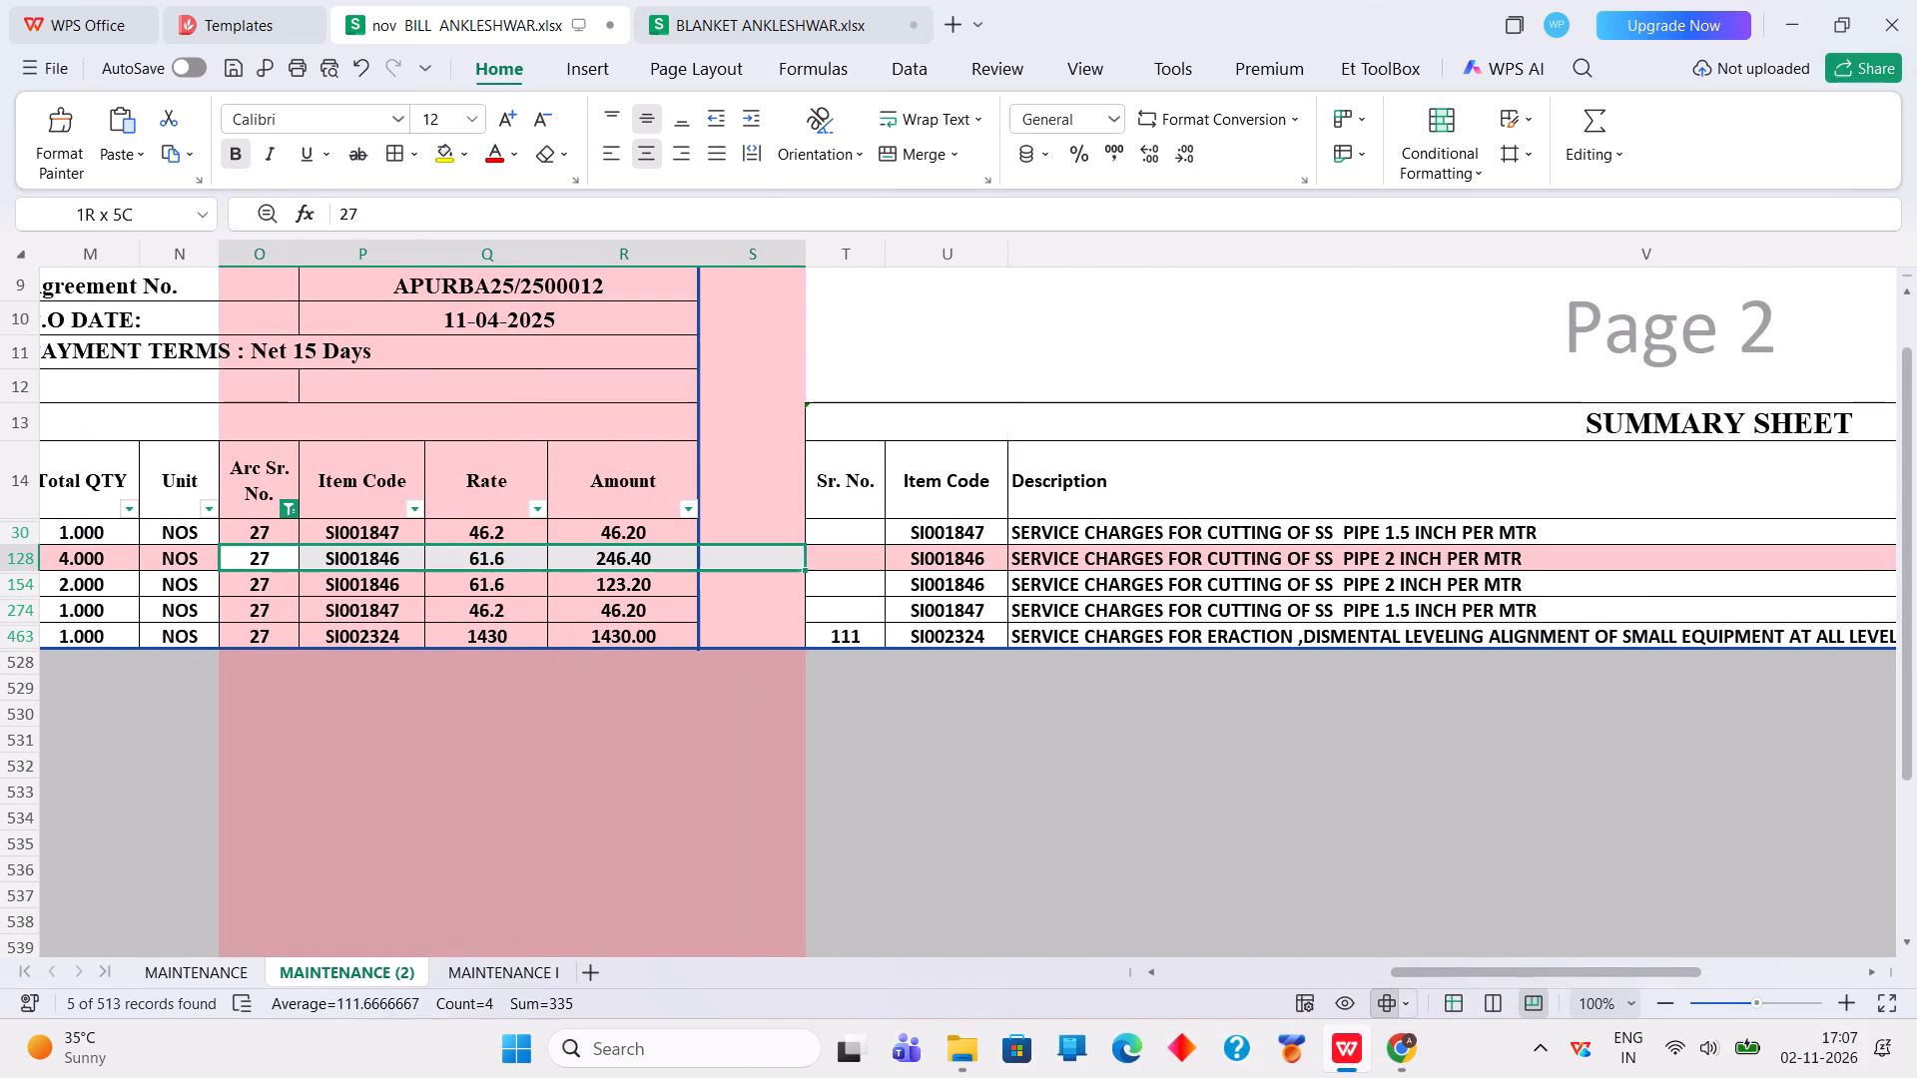
{"action": "left_click_drag", "start_coordinate": [851, 554], "coordinate": [1916, 560]}
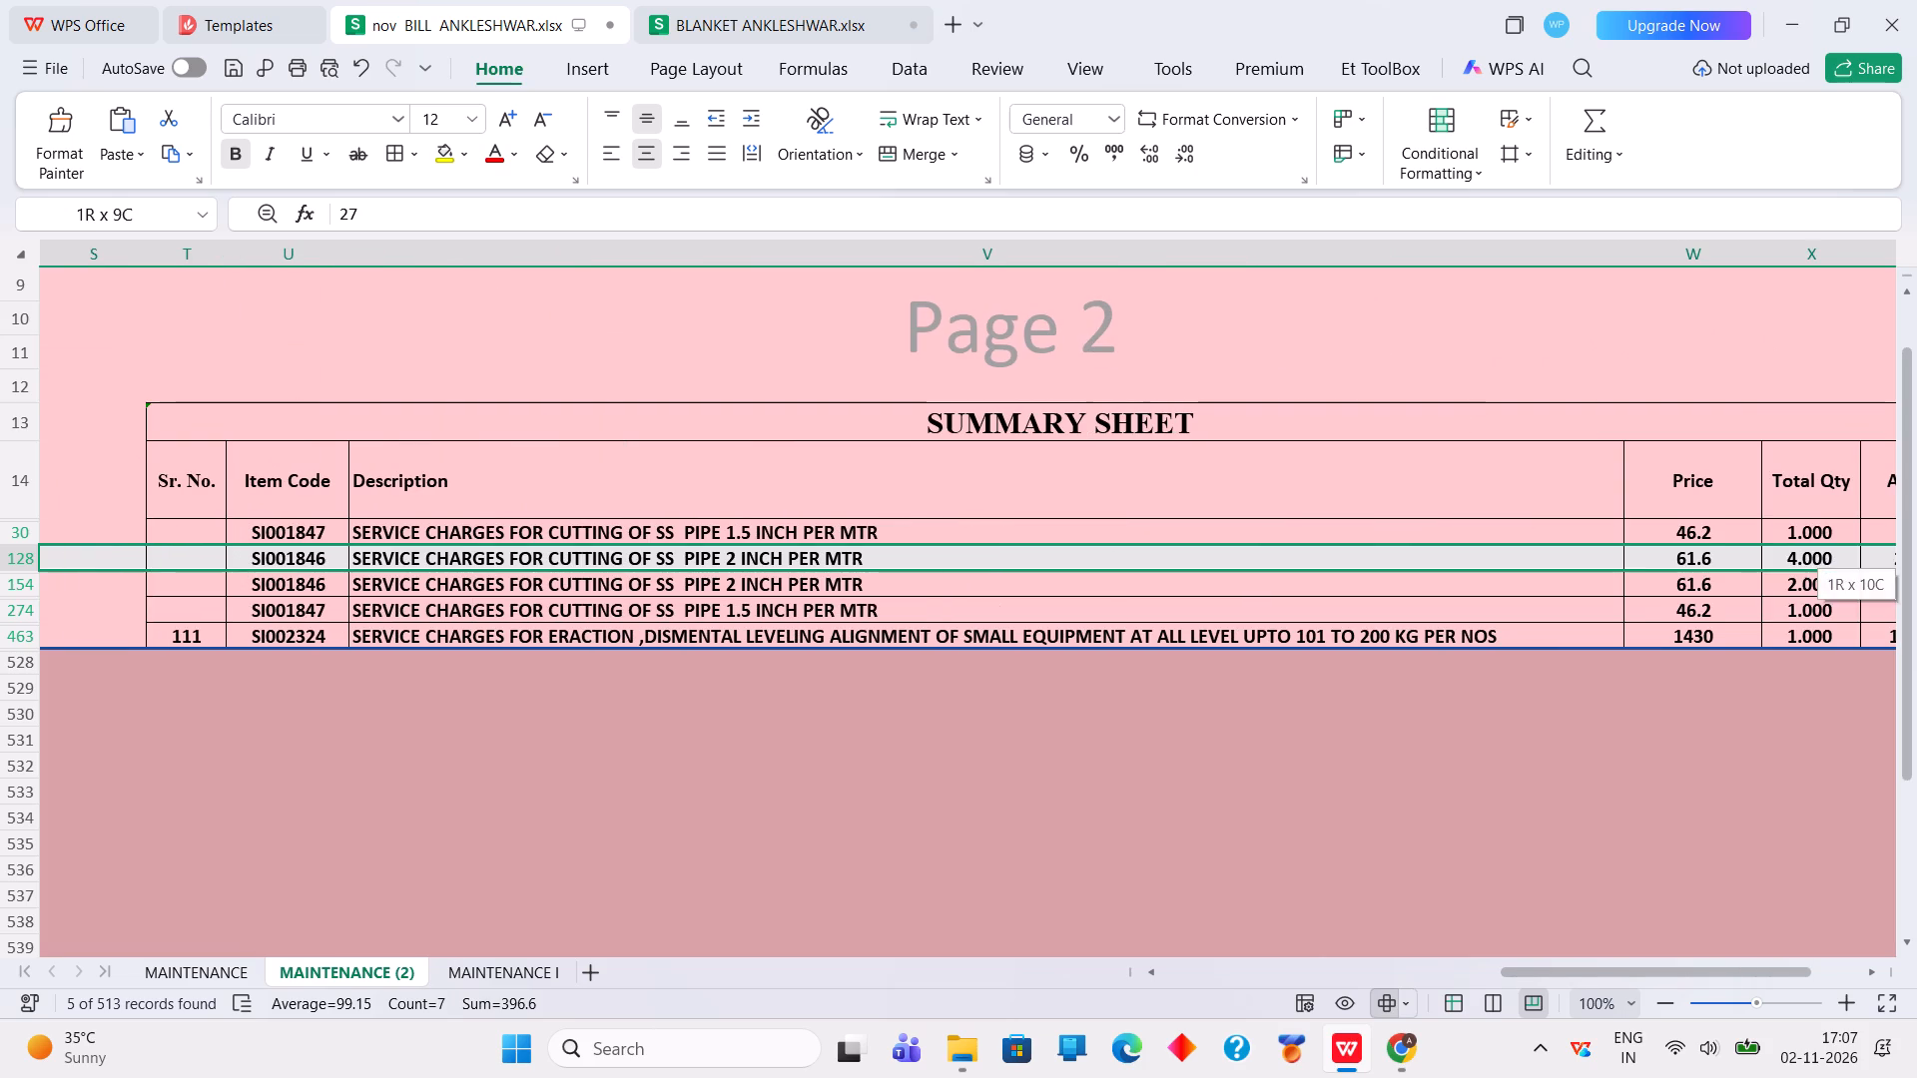
{"action": "left_click_drag", "start_coordinate": [1916, 560], "coordinate": [1724, 563]}
{"action": "right_click", "coordinate": [1724, 563]}
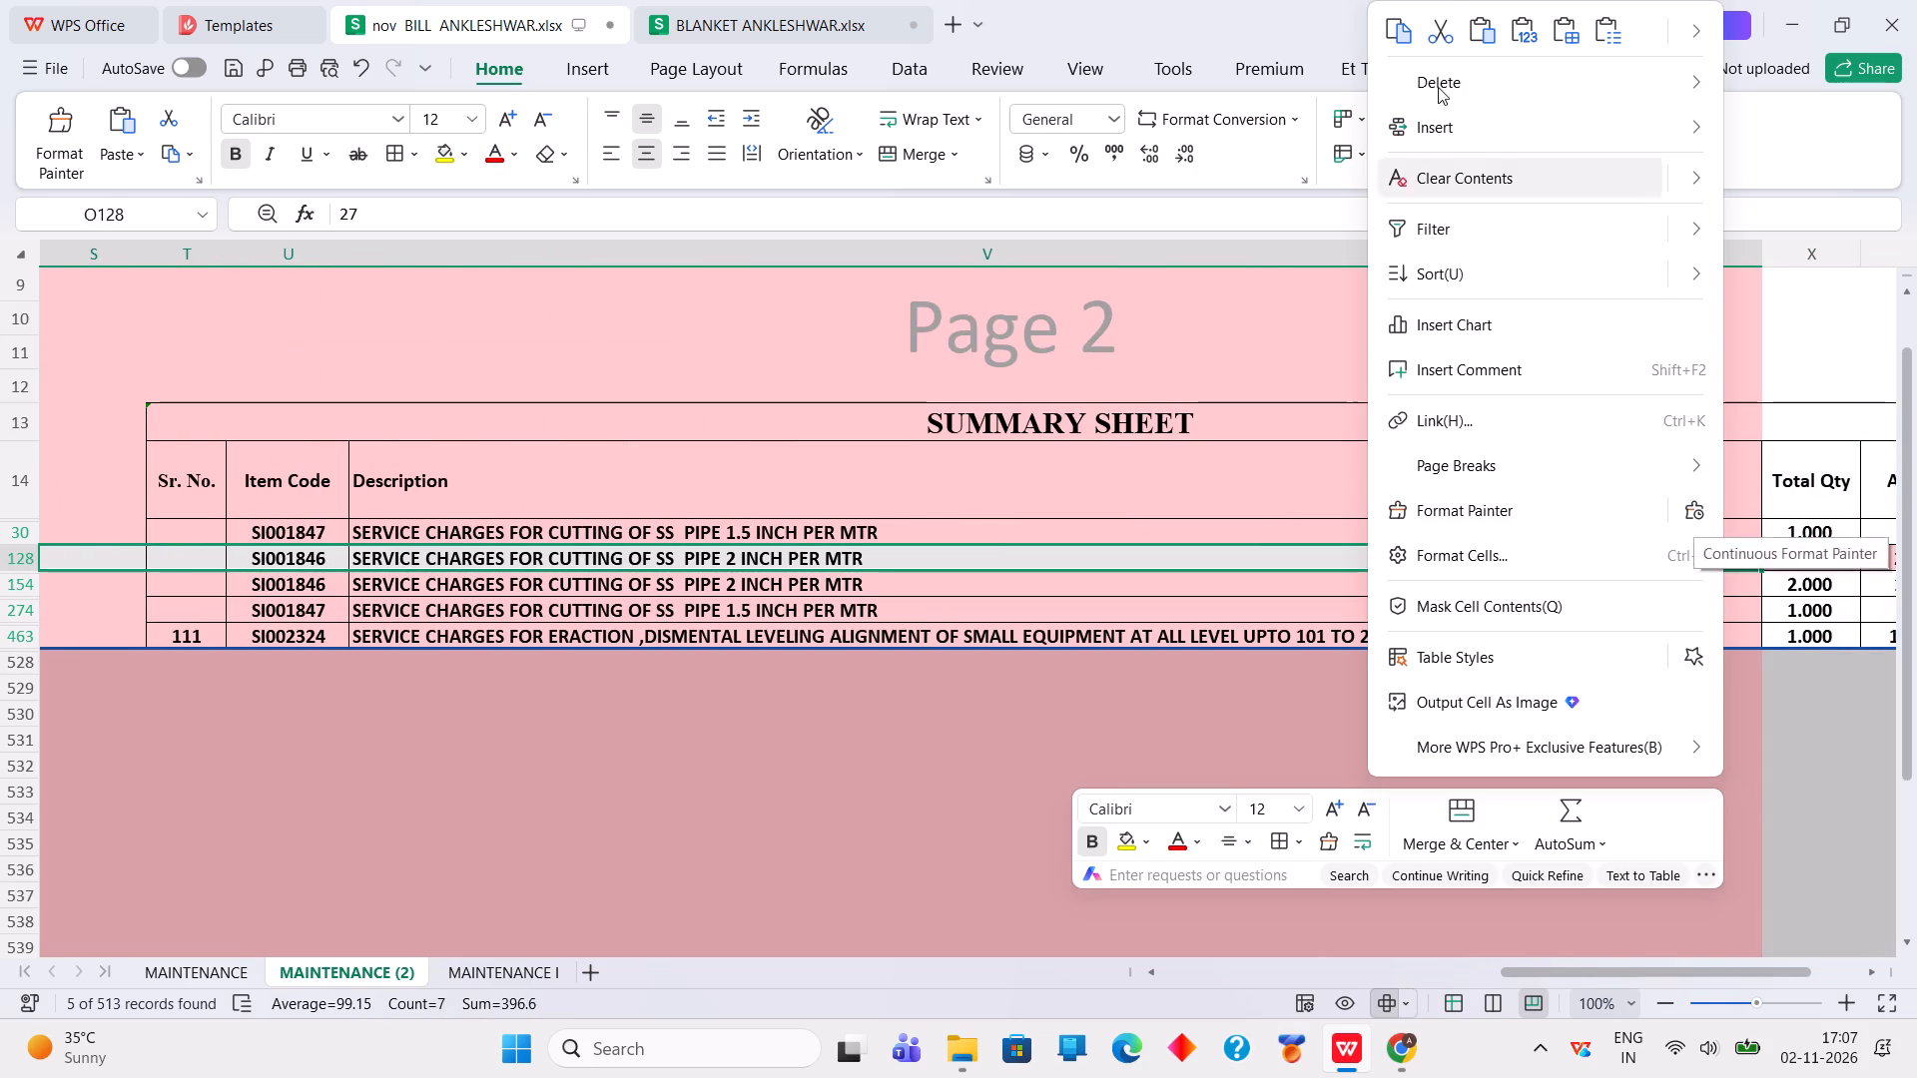
{"action": "left_click", "coordinate": [1403, 31]}
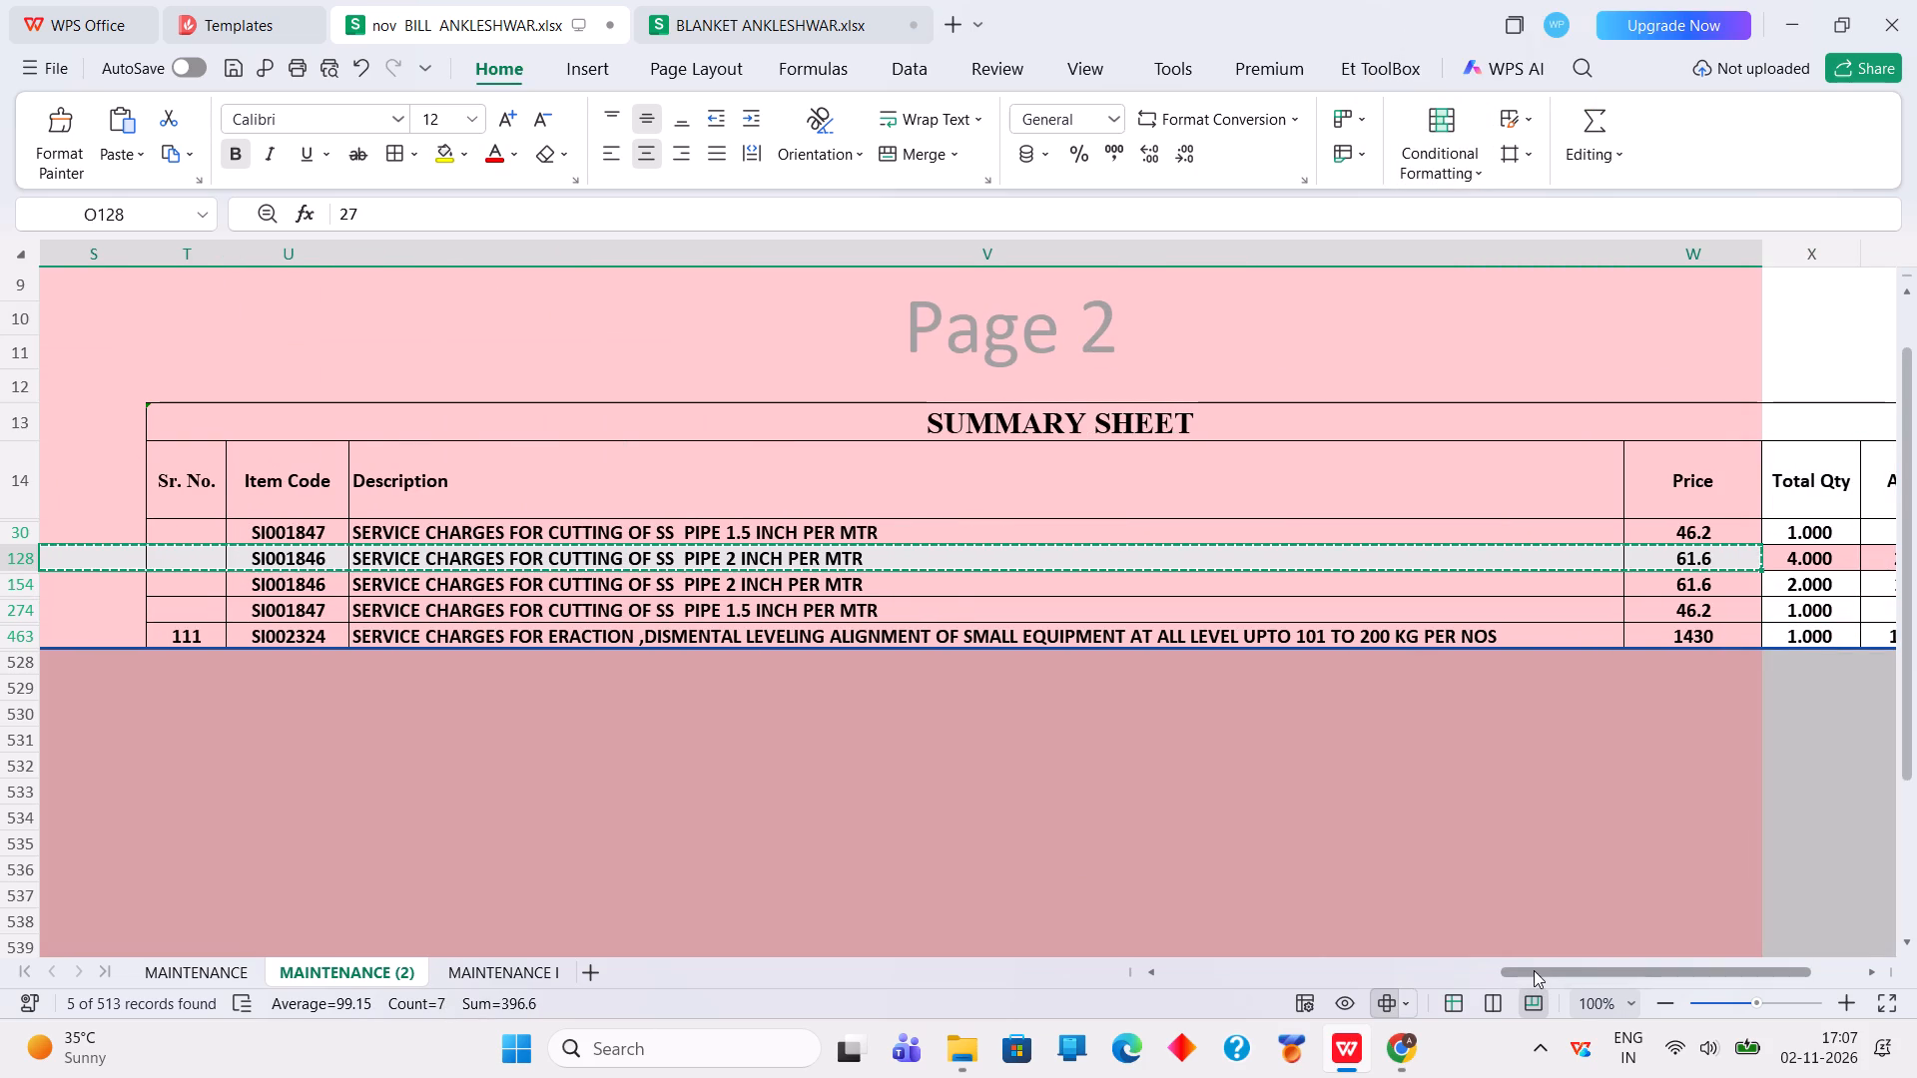
{"action": "left_click_drag", "start_coordinate": [1532, 968], "coordinate": [1313, 987]}
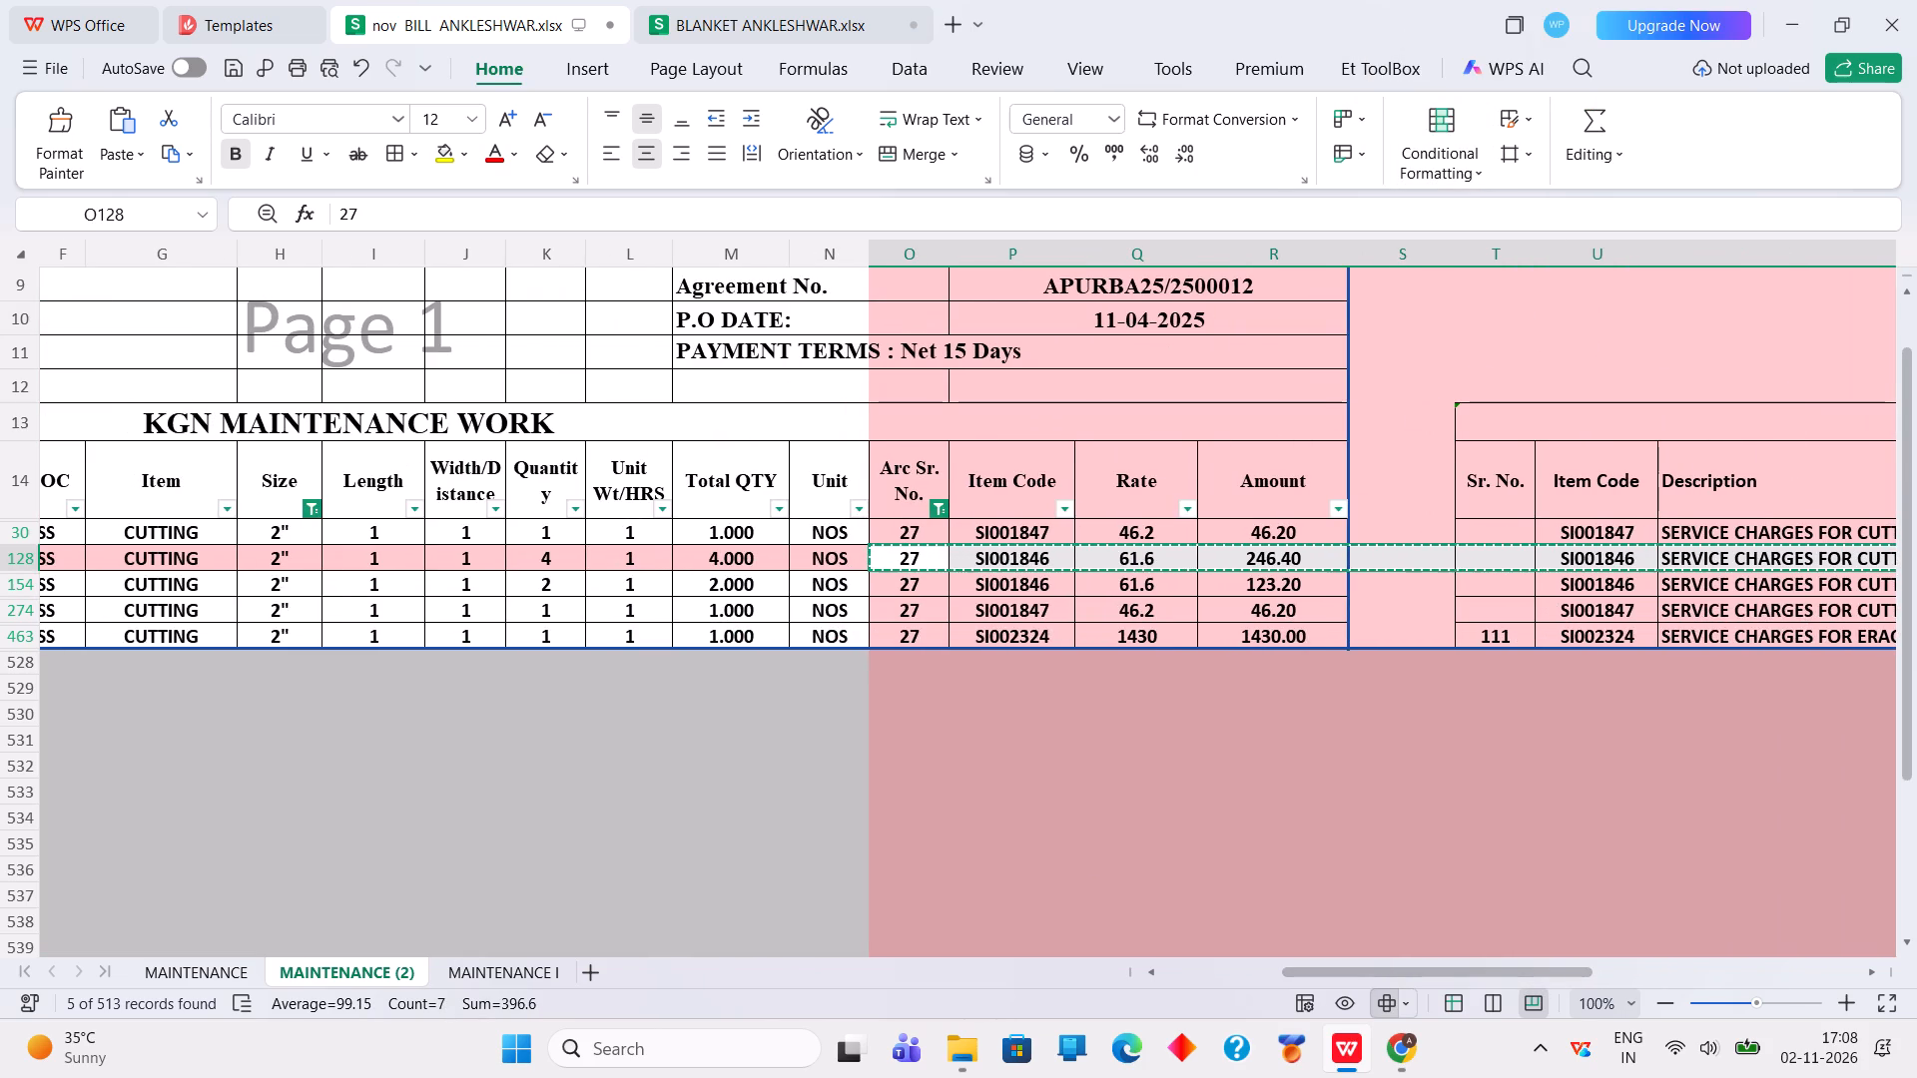
{"action": "right_click", "coordinate": [915, 527]}
{"action": "left_click", "coordinate": [1070, 30]}
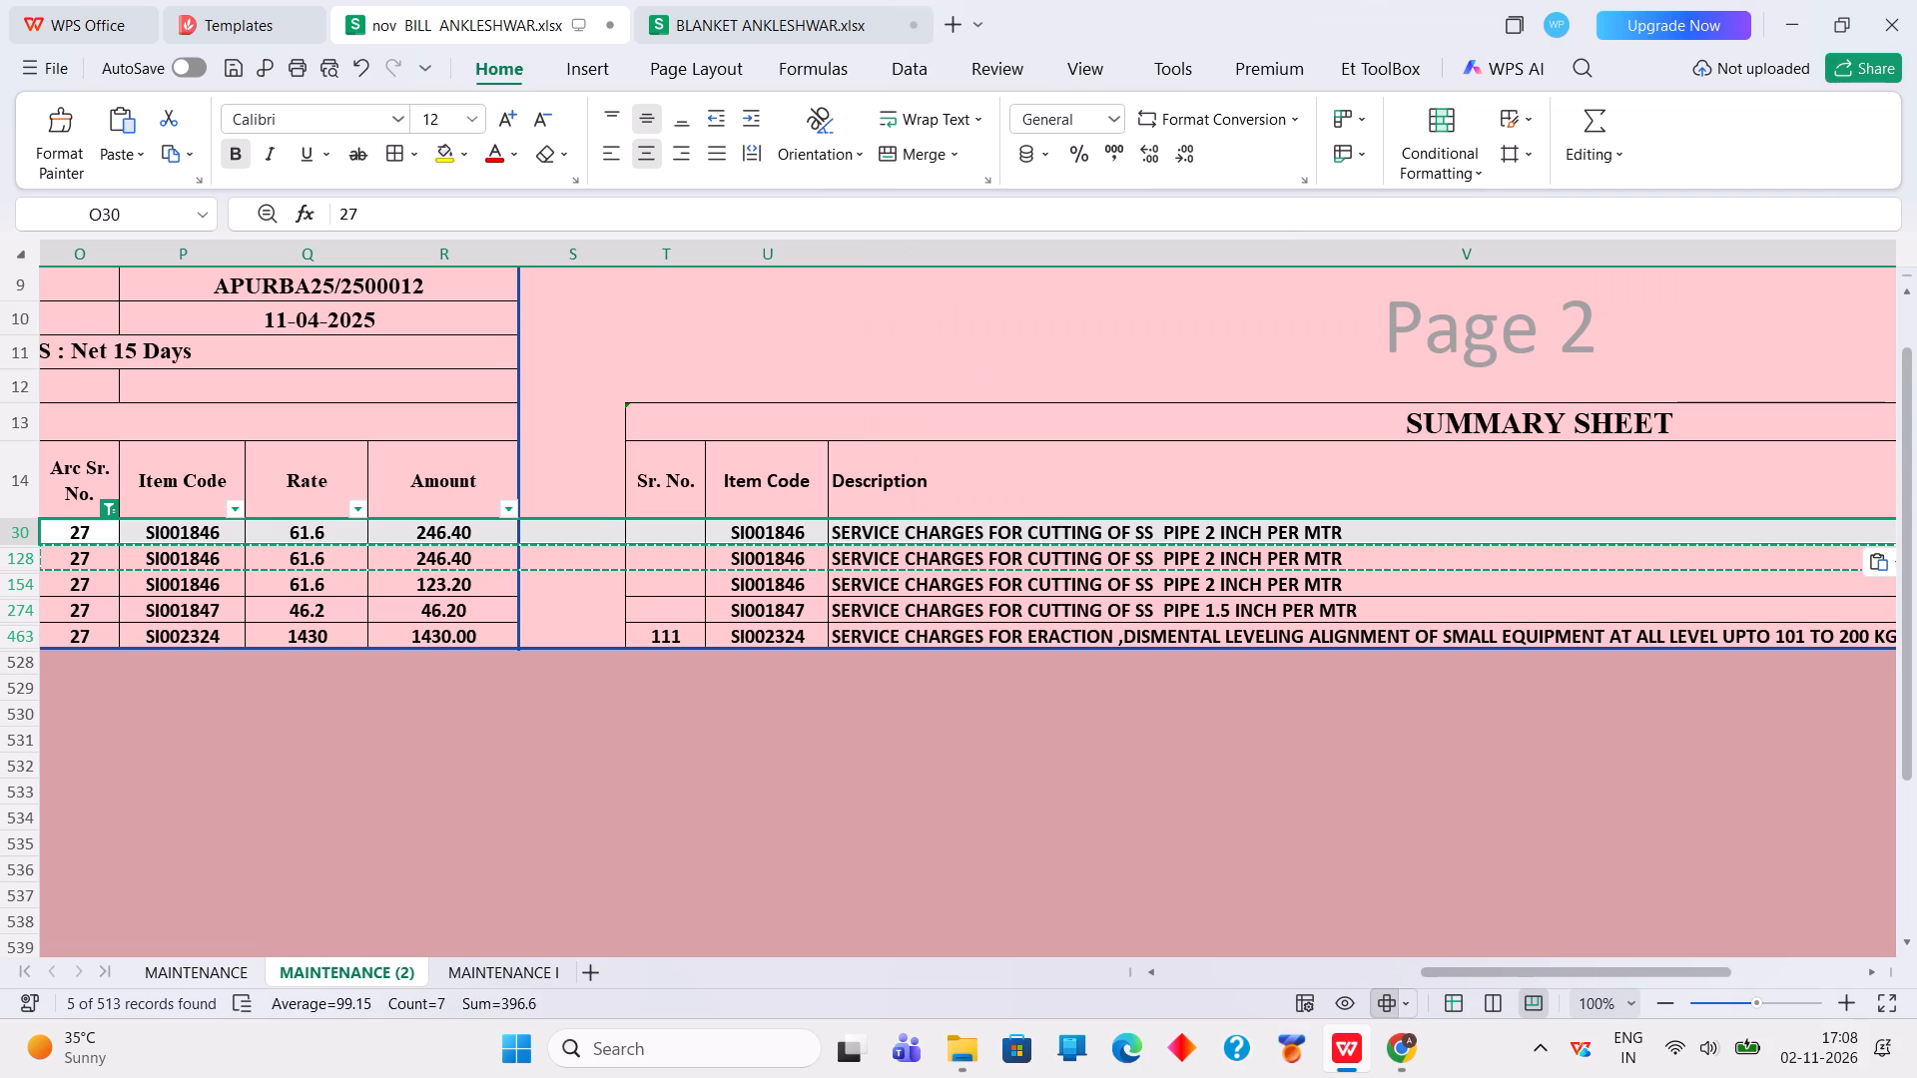
Paste the copied SI001846 2-inch SS pipe cutting data, from Arc Sr. No. onward, onto rows 154, 274 and 463.
{"action": "left_click", "coordinate": [111, 587]}
{"action": "right_click", "coordinate": [110, 587]}
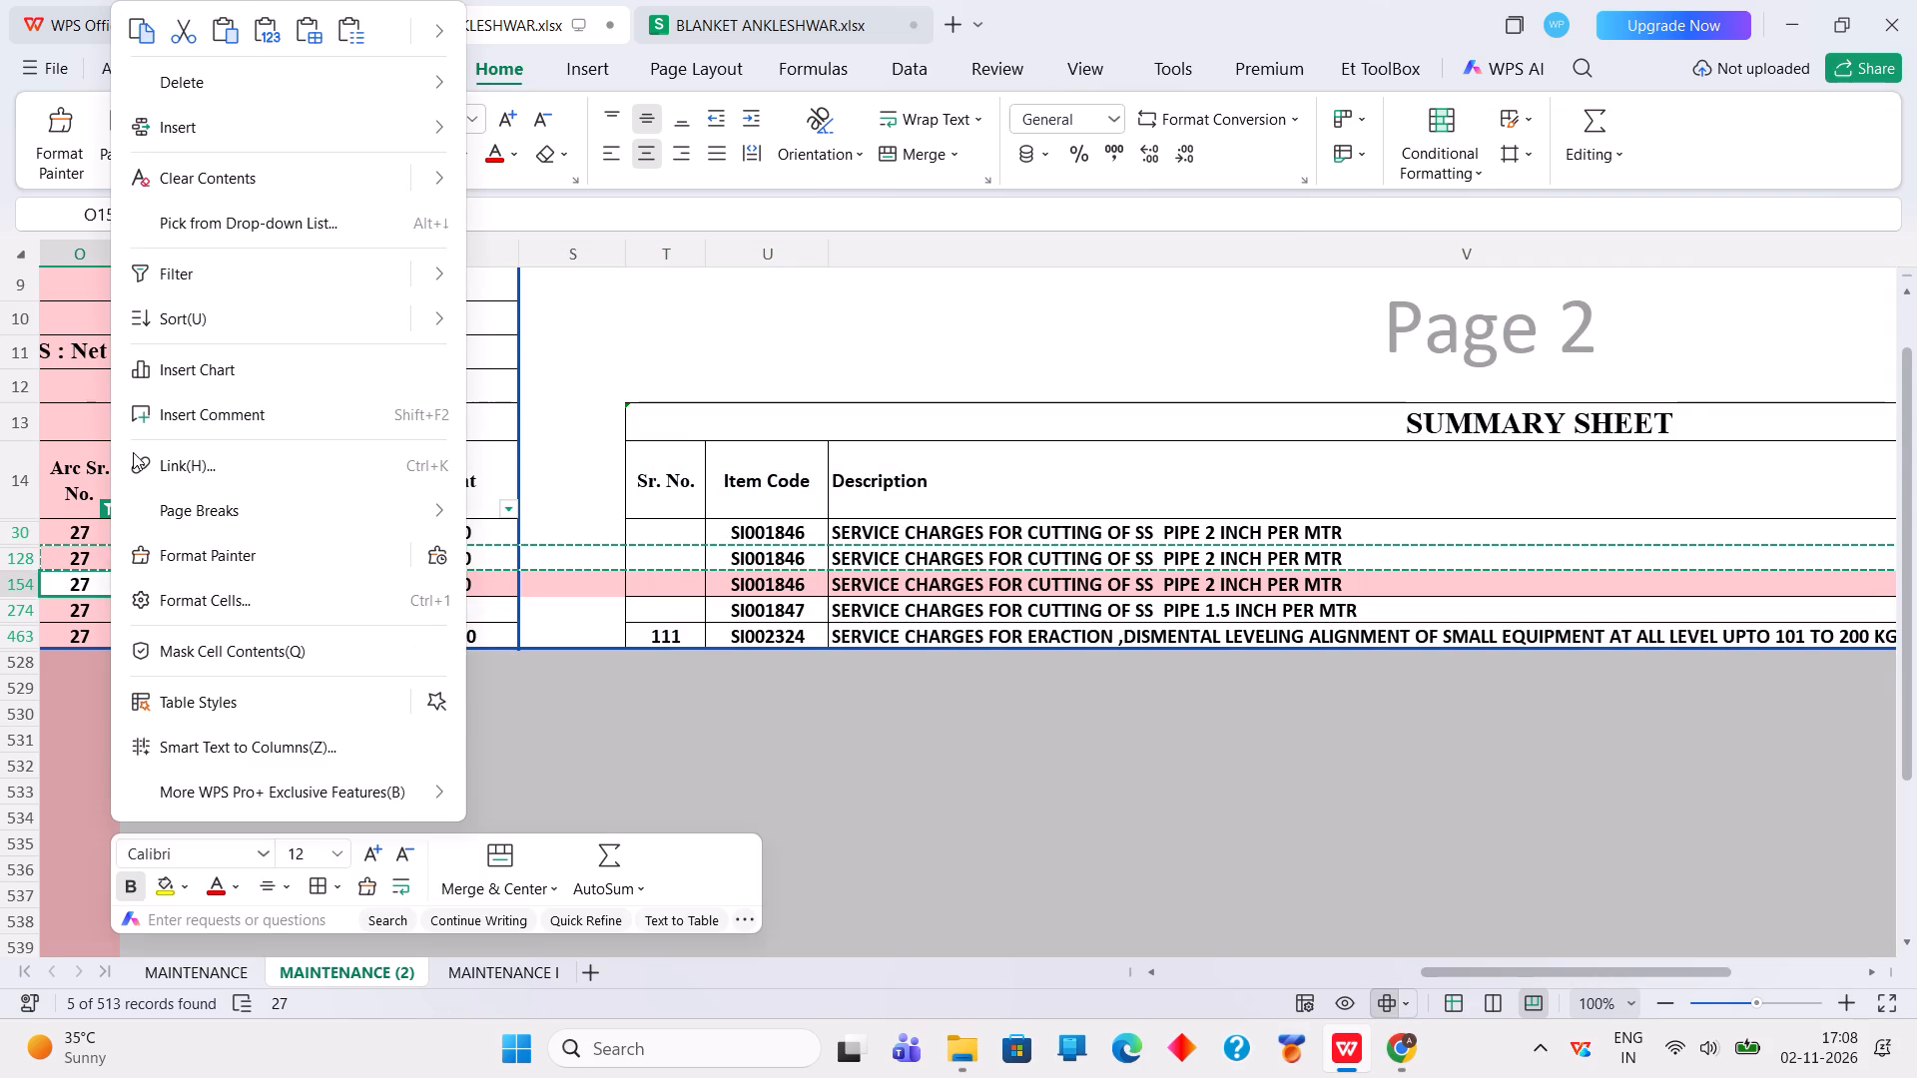
{"action": "left_click", "coordinate": [234, 29]}
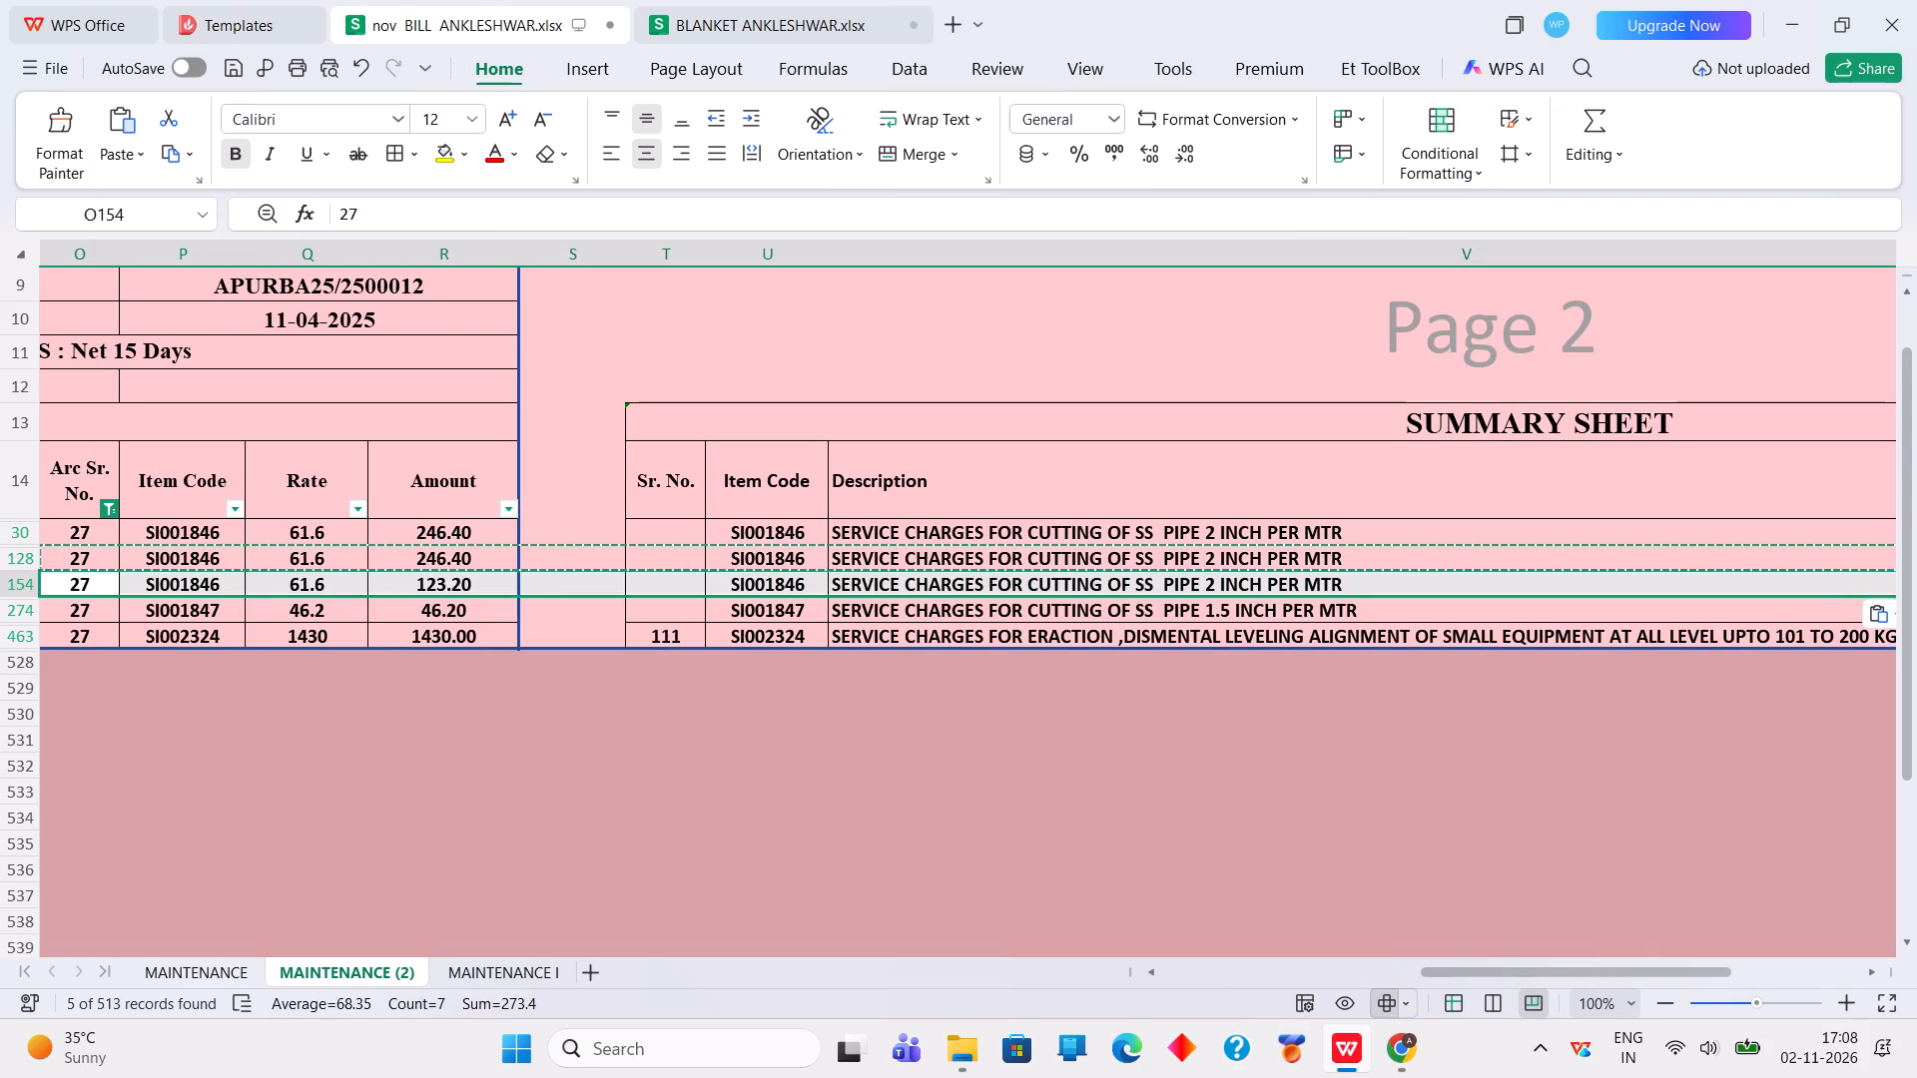
{"action": "left_click", "coordinate": [86, 606]}
{"action": "right_click", "coordinate": [86, 606]}
{"action": "left_click", "coordinate": [216, 27]}
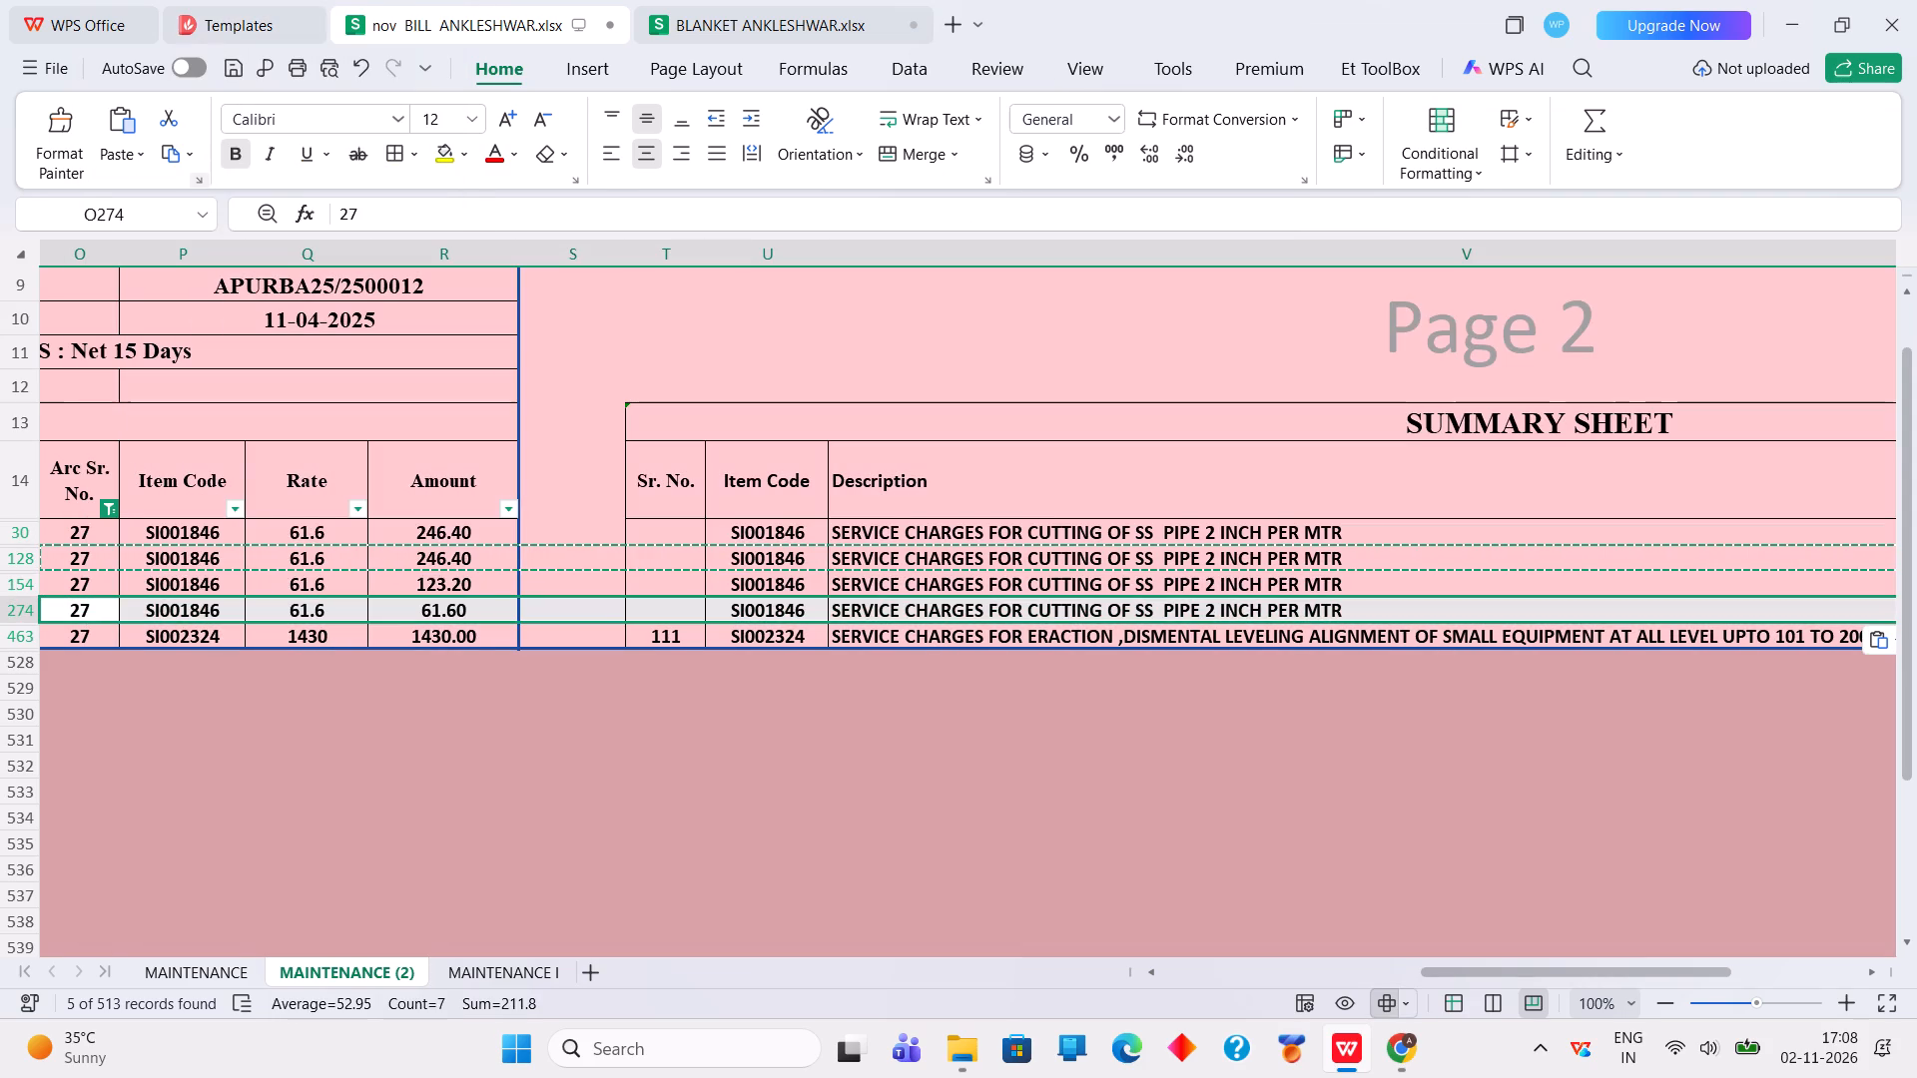
{"action": "left_click", "coordinate": [98, 637]}
{"action": "right_click", "coordinate": [96, 637]}
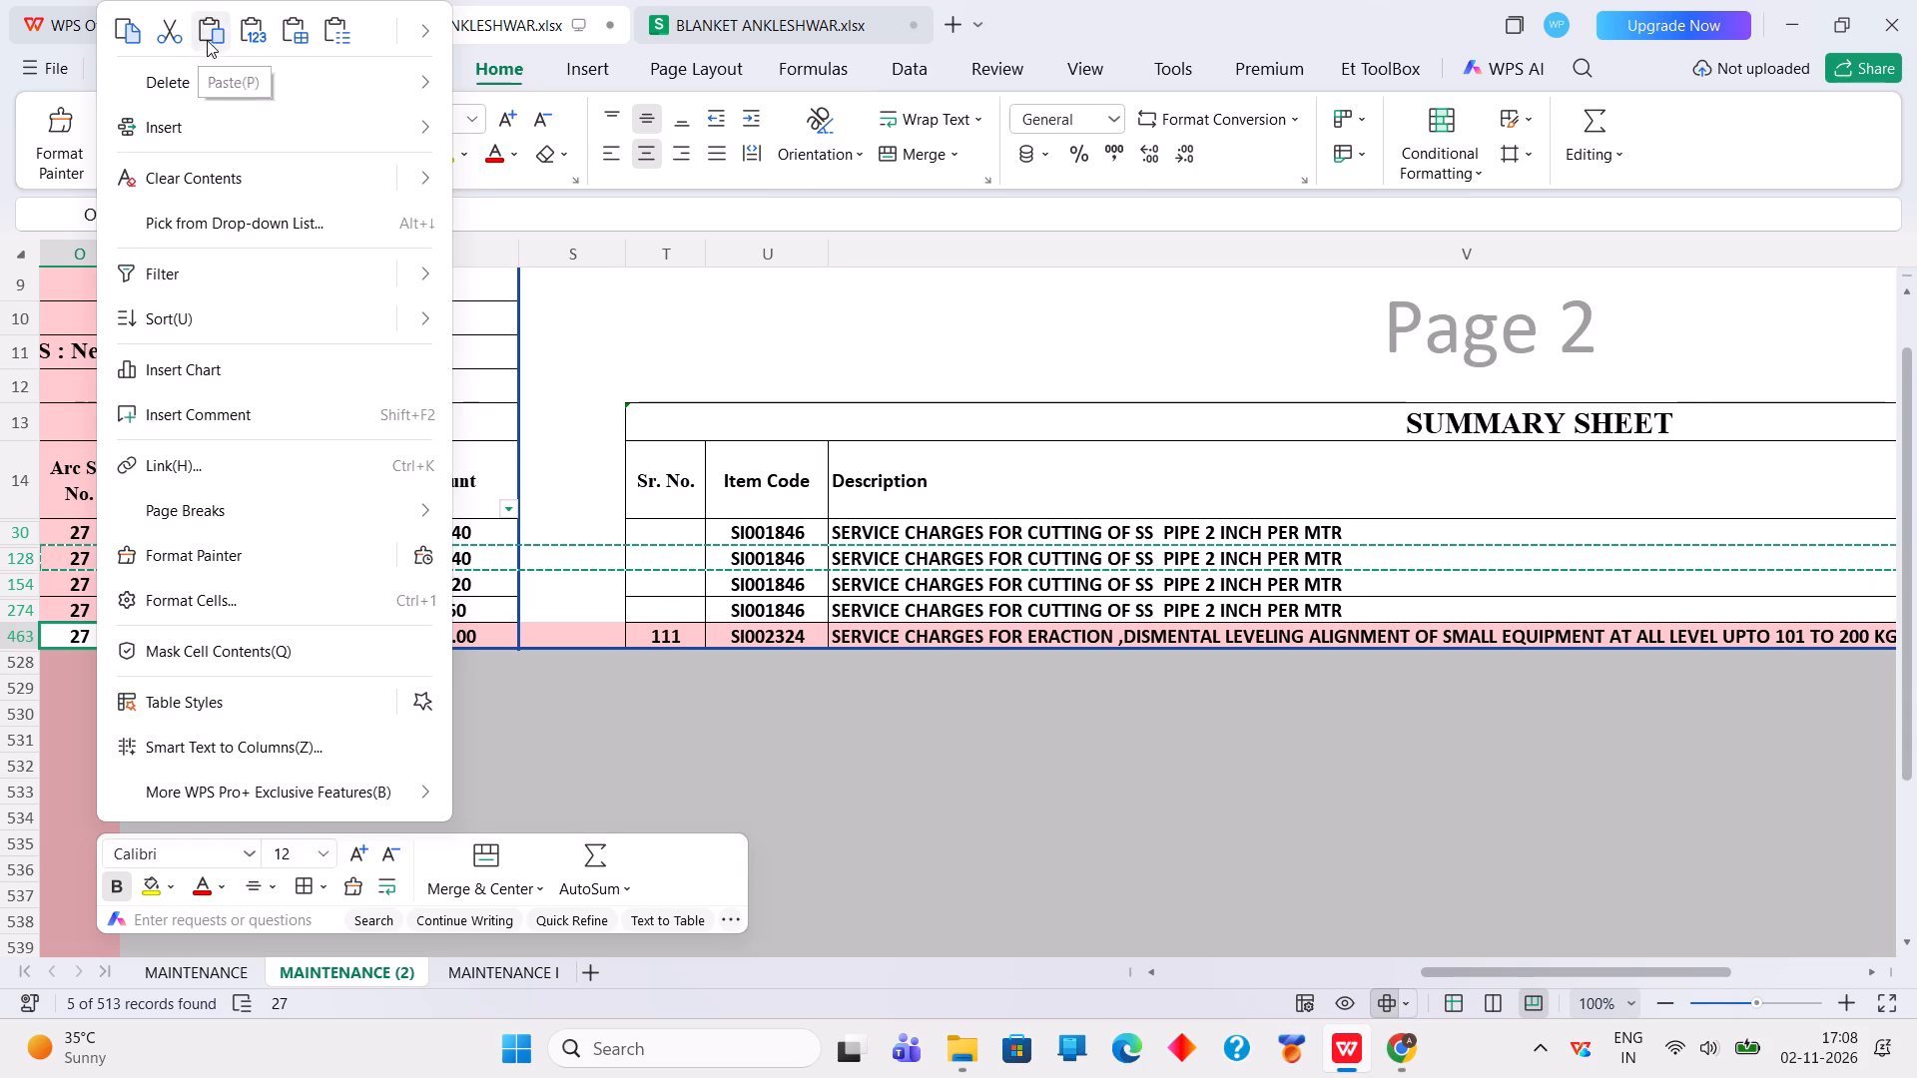
{"action": "left_click", "coordinate": [208, 38]}
Switch the Size filter to 3" only and compare the arc code 27 cutting row's item code and rate with its summary description.
{"action": "left_click_drag", "start_coordinate": [1547, 970], "coordinate": [1522, 970]}
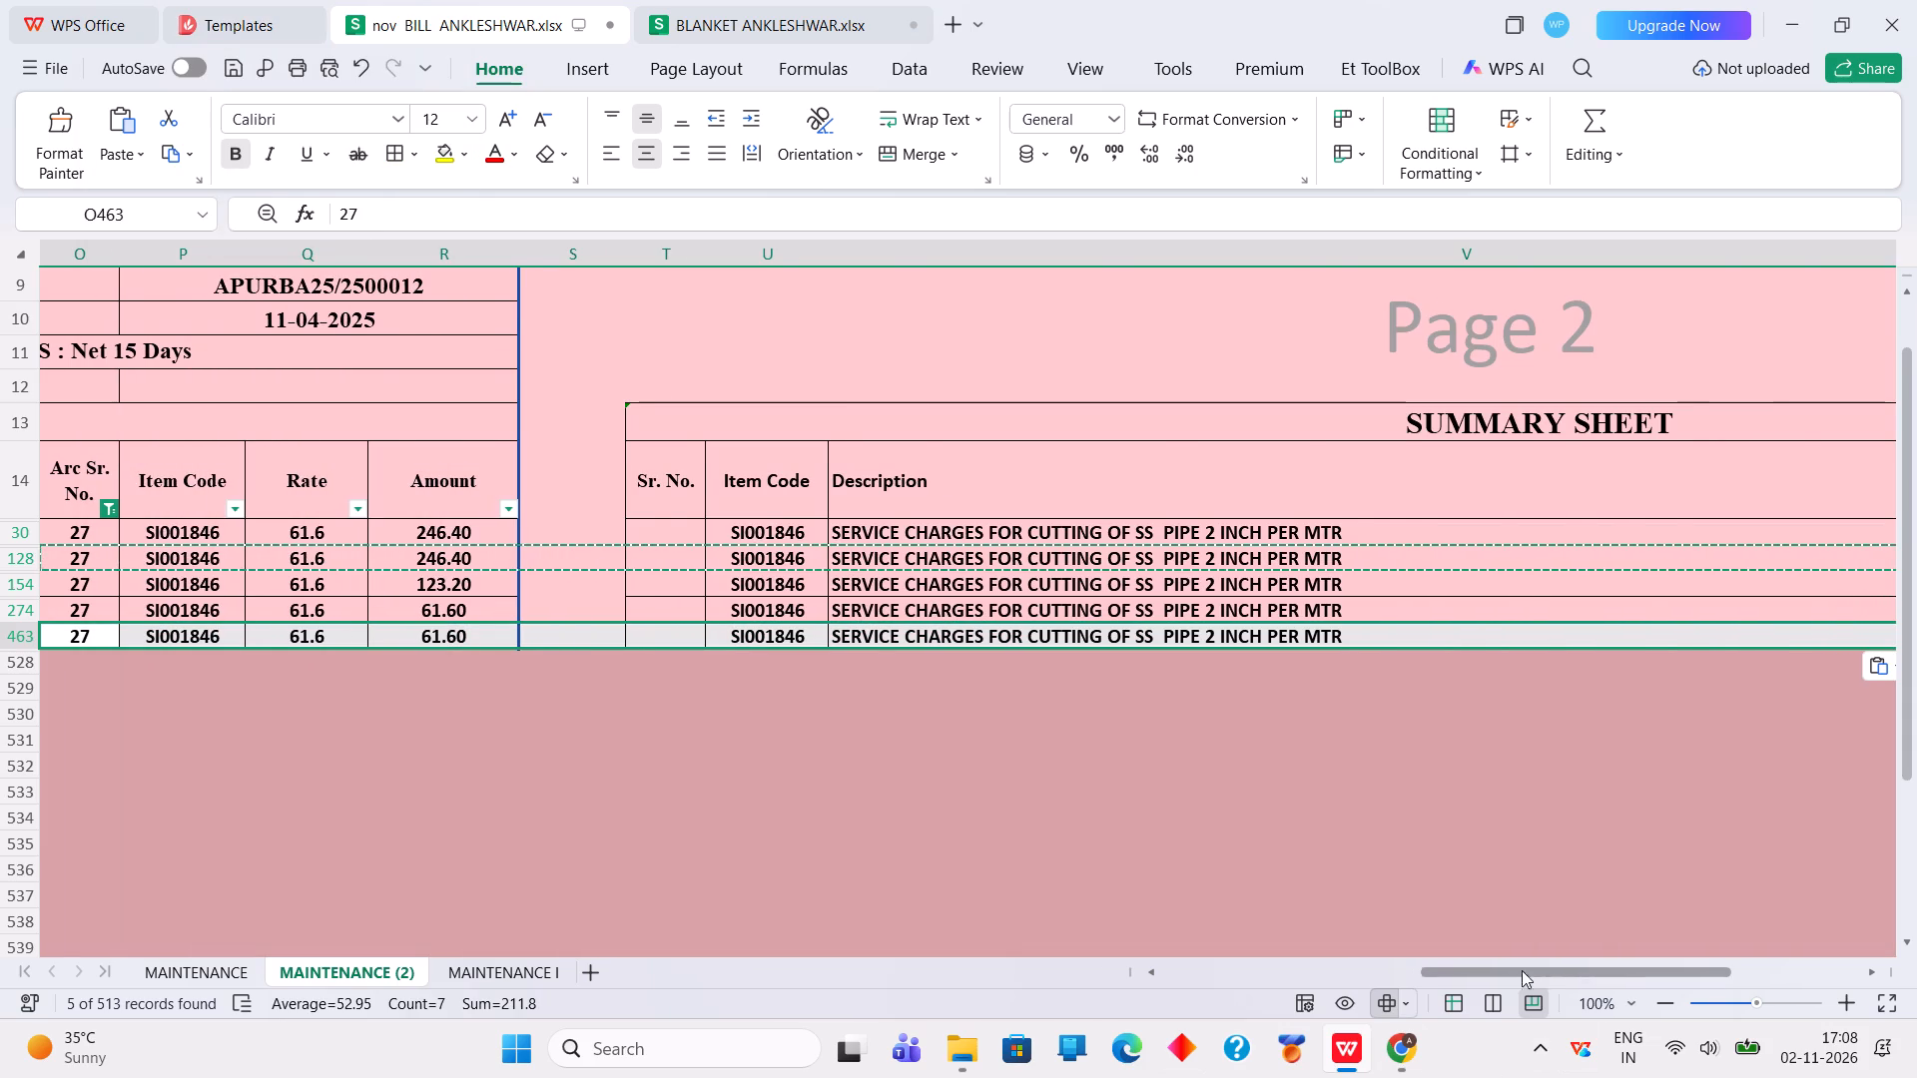
{"action": "left_click_drag", "start_coordinate": [1522, 970], "coordinate": [1219, 990]}
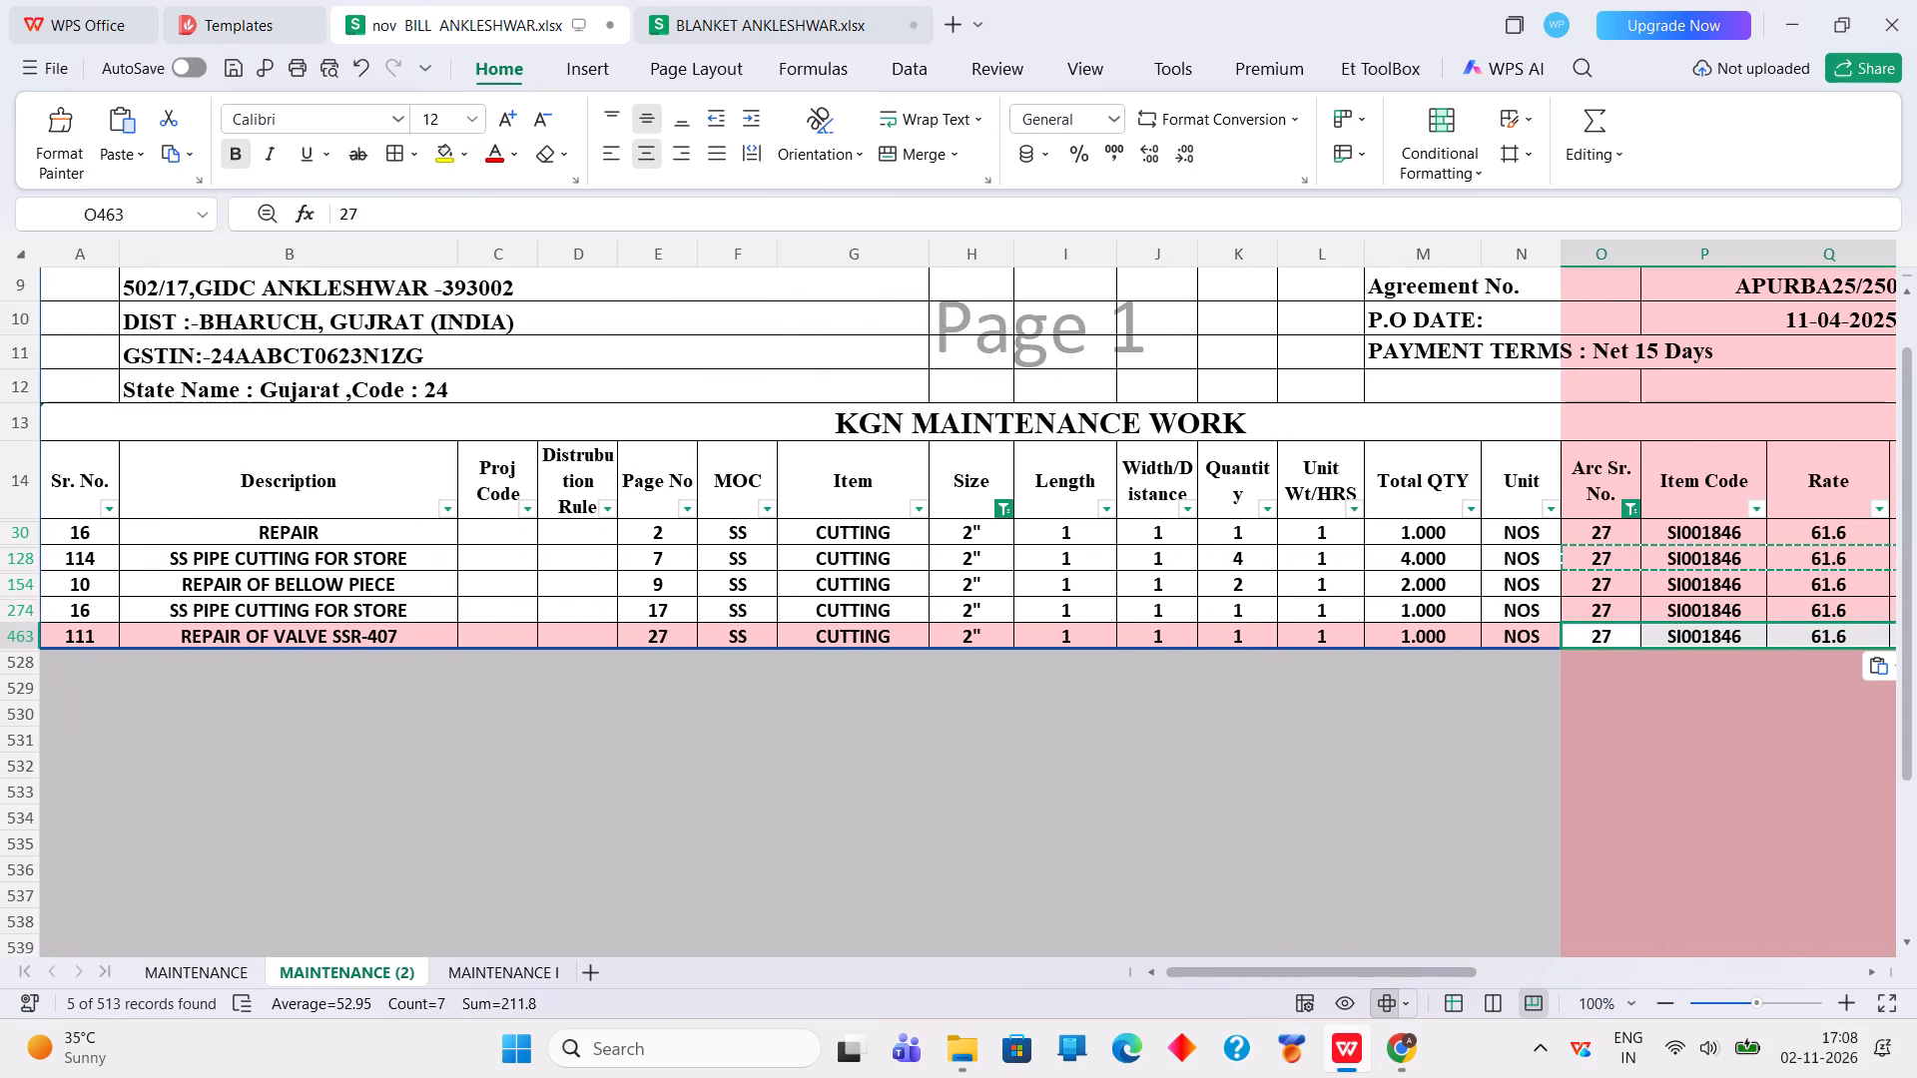
{"action": "left_click", "coordinate": [1007, 514]}
{"action": "left_click", "coordinate": [1056, 651]}
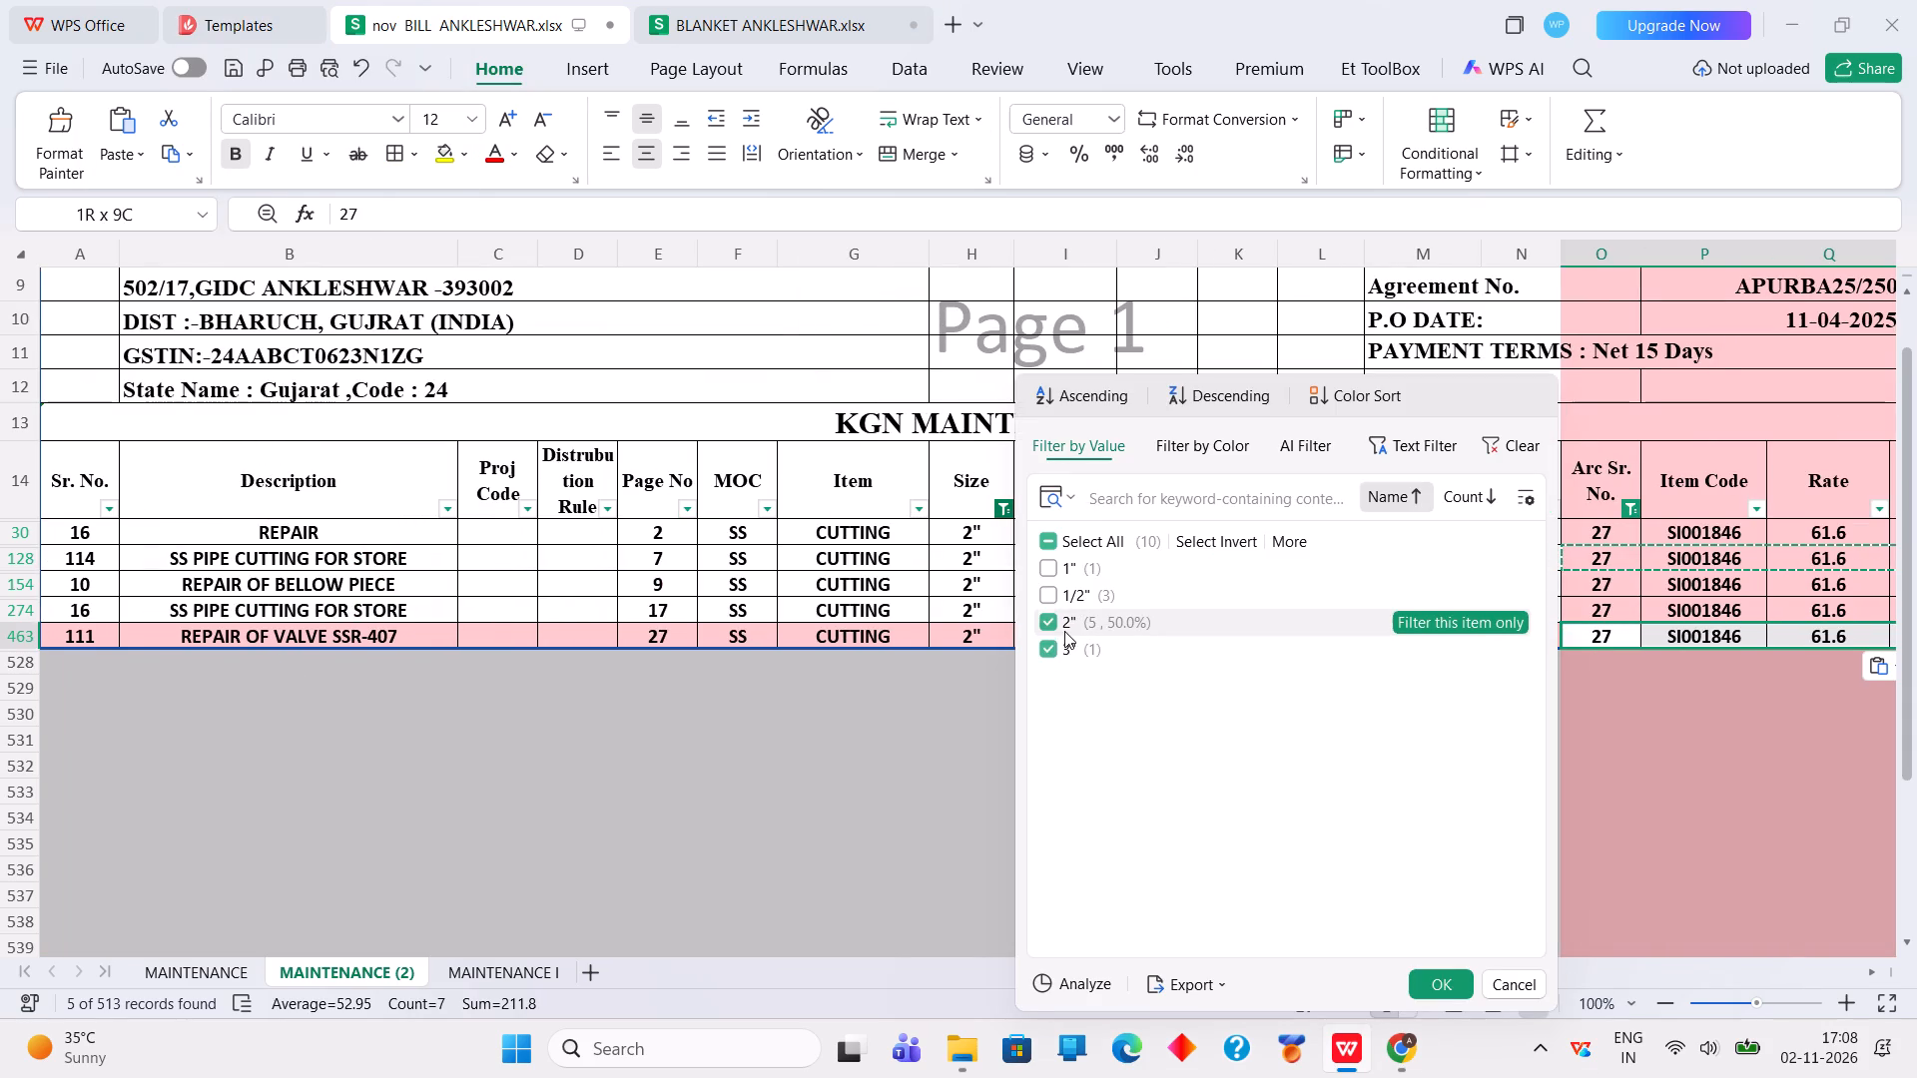
{"action": "left_click", "coordinate": [1064, 628]}
{"action": "left_click", "coordinate": [1437, 981]}
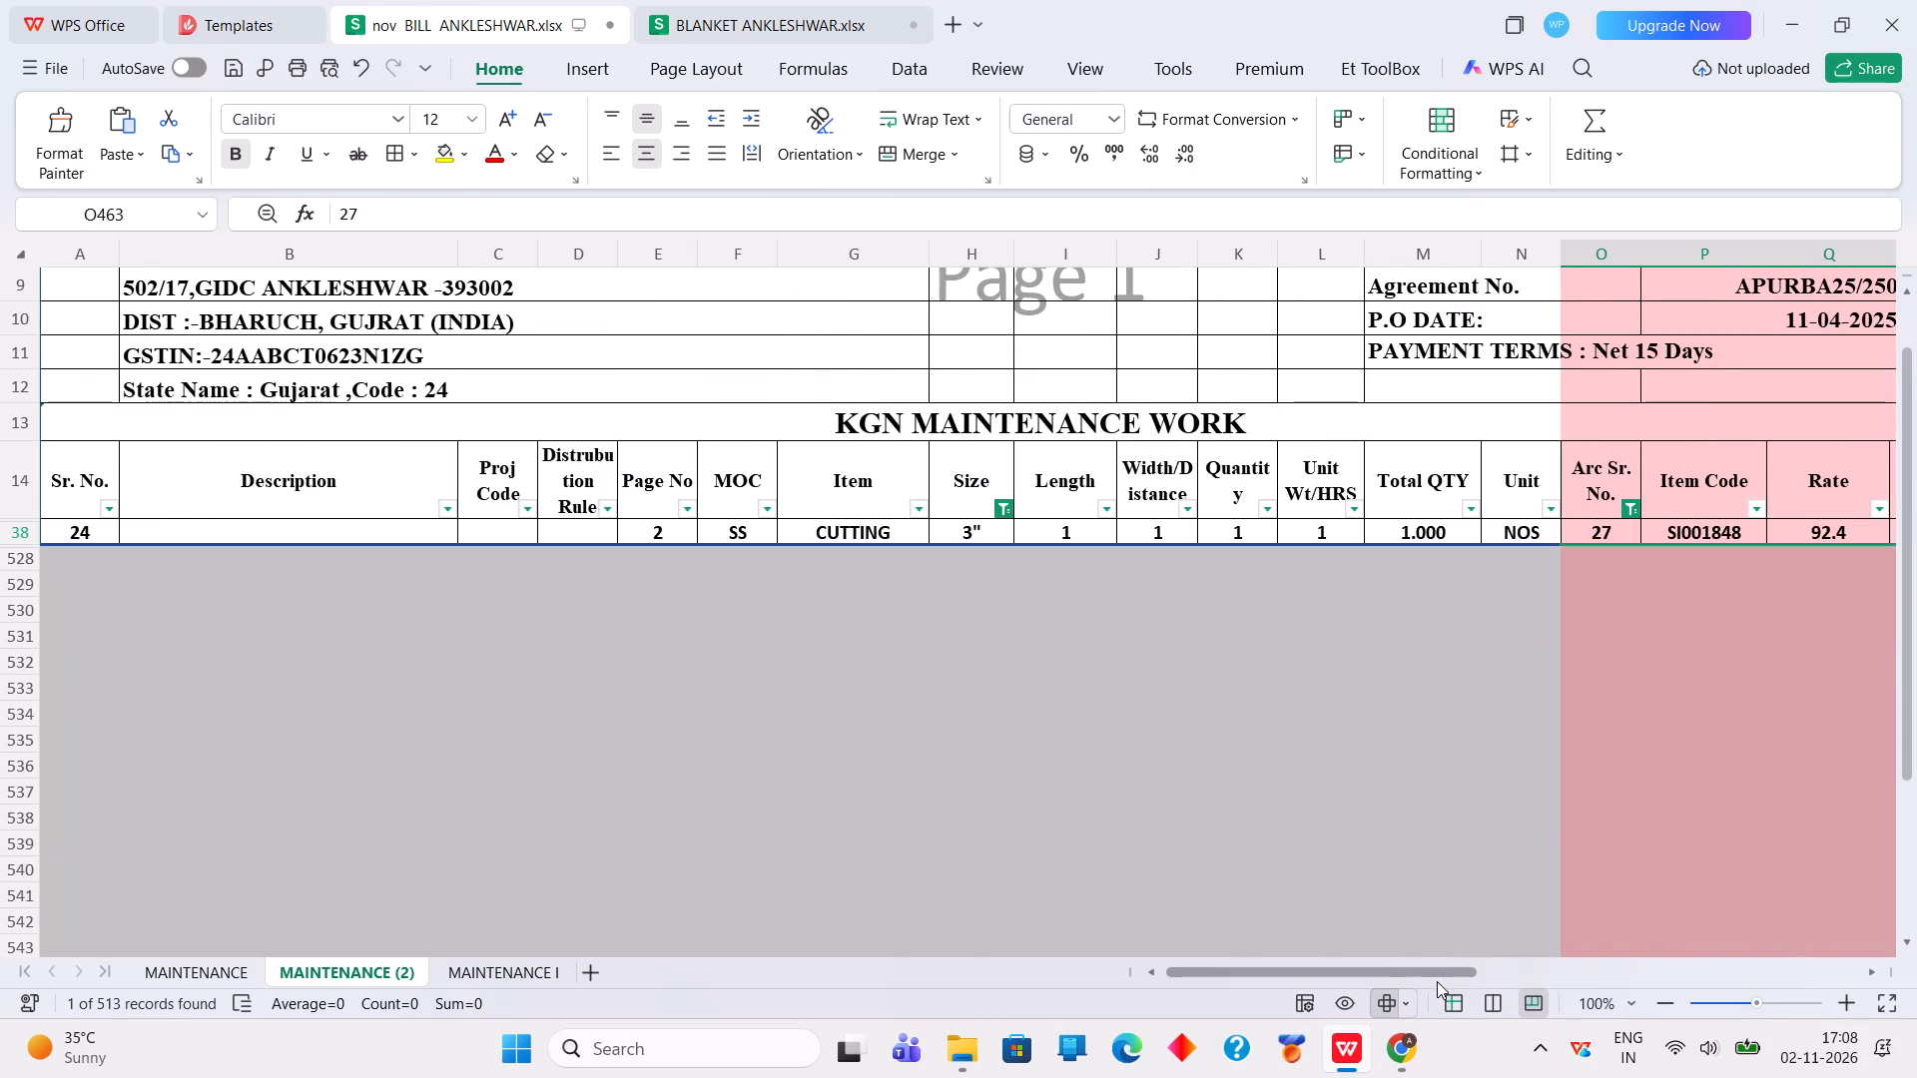
{"action": "left_click_drag", "start_coordinate": [1421, 967], "coordinate": [1684, 959]}
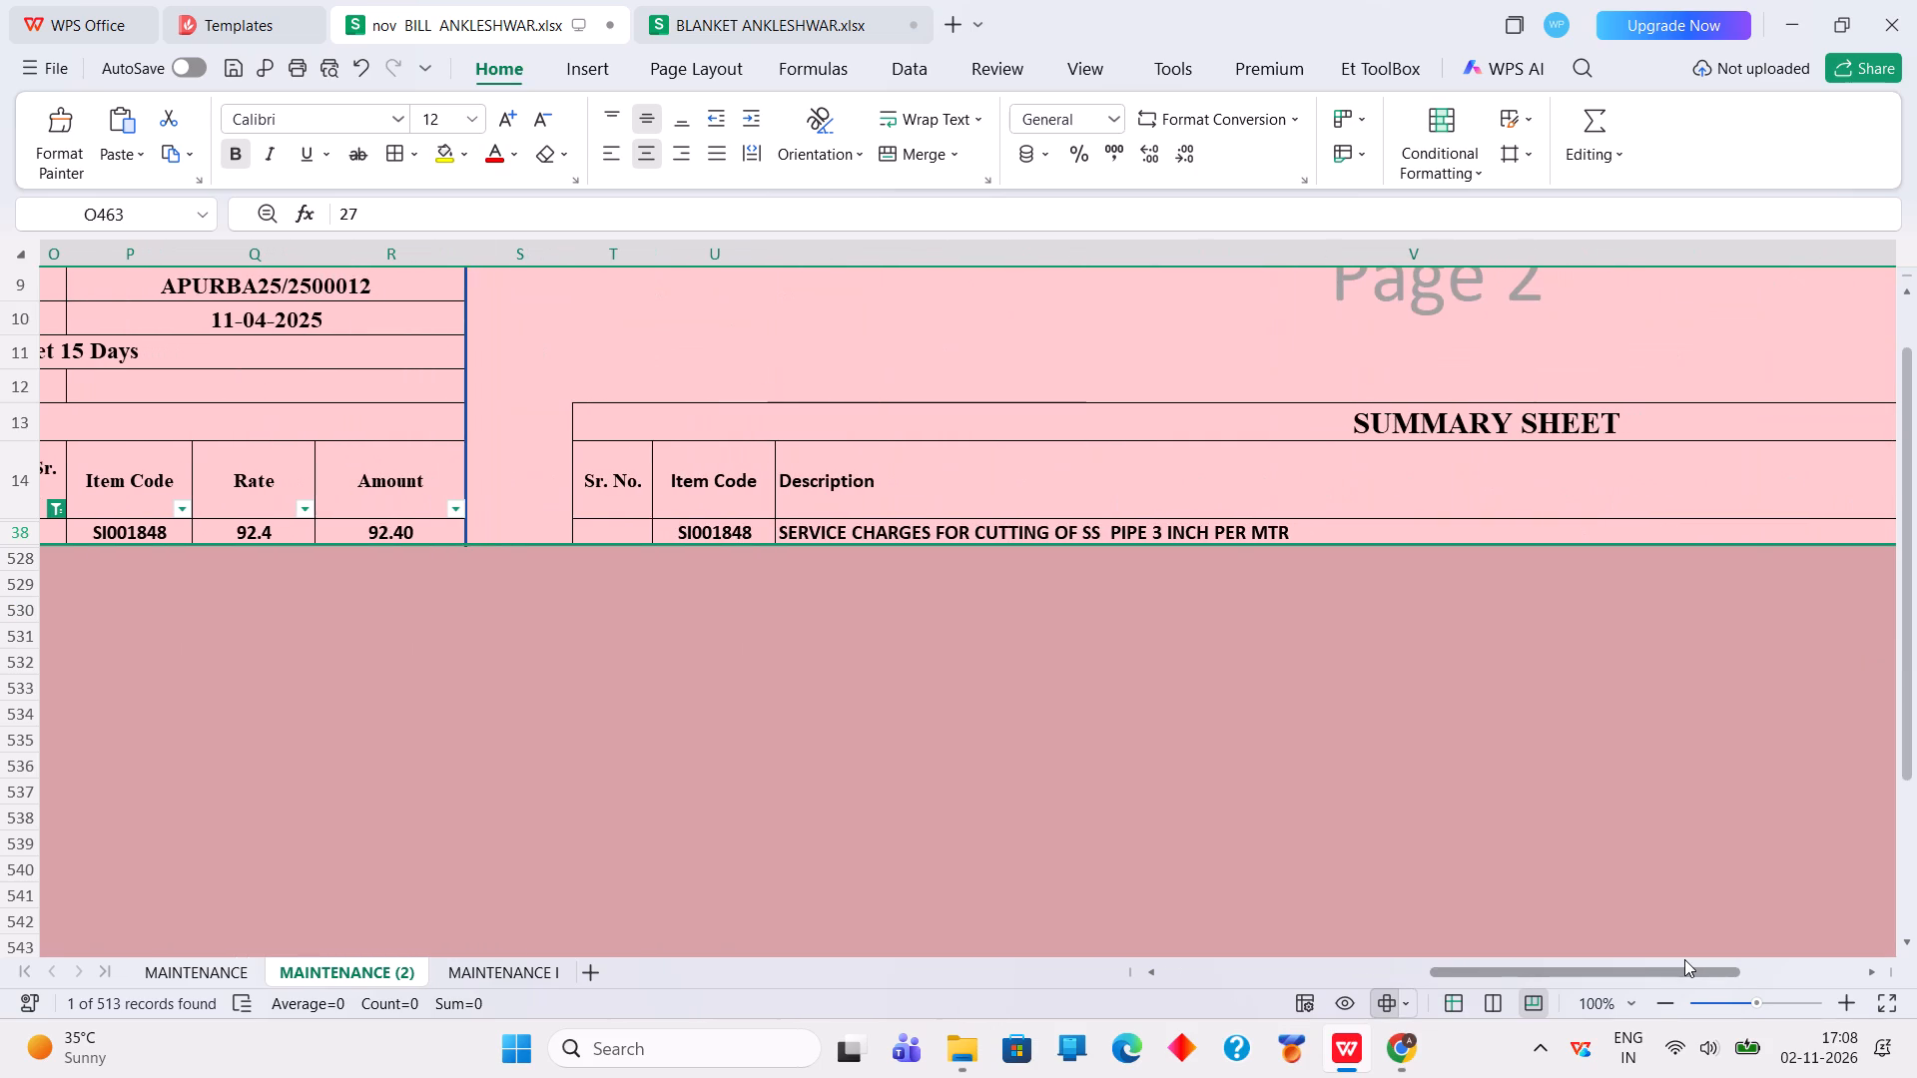
{"action": "left_click_drag", "start_coordinate": [1684, 959], "coordinate": [1376, 1006]}
Reset the Size filter to include all sizes for arc code 27.
{"action": "left_click", "coordinate": [997, 498]}
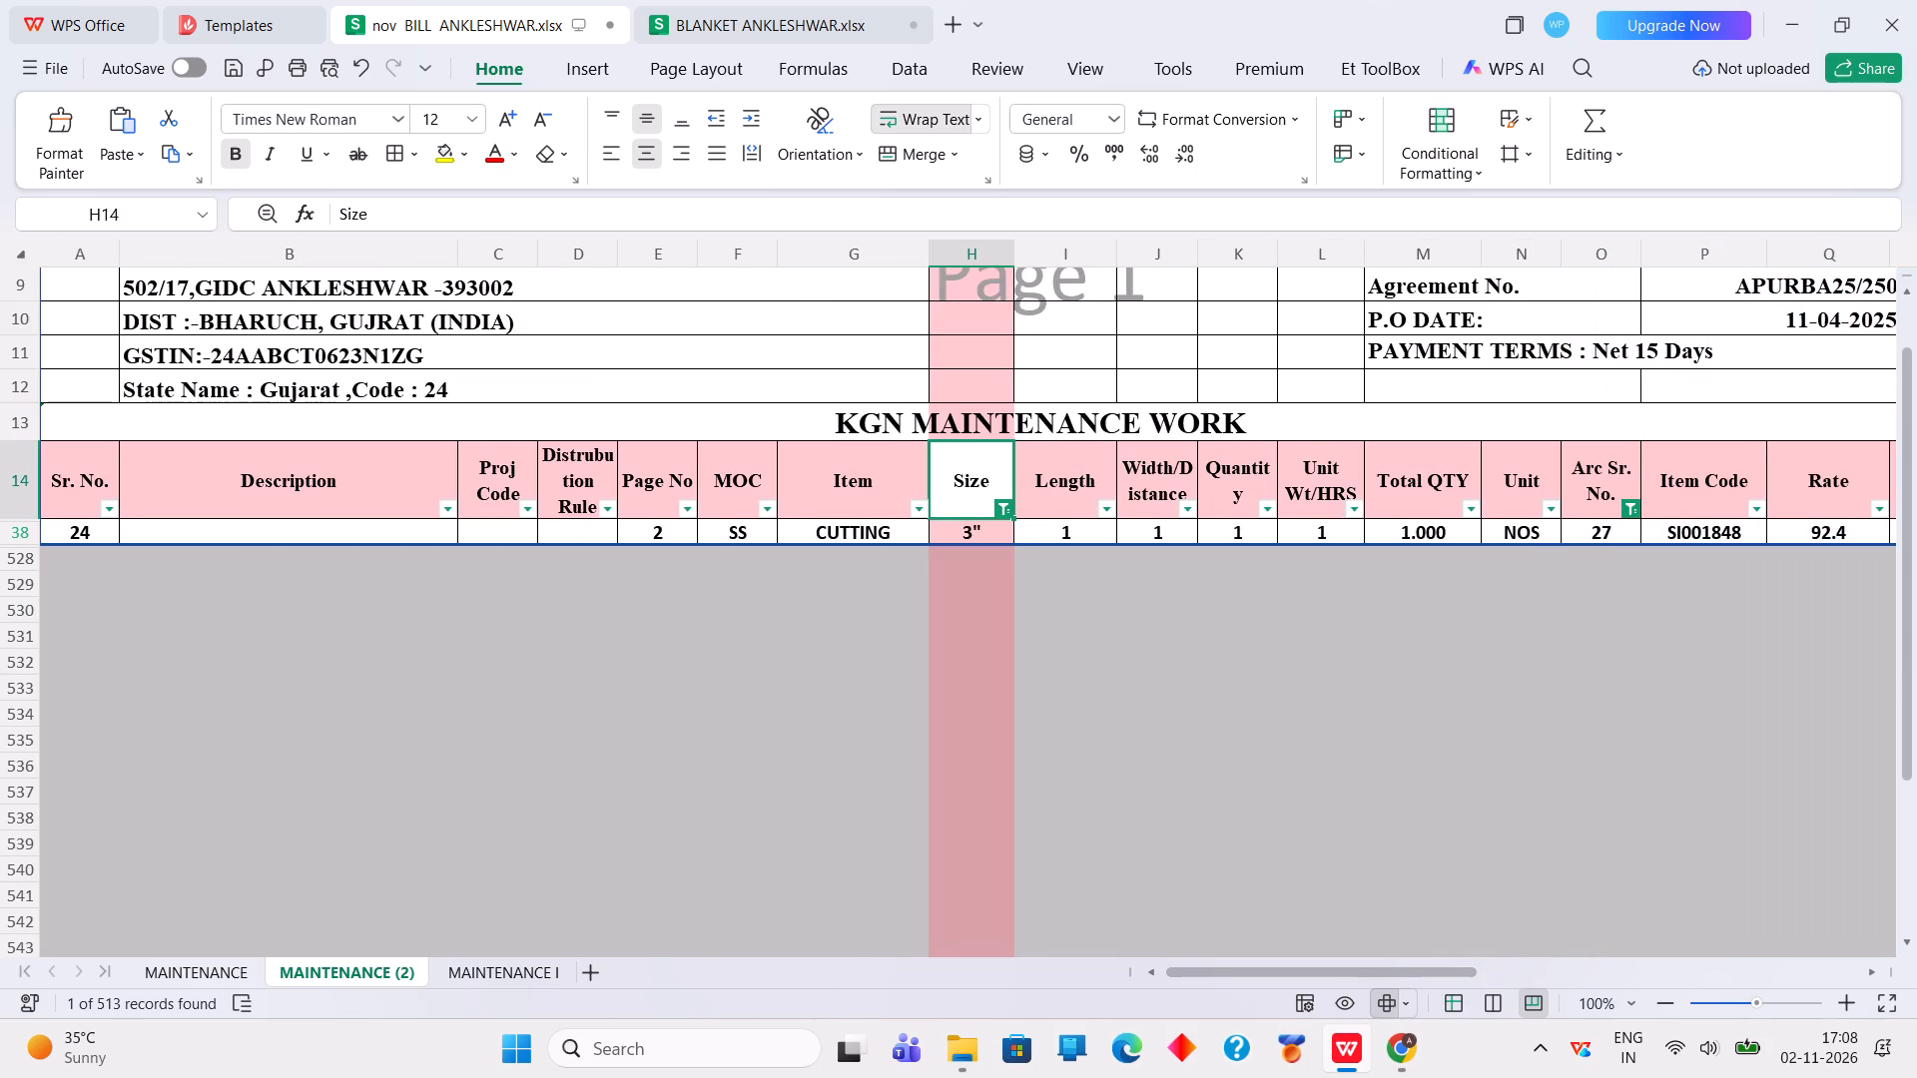
{"action": "left_click", "coordinate": [1003, 503]}
{"action": "left_click", "coordinate": [1049, 542]}
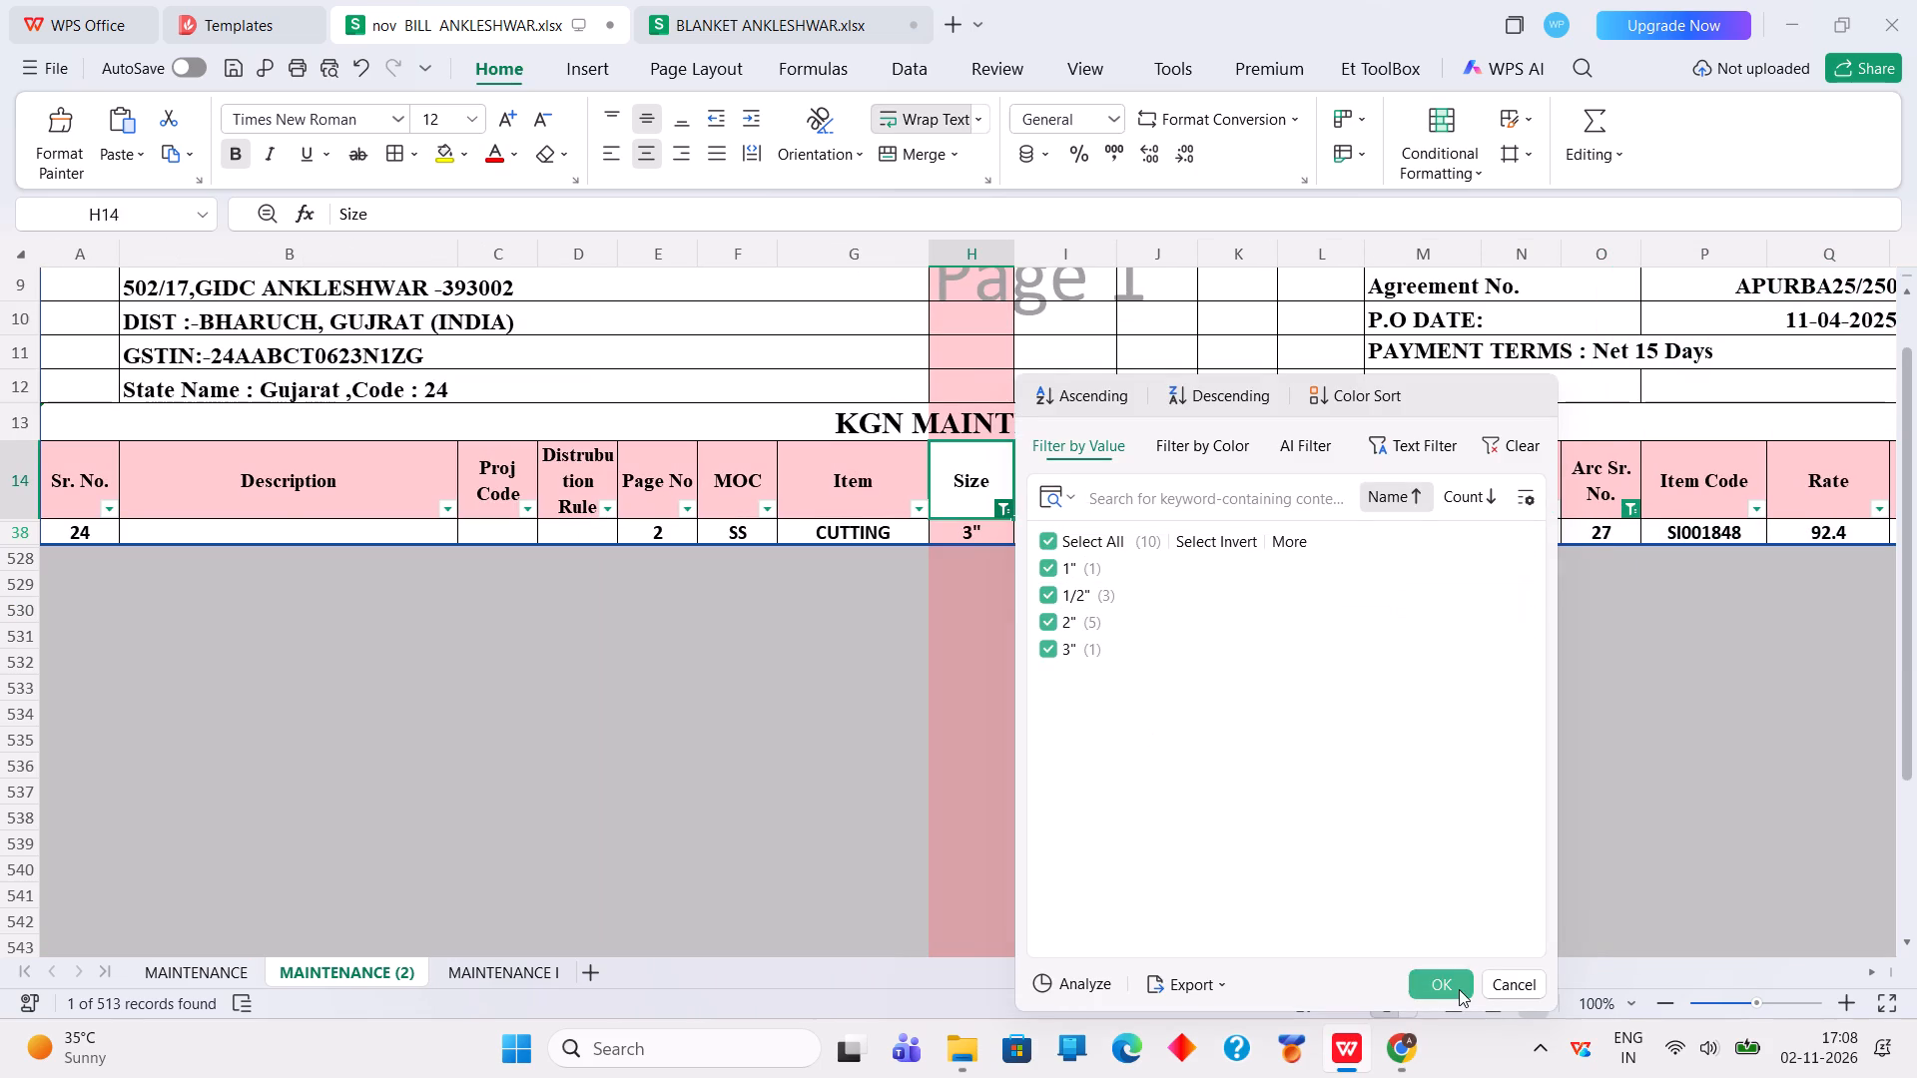
{"action": "left_click", "coordinate": [1460, 989]}
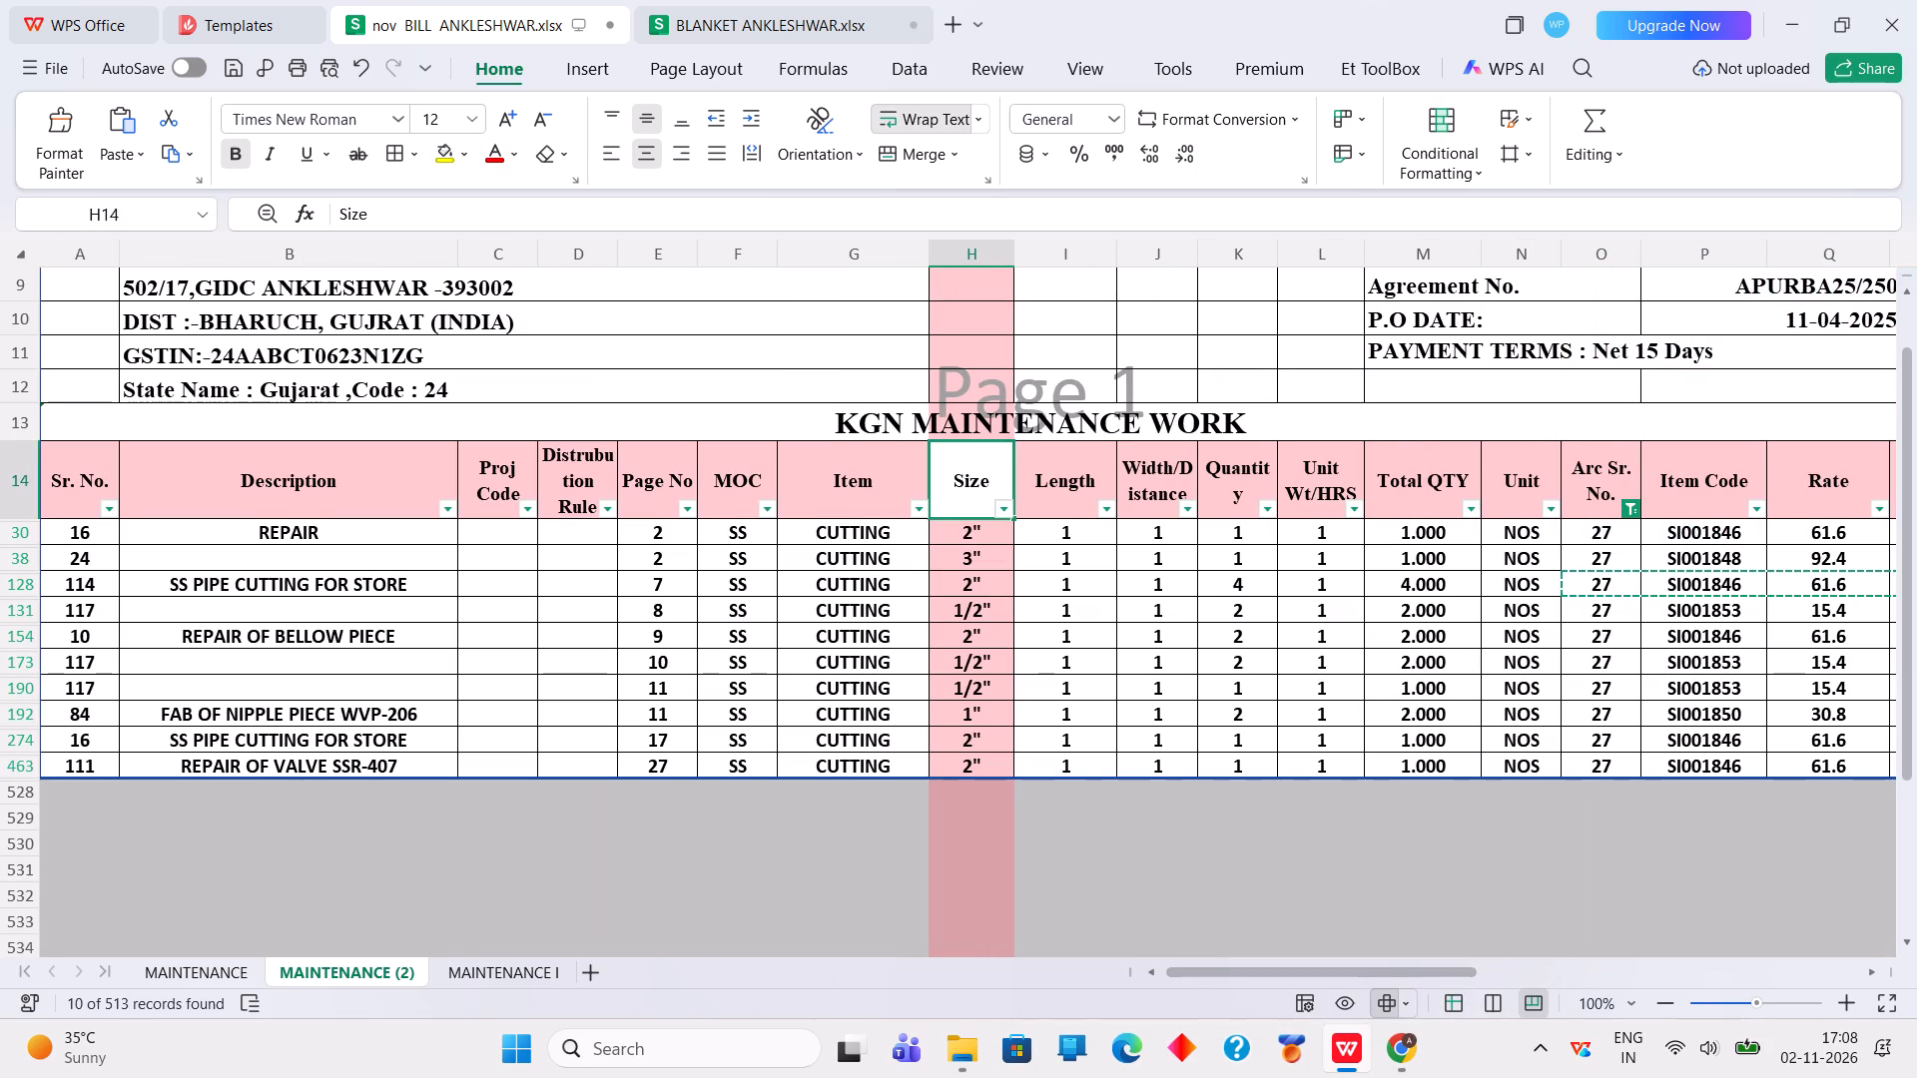
Switch the bill's Arc Sr. No. filter from arc code 27 to arc code 28 only.
{"action": "left_click", "coordinate": [1629, 505]}
{"action": "left_click", "coordinate": [1095, 595]}
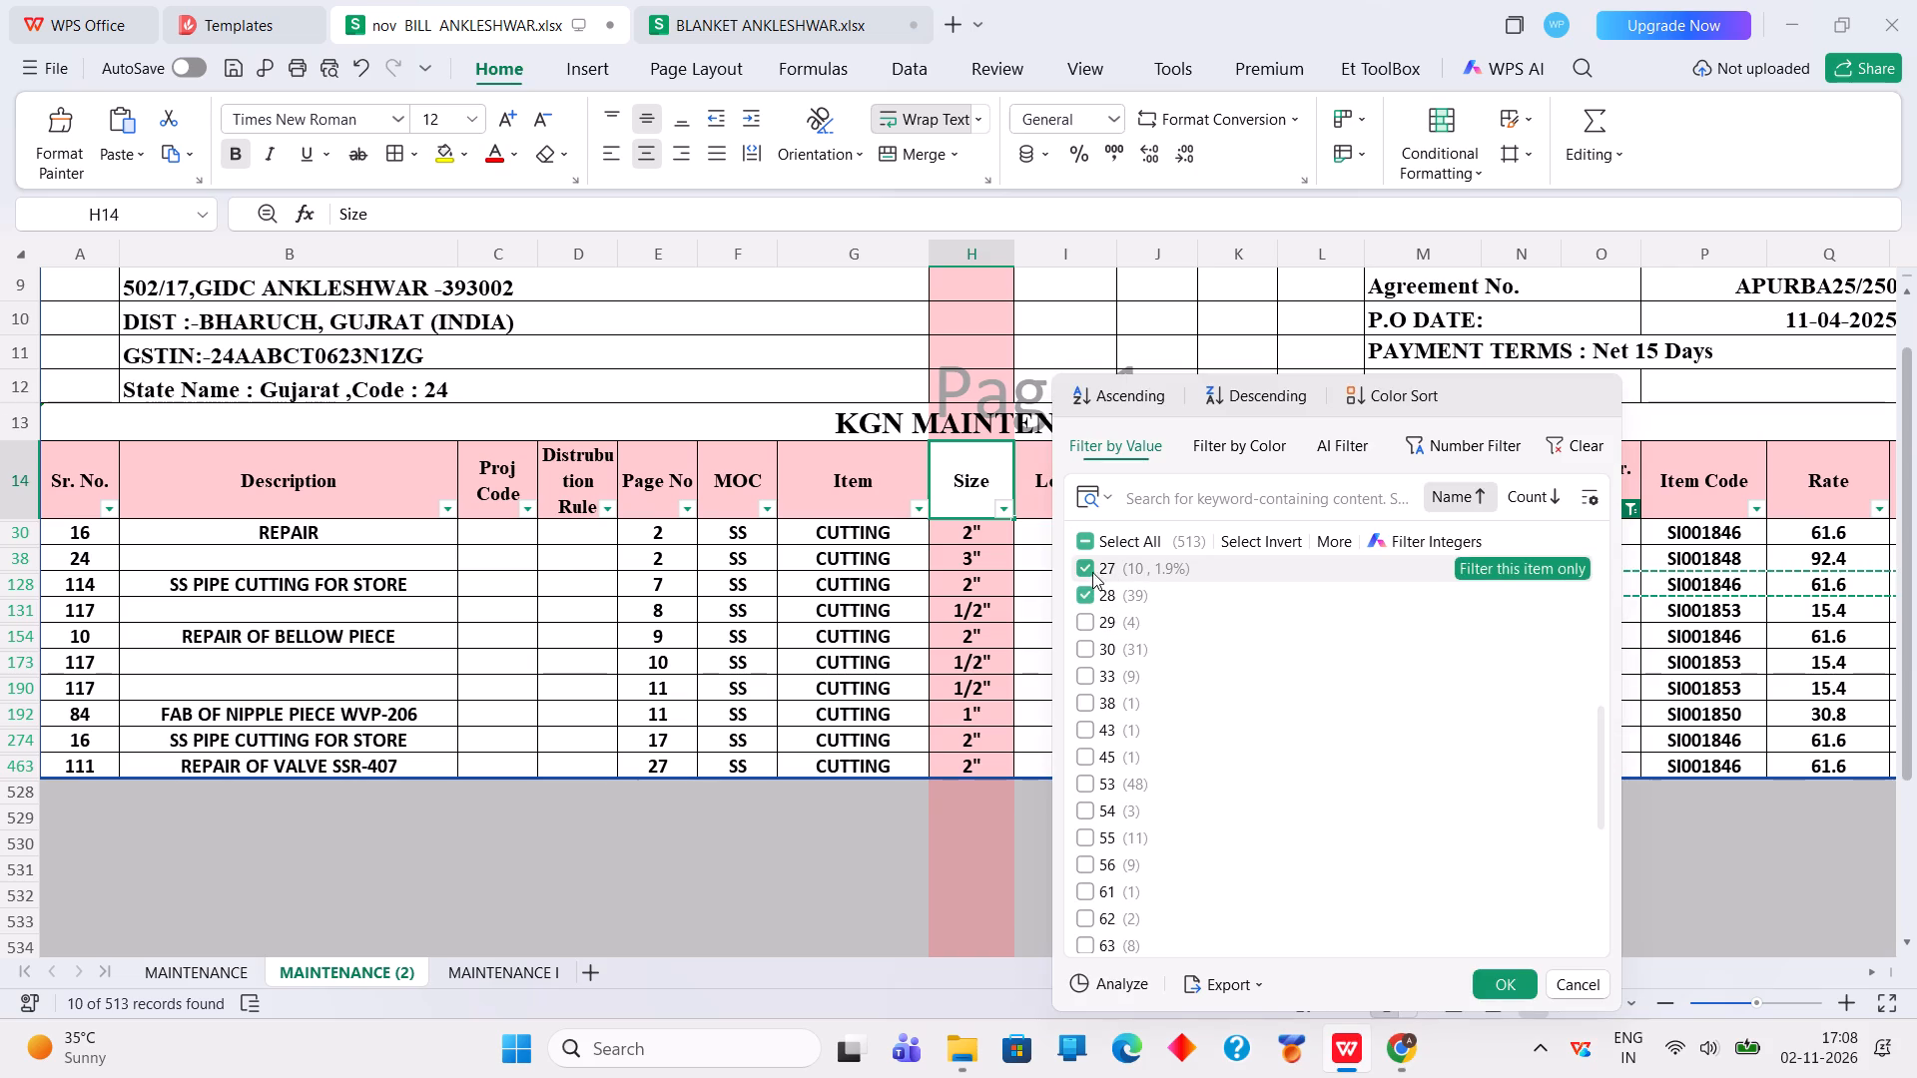
{"action": "left_click", "coordinate": [1092, 568]}
{"action": "left_click", "coordinate": [1490, 985]}
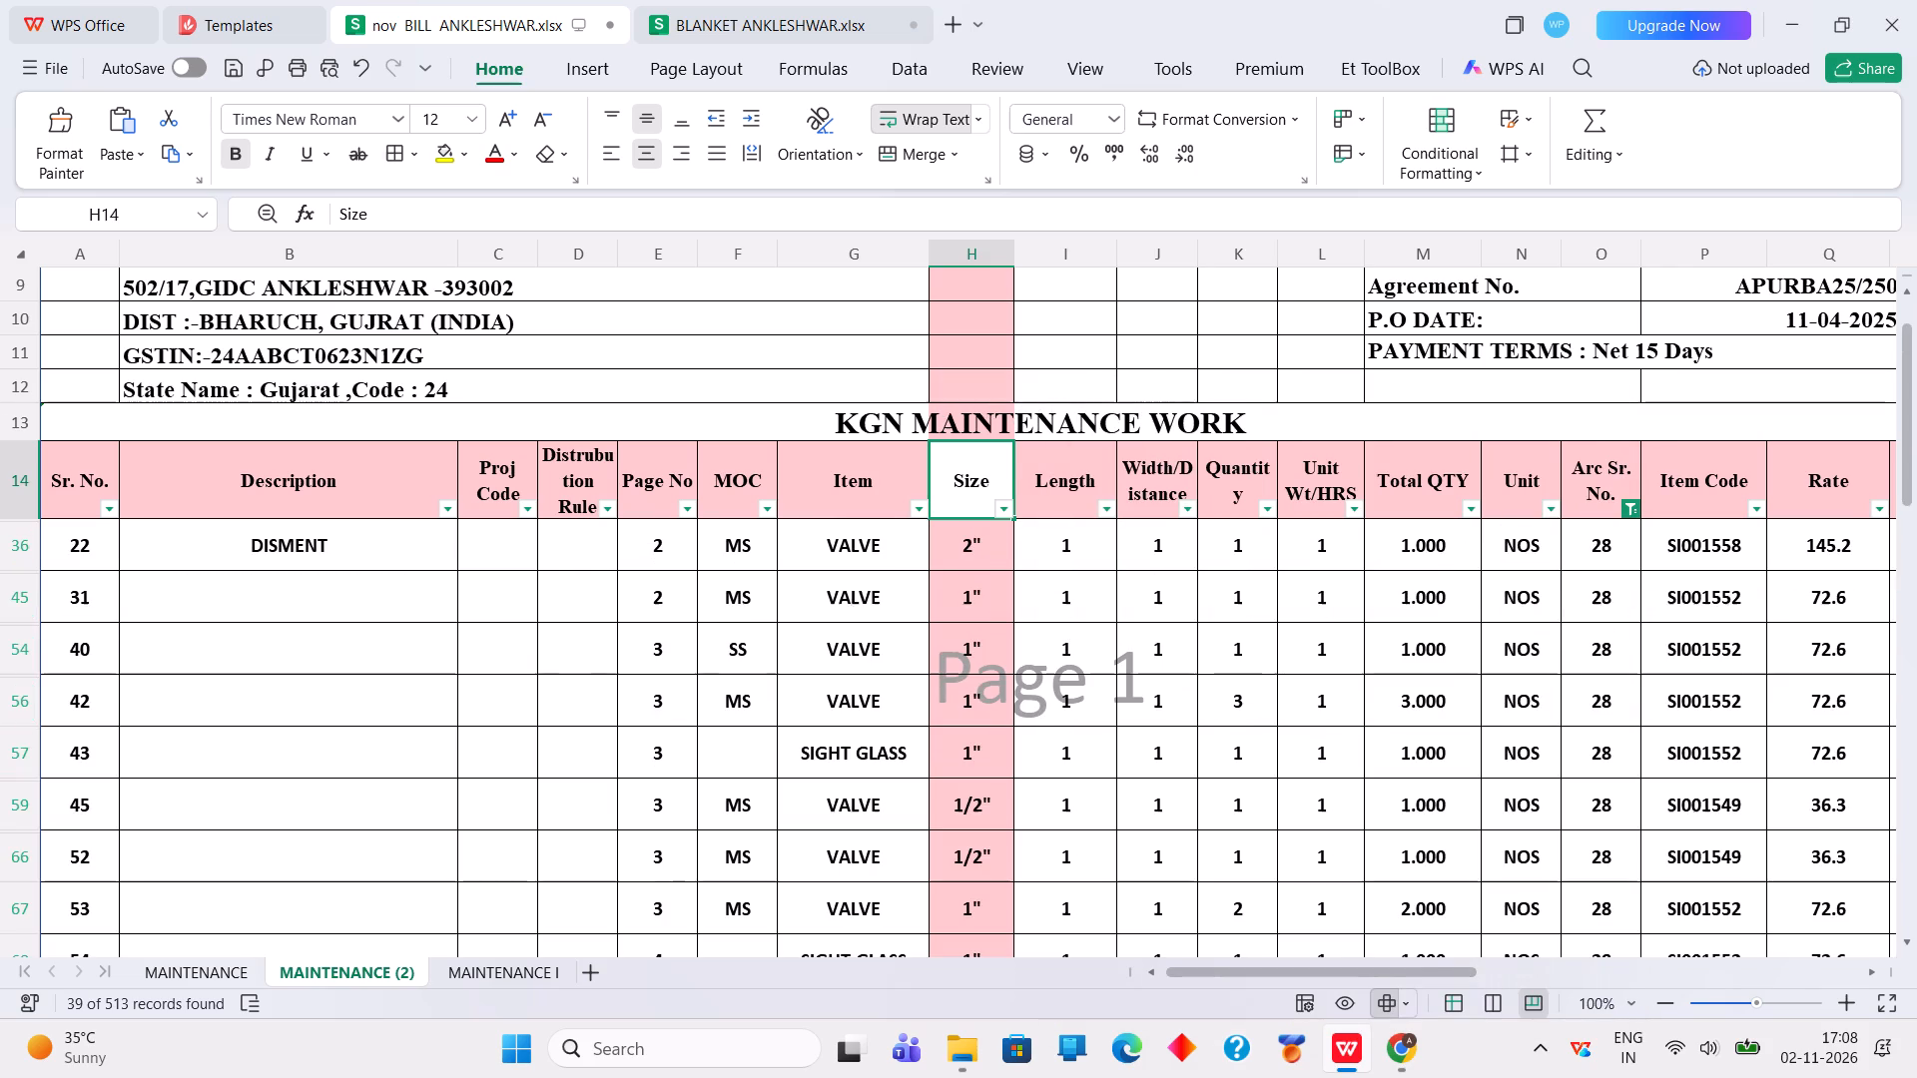